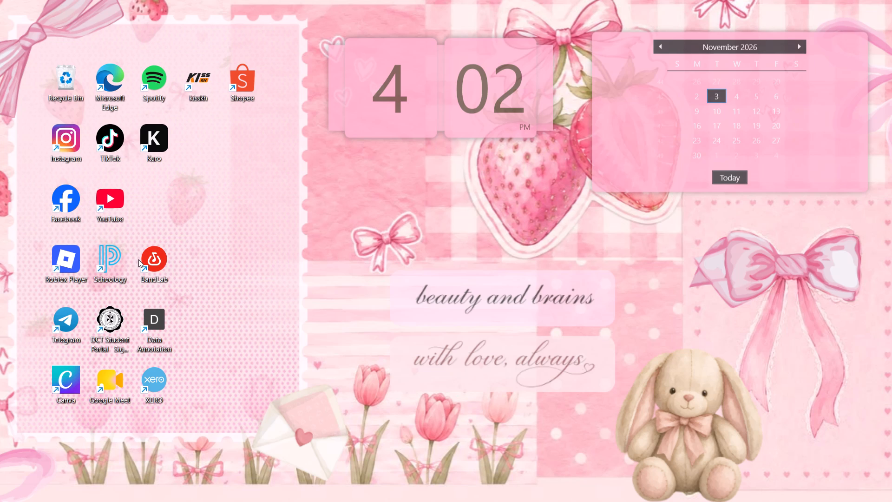
Open Canva from its desktop shortcut.
left_click(67, 399)
double_click(73, 378)
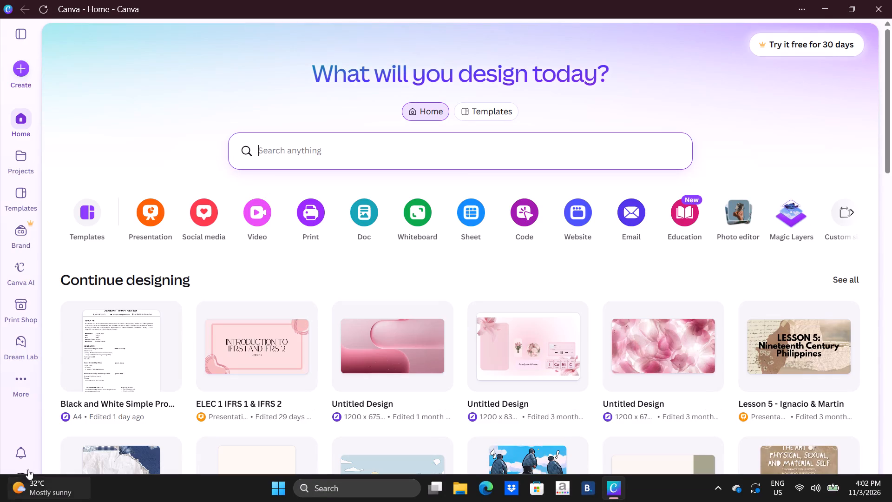
Open the account-switching options for the signed-in Canva profile.
left_click(31, 473)
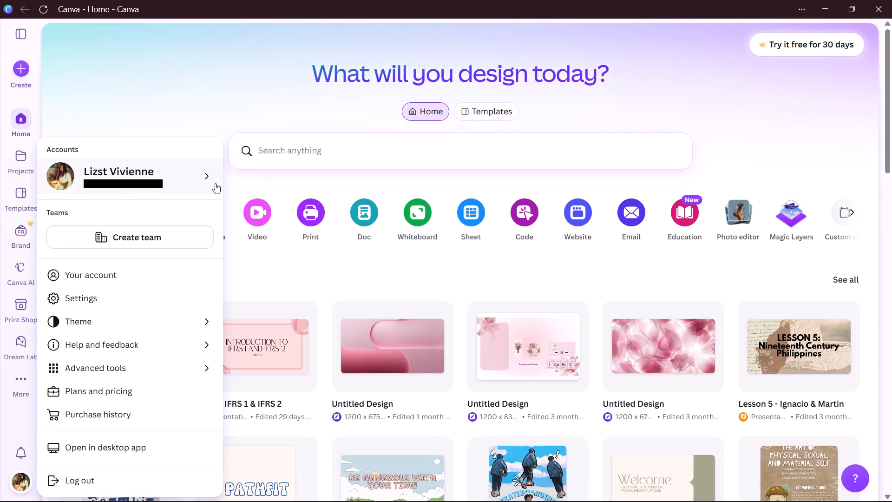
left_click(214, 184)
left_click(201, 183)
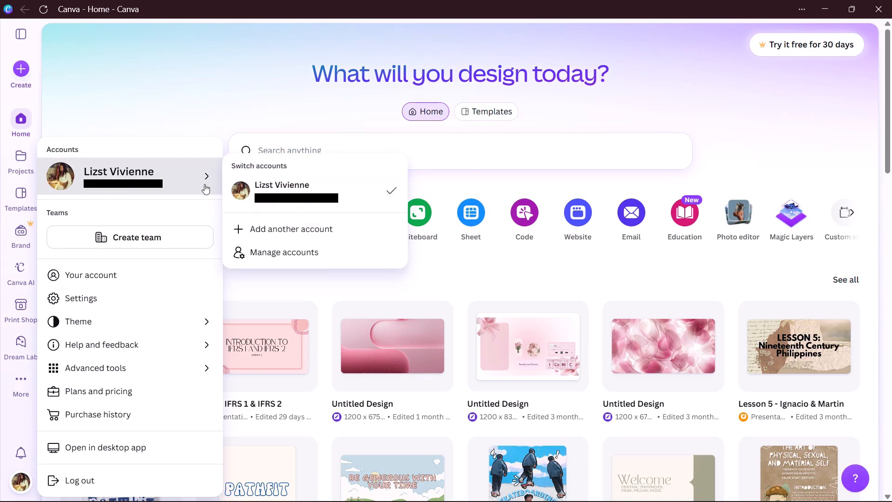
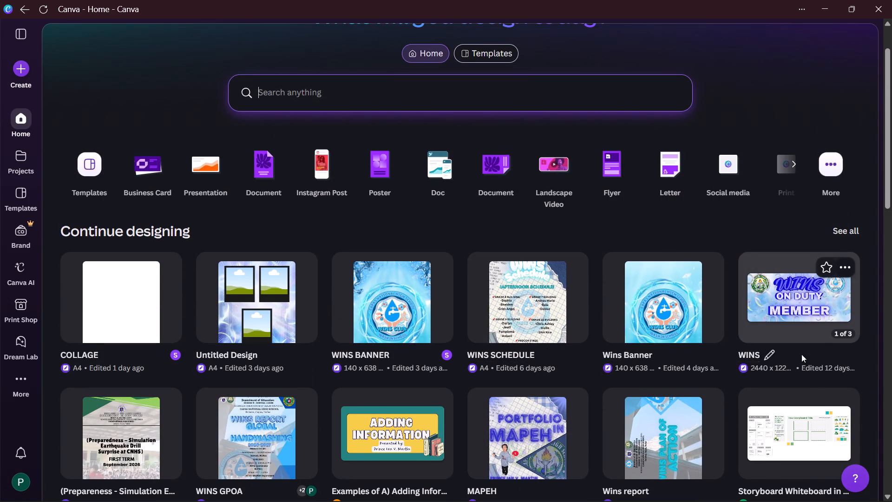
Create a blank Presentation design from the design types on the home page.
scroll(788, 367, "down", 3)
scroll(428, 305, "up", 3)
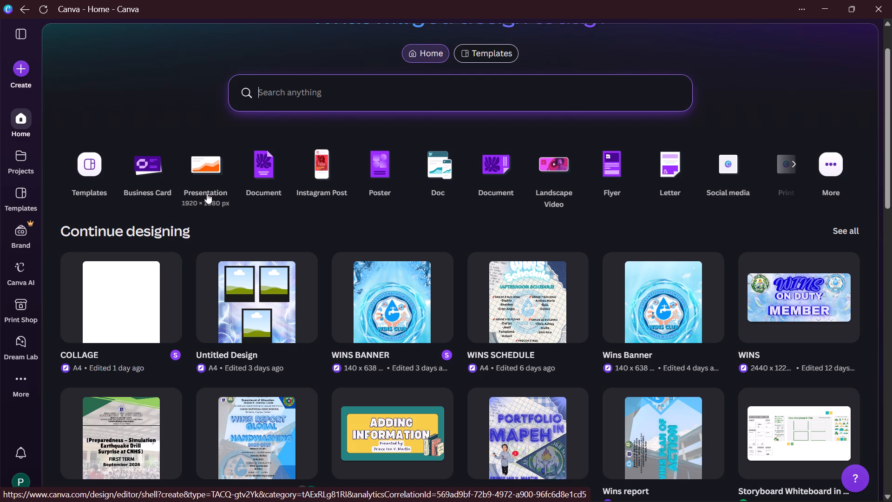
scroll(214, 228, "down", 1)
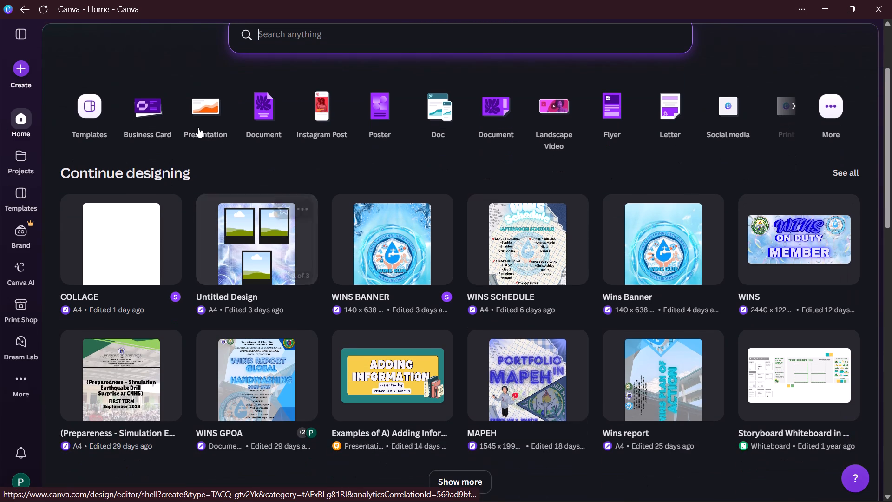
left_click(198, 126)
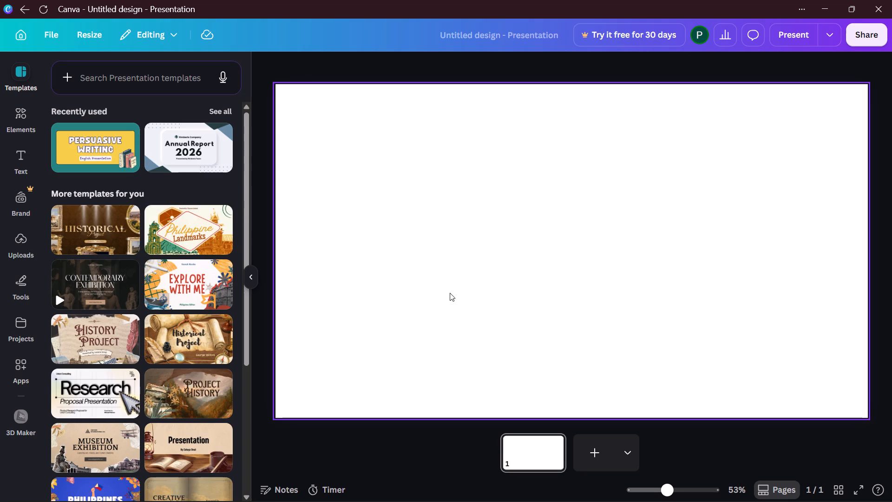
Look through the recently used elements for something suitable for the blank slide.
scroll(453, 292, "down", 3)
scroll(454, 291, "up", 4)
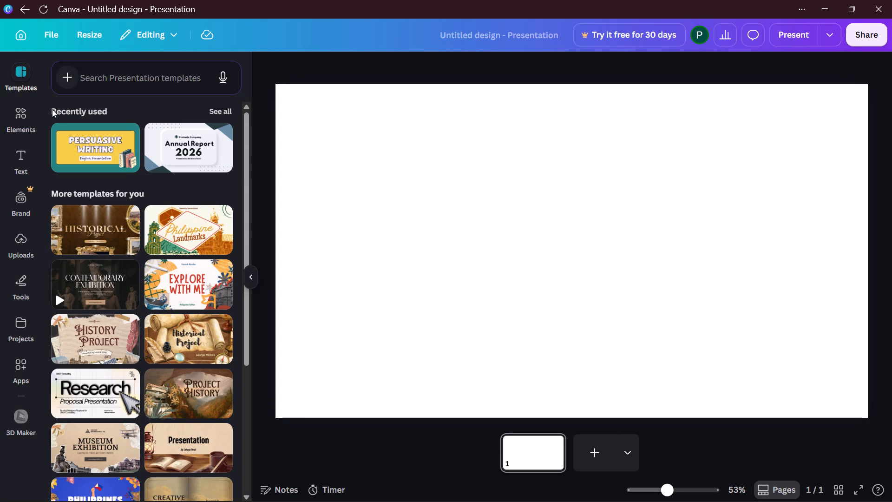
left_click(19, 126)
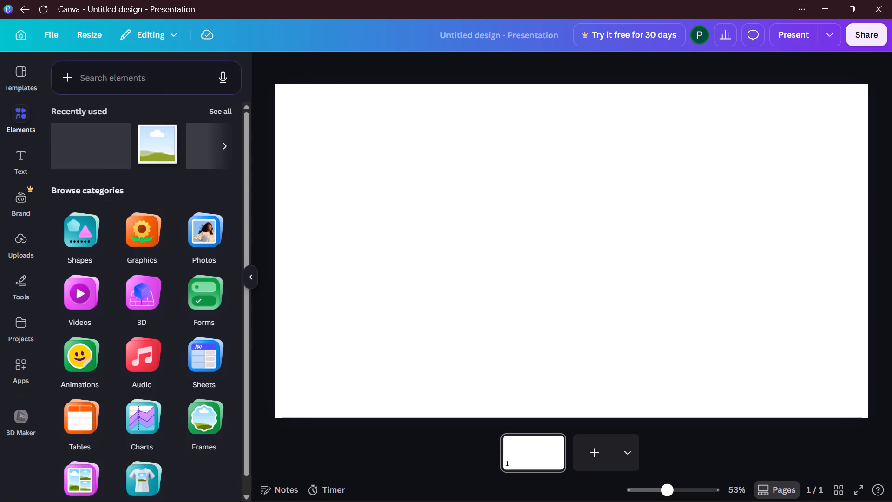
left_click(212, 110)
scroll(125, 230, "down", 2)
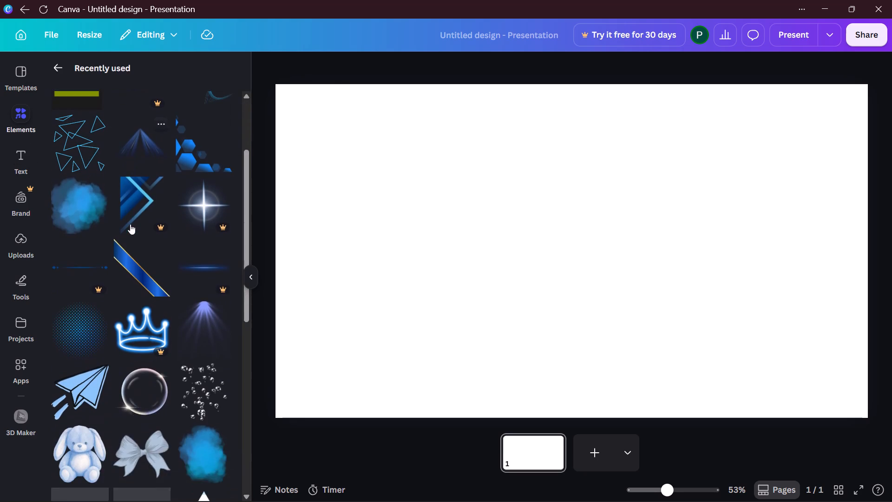
scroll(131, 223, "up", 2)
scroll(131, 223, "down", 4)
scroll(132, 223, "up", 1)
scroll(133, 222, "down", 2)
scroll(133, 222, "up", 8)
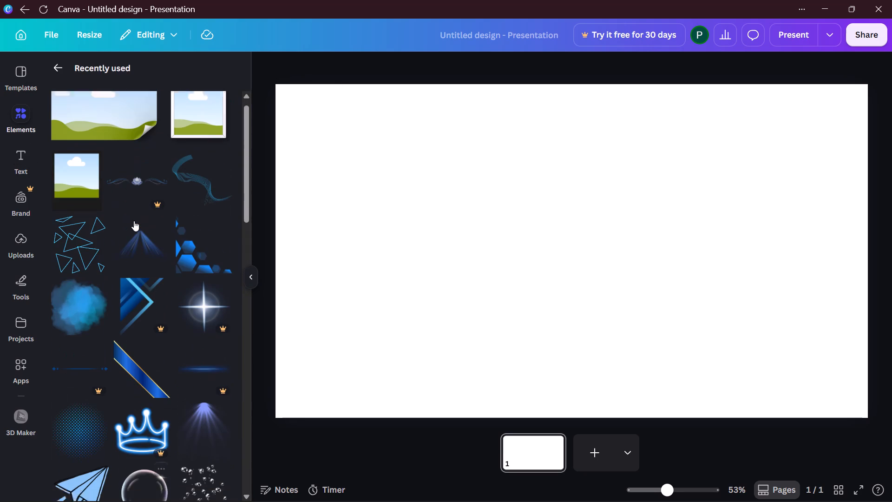
scroll(128, 152, "up", 5)
left_click(60, 66)
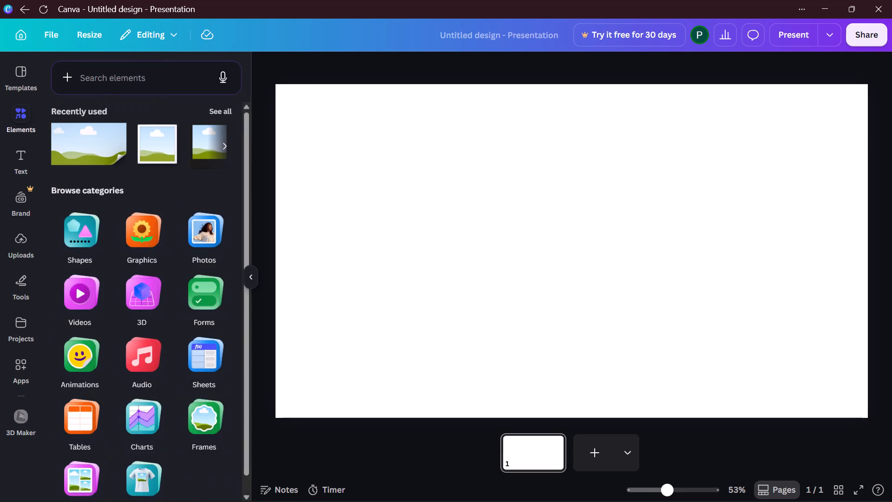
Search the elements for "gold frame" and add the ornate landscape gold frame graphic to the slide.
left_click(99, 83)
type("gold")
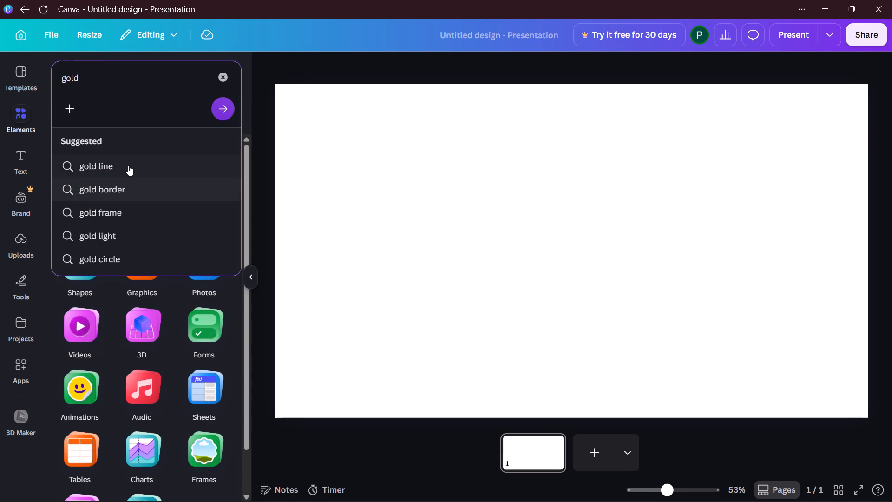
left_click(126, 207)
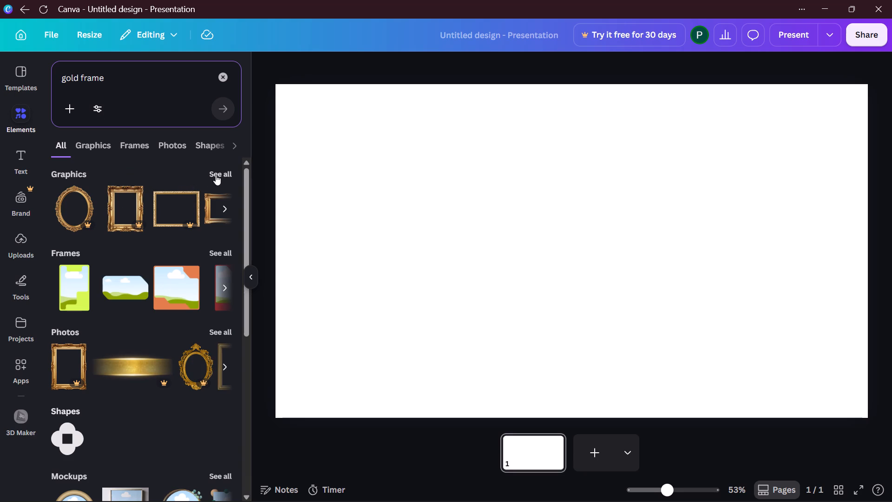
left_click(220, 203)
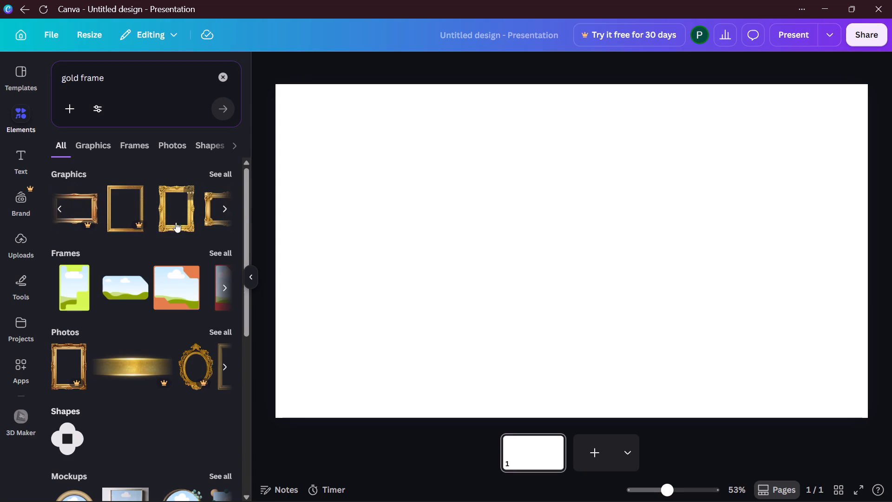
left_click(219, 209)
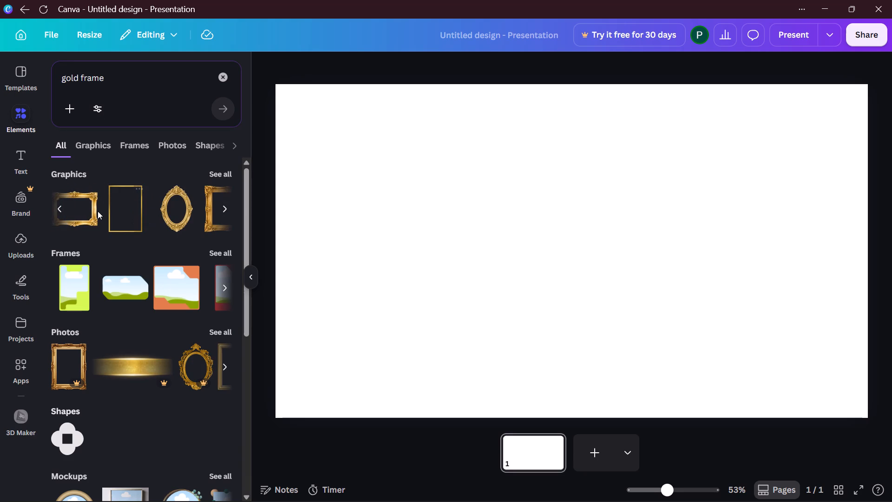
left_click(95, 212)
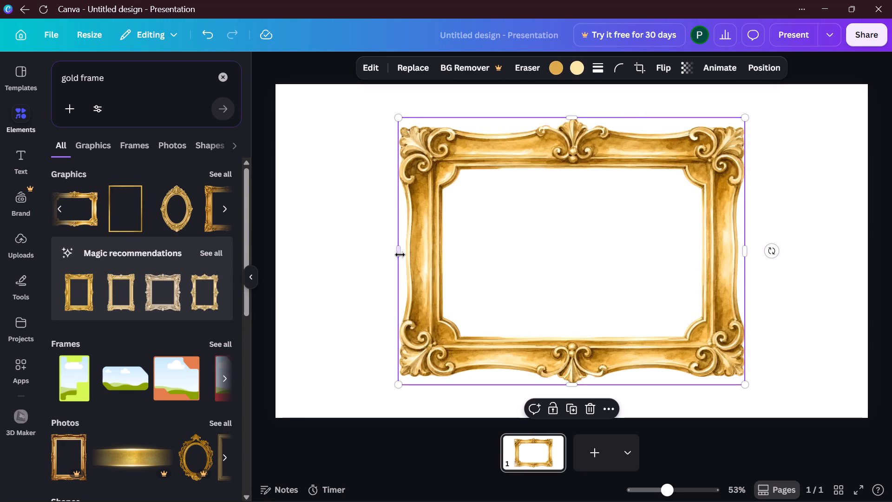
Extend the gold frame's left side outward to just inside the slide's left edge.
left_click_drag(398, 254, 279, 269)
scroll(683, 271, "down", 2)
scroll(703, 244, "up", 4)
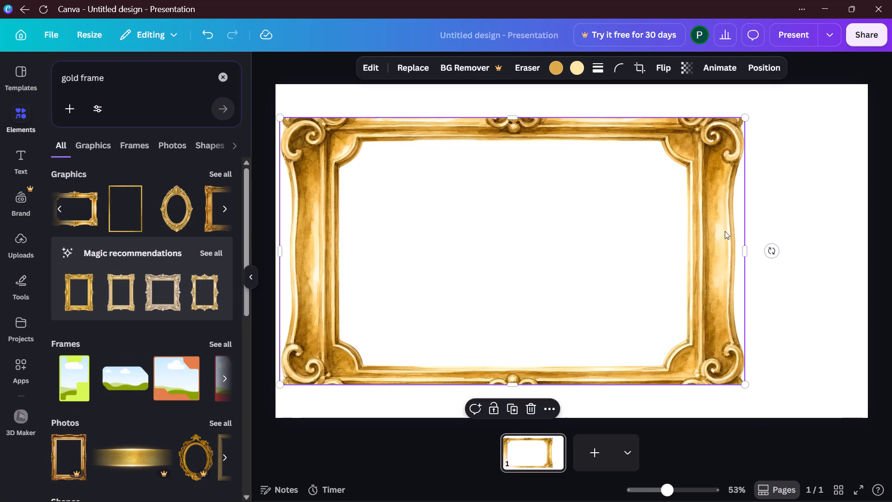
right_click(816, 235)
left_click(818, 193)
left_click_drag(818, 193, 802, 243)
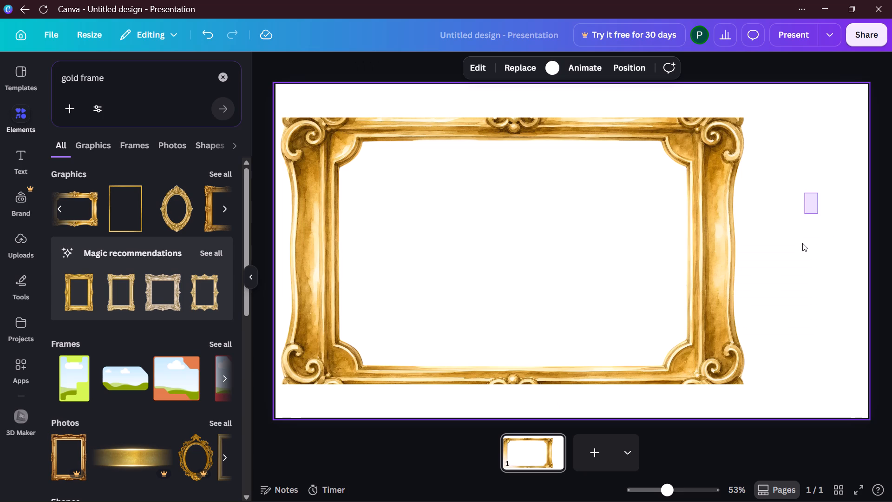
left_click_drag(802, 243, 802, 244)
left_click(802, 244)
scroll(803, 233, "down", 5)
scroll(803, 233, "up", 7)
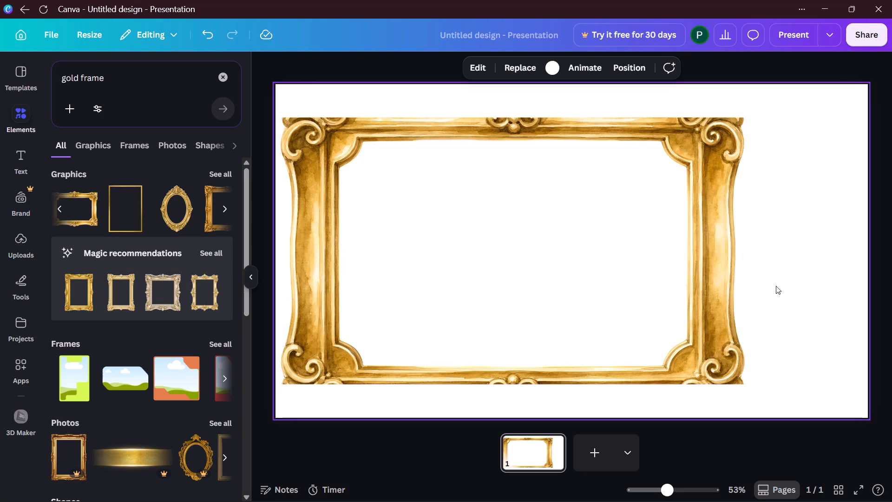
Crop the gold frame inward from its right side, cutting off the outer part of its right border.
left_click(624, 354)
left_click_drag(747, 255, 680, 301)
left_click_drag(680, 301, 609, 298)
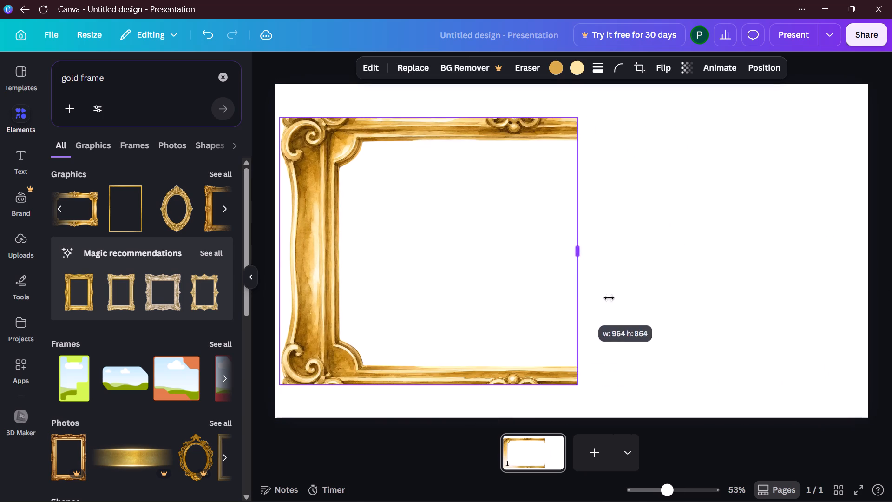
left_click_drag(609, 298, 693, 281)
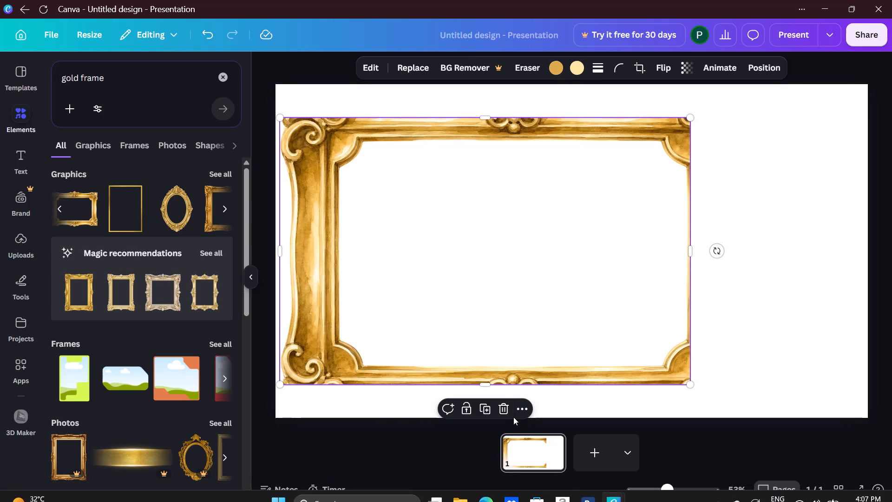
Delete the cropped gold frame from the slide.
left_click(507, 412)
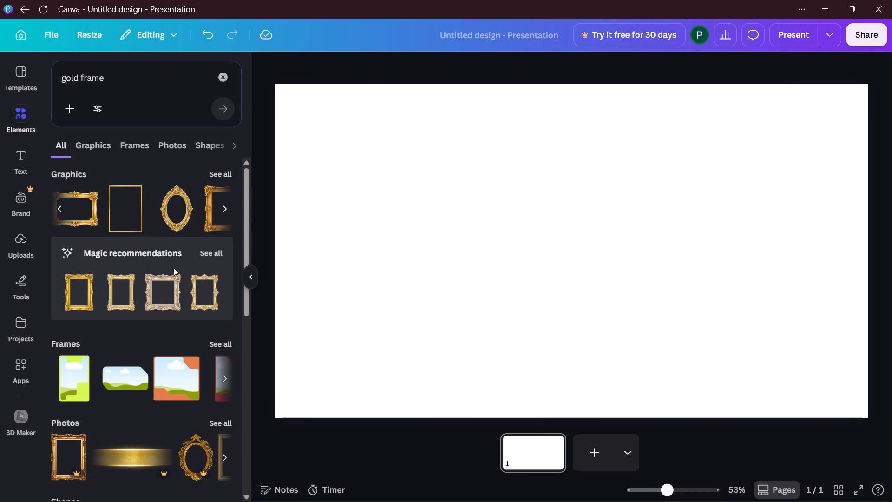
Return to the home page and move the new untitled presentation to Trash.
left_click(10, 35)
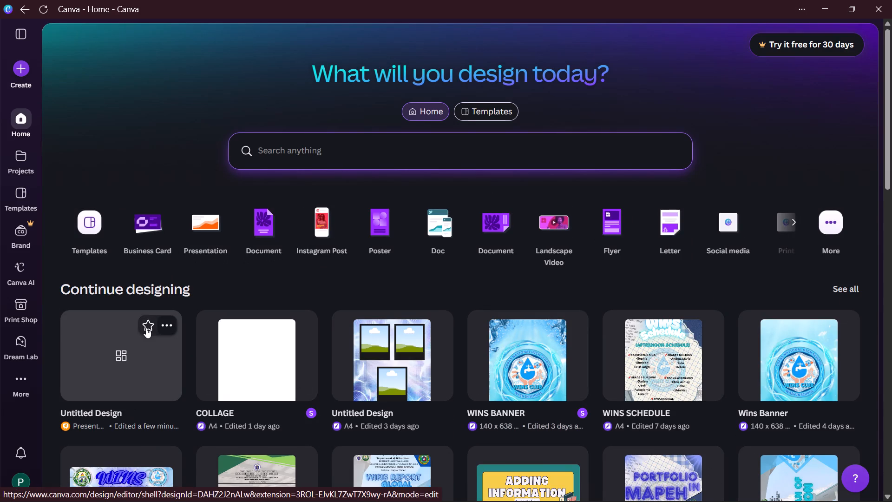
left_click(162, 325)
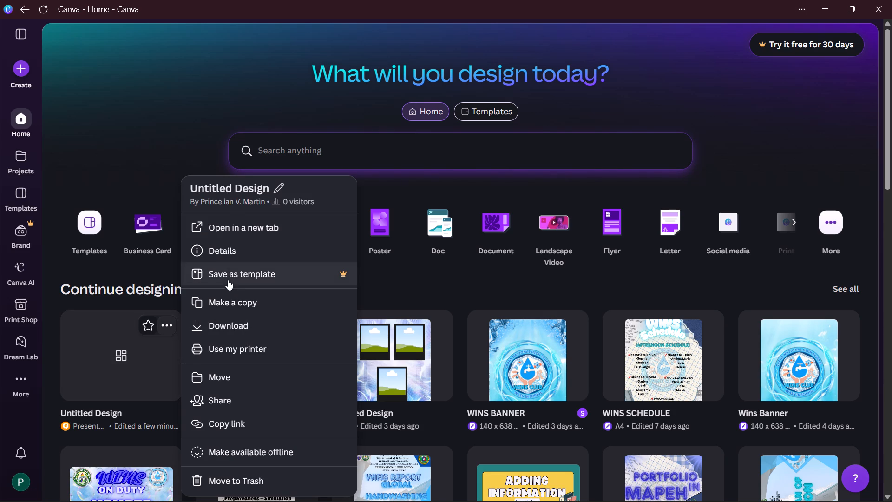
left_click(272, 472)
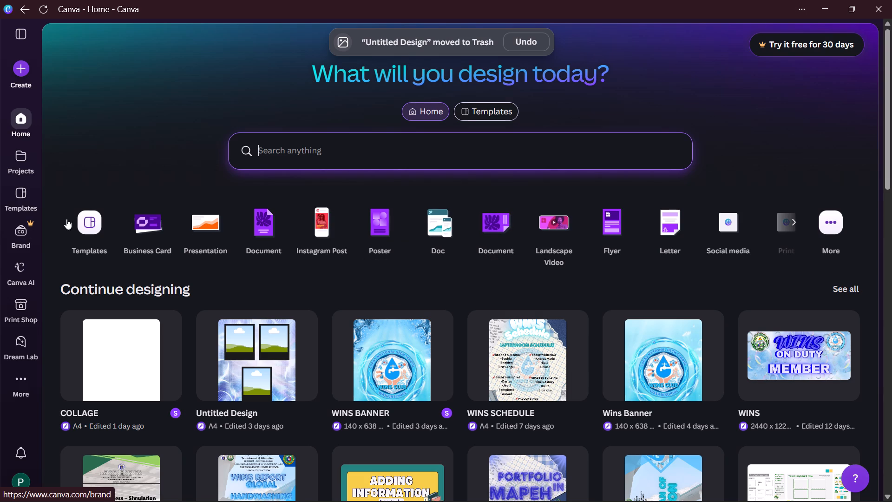
Create a new blank Card design, browsing the popular design types to find it.
left_click(24, 86)
left_click(24, 86)
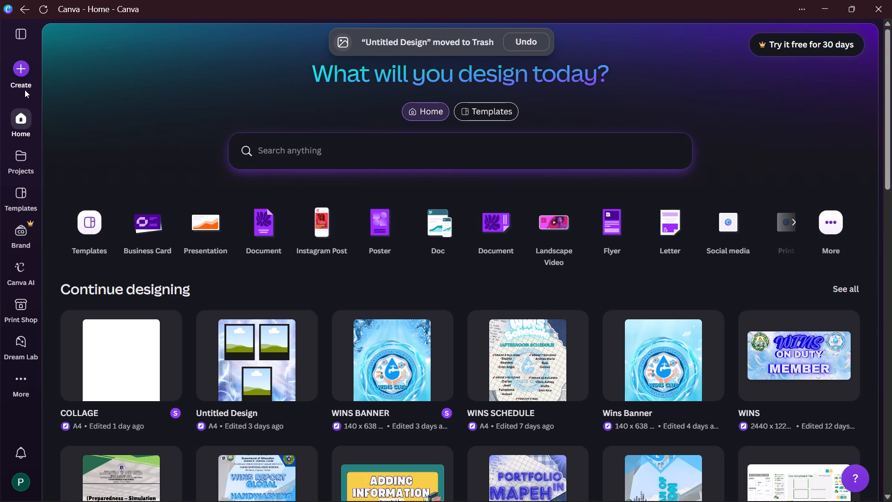
left_click(7, 70)
left_click(13, 73)
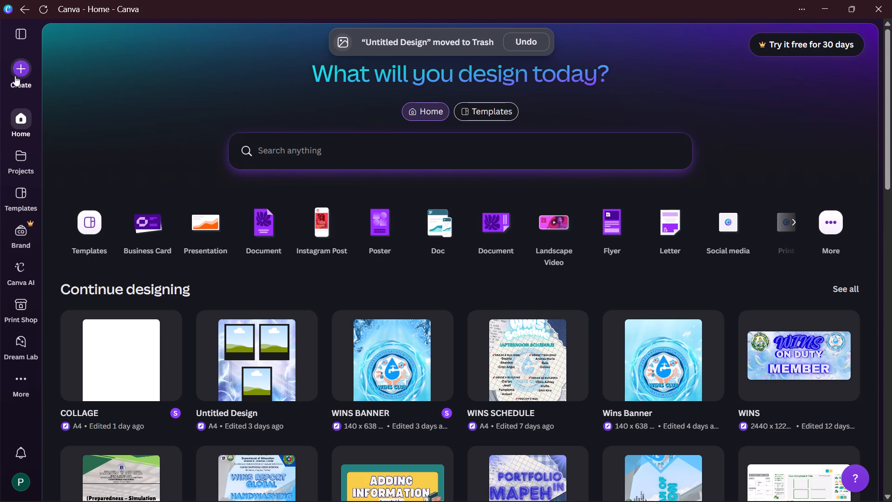
left_click(19, 65)
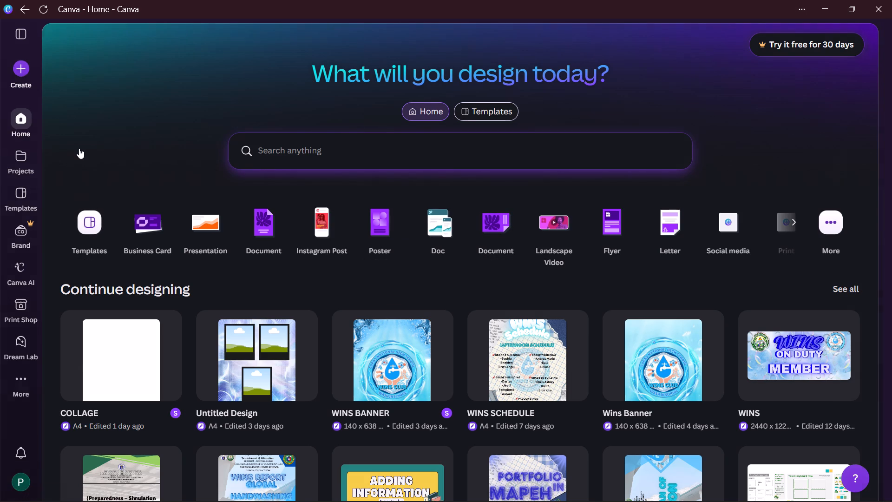
scroll(258, 201, "down", 3)
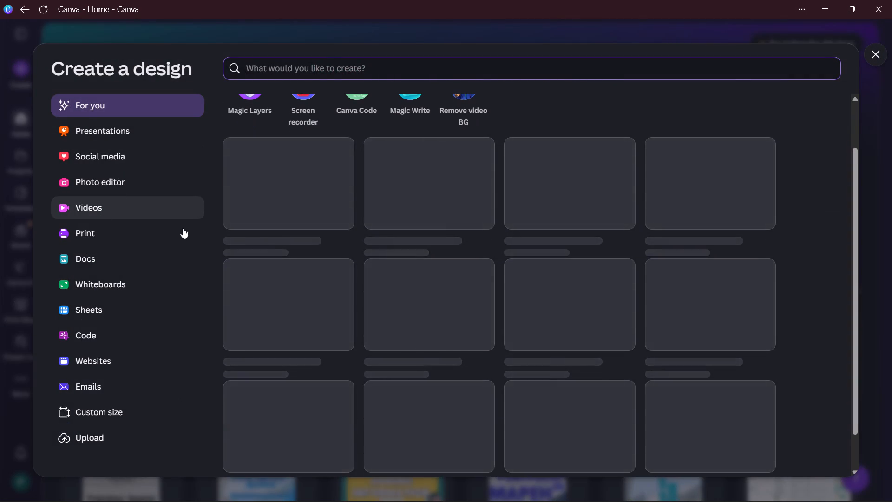
scroll(186, 226, "up", 5)
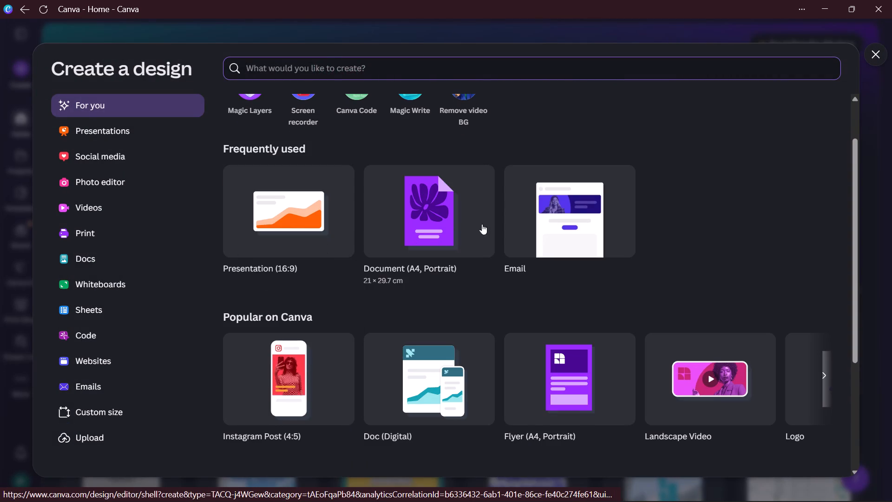
scroll(535, 245, "down", 4)
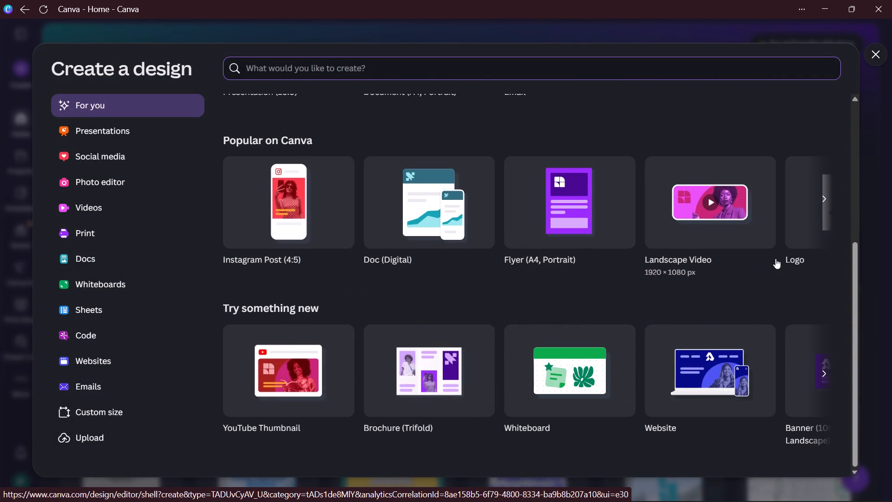
left_click(824, 201)
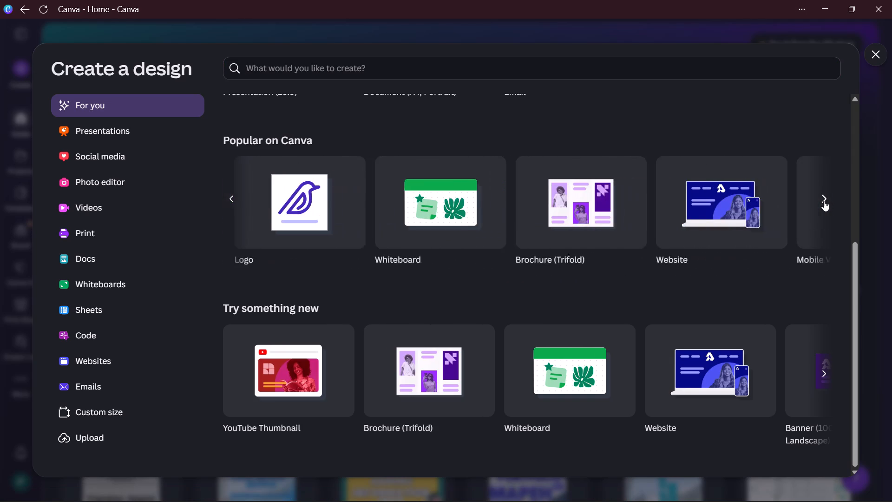
left_click(824, 201)
left_click(824, 201)
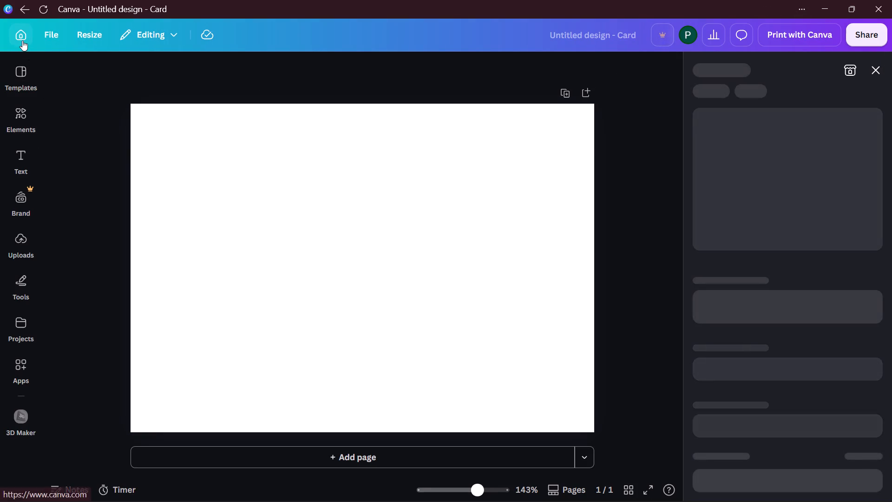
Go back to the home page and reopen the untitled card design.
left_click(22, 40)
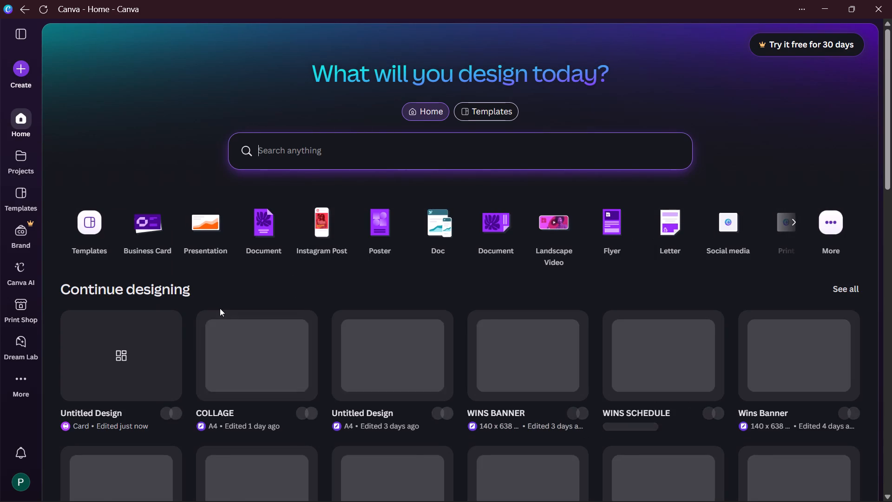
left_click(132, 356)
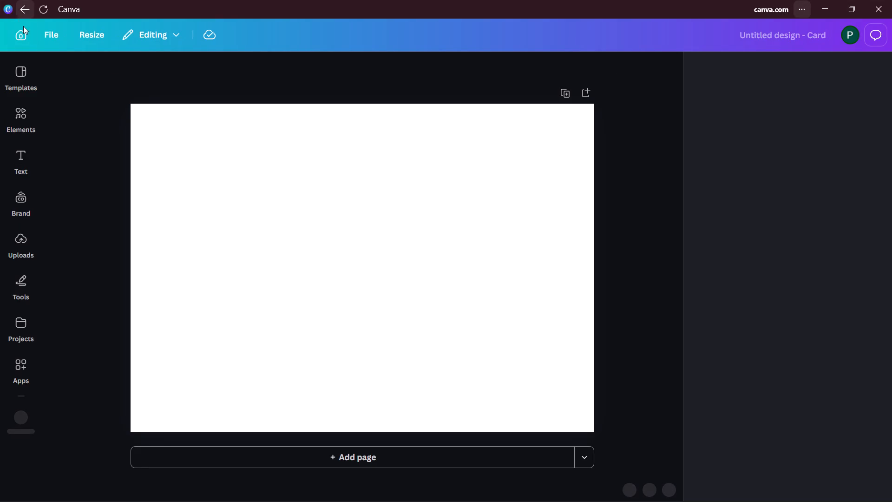
Add the ornate gold frame from the recently used elements to the blank card page.
left_click(26, 120)
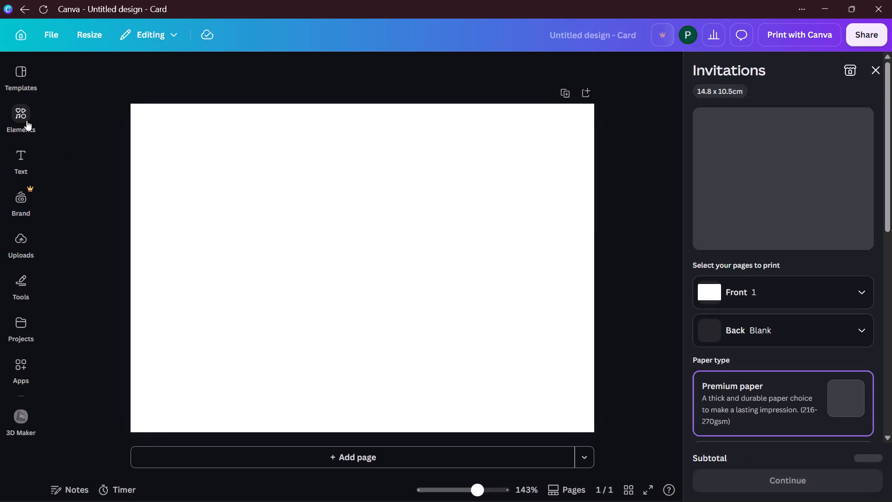
left_click(561, 295)
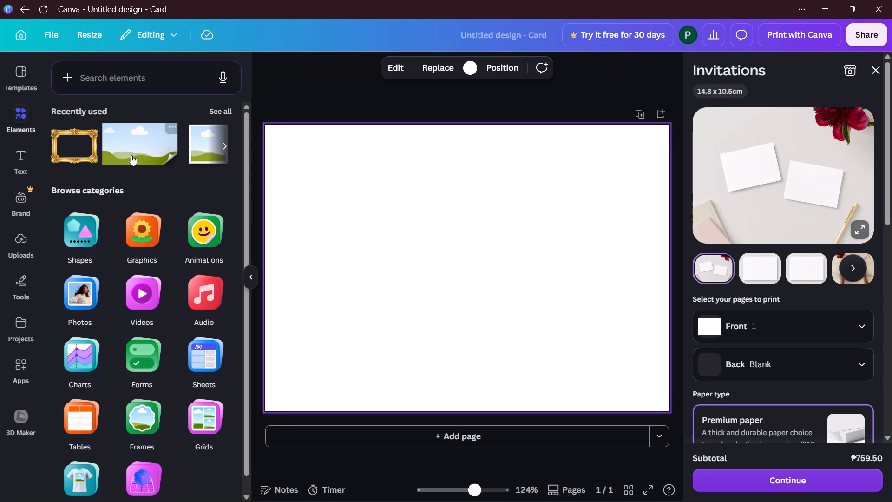
left_click(82, 152)
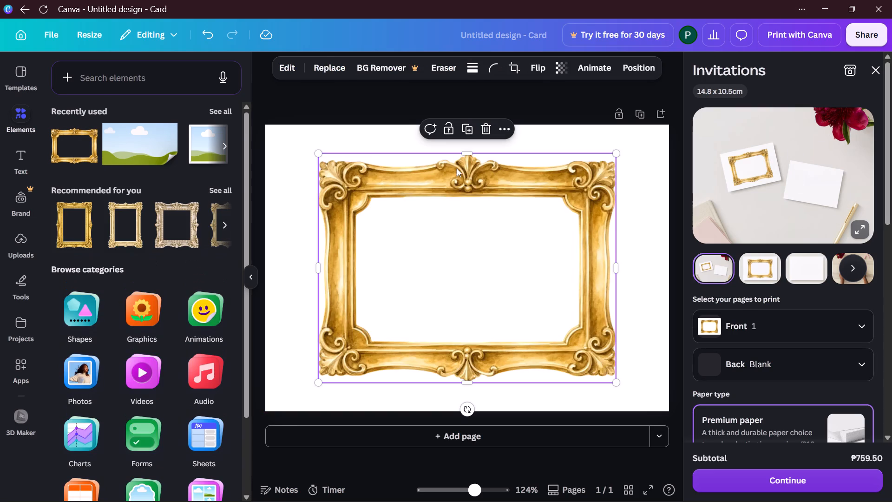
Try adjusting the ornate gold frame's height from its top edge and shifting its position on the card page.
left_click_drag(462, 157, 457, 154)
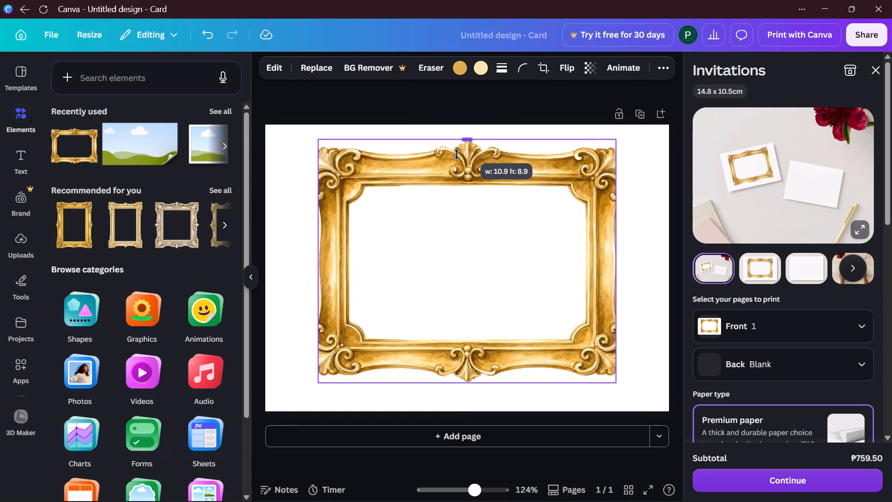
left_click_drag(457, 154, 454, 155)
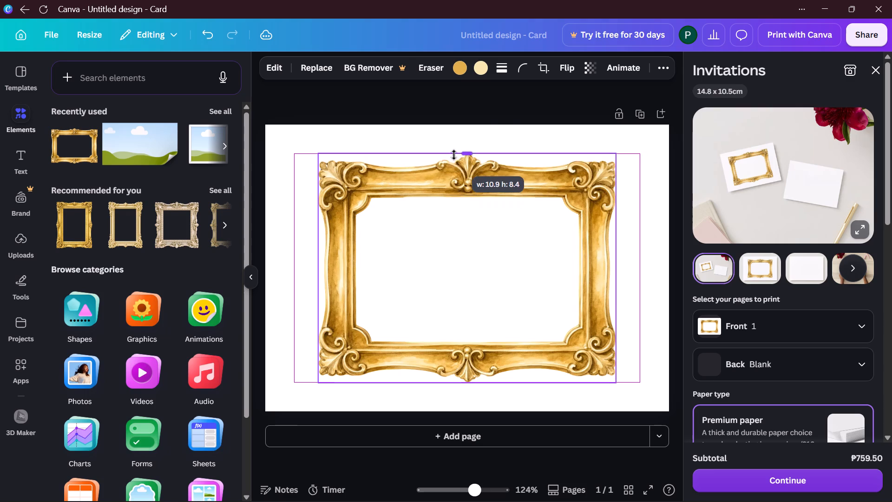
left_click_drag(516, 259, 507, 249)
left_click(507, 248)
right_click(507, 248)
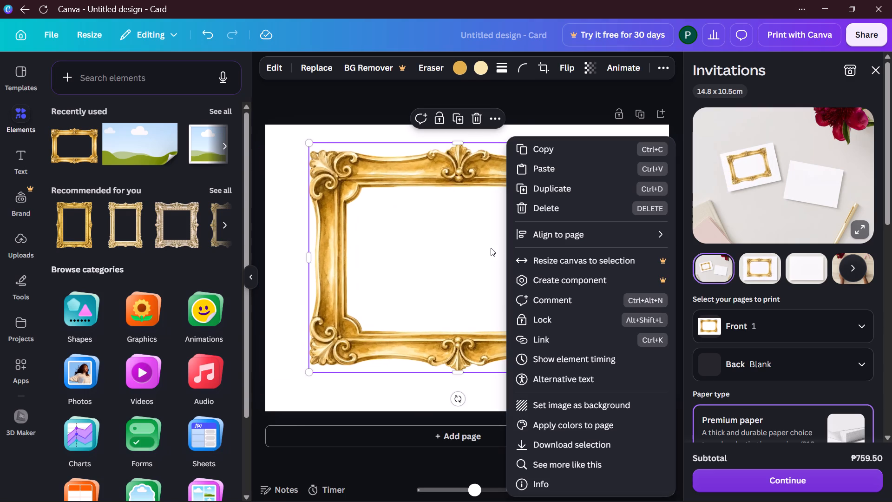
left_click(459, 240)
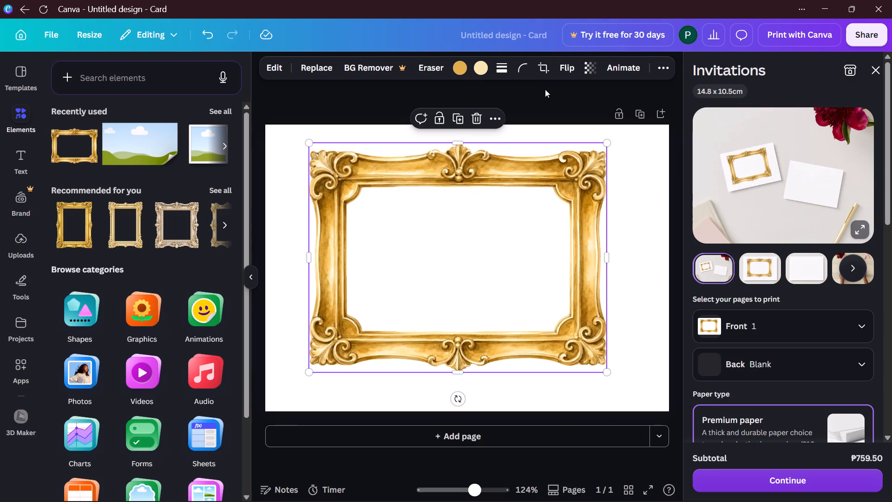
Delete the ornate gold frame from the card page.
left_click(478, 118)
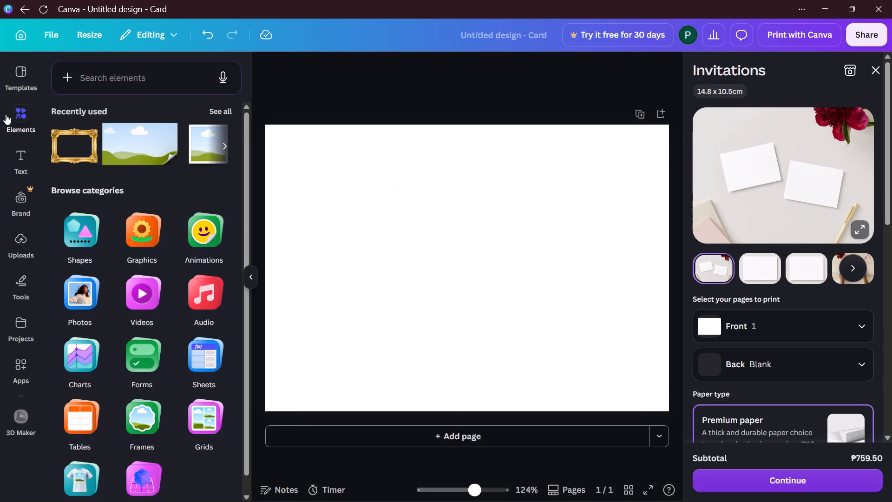
Return to the home page and move the untitled card design to Trash.
left_click(20, 39)
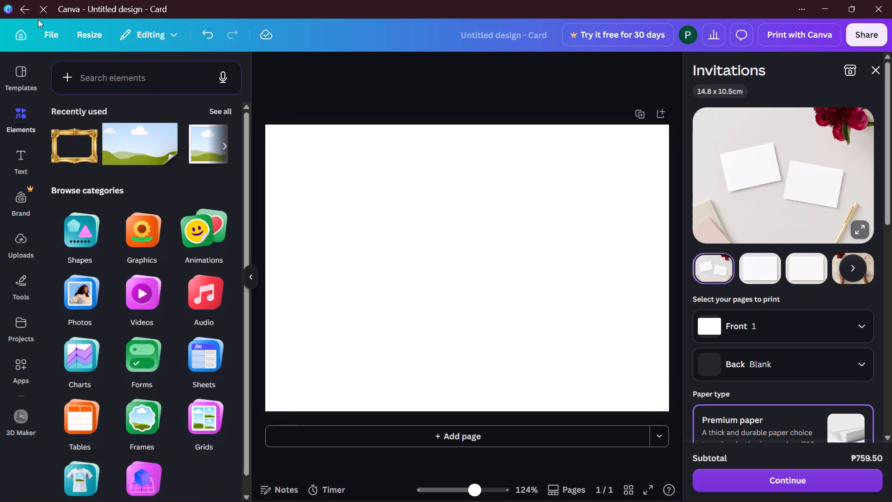
left_click(23, 31)
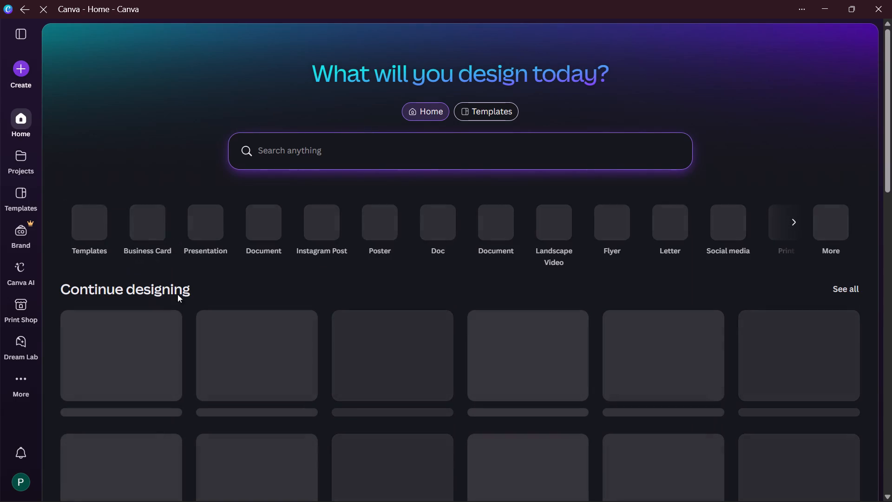
left_click(175, 322)
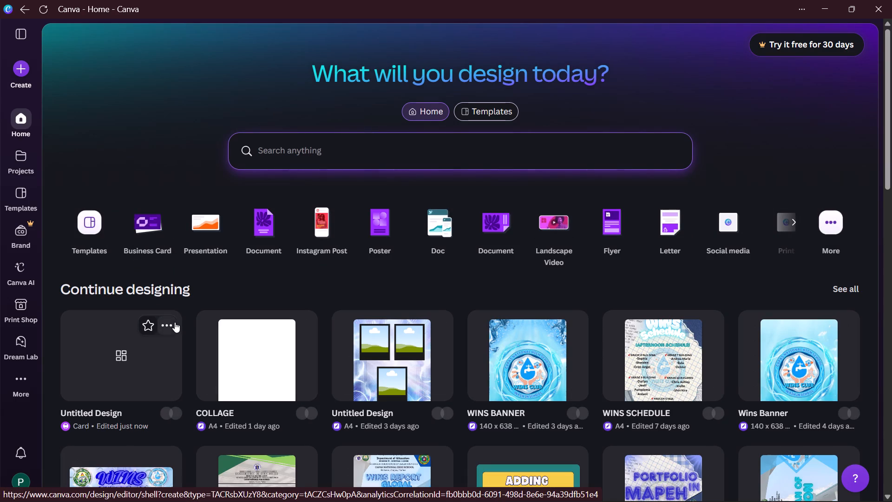
left_click(262, 485)
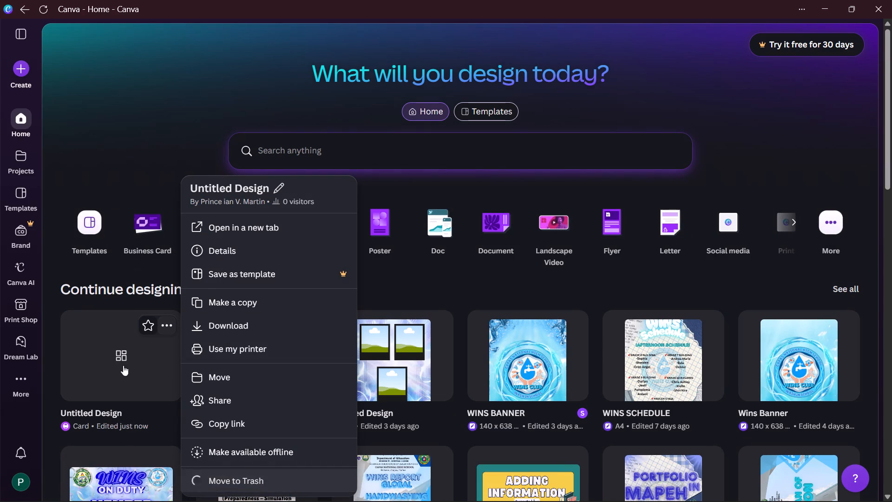
Create a new blank Document (A4, Landscape) design from the popular layouts for custom sizes.
left_click(28, 73)
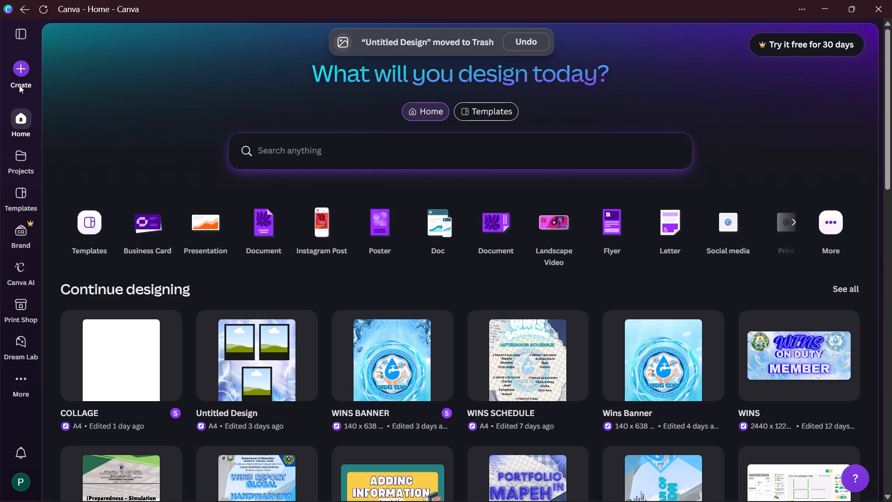
left_click(18, 73)
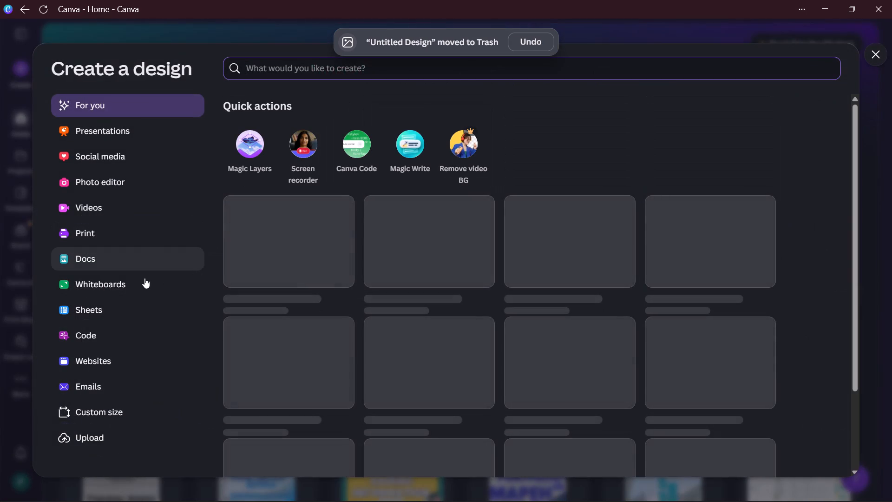
scroll(144, 278, "down", 4)
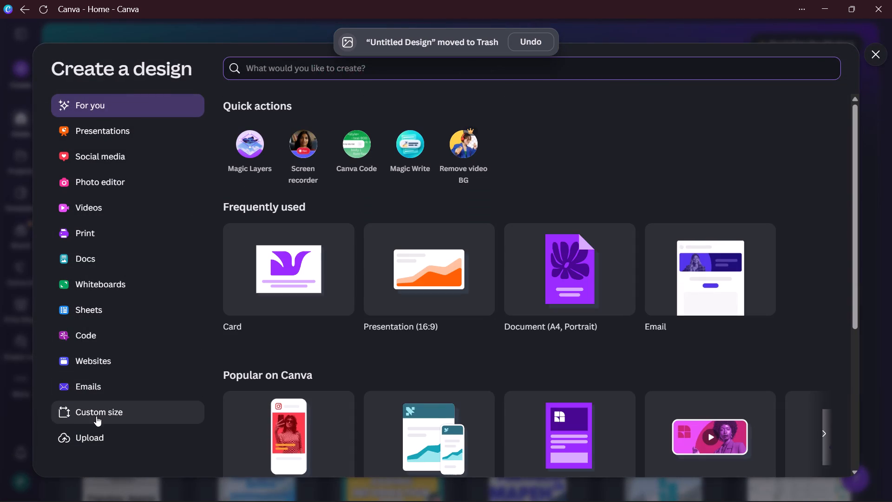
left_click(96, 416)
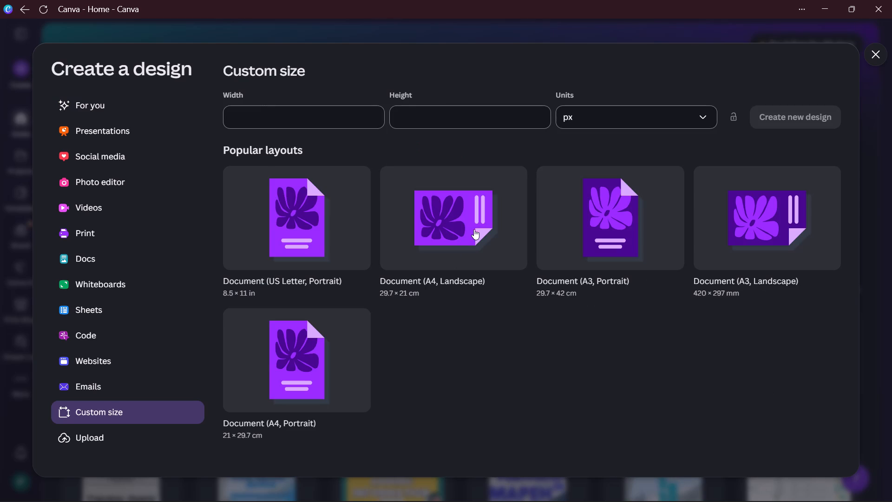
left_click(475, 225)
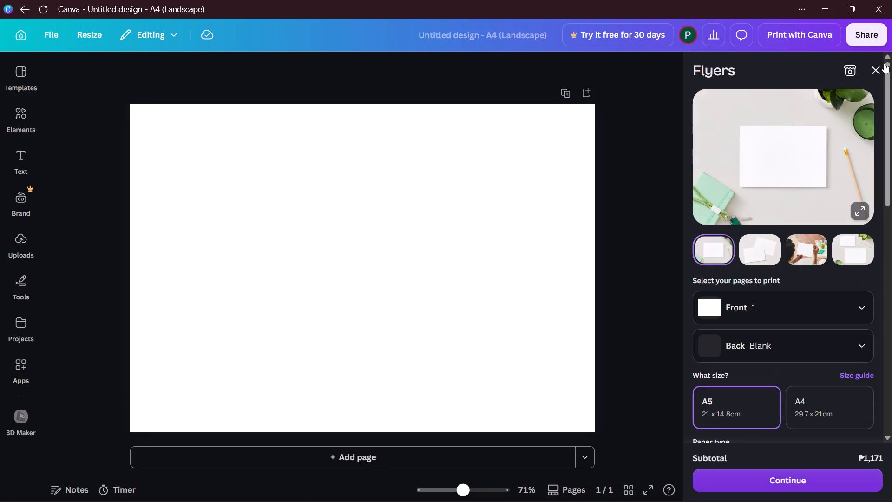
Search the elements for "border gold" and show all matching graphics.
left_click(26, 124)
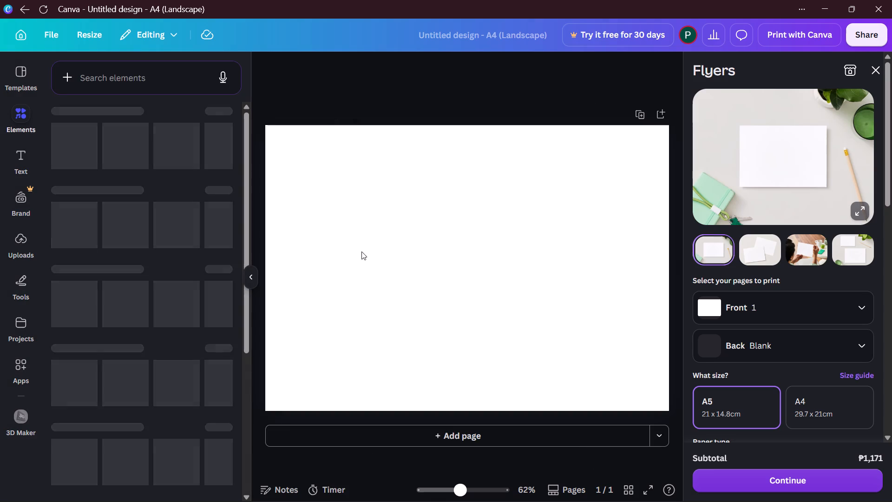
left_click(145, 80)
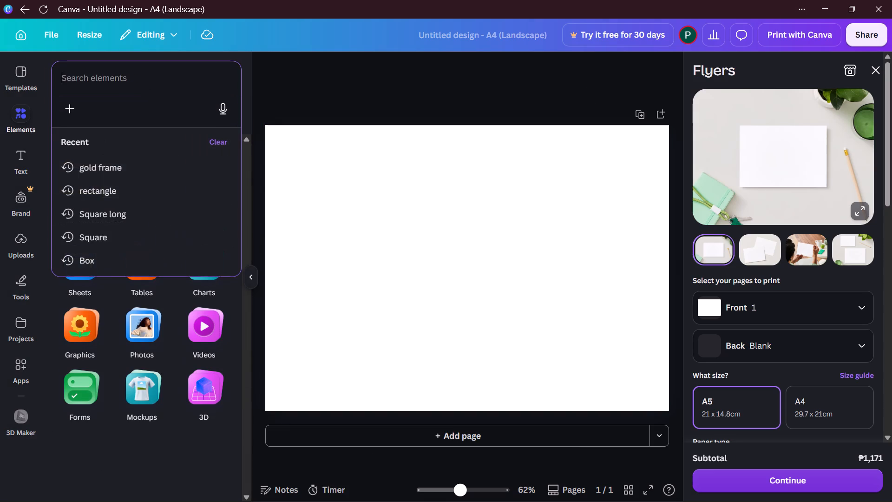
type("bor")
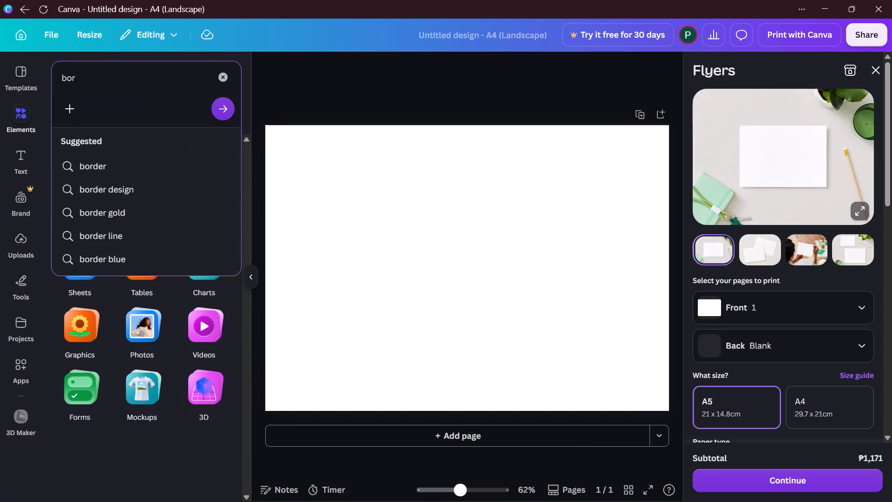
type("der")
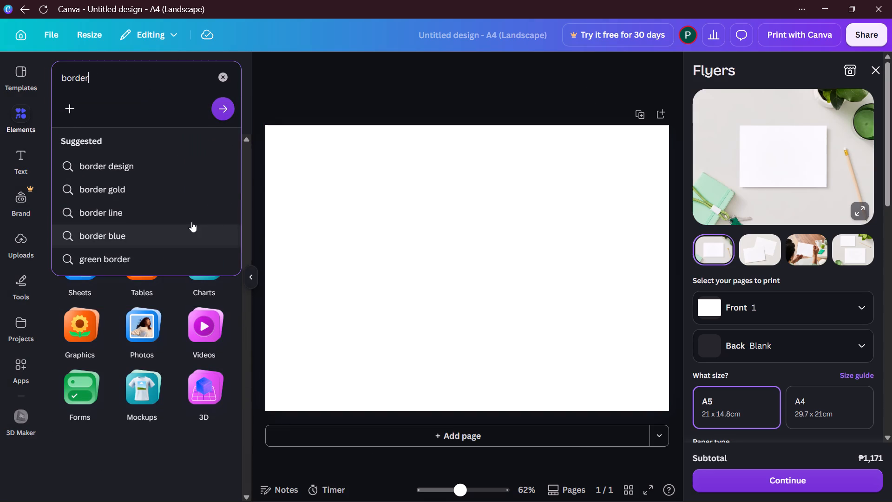
left_click(142, 191)
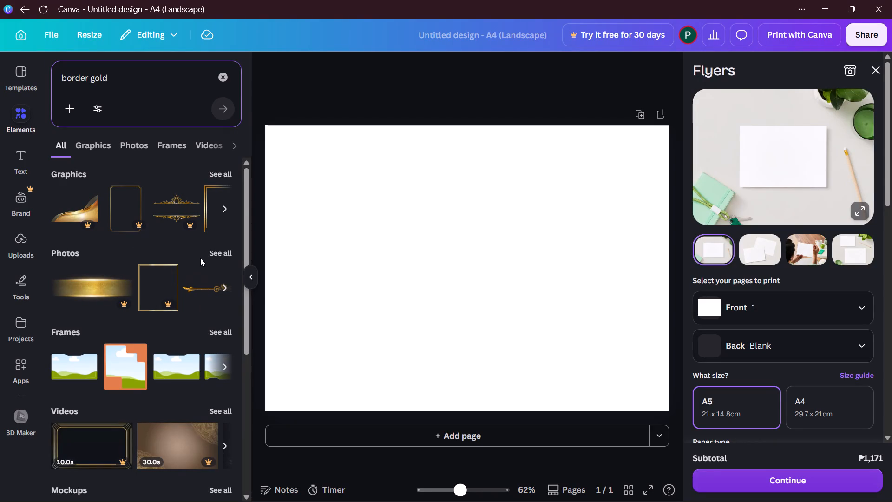
left_click(221, 172)
Add the gold floral corner ornament, enlarge it and fit it into the page's upper-left corner.
scroll(176, 227, "down", 2)
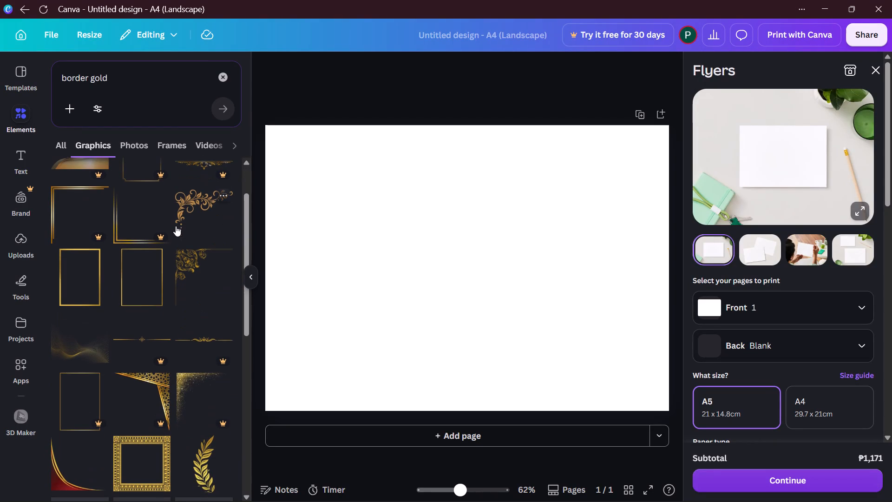
scroll(176, 225, "down", 1)
scroll(177, 224, "up", 1)
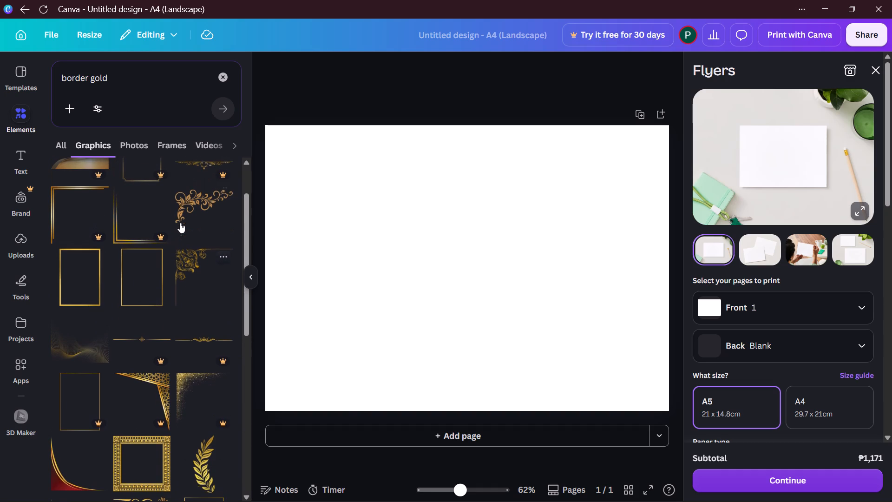
left_click(204, 286)
left_click_drag(451, 262, 450, 262)
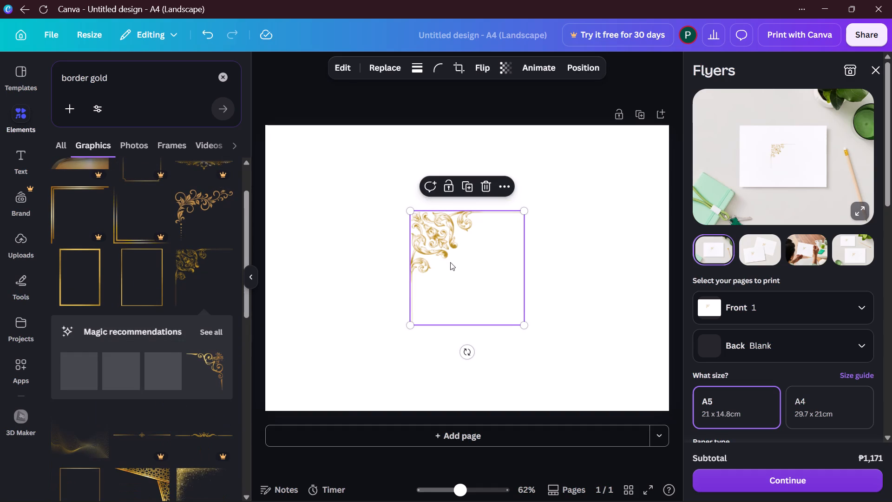
left_click_drag(450, 262, 302, 175)
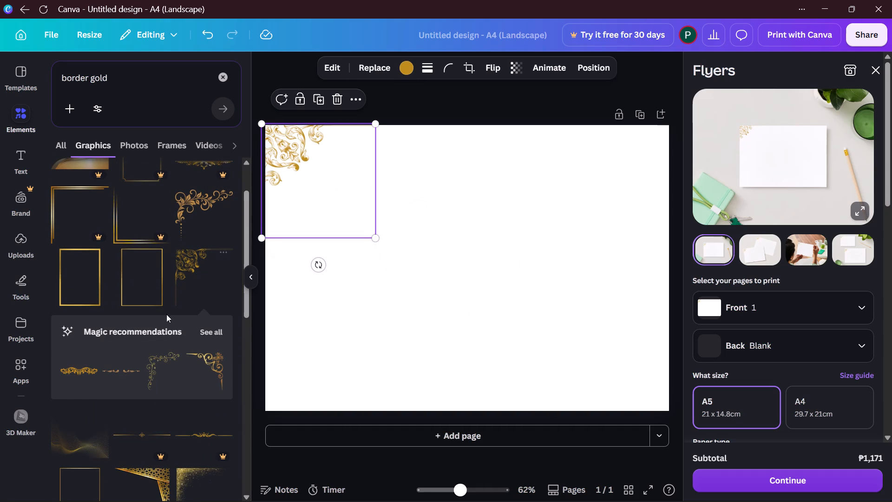
left_click_drag(375, 238, 425, 286)
left_click(340, 247)
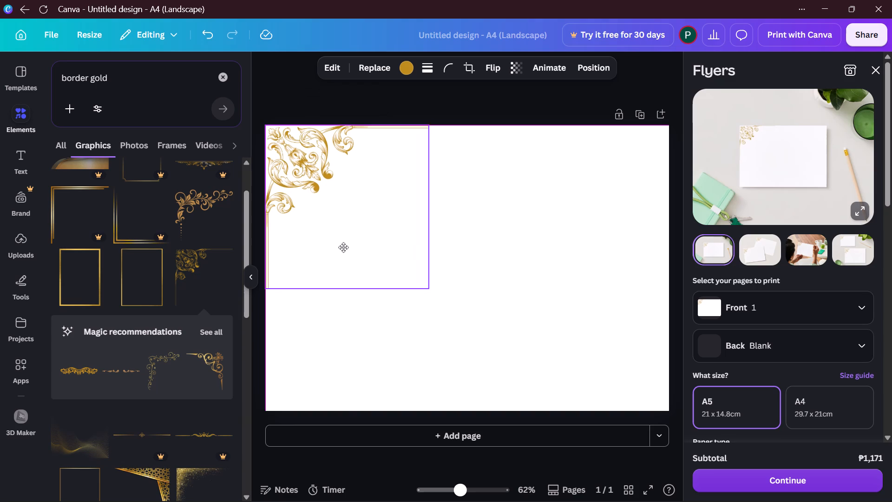
Duplicate the corner ornament, flip the copy horizontally and align it to the page's upper-right corner.
left_click(342, 100)
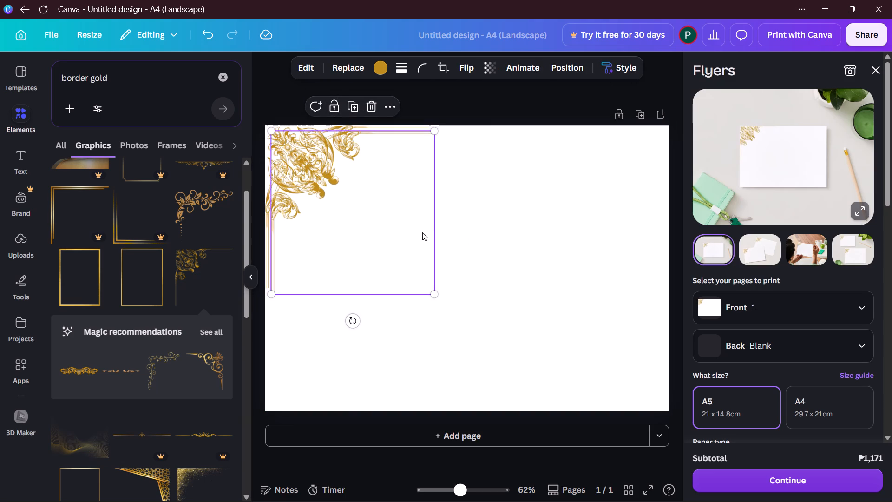
left_click_drag(414, 230, 469, 230)
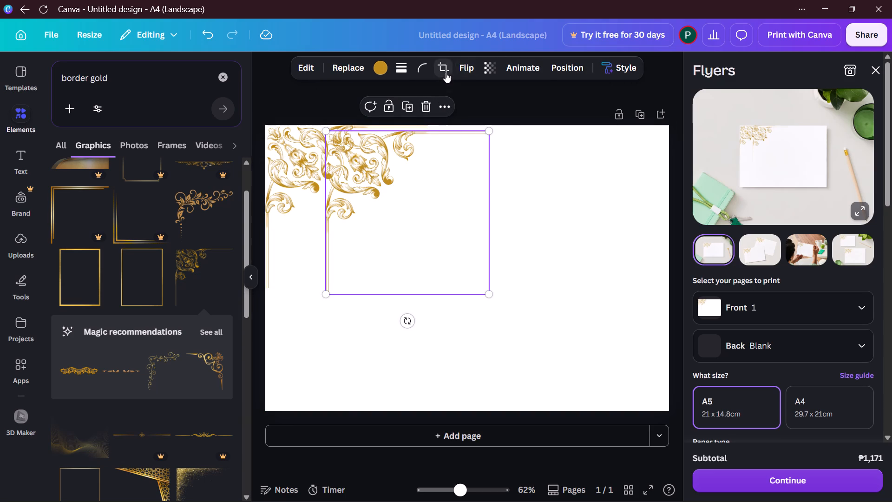
left_click(462, 66)
left_click(471, 103)
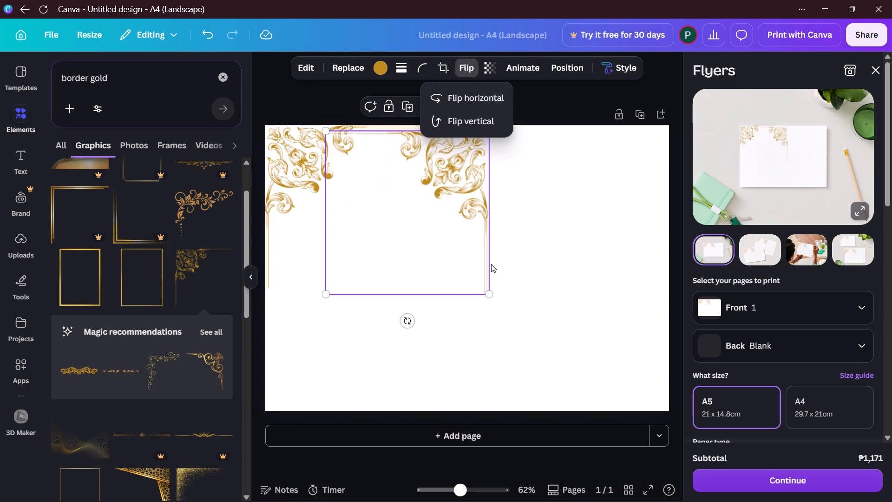
left_click_drag(423, 239, 603, 232)
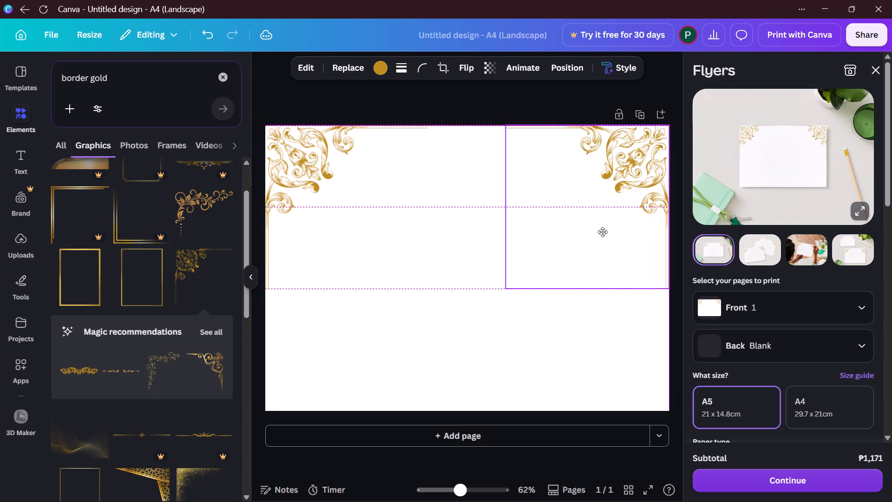
left_click_drag(603, 232, 603, 232)
left_click(437, 309)
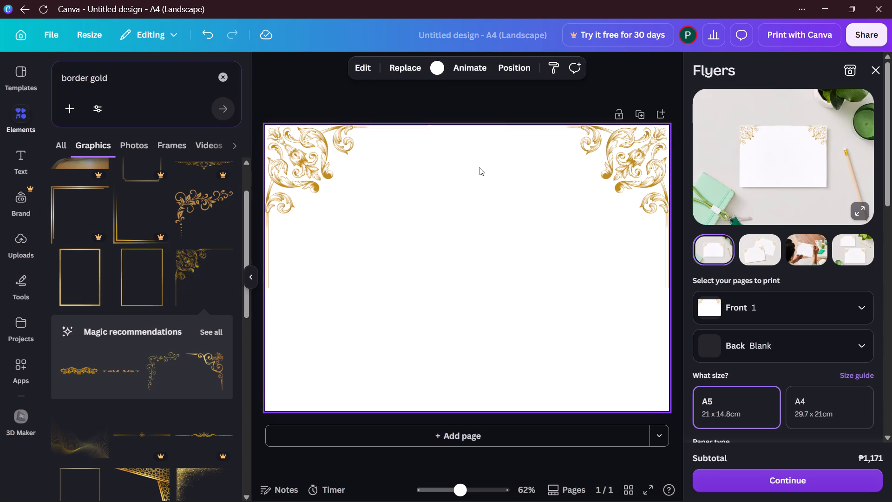
Add the gold wavy-lines graphic and place it over the page's lower-left corner, extending past the bottom edge.
scroll(133, 257, "down", 2)
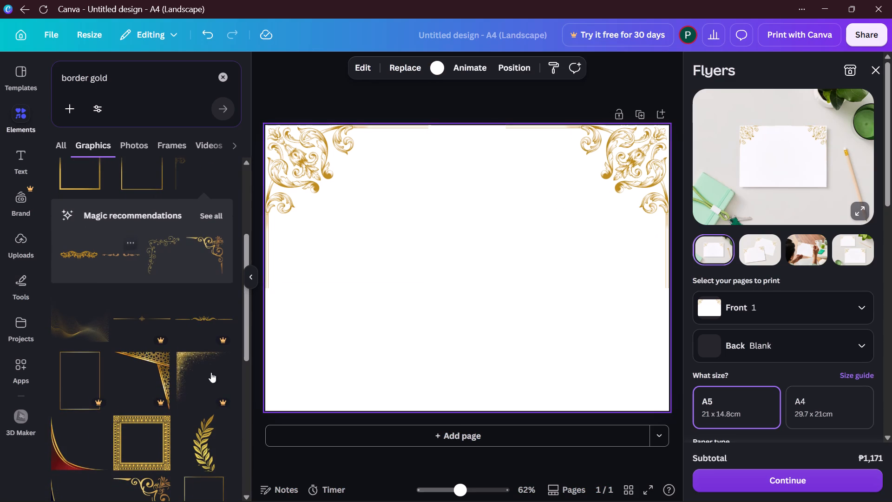
left_click(91, 319)
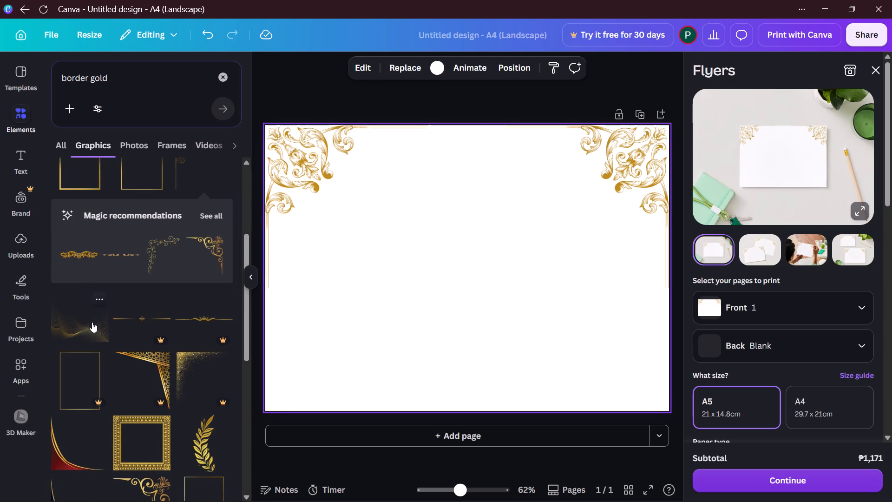
left_click_drag(460, 286, 386, 344)
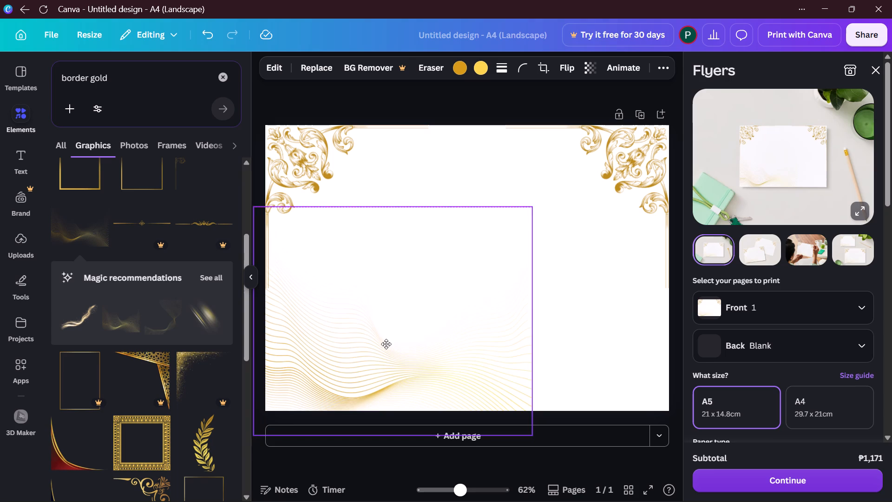
left_click_drag(386, 344, 386, 347)
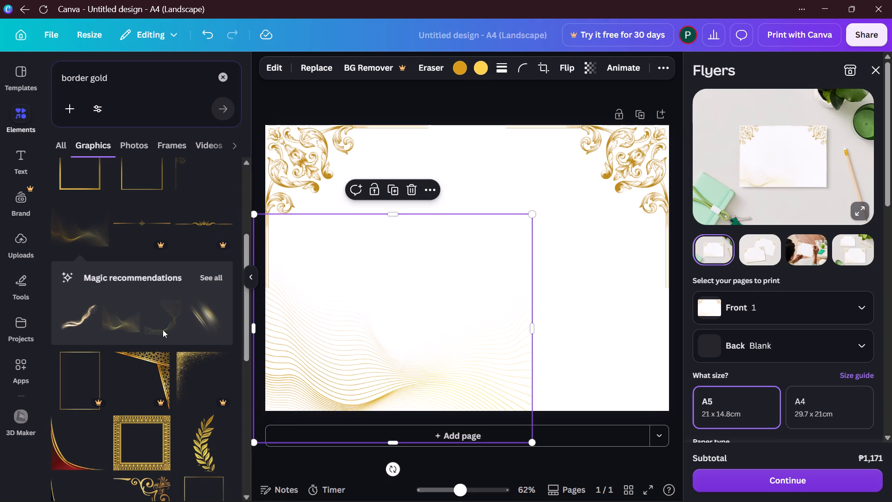
Duplicate the gold wavy-lines graphic and move the copy over the page's lower-right area, extending past the bottom and right edges.
left_click(431, 195)
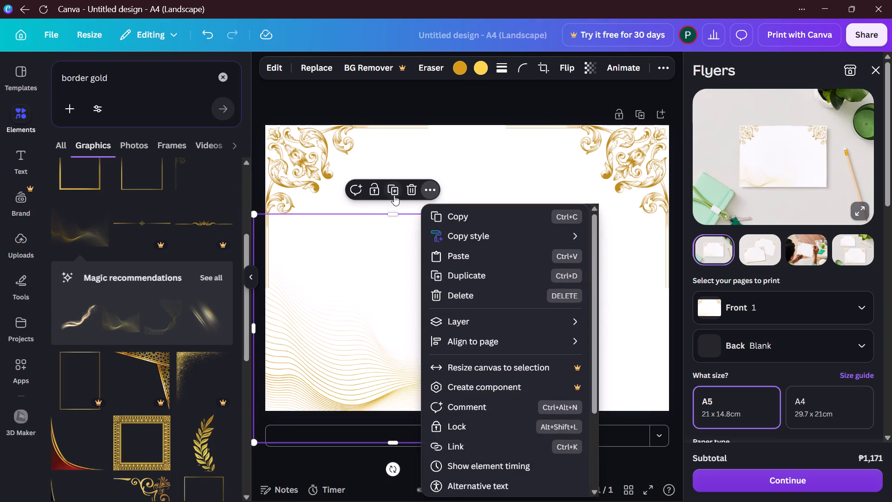
left_click(394, 195)
left_click_drag(482, 337, 638, 338)
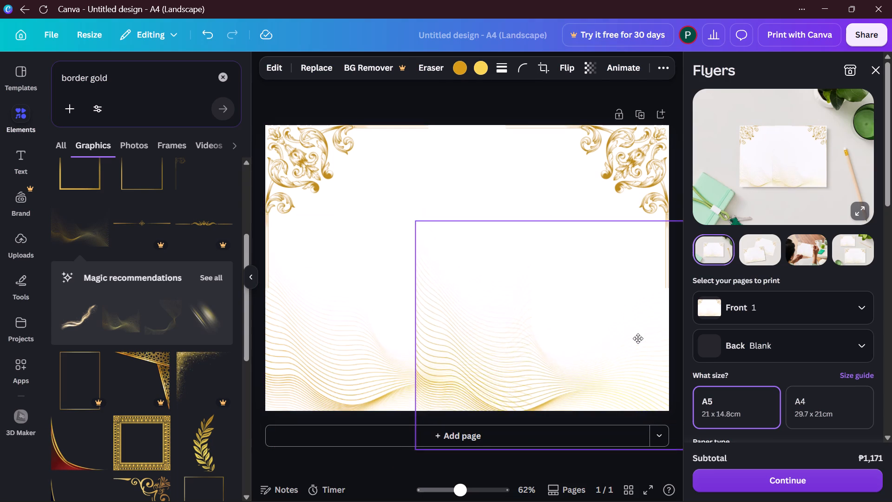
left_click_drag(638, 338, 637, 347)
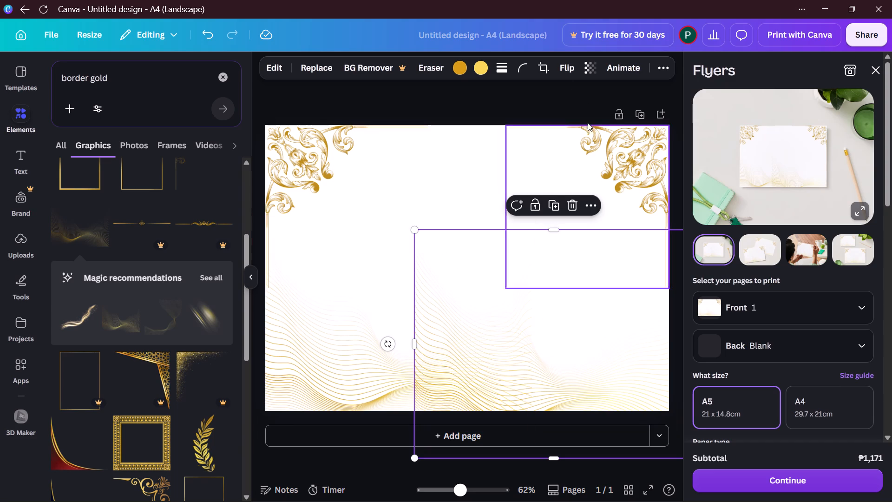
Send the copied wavy-lines graphic to the back of the page's element stack.
left_click(660, 71)
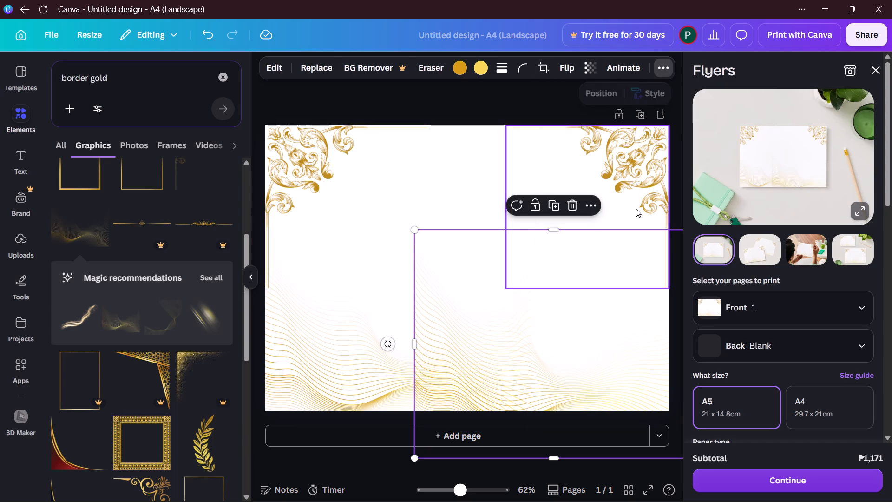
double_click(658, 66)
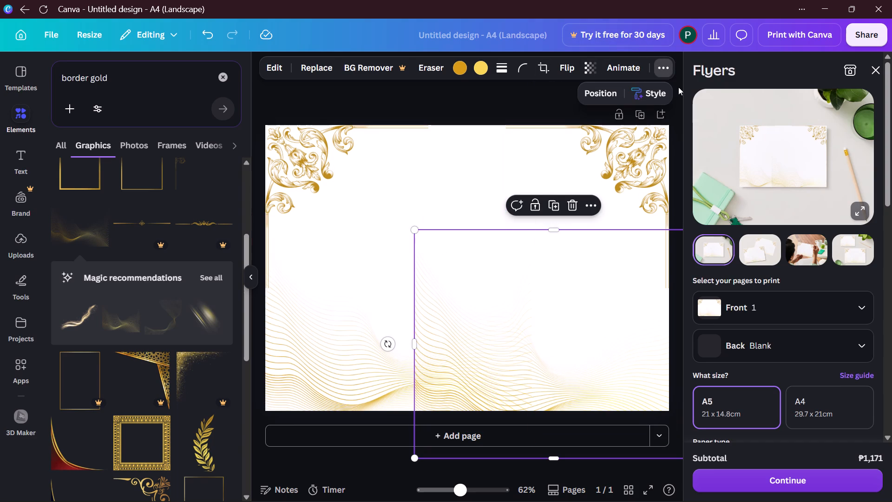
left_click(606, 96)
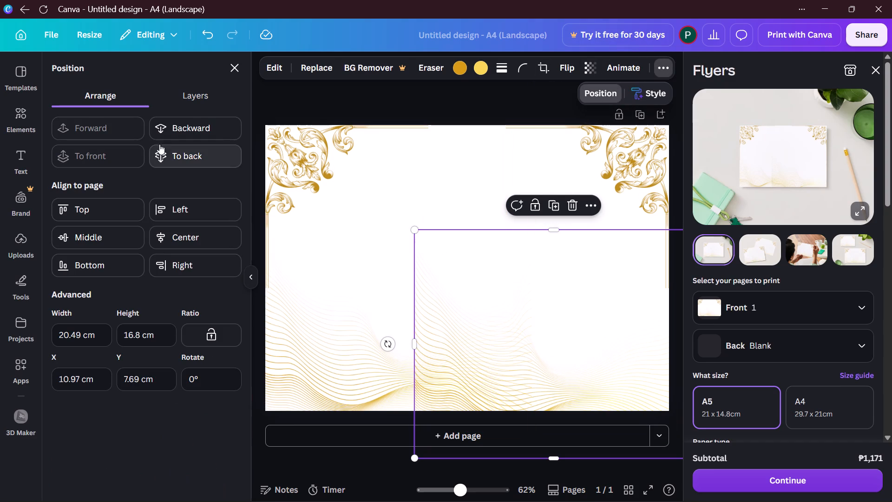
left_click(182, 159)
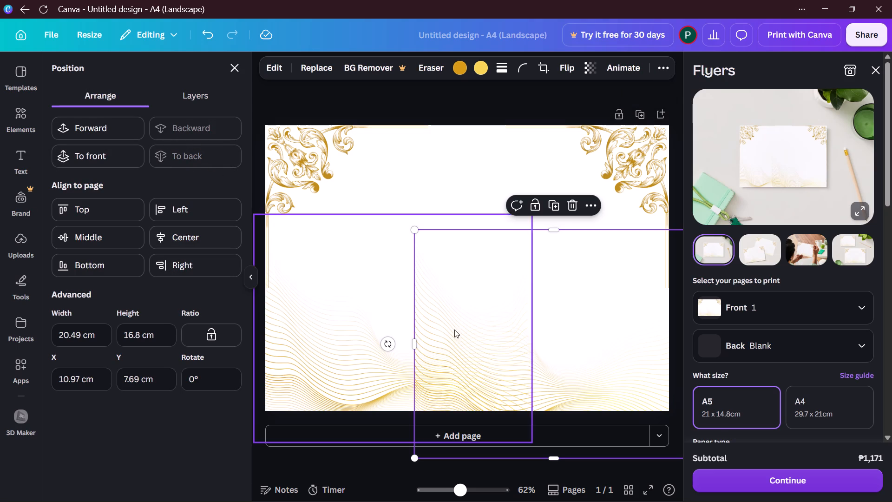
Flip the copied wavy-lines graphic horizontally so it mirrors the original.
left_click(561, 60)
left_click(579, 115)
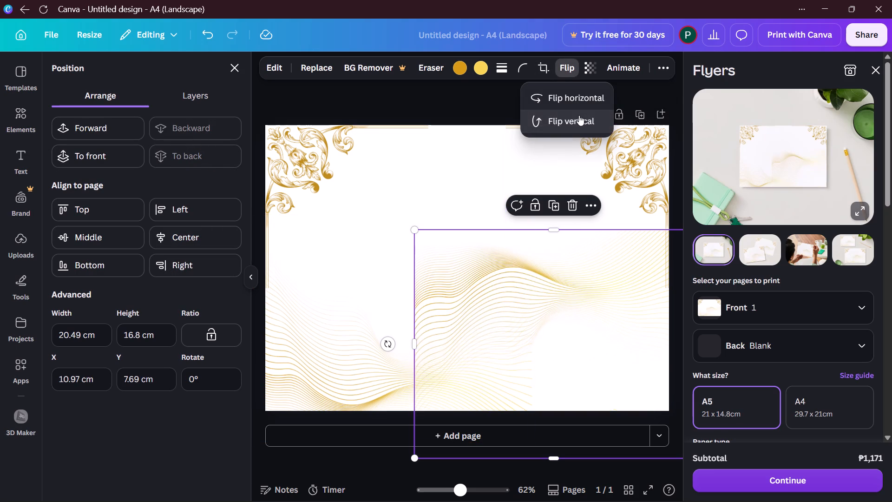
left_click(579, 115)
left_click(572, 105)
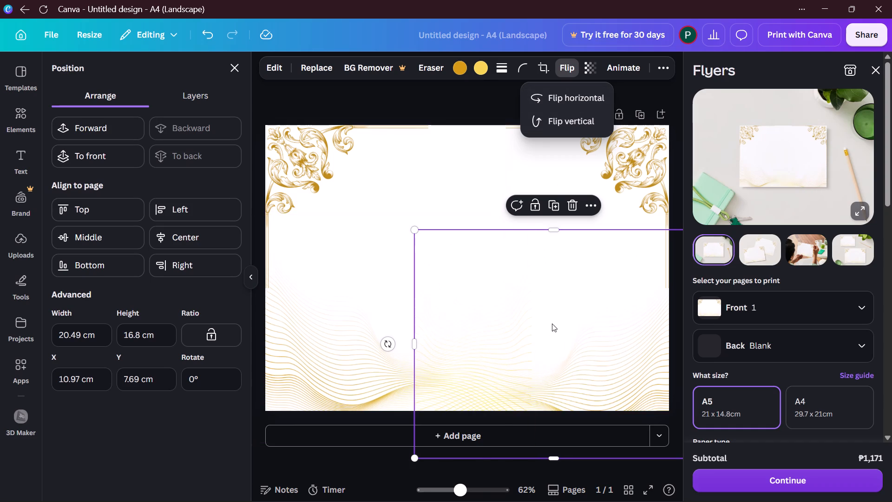
Position the flipped wavy-lines copy at about X 9.7 cm, Y 6.9 cm so both waves blend across the page's bottom, and deselect it.
left_click_drag(579, 328, 560, 340)
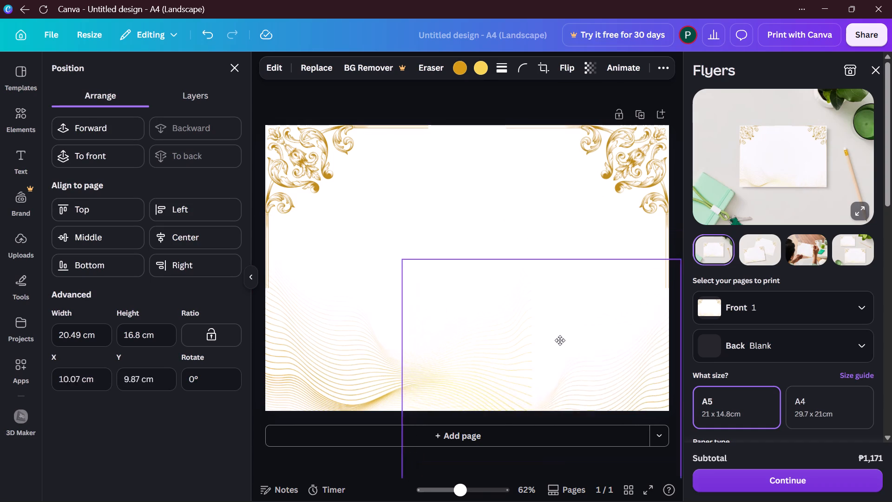
left_click_drag(560, 340, 546, 306)
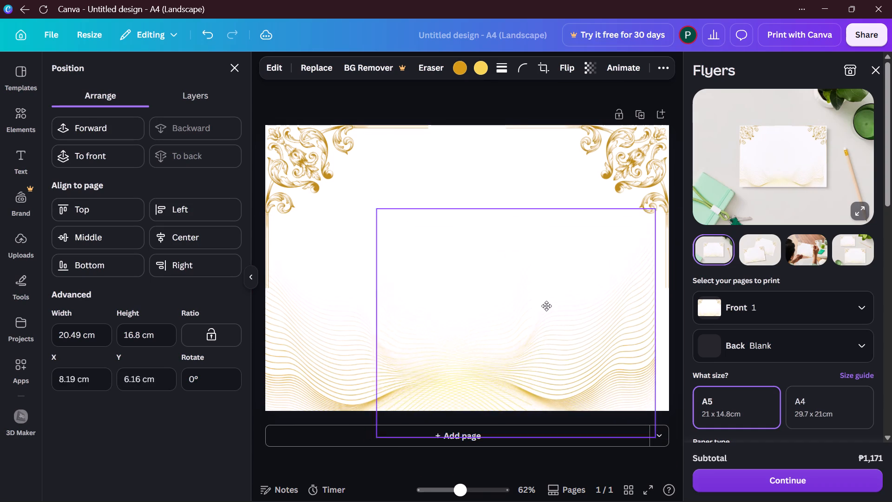
left_click_drag(546, 306, 602, 306)
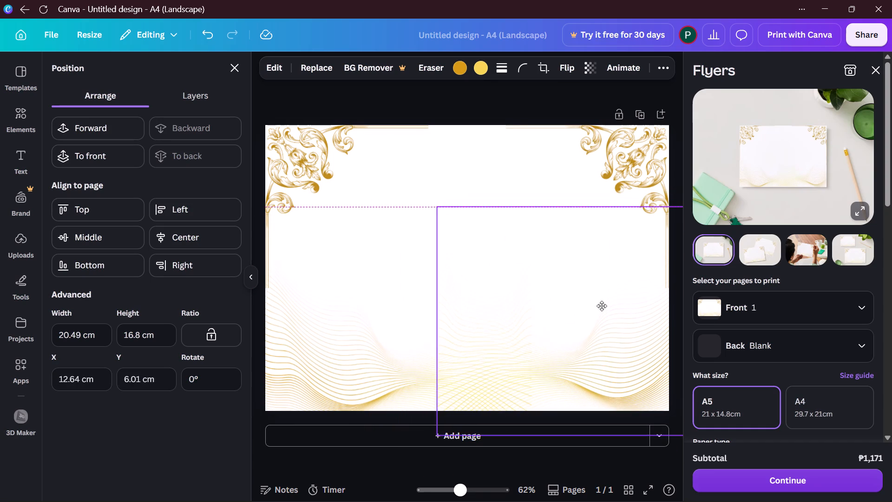
left_click_drag(602, 306, 527, 304)
left_click_drag(551, 357, 554, 383)
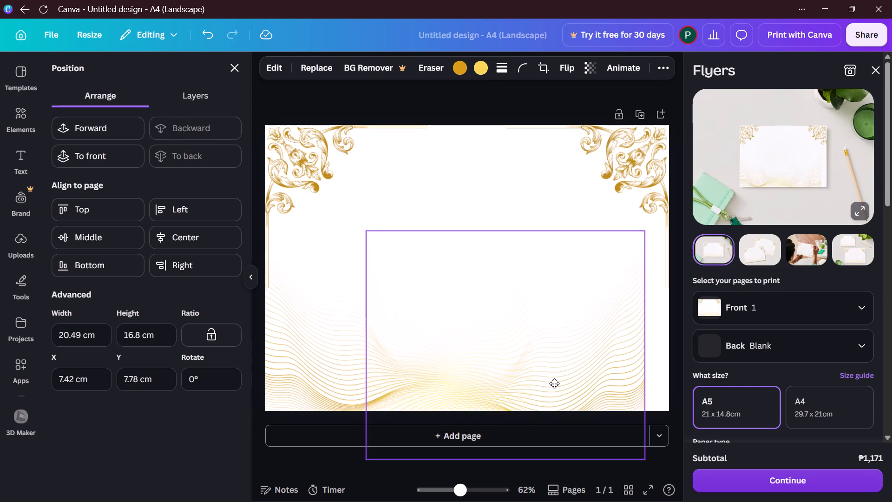
left_click_drag(554, 383, 534, 396)
left_click_drag(546, 374, 544, 365)
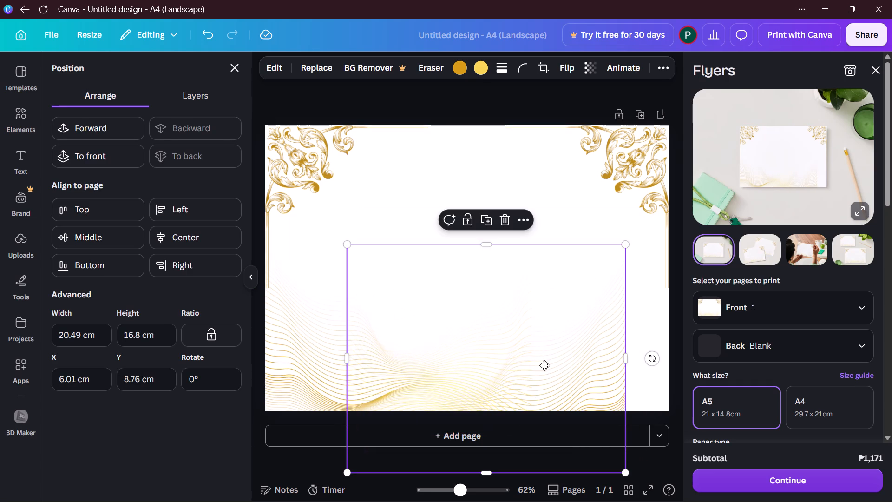
left_click_drag(544, 365, 452, 363)
left_click_drag(459, 372, 586, 371)
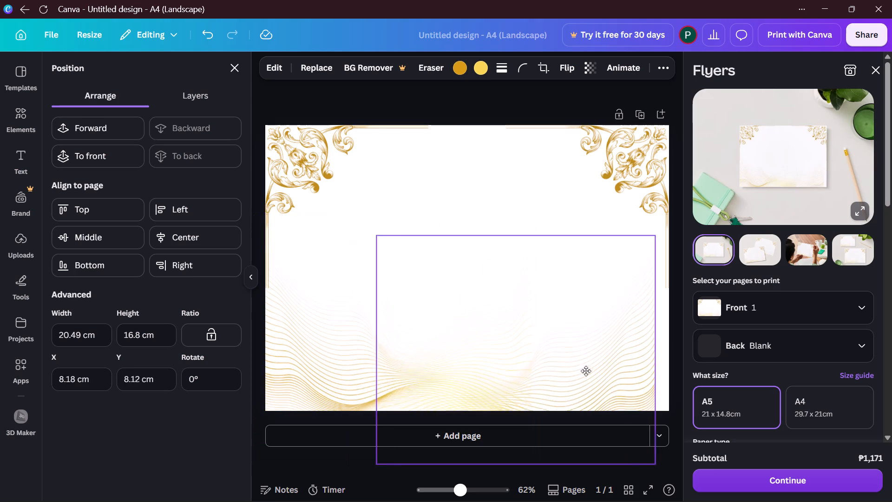
left_click_drag(586, 371, 604, 357)
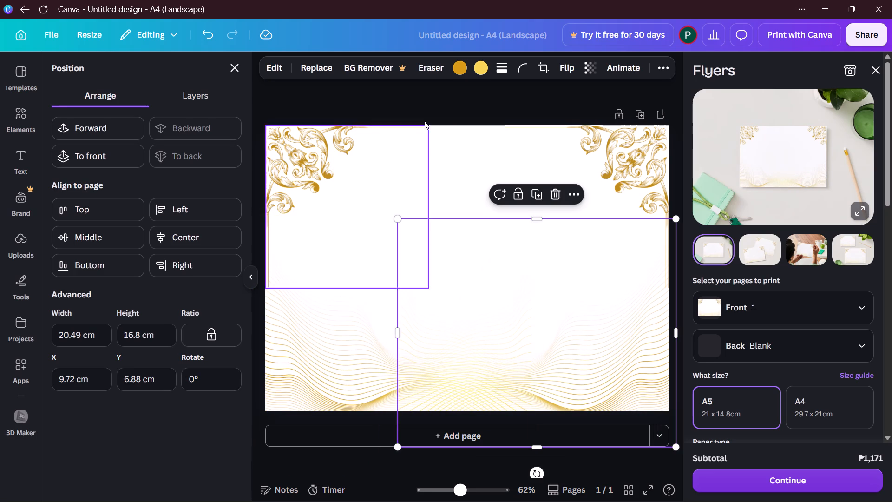
left_click(451, 112)
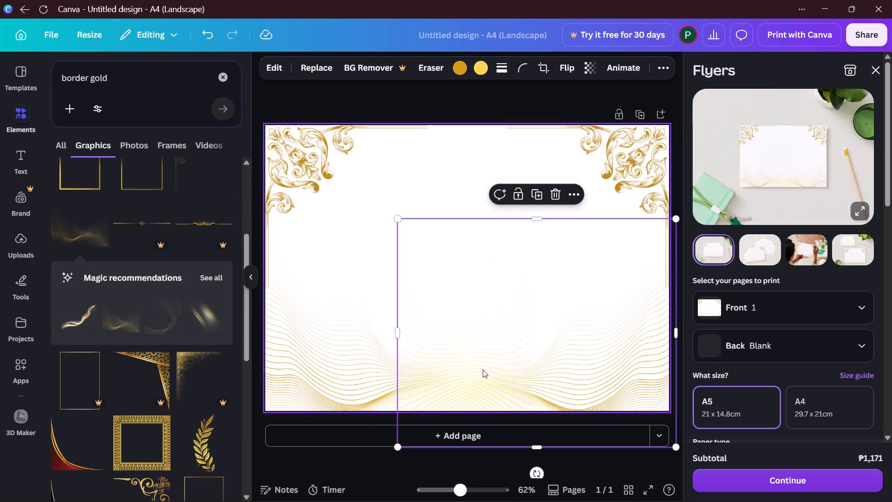
left_click(456, 92)
Browse further through the "border gold" graphics for another decoration.
scroll(153, 314, "down", 1)
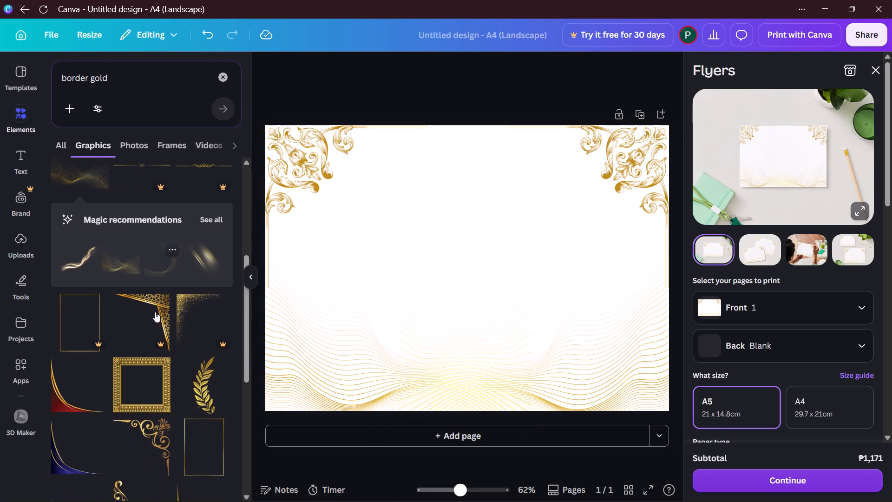
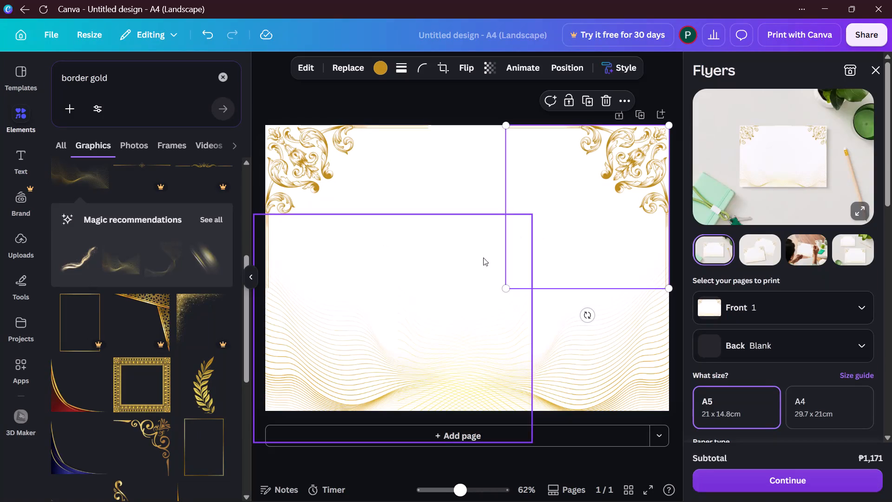
Deselect the corner ornament and look through more of the "border gold" graphics for another decoration.
left_click(443, 186)
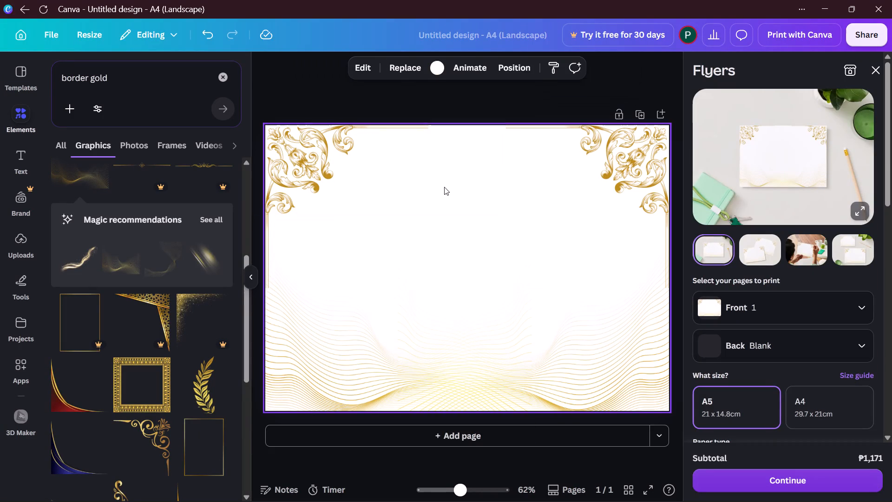
left_click(460, 195)
left_click(478, 184)
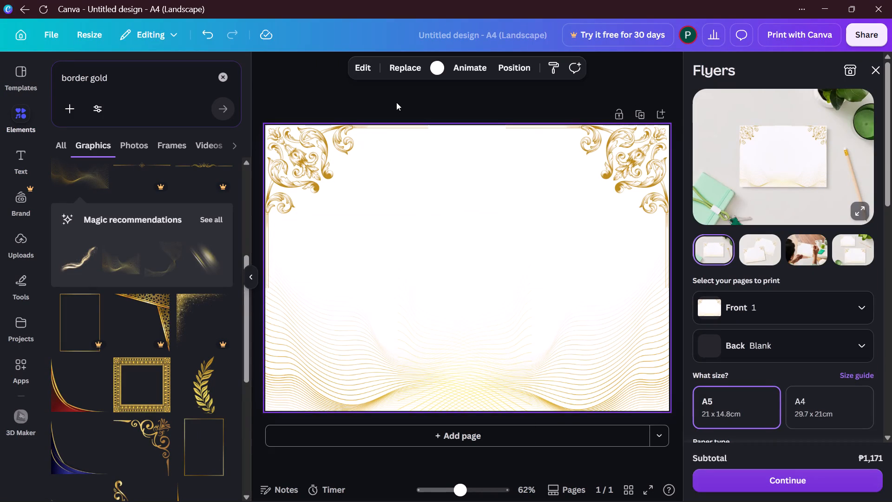
scroll(131, 312, "down", 8)
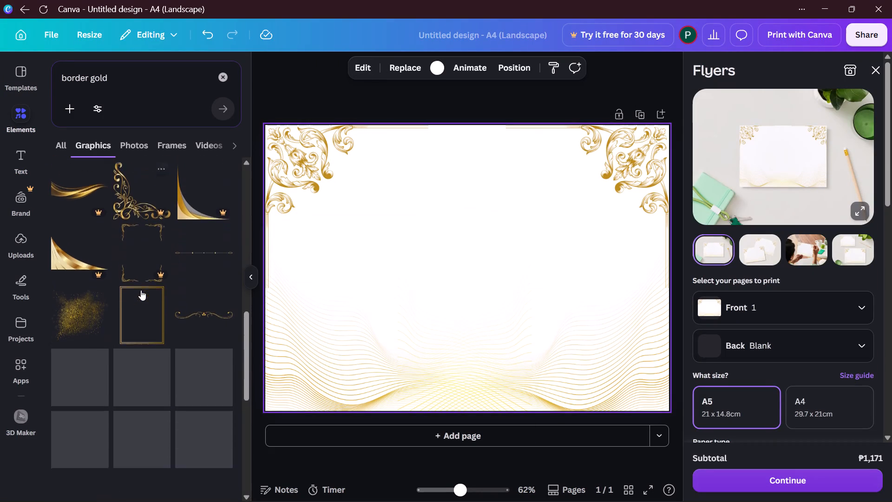
scroll(141, 290, "down", 1)
scroll(141, 289, "up", 8)
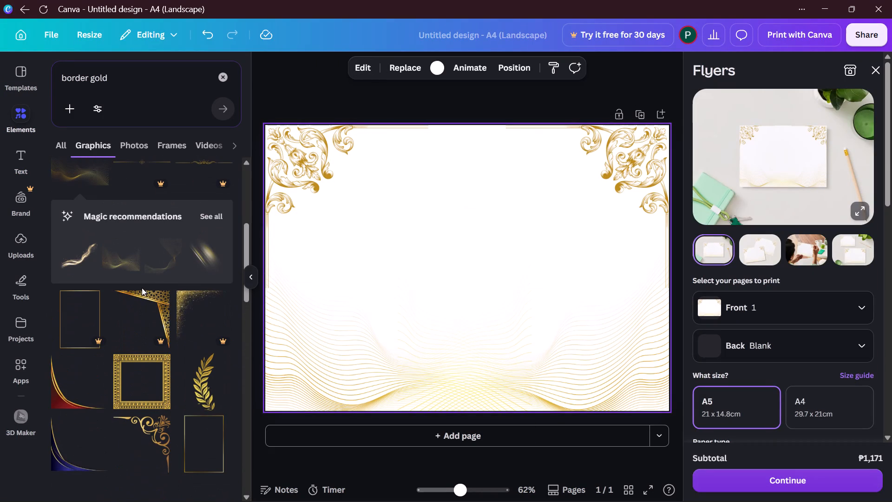
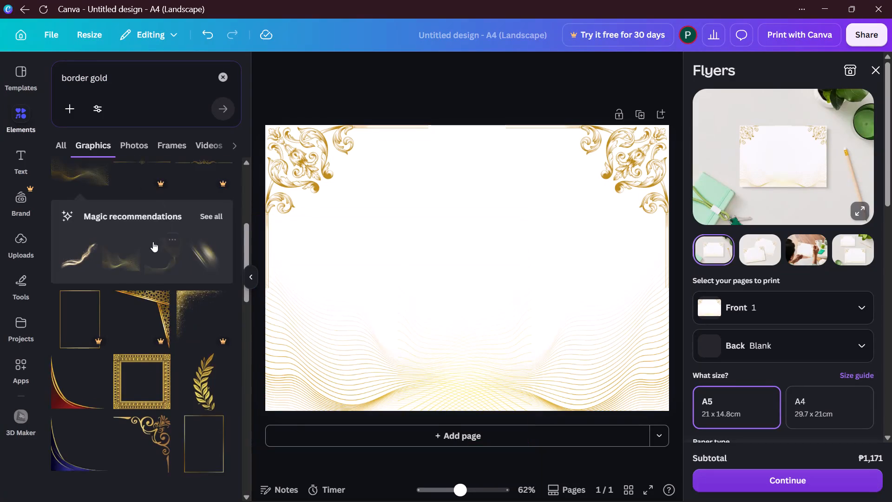
Look further through the "border gold" graphics for another decoration to add to the design.
scroll(153, 242, "down", 3)
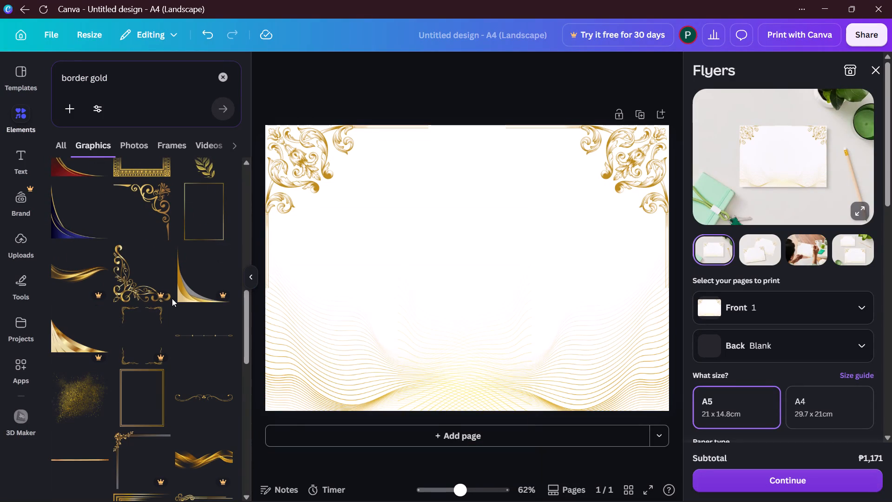
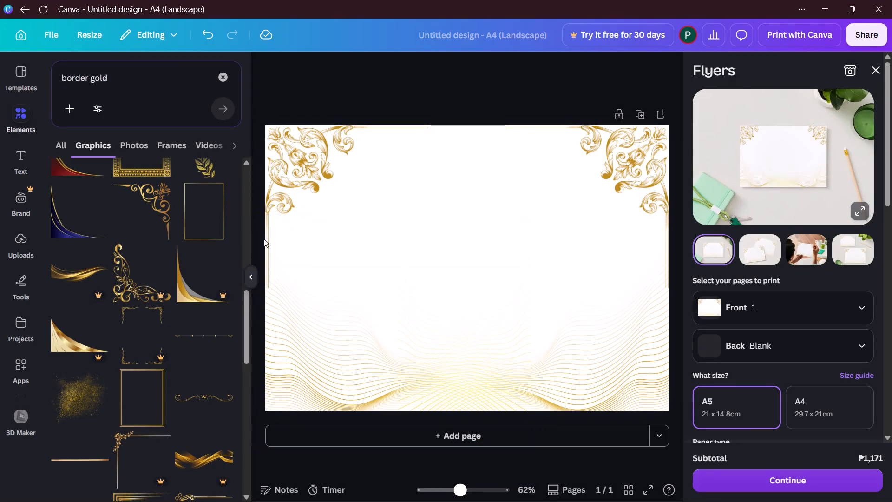
Place the faded church altar photo as the full-page background behind the gold ornaments.
left_click(337, 97)
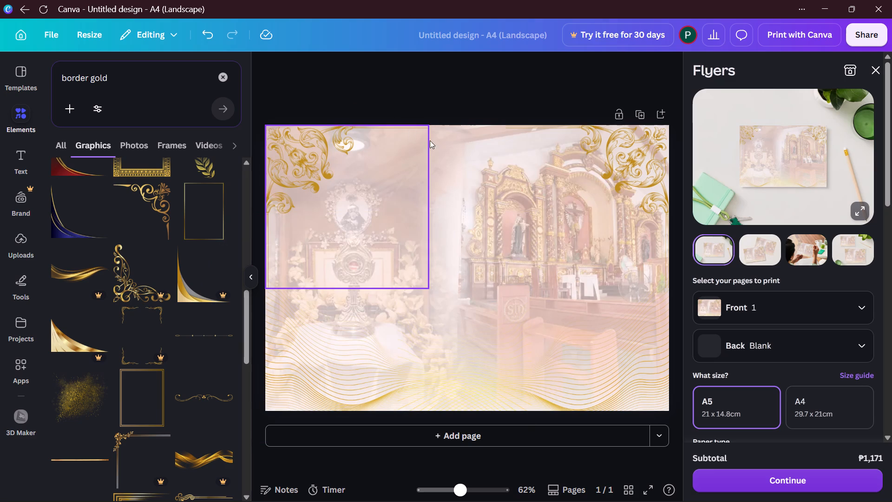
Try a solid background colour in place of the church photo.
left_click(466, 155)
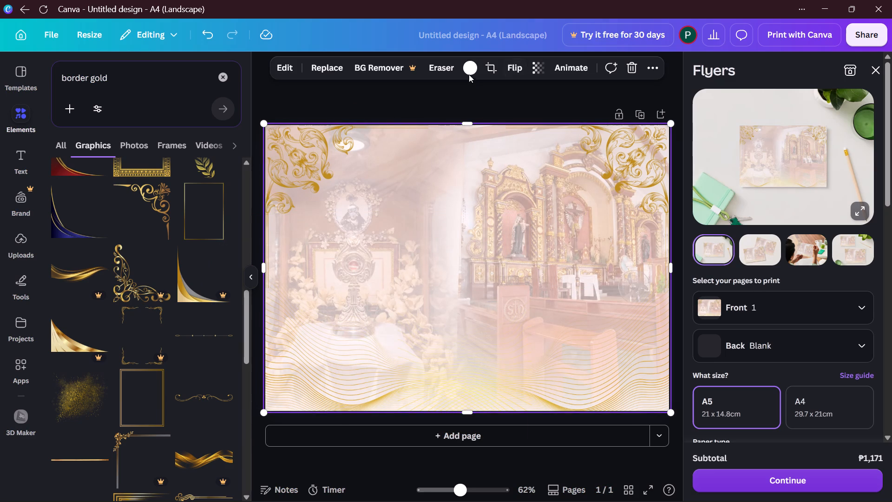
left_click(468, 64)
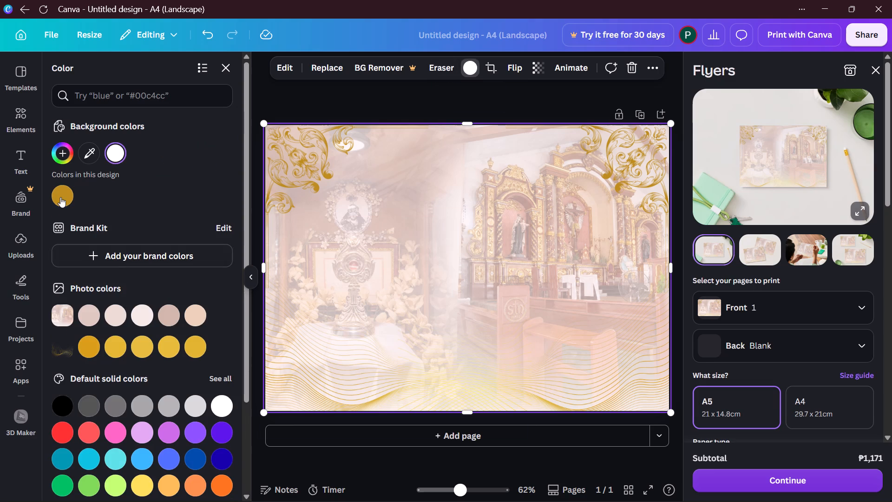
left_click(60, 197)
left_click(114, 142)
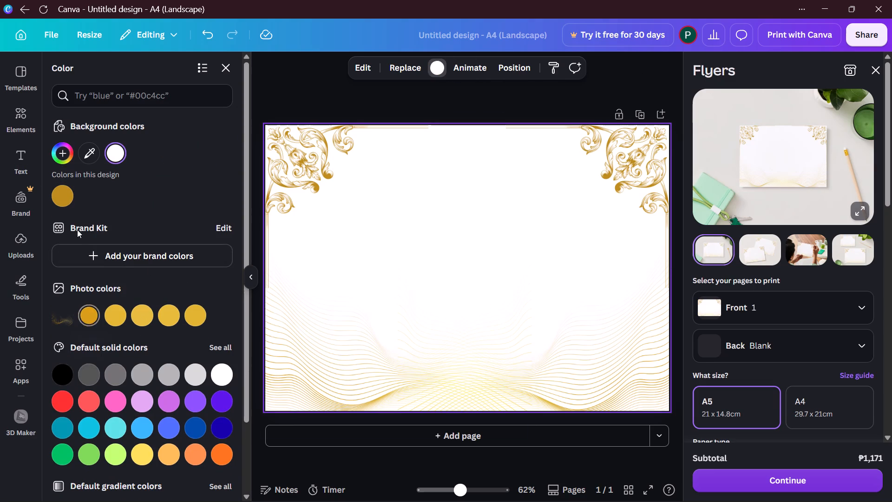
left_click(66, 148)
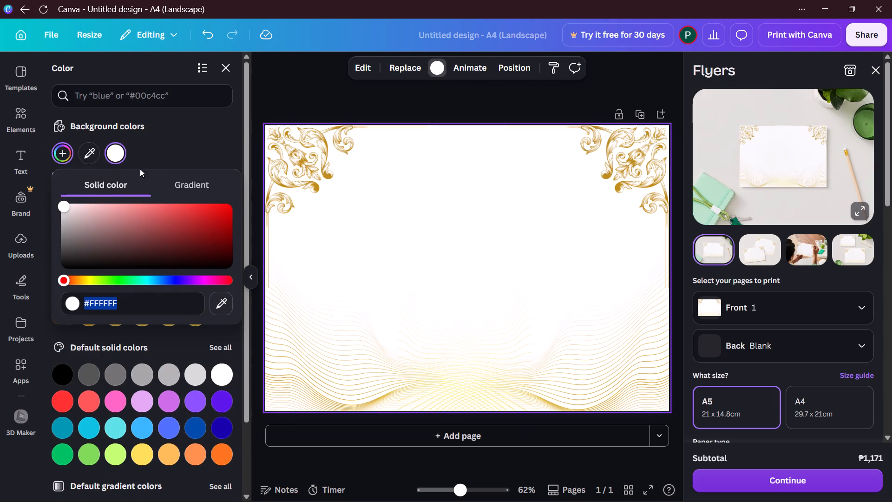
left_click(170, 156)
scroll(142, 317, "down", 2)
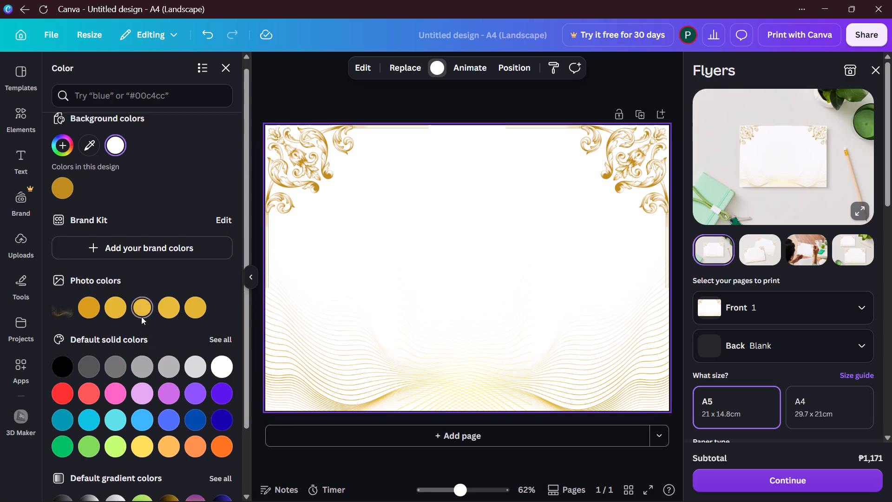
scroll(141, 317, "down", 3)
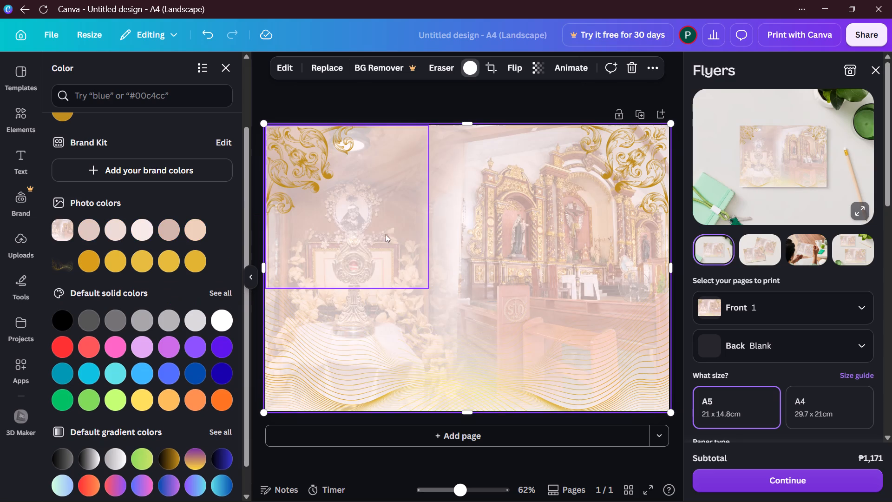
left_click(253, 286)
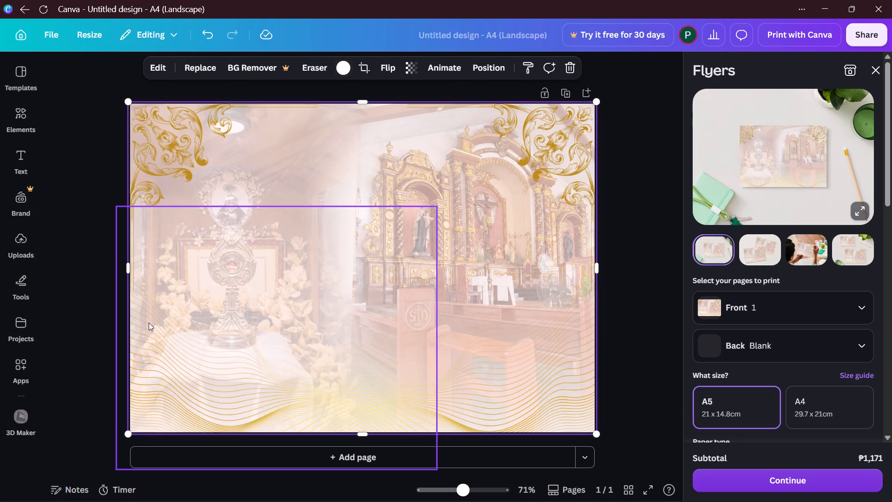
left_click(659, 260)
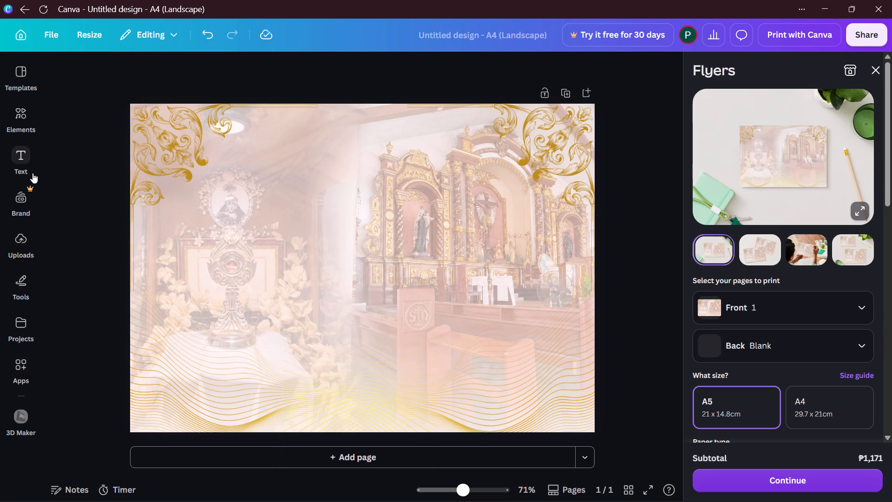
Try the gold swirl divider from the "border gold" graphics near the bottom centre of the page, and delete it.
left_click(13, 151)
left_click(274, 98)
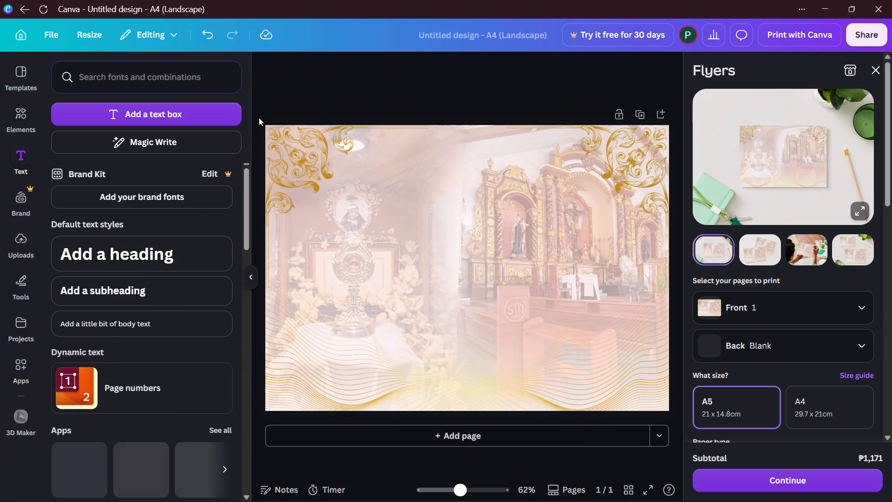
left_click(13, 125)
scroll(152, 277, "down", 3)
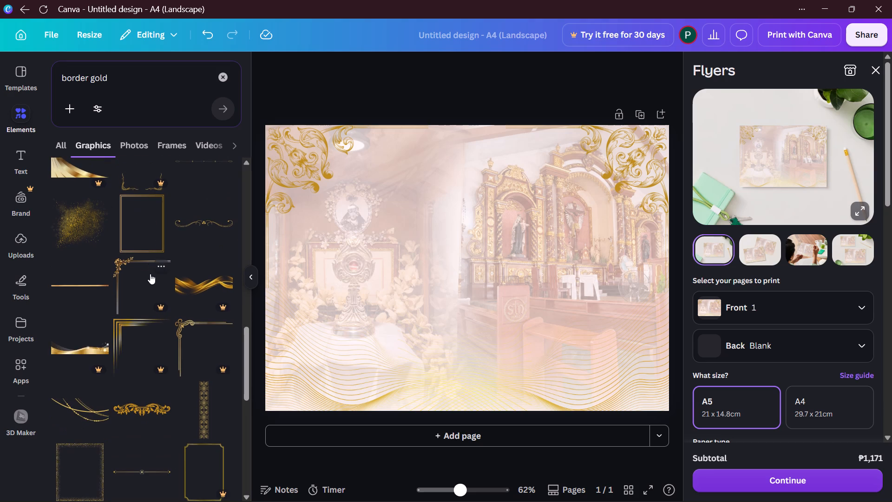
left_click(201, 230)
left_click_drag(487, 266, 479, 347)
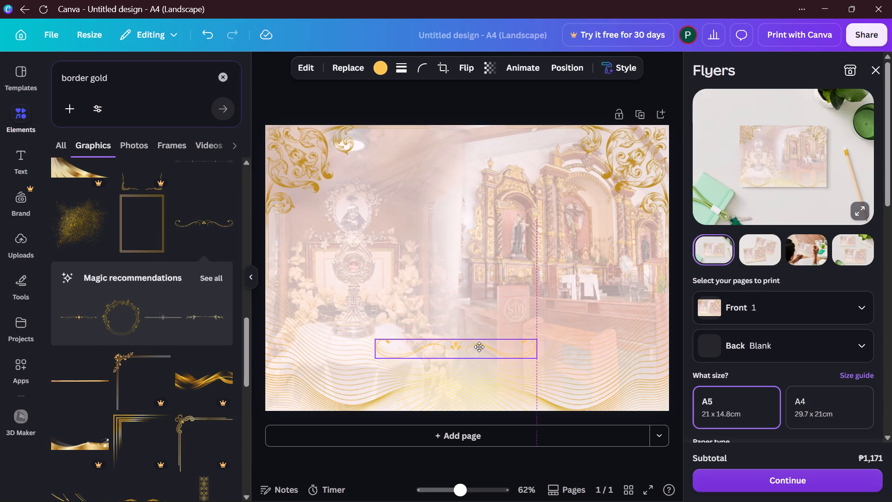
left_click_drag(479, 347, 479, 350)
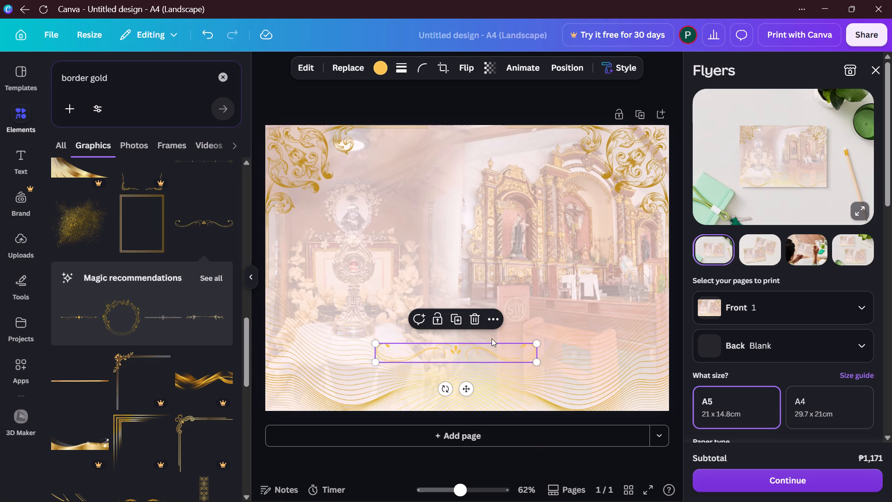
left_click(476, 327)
Add the curved gold strands graphic from "border gold", shrink it, and place it over the page's upper-right corner.
scroll(201, 309, "down", 3)
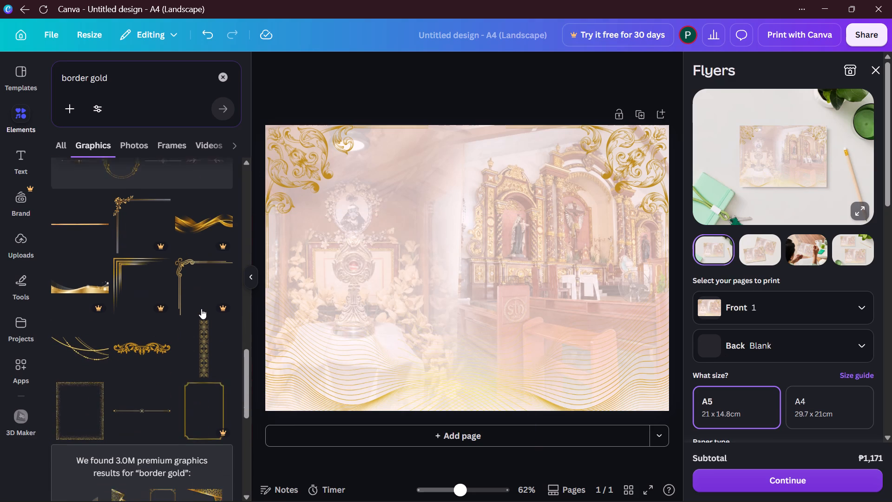
scroll(157, 323, "down", 2)
scroll(157, 323, "up", 2)
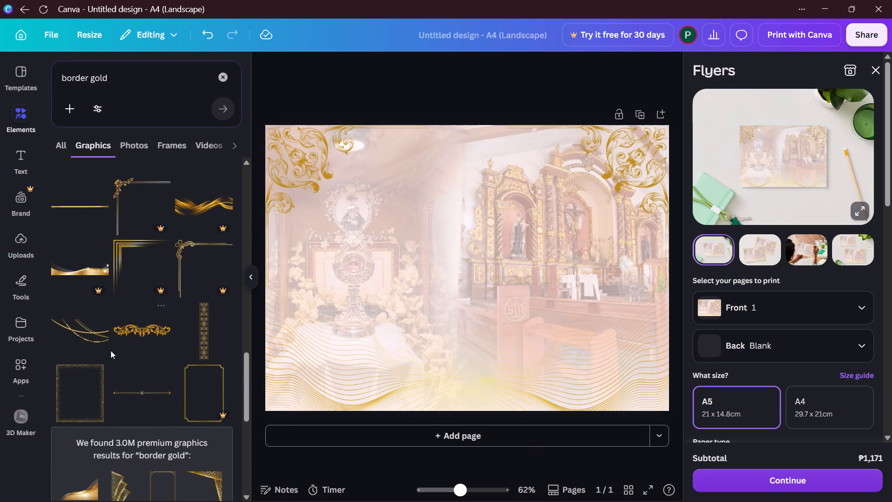
left_click(95, 339)
left_click_drag(499, 244, 462, 195)
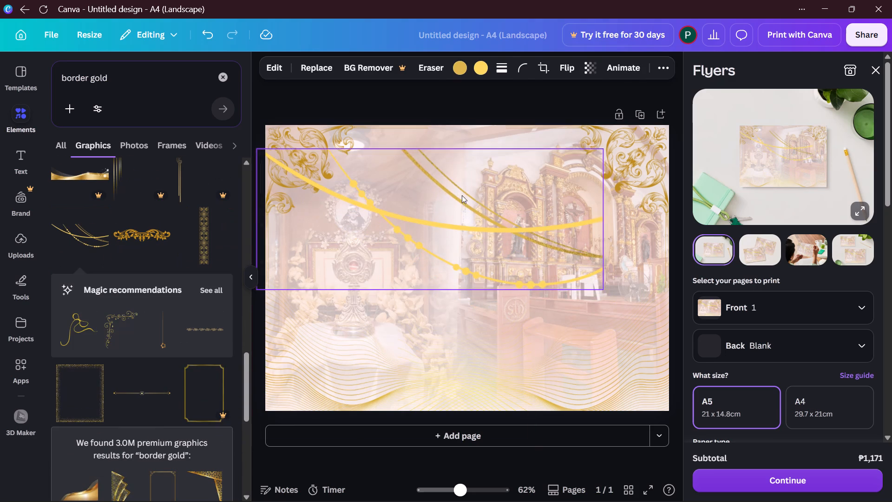
left_click_drag(600, 289, 467, 227)
left_click_drag(394, 220, 443, 193)
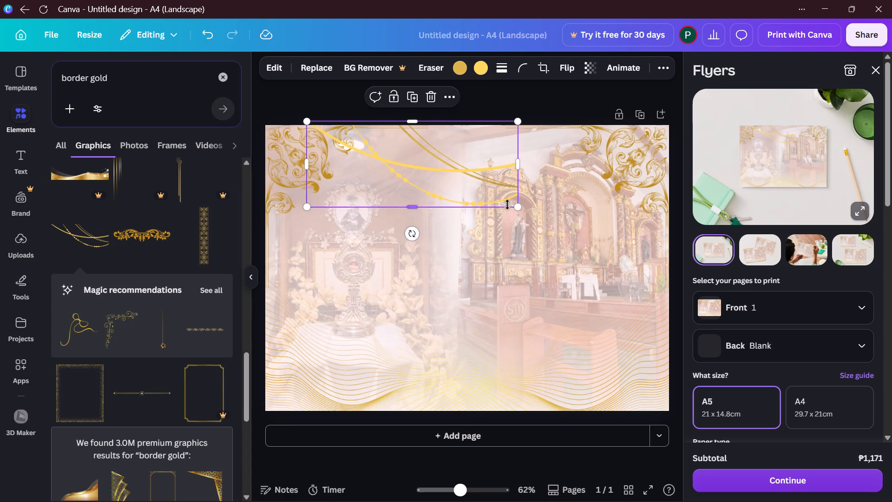
left_click_drag(518, 208, 499, 200)
left_click_drag(428, 184, 584, 170)
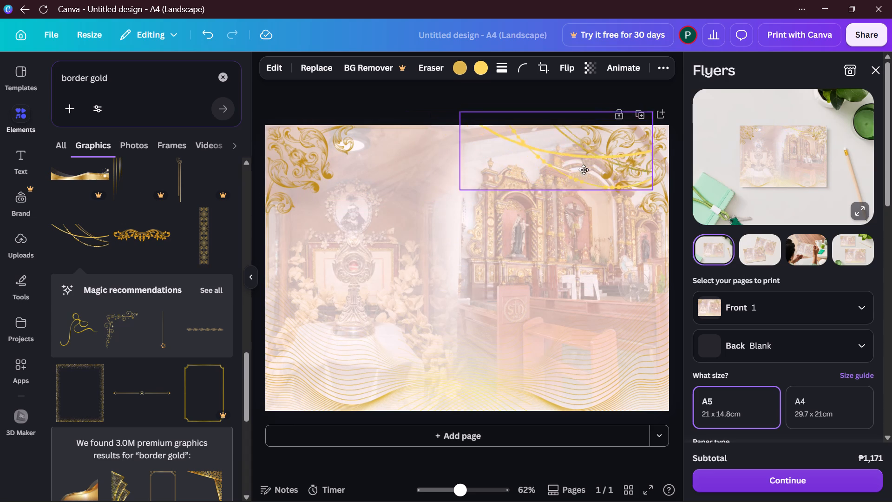
left_click_drag(584, 170, 598, 168)
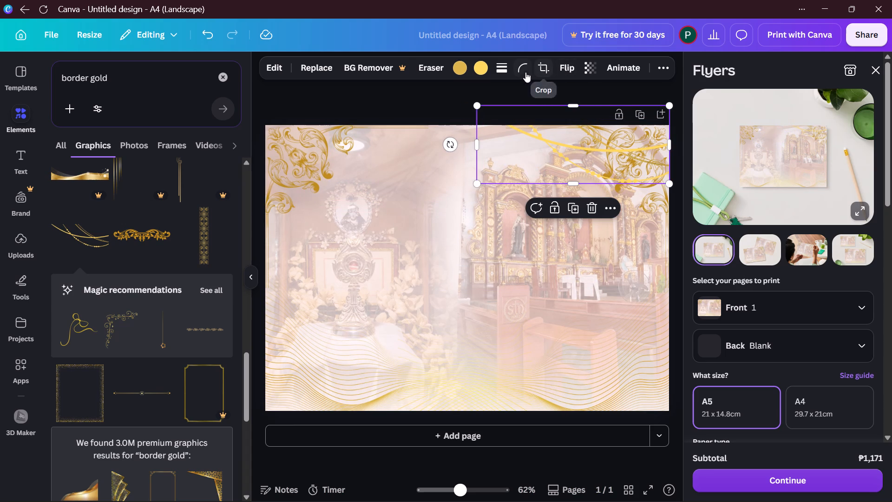
Duplicate the gold strands, flip the copy horizontally, and position it over the page's upper-left corner.
left_click(571, 212)
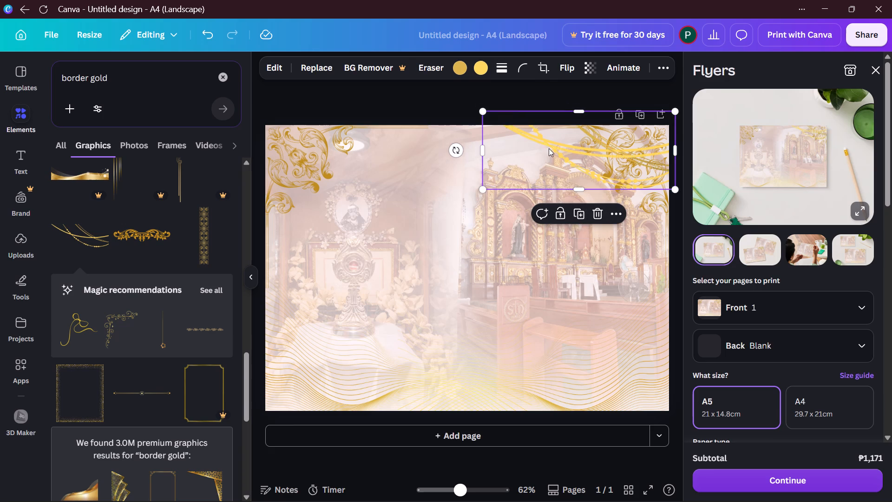
left_click_drag(553, 148, 380, 171)
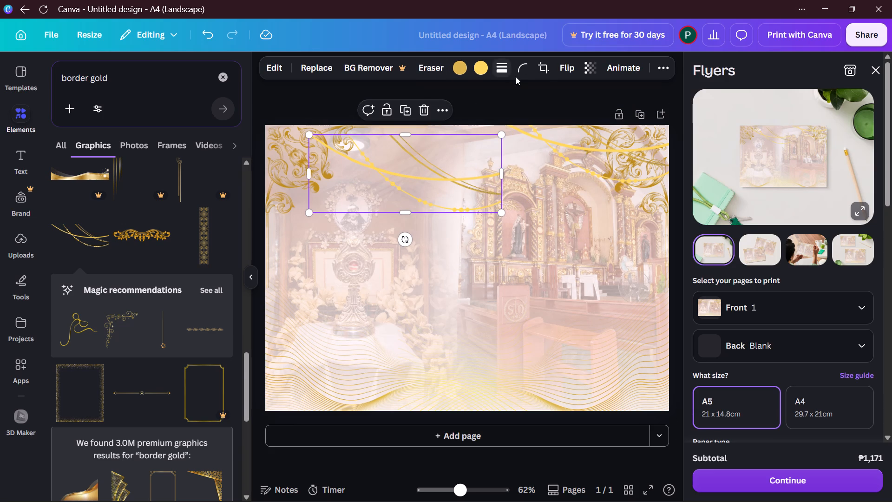
left_click(571, 73)
left_click(571, 100)
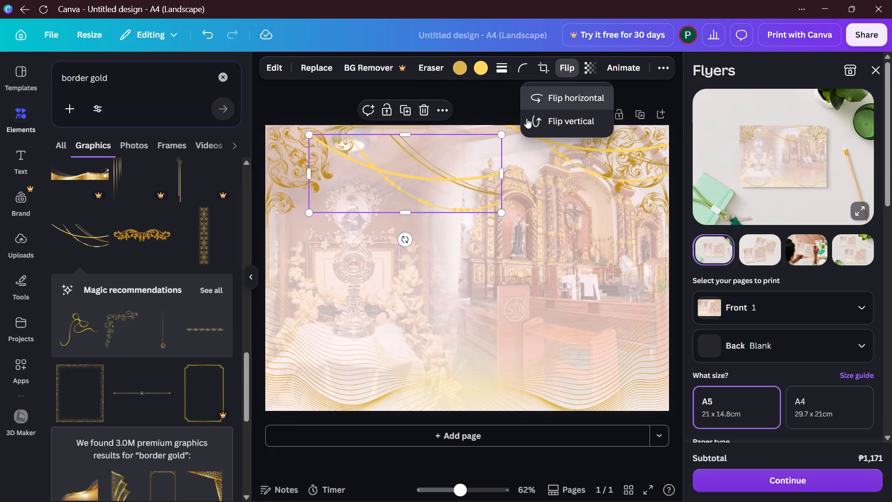
left_click_drag(446, 178, 433, 165)
left_click_drag(433, 165, 408, 164)
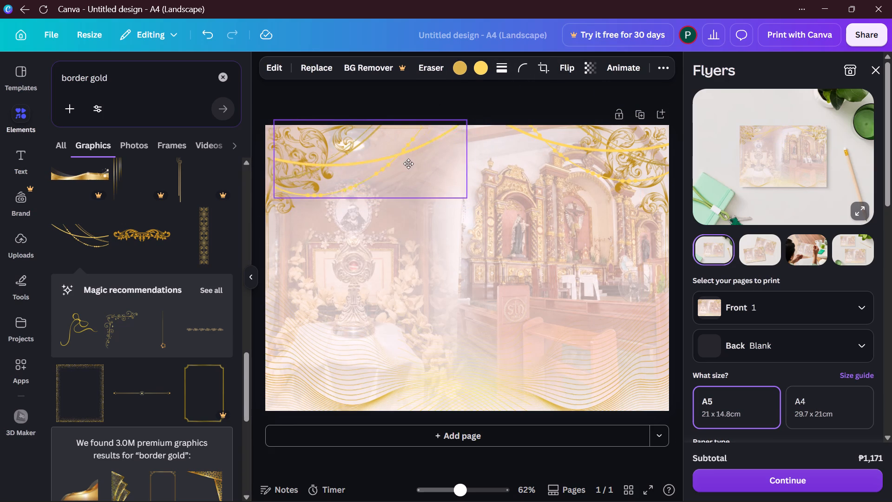
left_click_drag(408, 164, 402, 162)
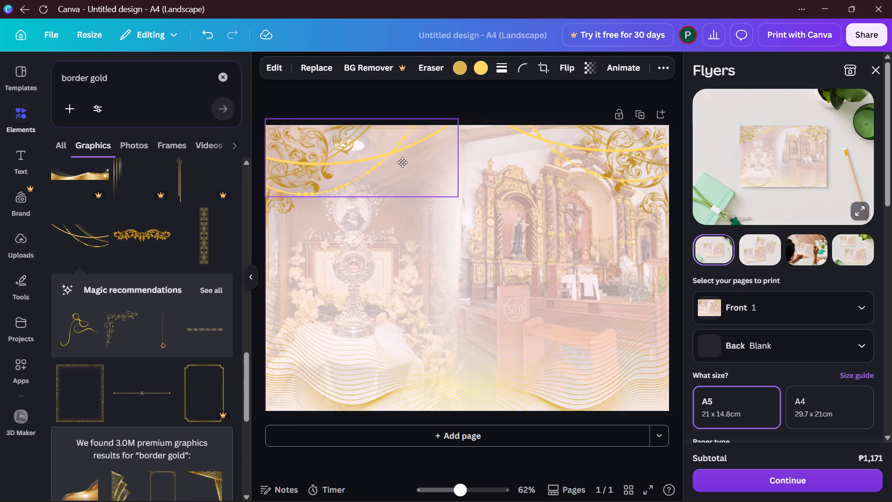
left_click_drag(402, 162, 398, 160)
left_click(473, 106)
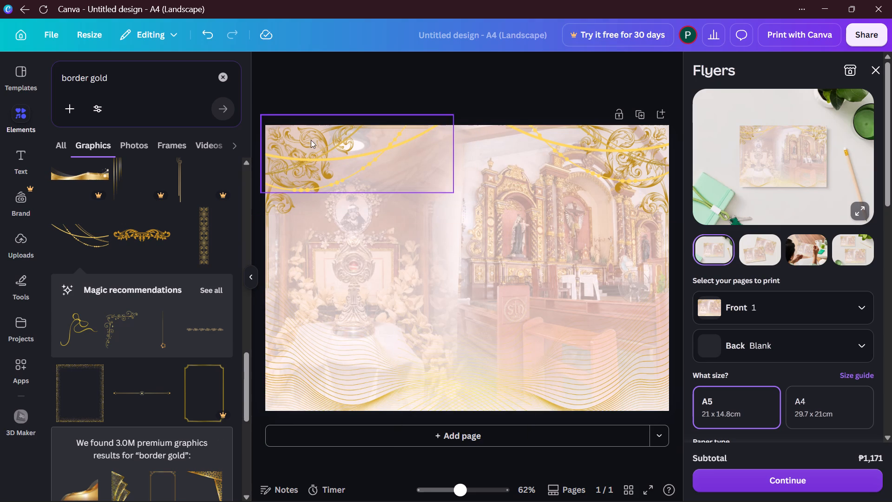
left_click(462, 96)
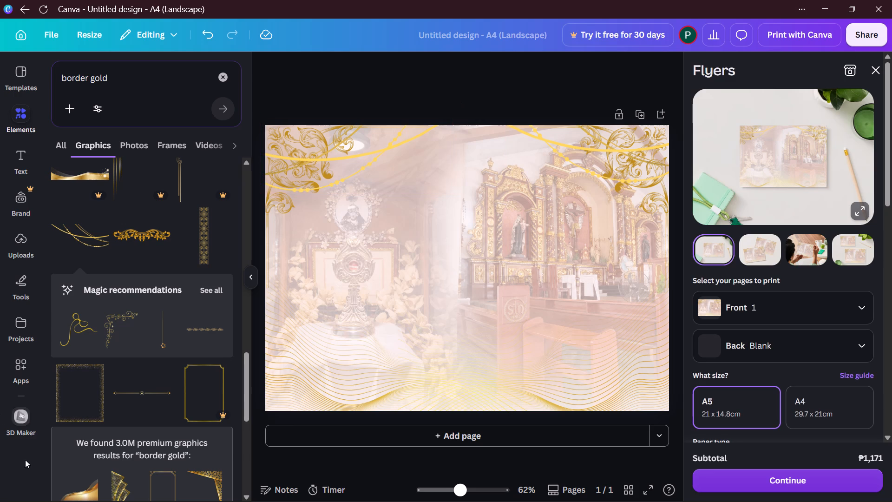
Add the thin straight gold divider with diamond ends and move it to the lower middle of the page.
scroll(126, 363, "down", 3)
left_click(161, 226)
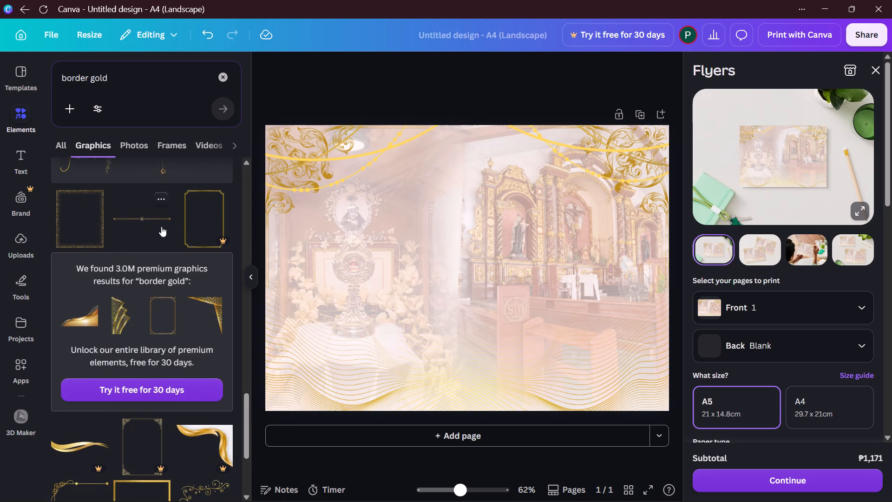
left_click(472, 272)
left_click_drag(472, 271, 464, 333)
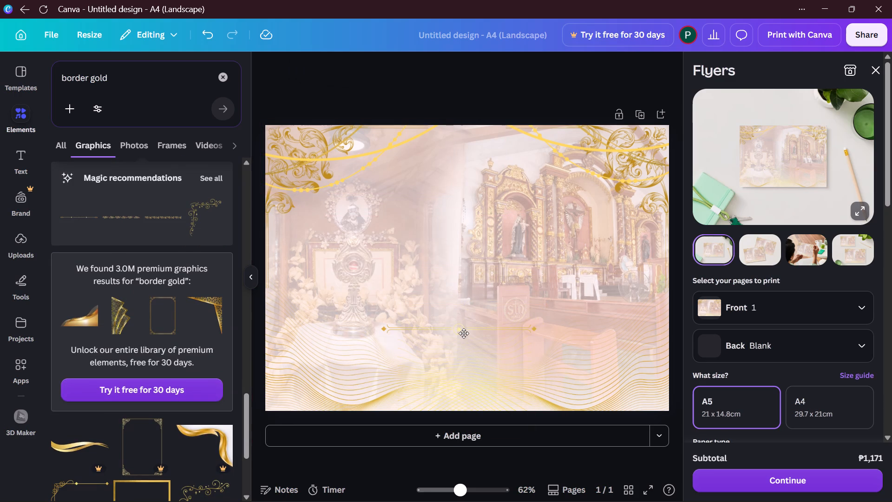
left_click_drag(464, 333, 466, 355)
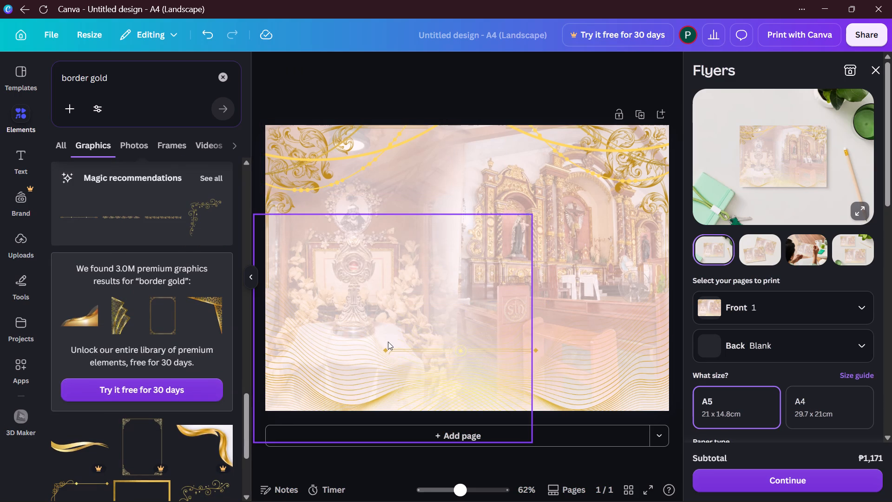
Widen the gold diamond divider at both ends and centre it horizontally above the wavy lines.
left_click(396, 350)
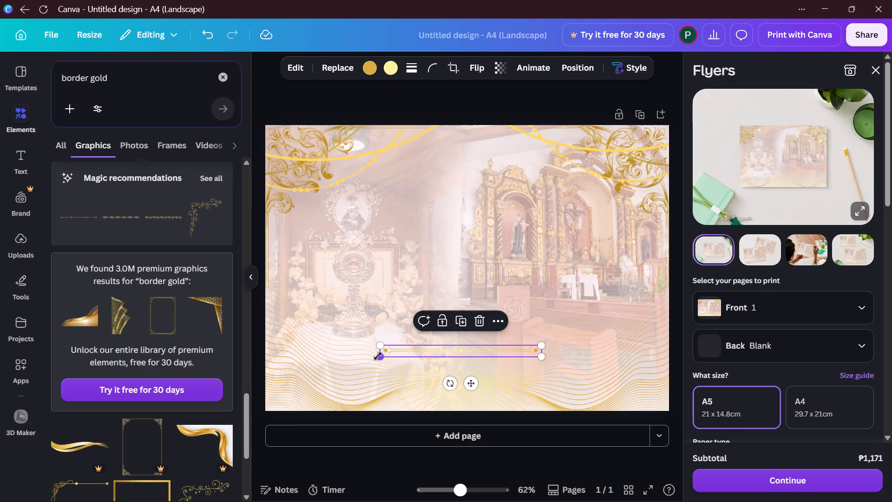
left_click(378, 356)
left_click_drag(379, 357, 346, 372)
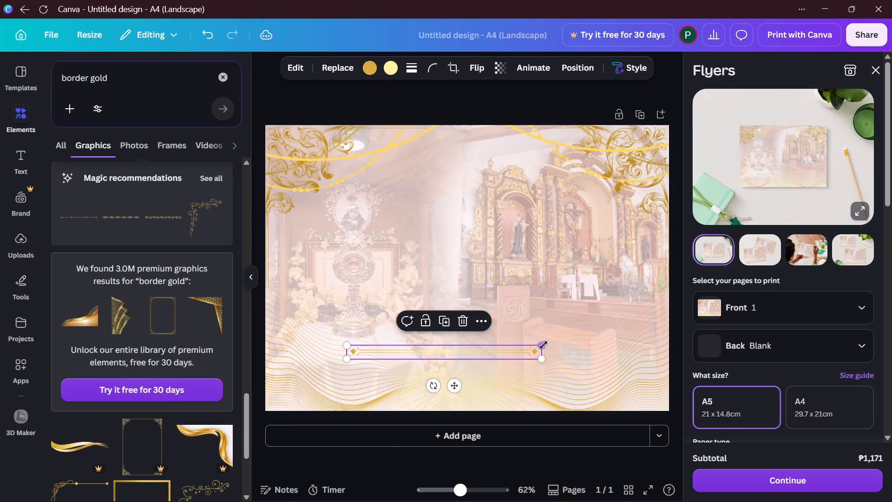
left_click_drag(538, 359, 569, 380)
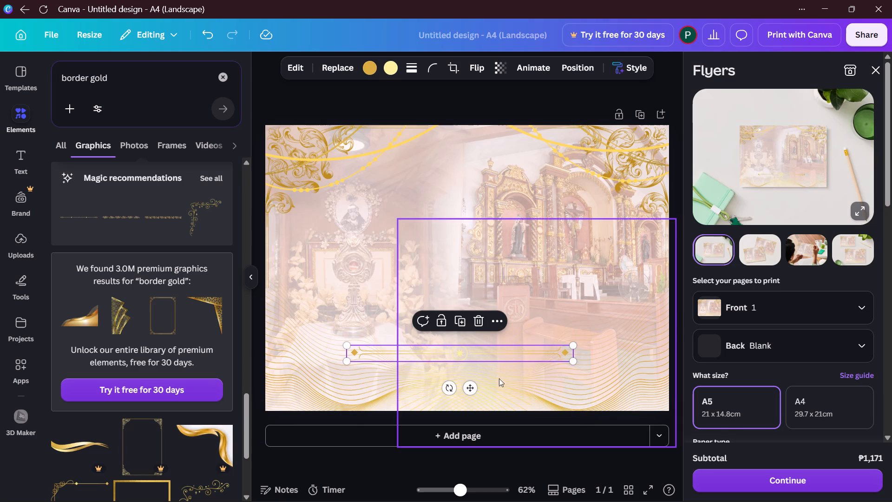
left_click_drag(489, 353, 494, 358)
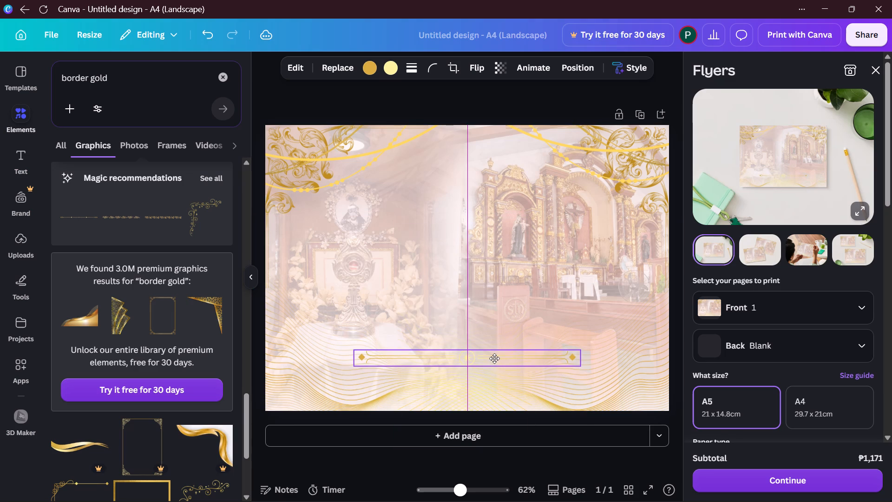
left_click_drag(494, 358, 494, 357)
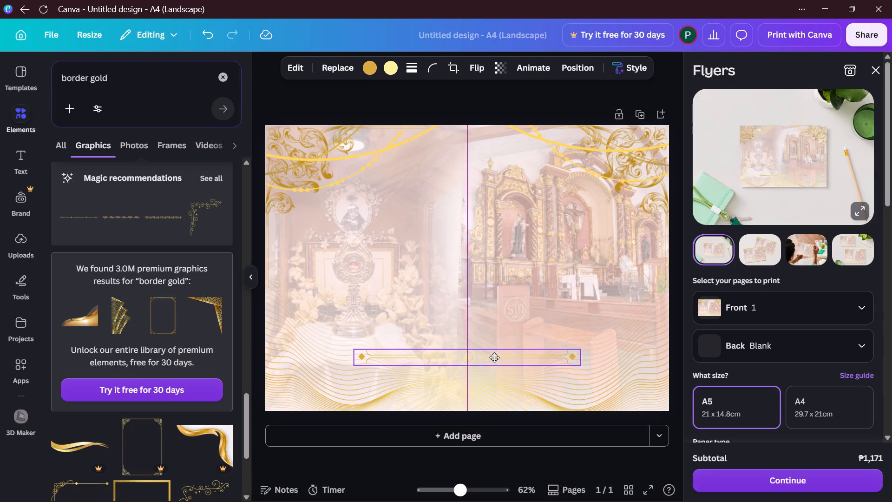
left_click_drag(494, 357, 495, 360)
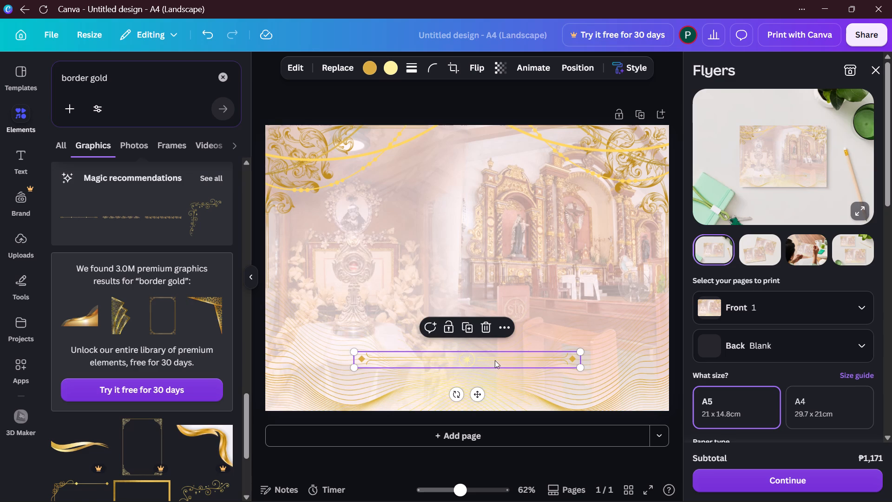
left_click(474, 108)
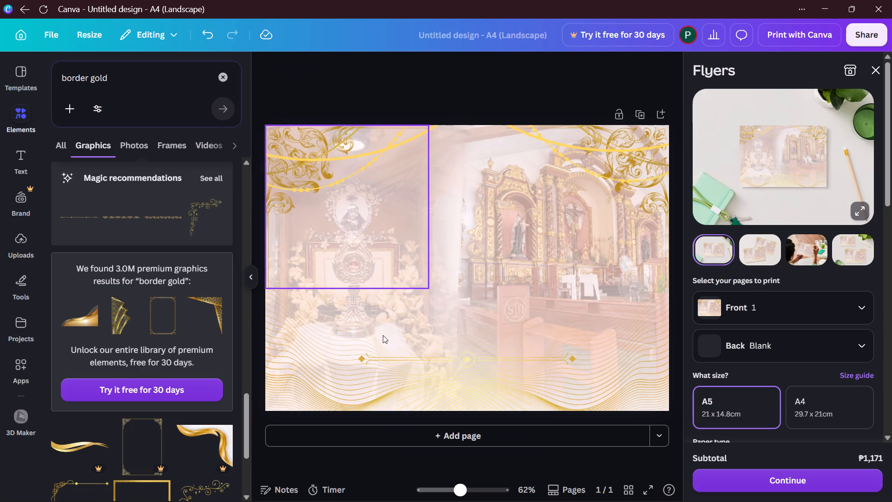
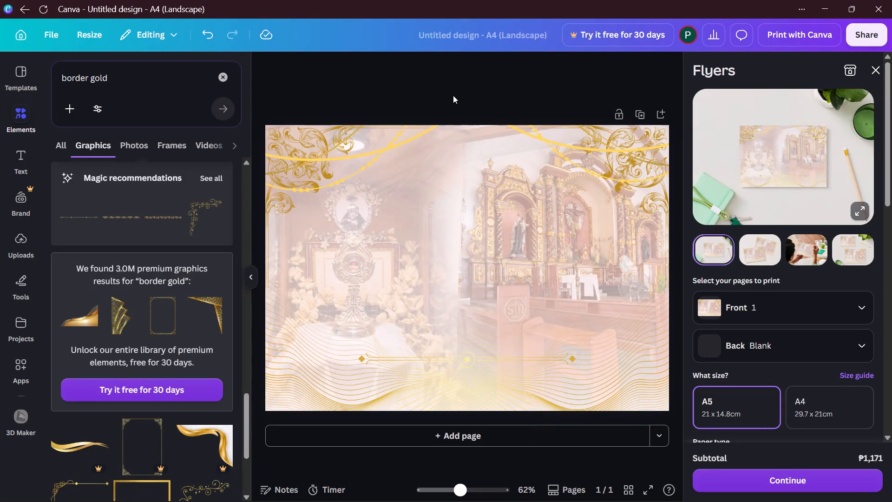
Clear the "border gold" element search and enter JHS as the new search term.
left_click(453, 95)
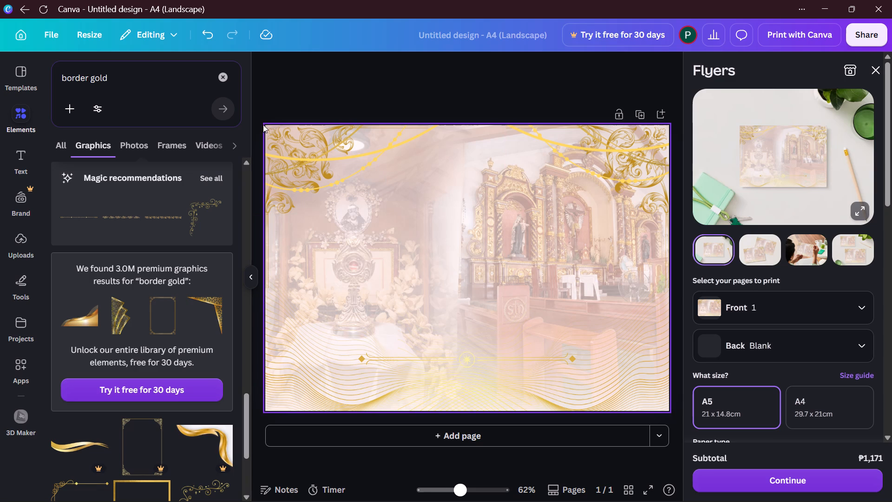
left_click(151, 81)
left_click(226, 75)
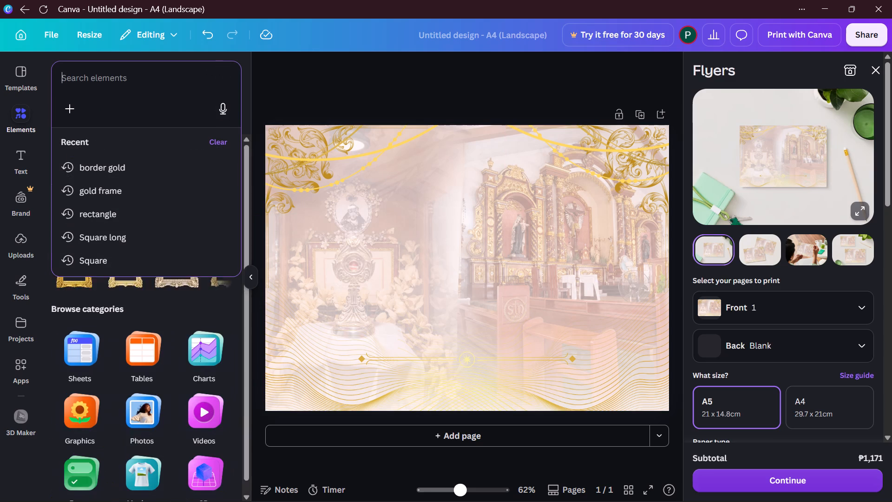
left_click(132, 78)
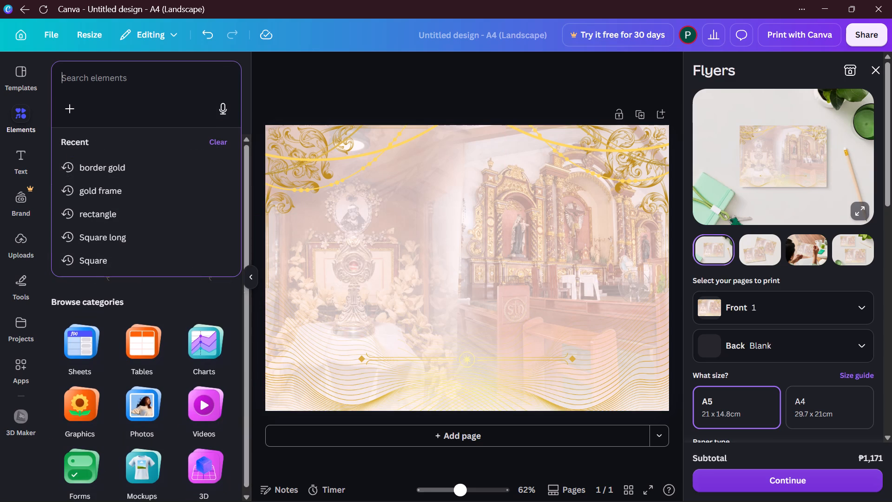
type("JHS")
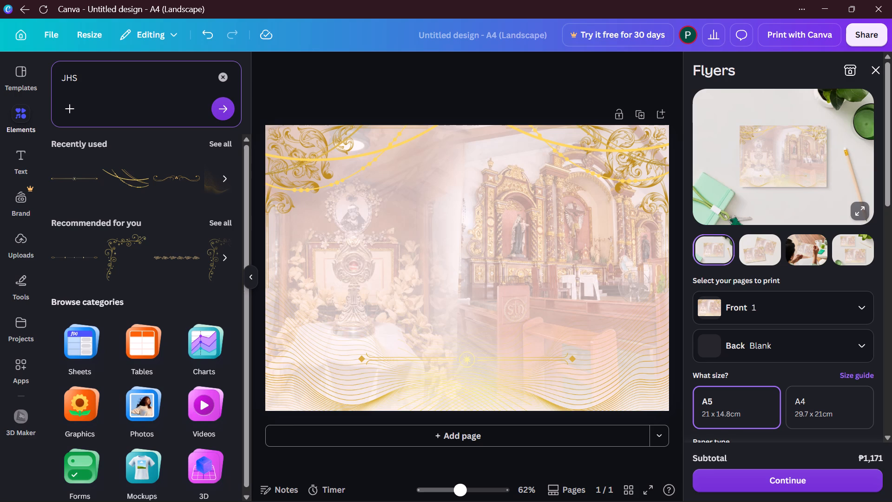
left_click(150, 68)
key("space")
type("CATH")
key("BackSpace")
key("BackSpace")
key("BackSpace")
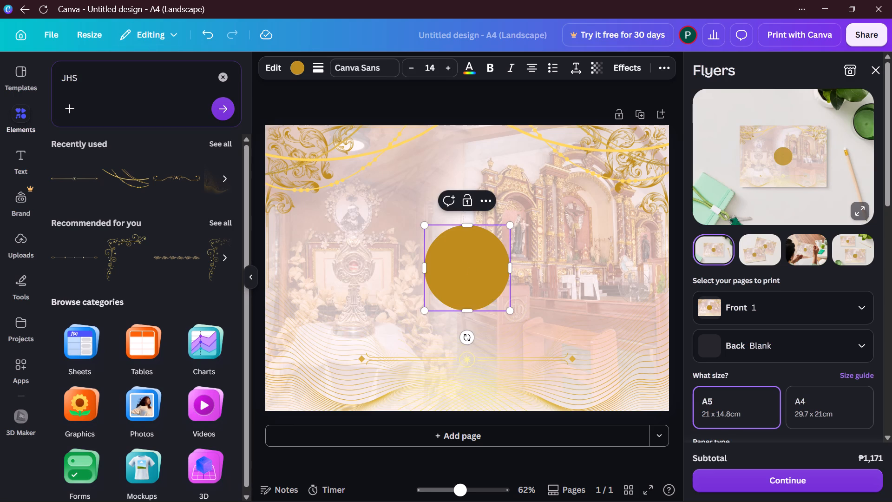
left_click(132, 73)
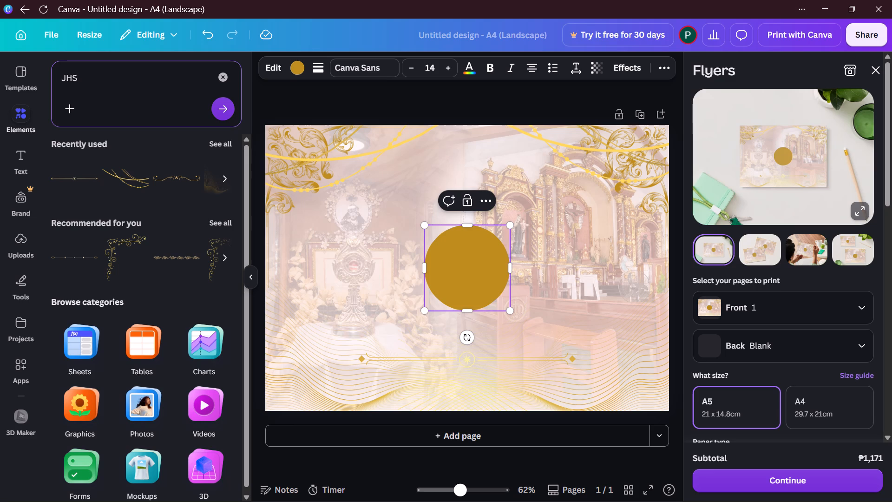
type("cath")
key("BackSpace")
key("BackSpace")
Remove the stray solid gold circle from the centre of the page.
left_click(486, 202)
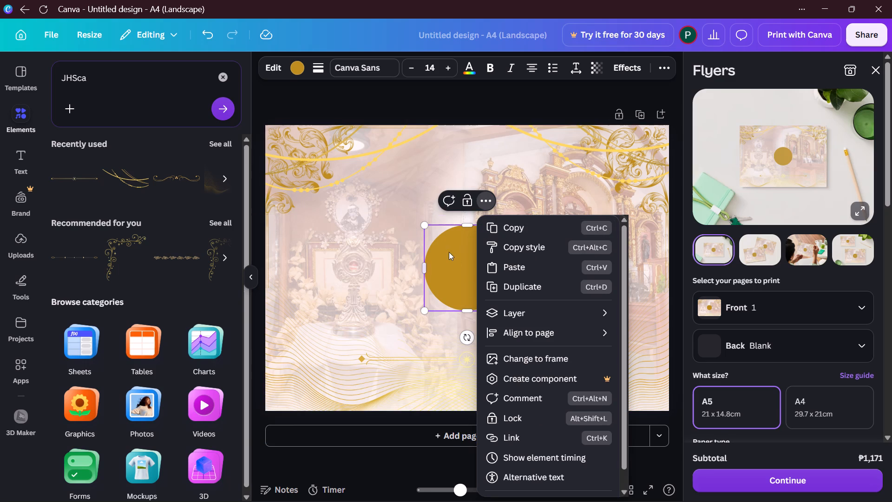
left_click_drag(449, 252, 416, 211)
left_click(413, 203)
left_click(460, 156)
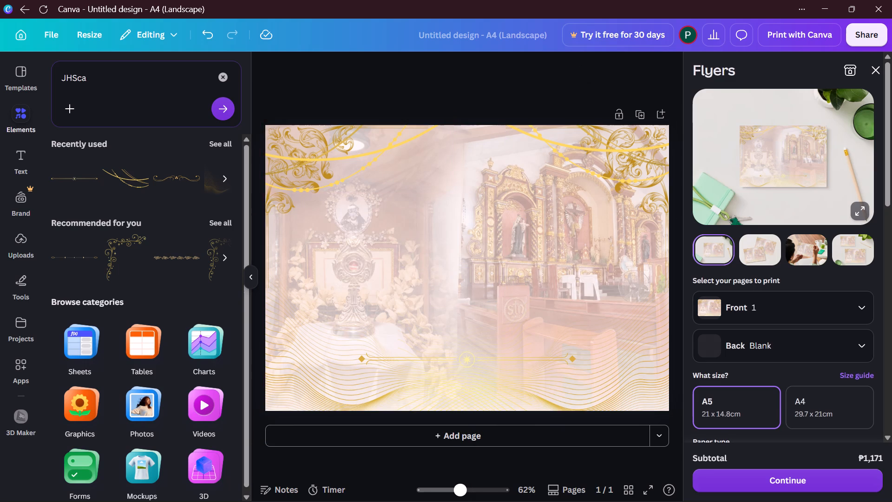
Correct the search term to "JHS catho" and run the suggested element search "catholic church".
left_click(132, 73)
key("BackSpace")
key("BackSpace")
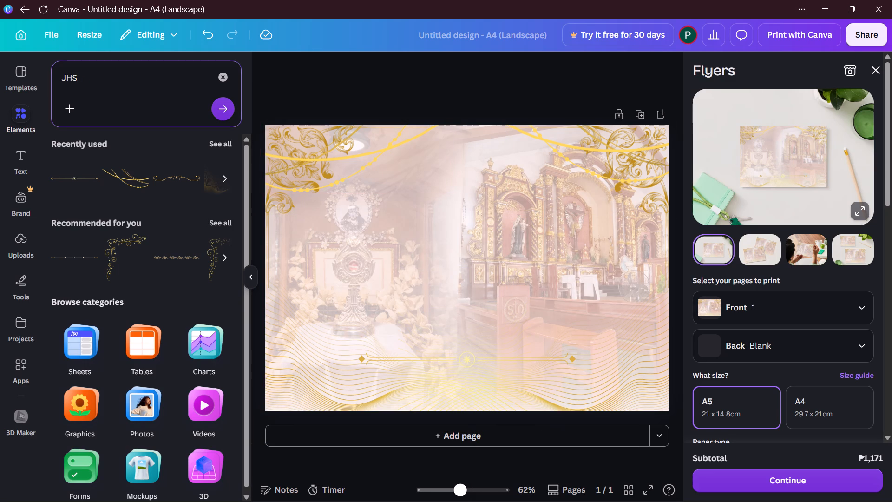
key("space")
type("catho;")
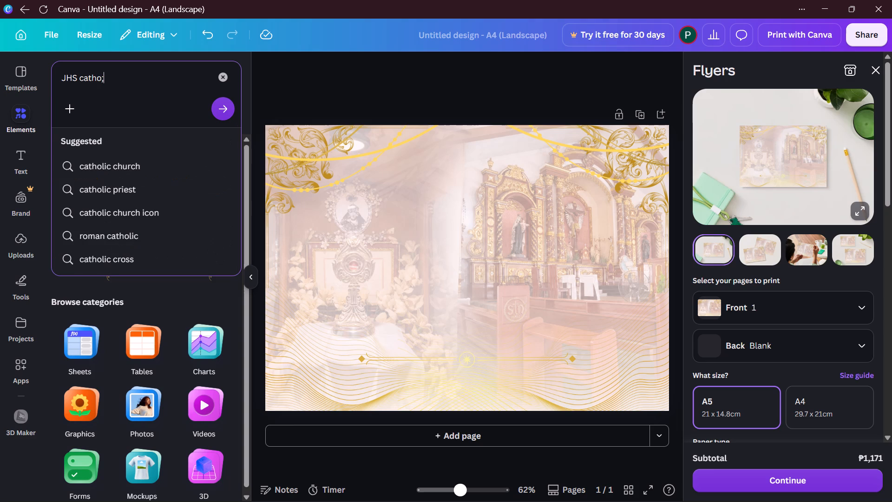
key("BackSpace")
left_click(106, 173)
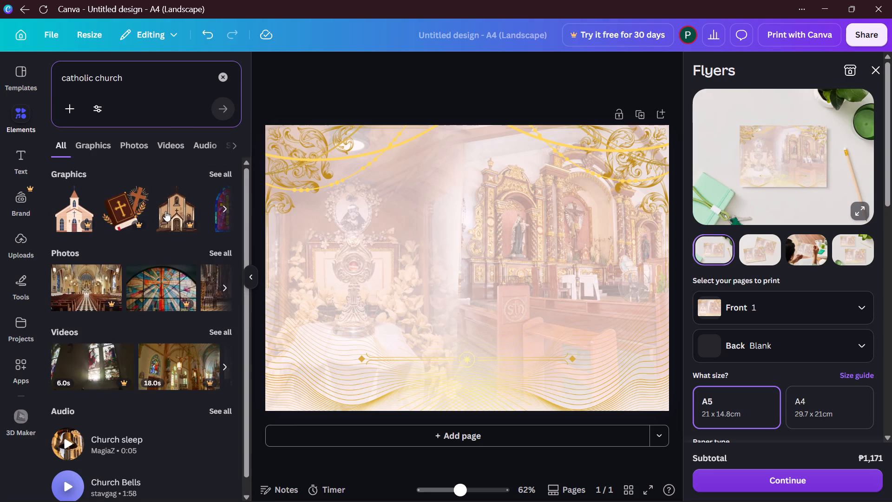
Extend the element search to "catholic church JHS" and run it.
scroll(148, 252, "down", 1)
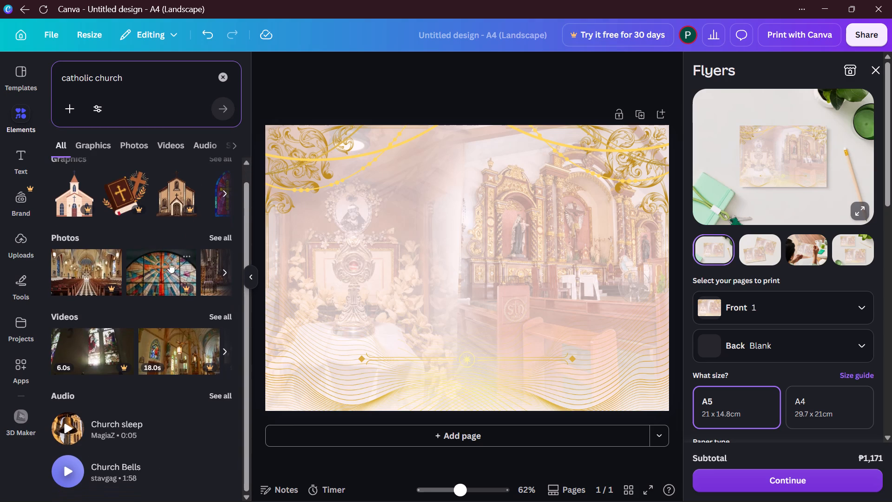
left_click(146, 79)
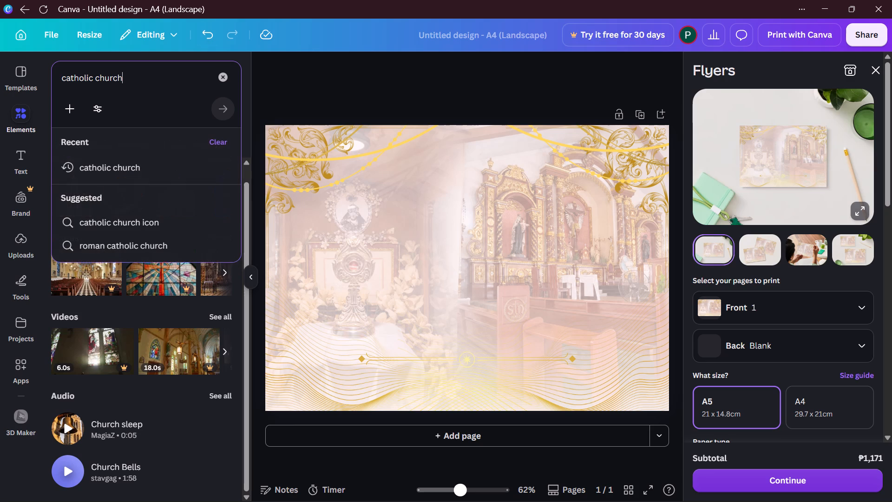
key("space")
key("shift+s")
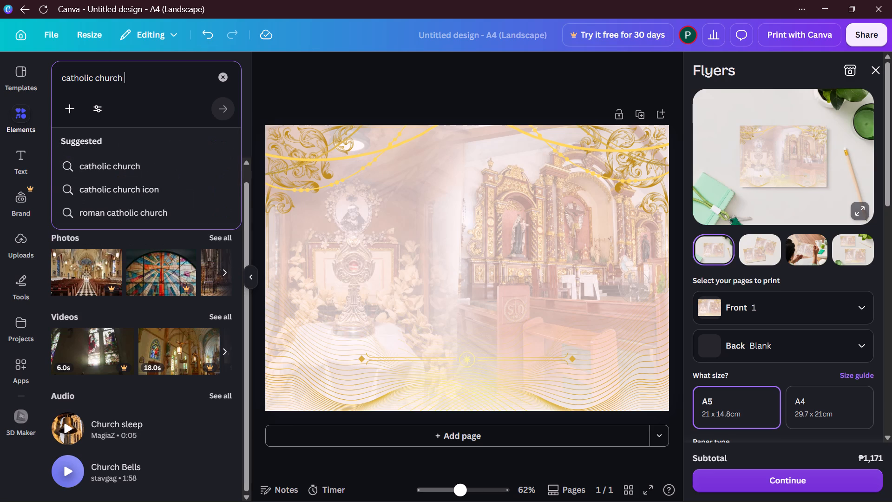
key("shift+BackSpace")
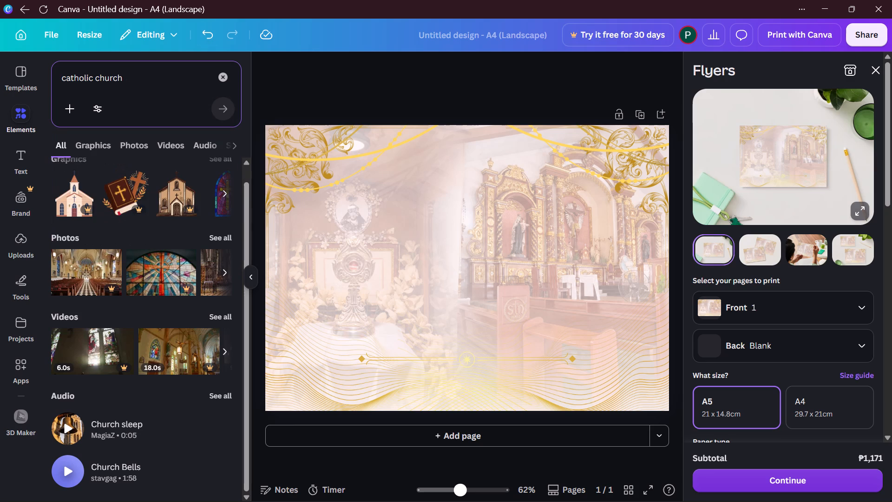
type("JHS")
key("space")
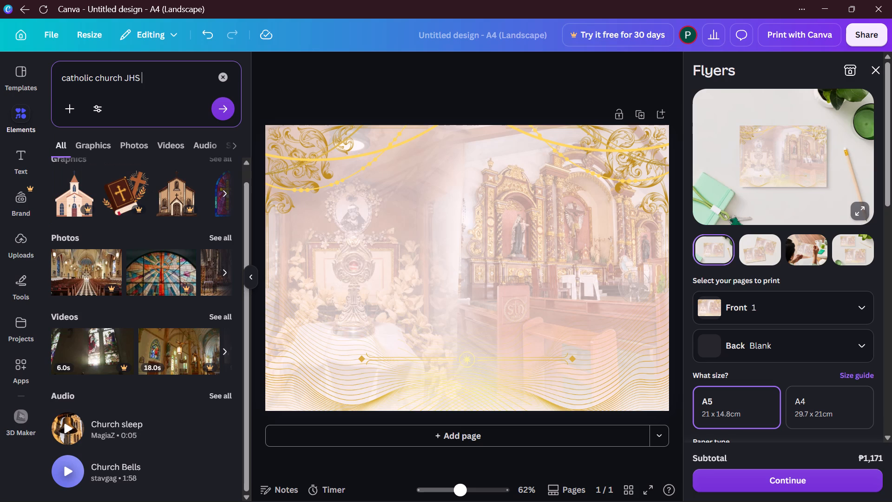
key("Return")
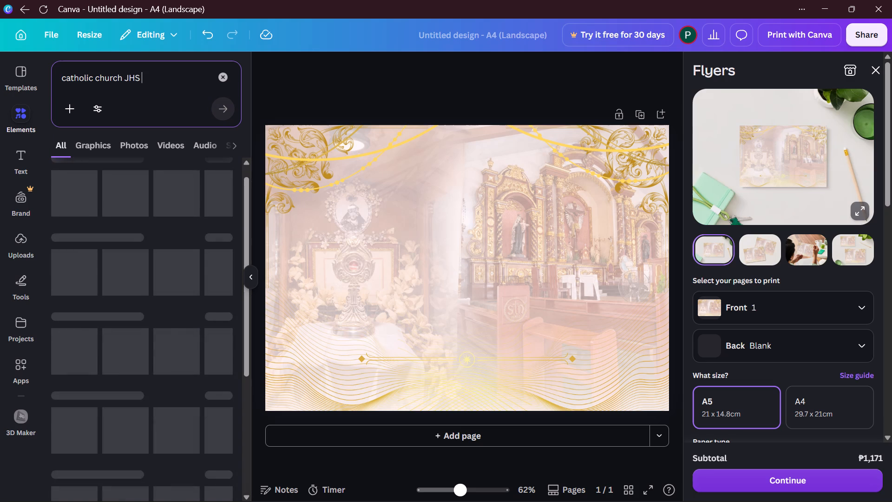
Browse the graphics and photos results for "catholic church JHS" for a suitable religious element.
scroll(150, 227, "down", 1)
scroll(151, 205, "up", 2)
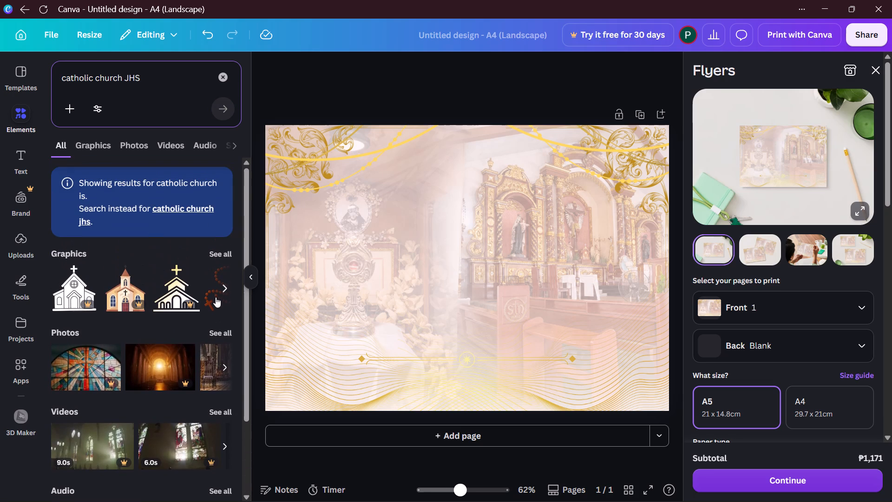
left_click(225, 290)
left_click(225, 290)
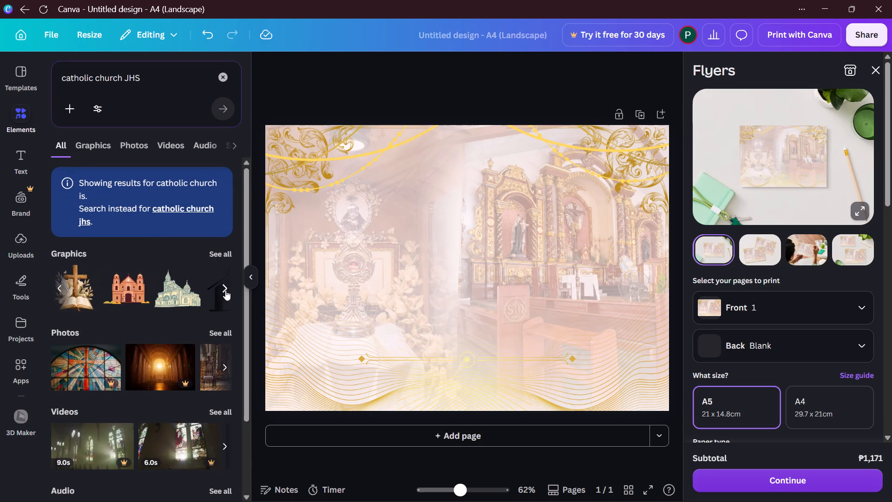
left_click(225, 290)
left_click(223, 367)
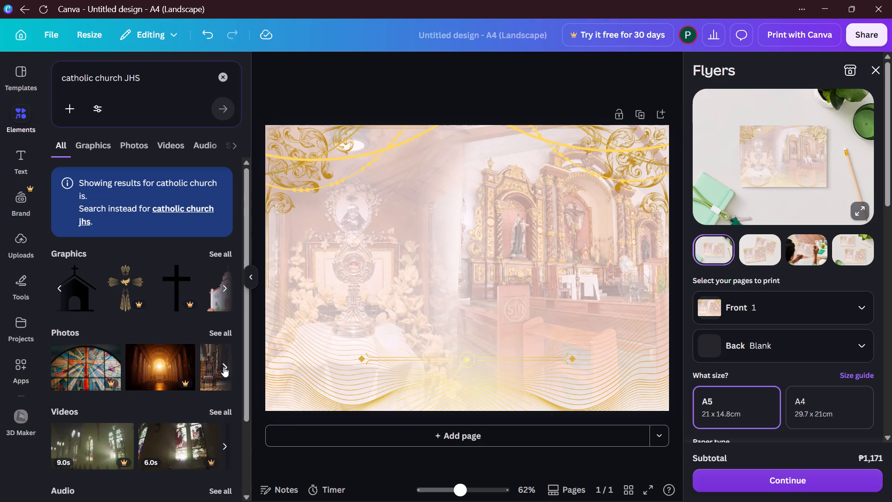
left_click(223, 367)
double_click(223, 367)
left_click(223, 367)
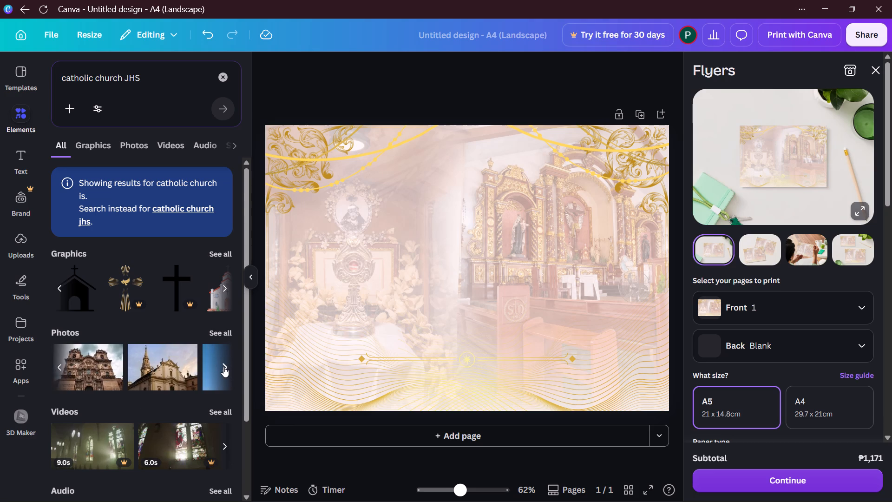
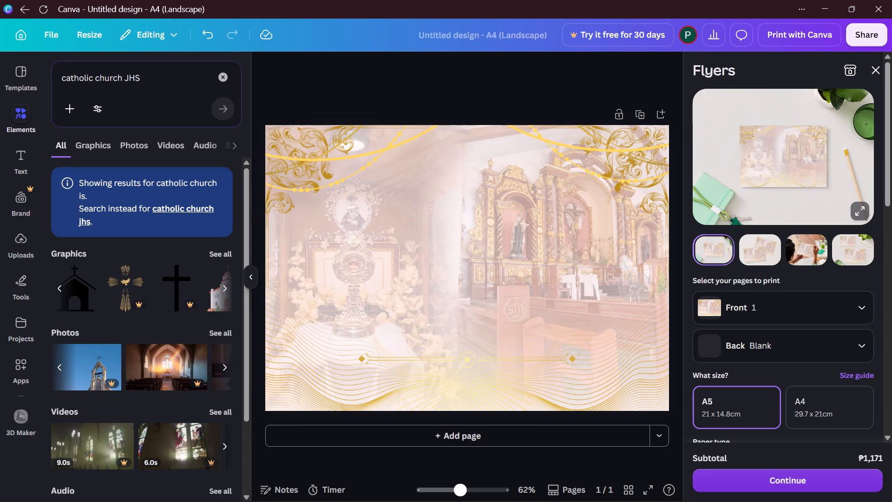
Replace the element search "catholic church JHS" with the recent search "border gold".
left_click(221, 80)
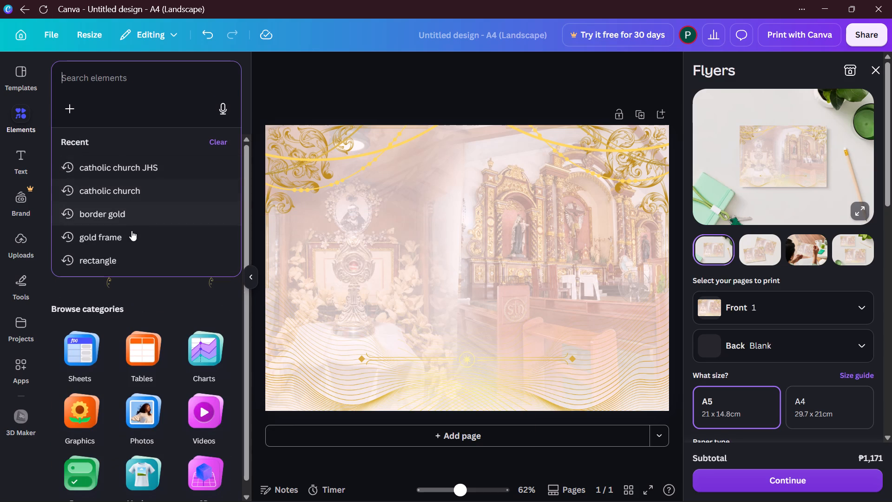
left_click(127, 211)
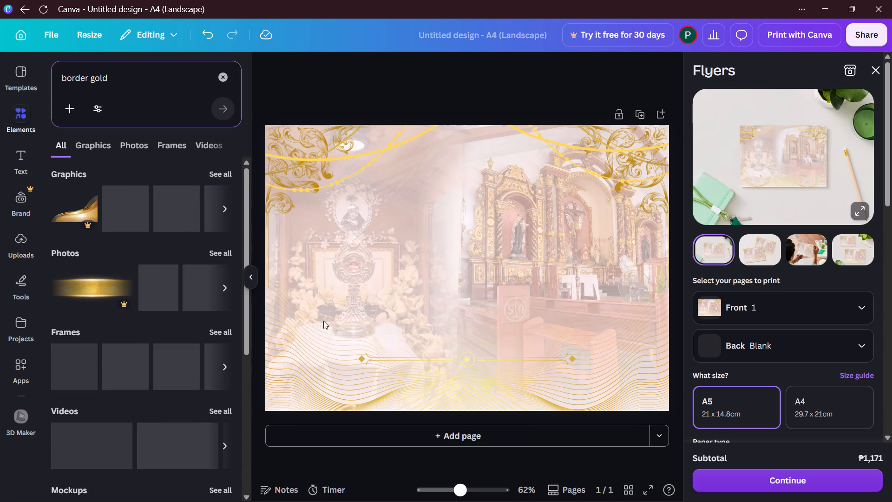
Delete the two gold string garlands draped across the upper corners of the page, keeping the scroll ornaments.
left_click(391, 164)
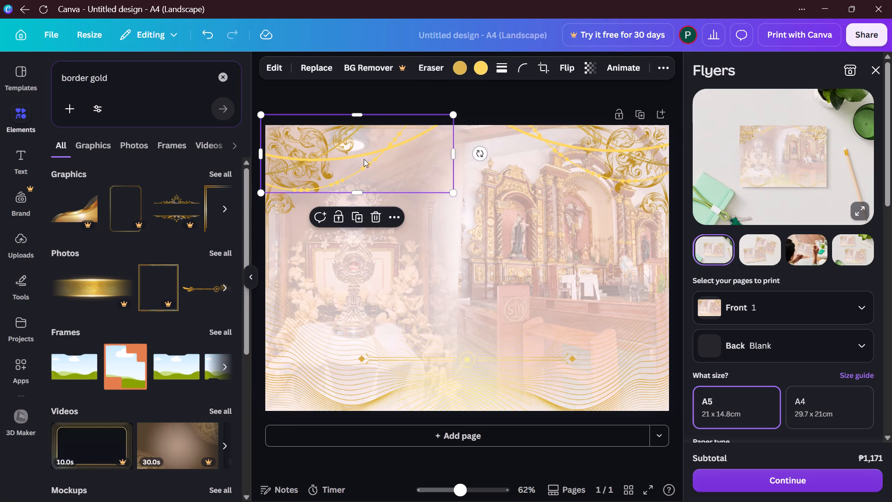
left_click(371, 214)
left_click(594, 140)
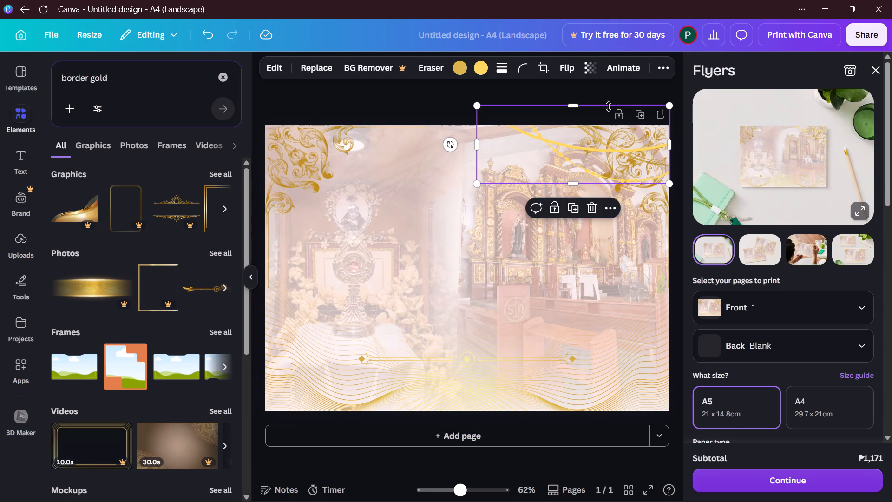
left_click(590, 207)
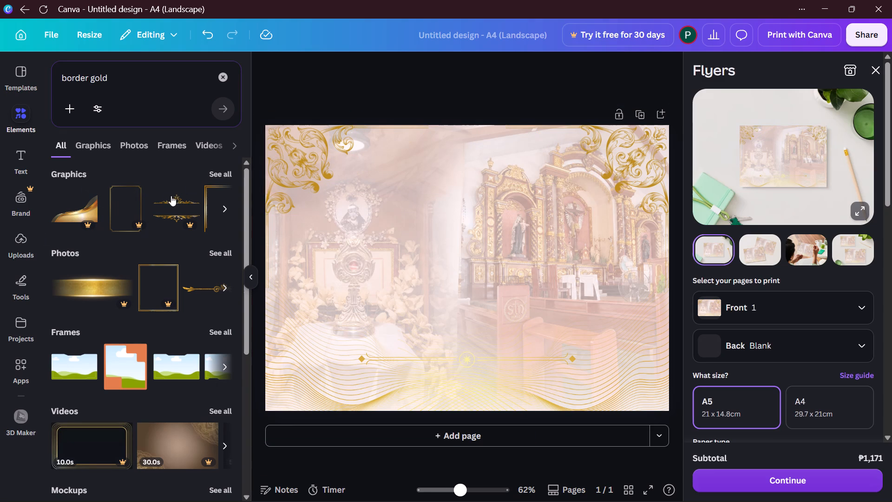
Browse all the photo results for "border gold" for a suitable gold border or ornament.
scroll(171, 196, "down", 1)
scroll(170, 196, "up", 1)
left_click(226, 250)
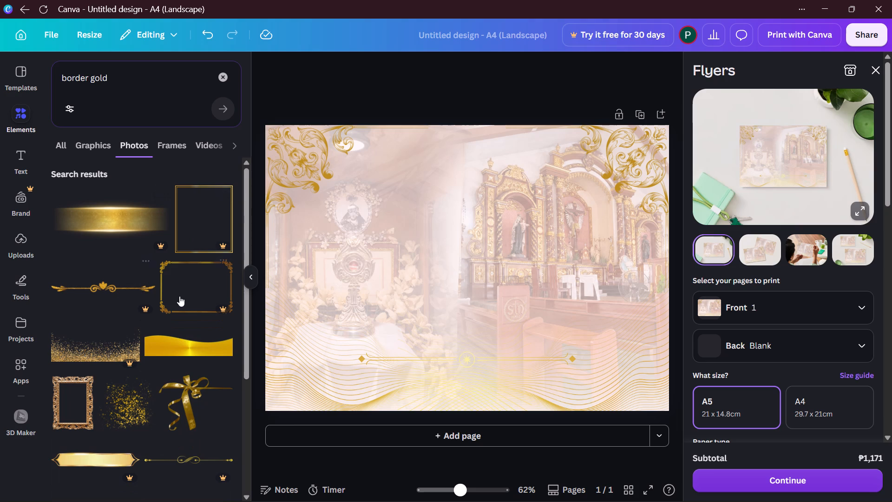
scroll(181, 292, "down", 3)
scroll(152, 255, "down", 2)
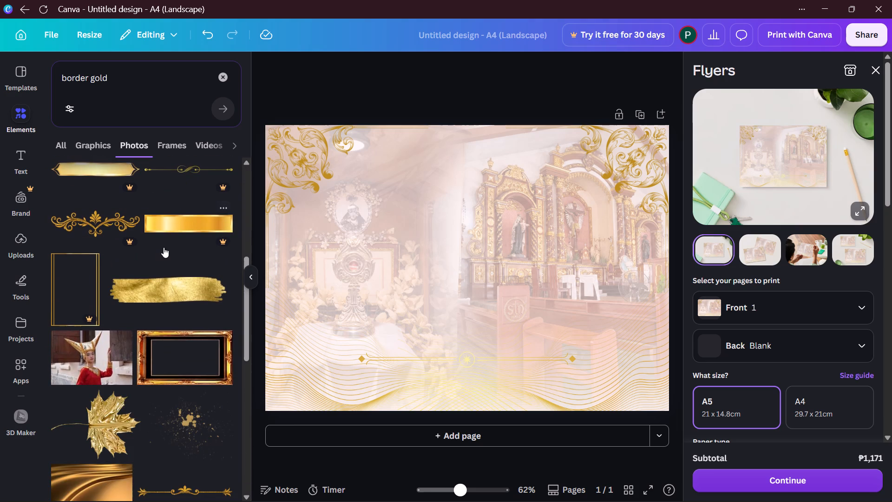
scroll(164, 247, "down", 3)
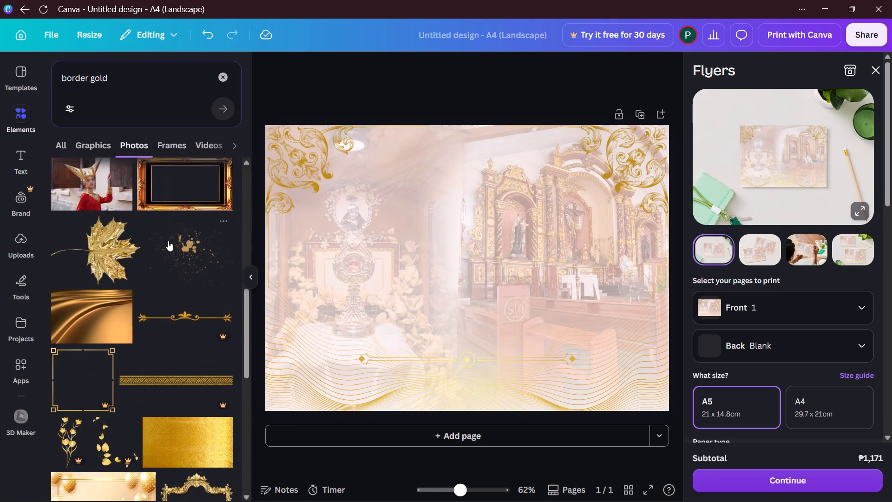
scroll(169, 239, "down", 2)
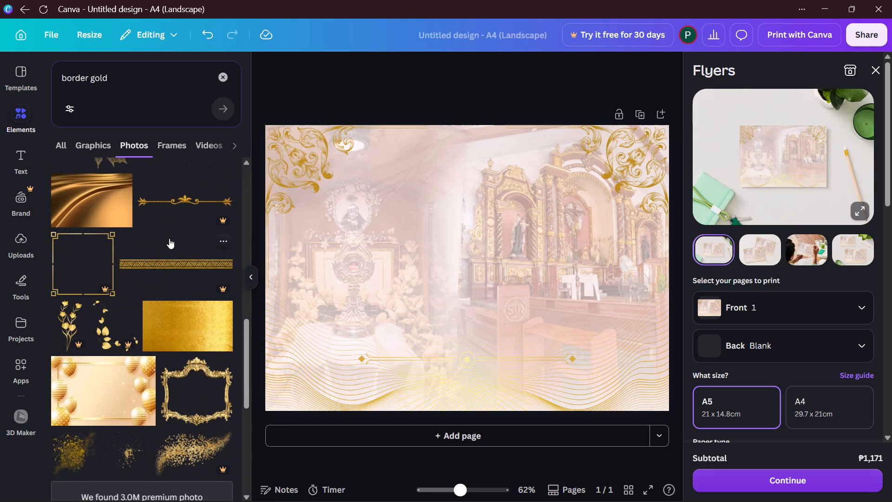
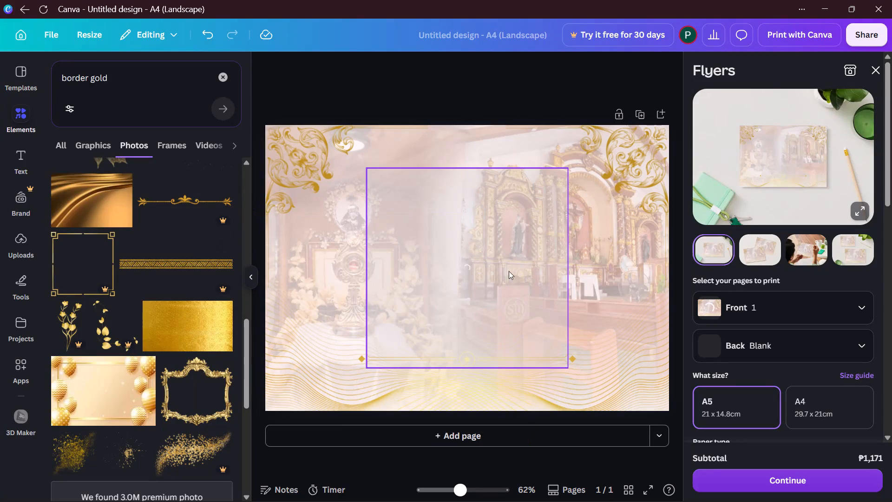
Shrink the IHS sunburst emblem and place it at the lower centre of the page, over the thin gold divider.
left_click(474, 294)
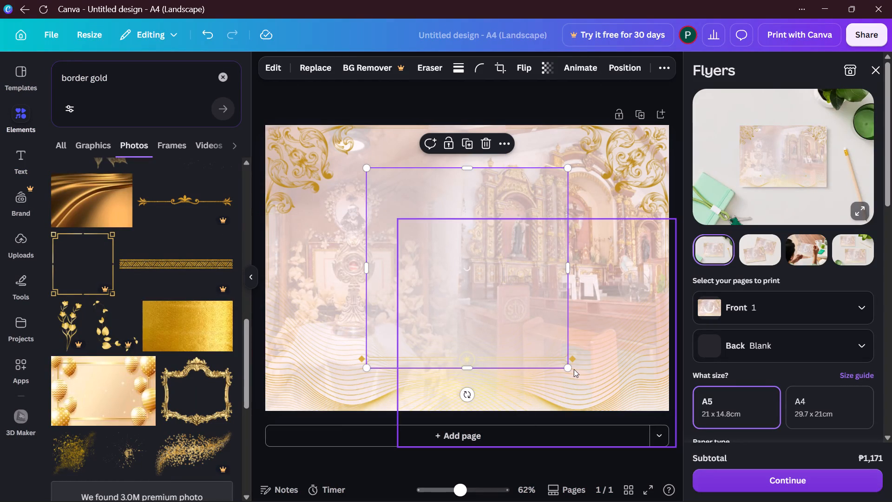
left_click_drag(571, 369, 492, 320)
left_click_drag(454, 247, 508, 327)
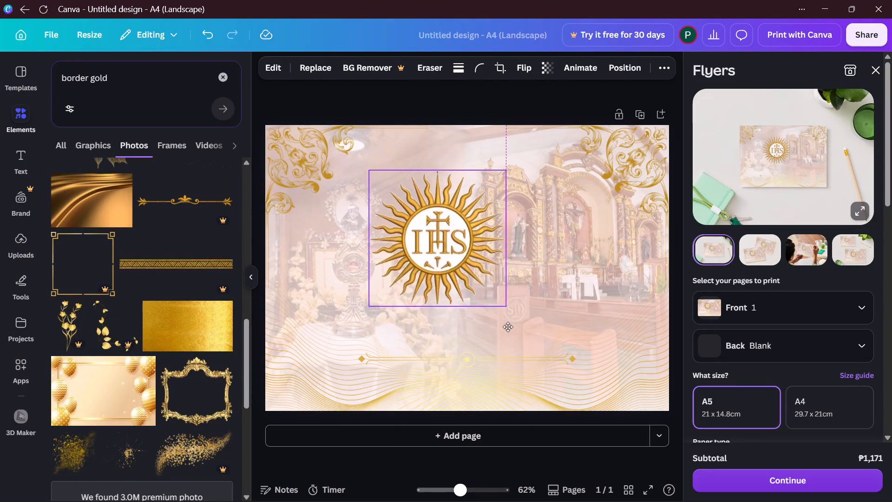
left_click_drag(508, 327, 497, 306)
left_click_drag(548, 363, 515, 330)
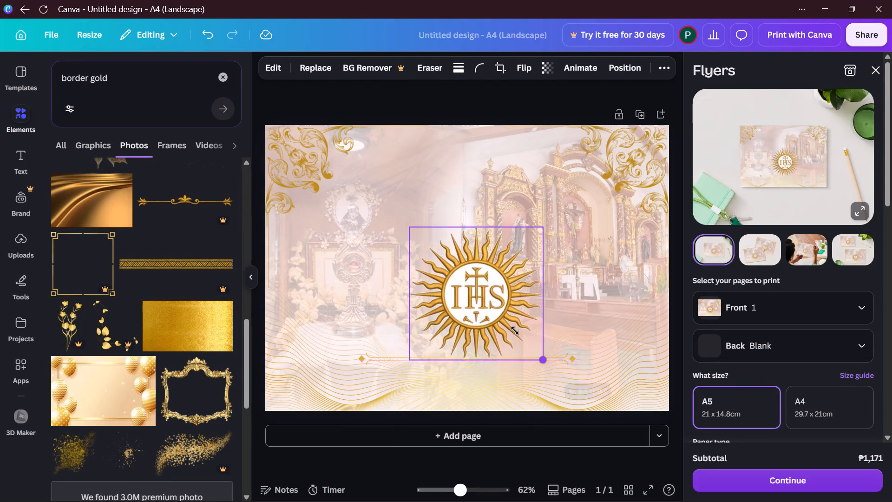
left_click_drag(515, 330, 512, 328)
left_click_drag(463, 286, 468, 322)
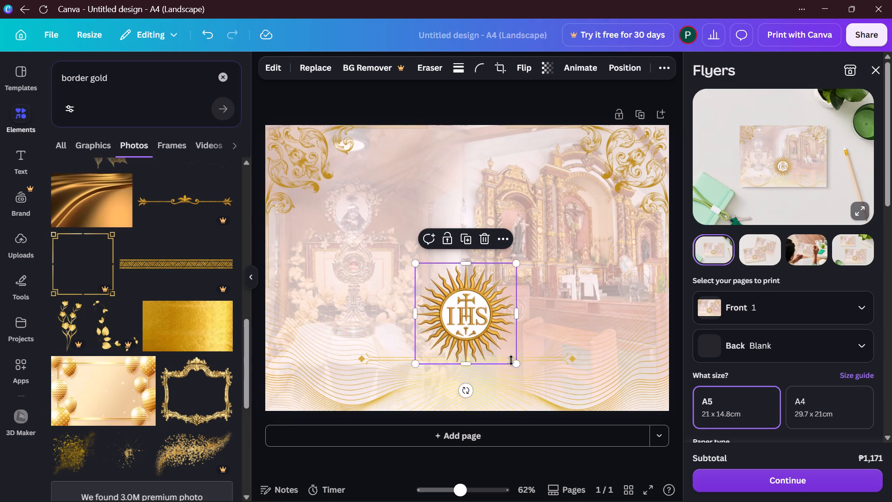
left_click_drag(512, 360, 504, 346)
left_click_drag(472, 315, 479, 342)
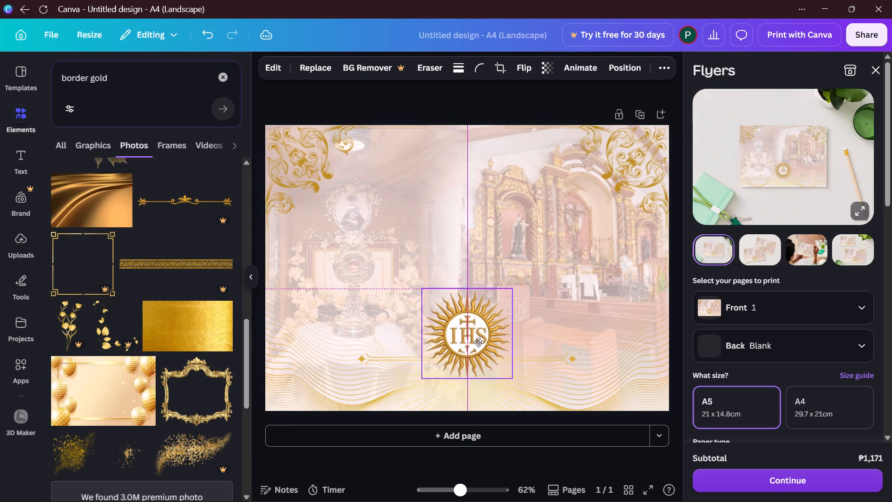
left_click_drag(479, 342, 479, 344)
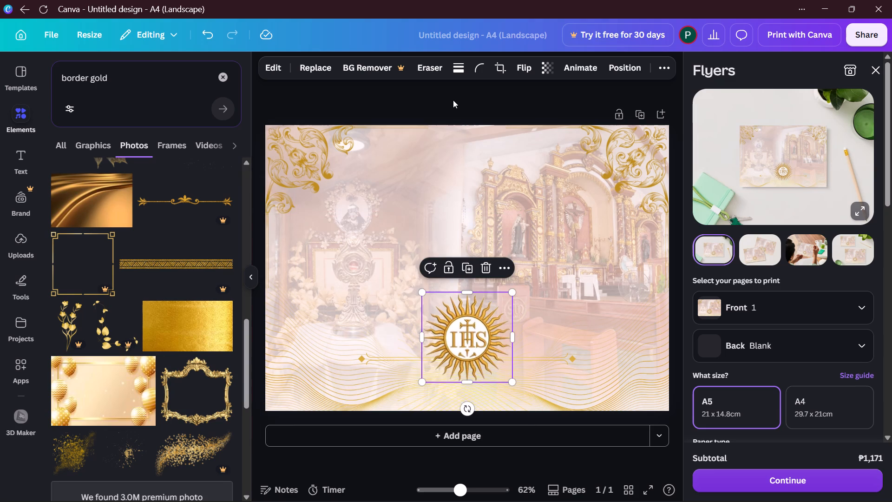
left_click(453, 99)
left_click(413, 103)
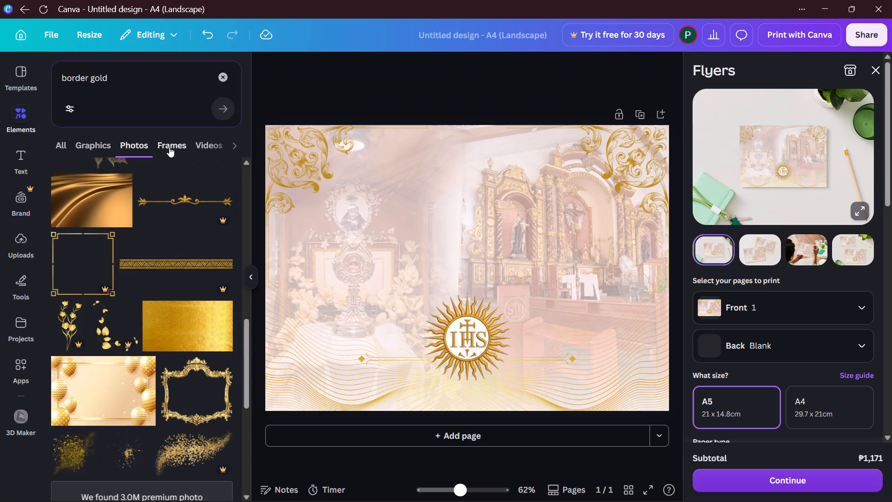
Look through the "border gold" photo results again for a suitable gold border or ornament.
scroll(149, 244, "down", 4)
scroll(144, 244, "up", 12)
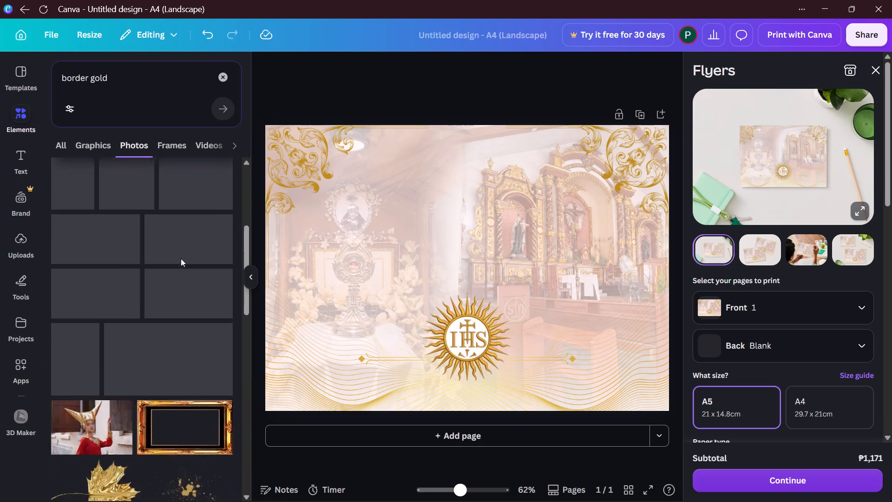
scroll(165, 290, "up", 7)
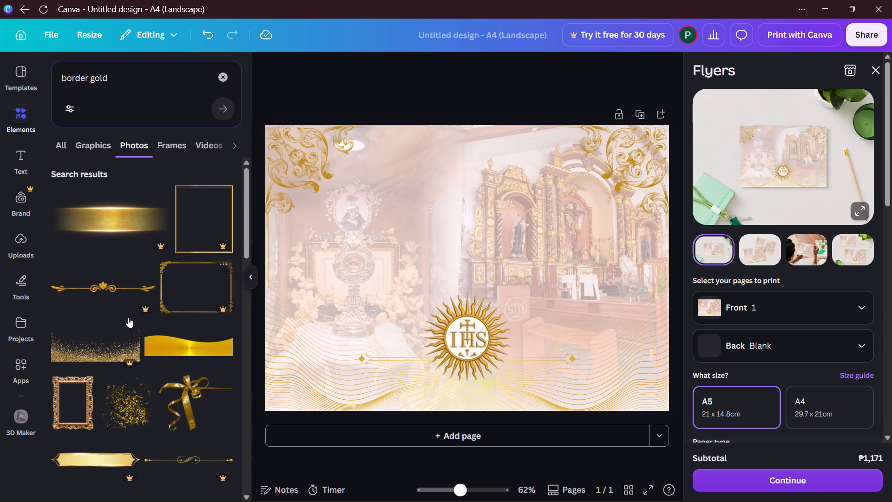
scroll(172, 284, "down", 5)
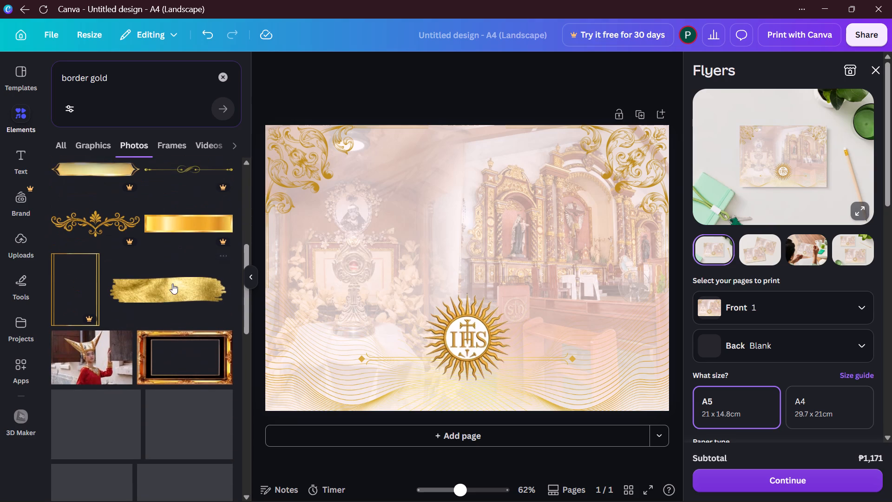
scroll(172, 284, "down", 1)
scroll(172, 284, "up", 3)
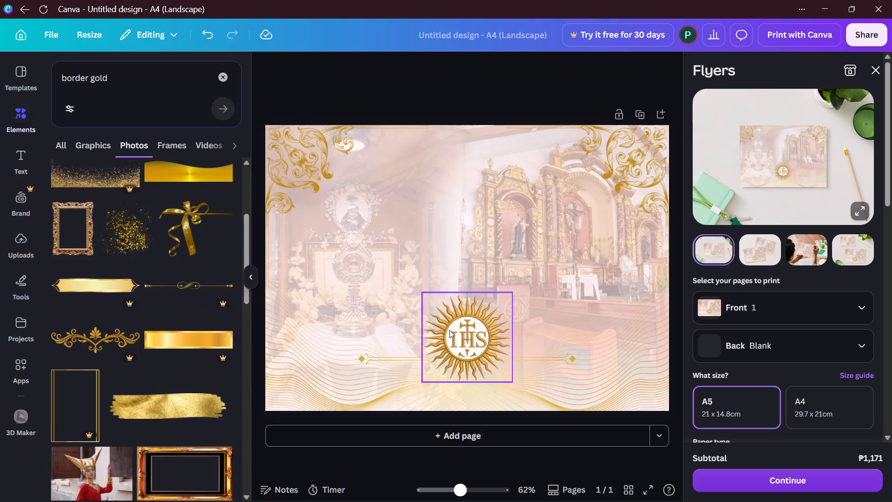
Shrink the IHS sunburst emblem further to about 5.5 cm and lower it onto the middle of the gold divider.
left_click(449, 330)
double_click(506, 379)
left_click_drag(508, 382, 493, 364)
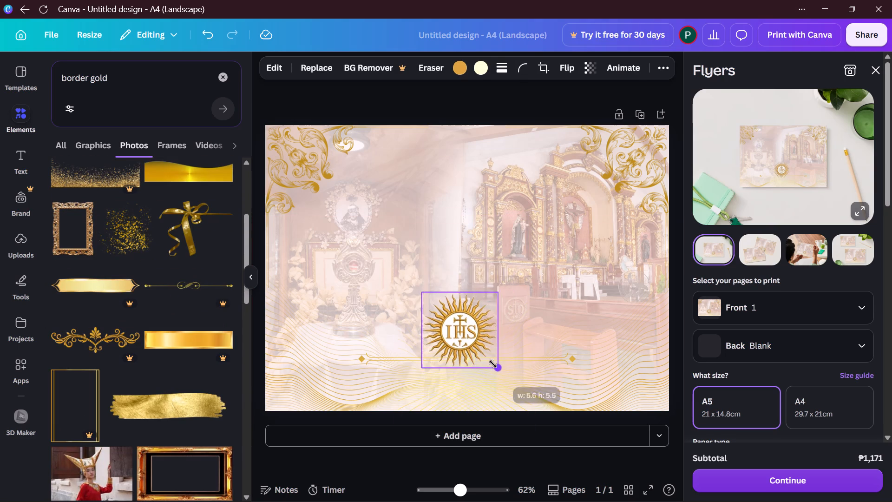
left_click_drag(493, 364, 492, 363)
left_click_drag(470, 337, 480, 364)
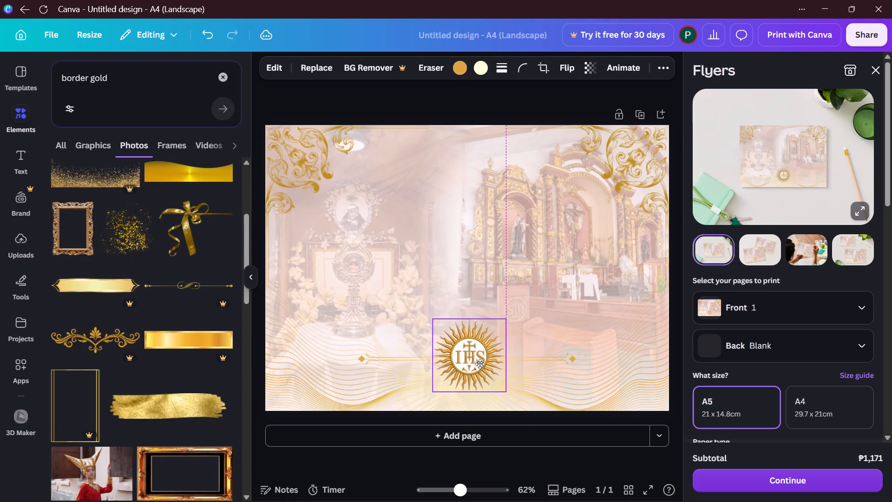
left_click_drag(480, 364, 481, 363)
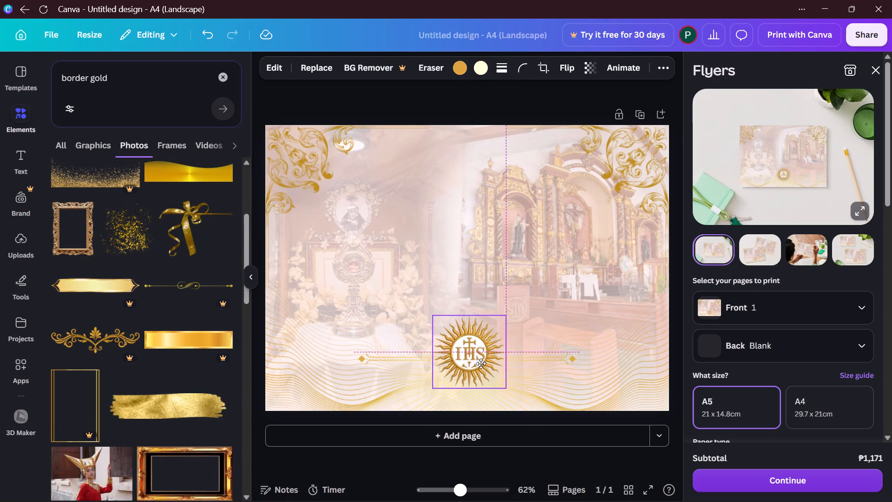
left_click_drag(481, 363, 480, 363)
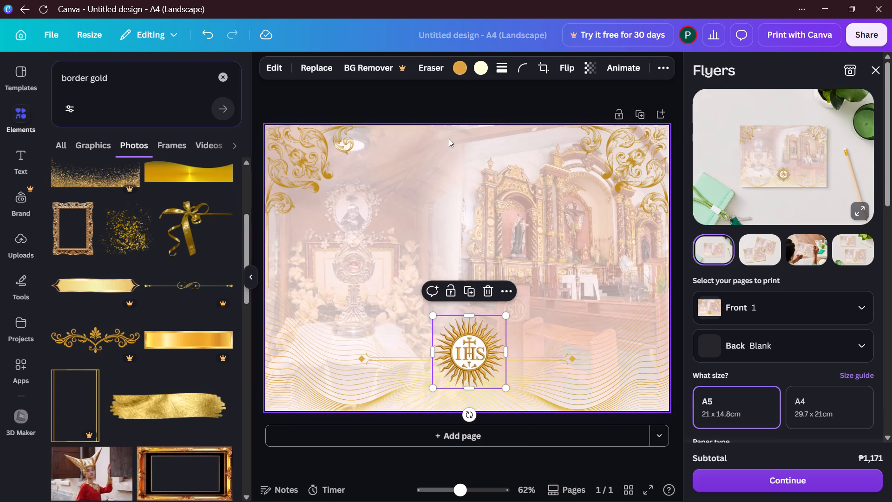
left_click(455, 100)
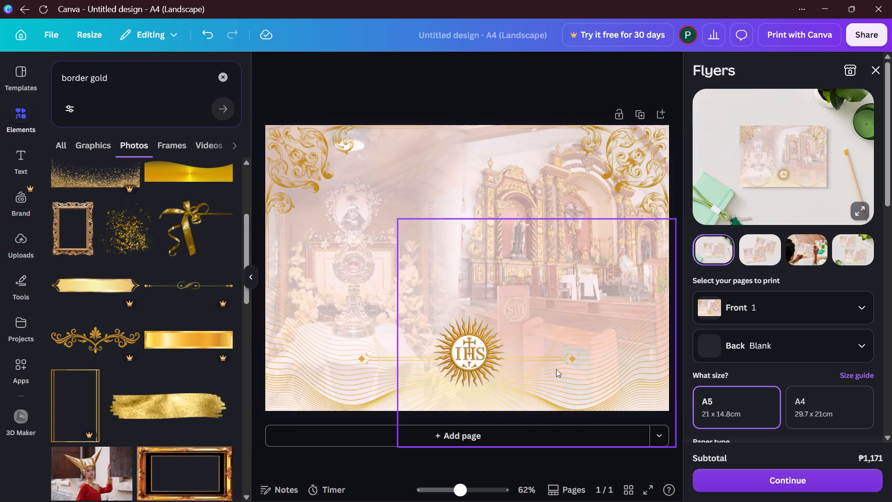
left_click(468, 109)
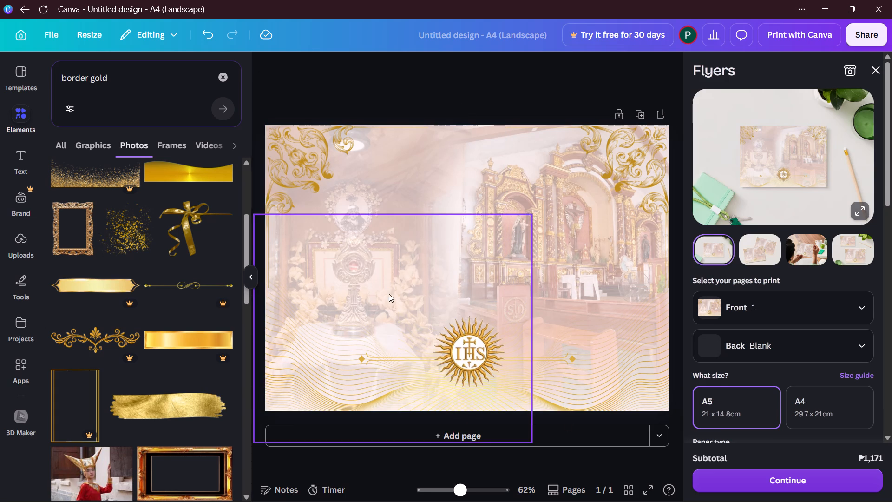
Review the "border gold" photo and frame results for a suitable border.
scroll(204, 272, "down", 1)
scroll(204, 272, "up", 3)
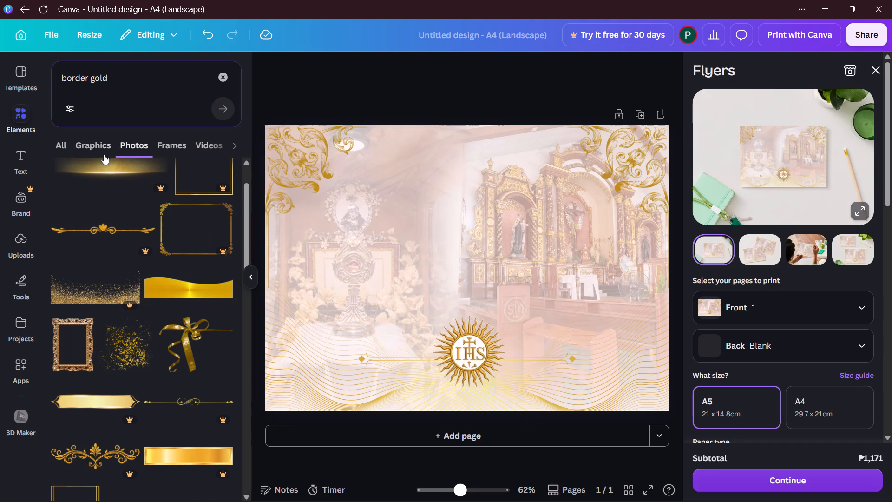
scroll(139, 201, "down", 1)
scroll(141, 198, "up", 2)
scroll(183, 213, "up", 8)
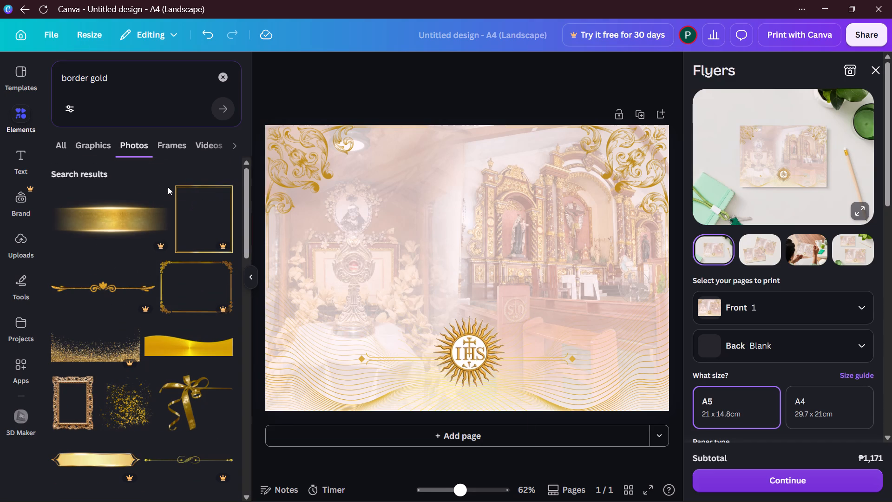
scroll(166, 188, "down", 7)
scroll(165, 191, "up", 10)
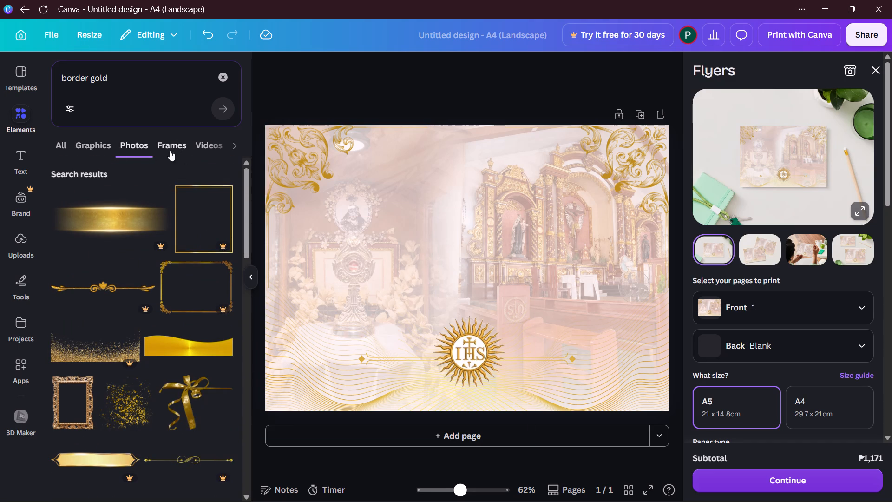
left_click(176, 143)
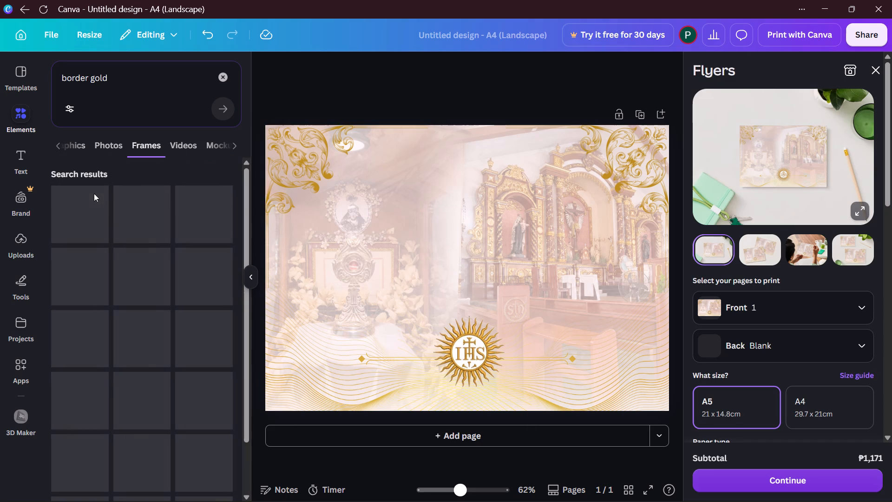
left_click(111, 148)
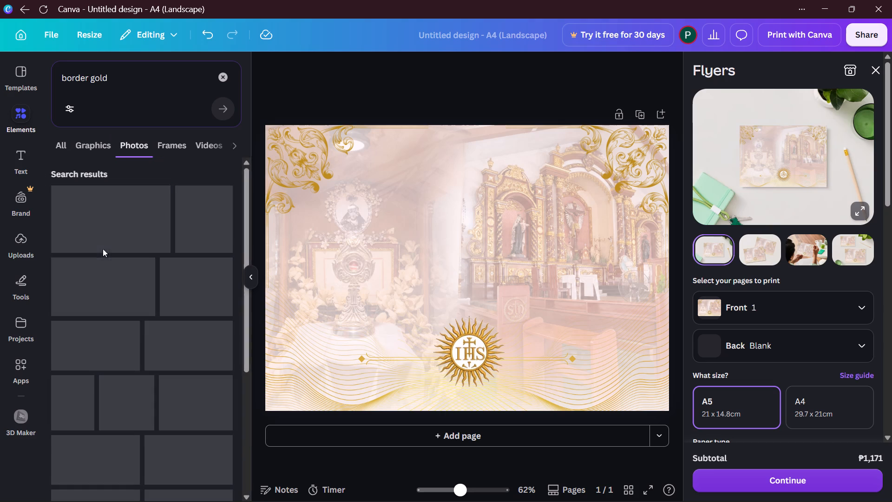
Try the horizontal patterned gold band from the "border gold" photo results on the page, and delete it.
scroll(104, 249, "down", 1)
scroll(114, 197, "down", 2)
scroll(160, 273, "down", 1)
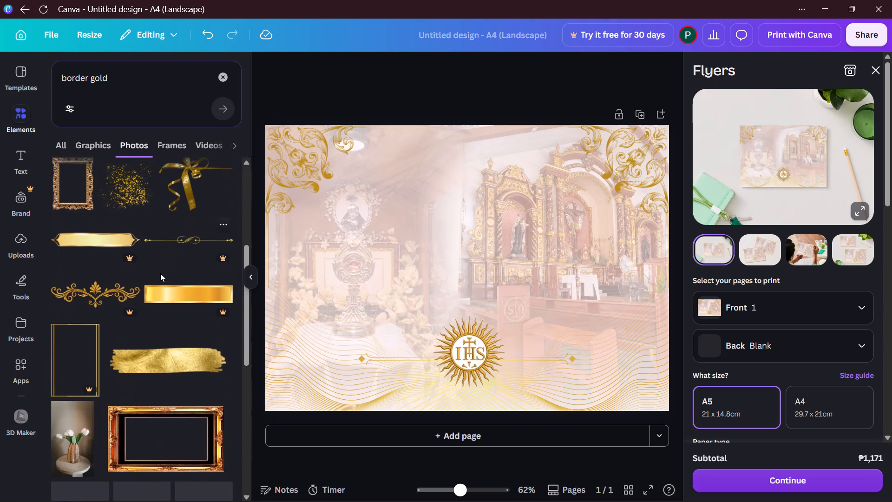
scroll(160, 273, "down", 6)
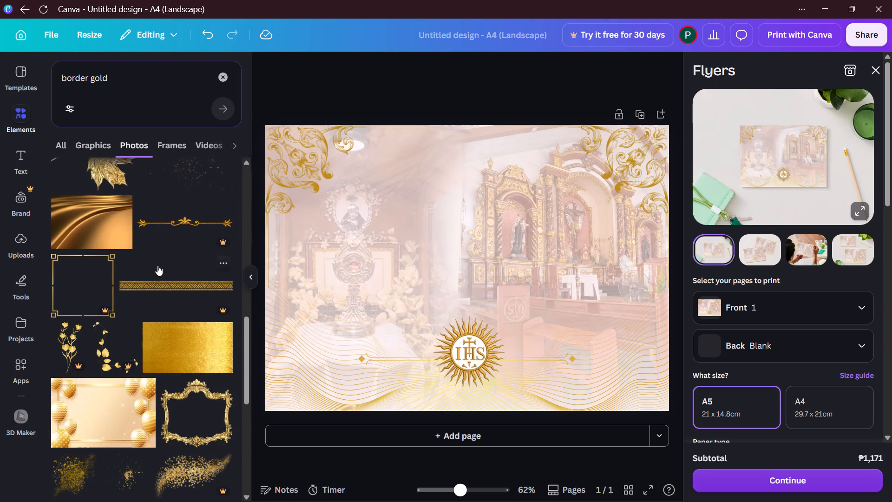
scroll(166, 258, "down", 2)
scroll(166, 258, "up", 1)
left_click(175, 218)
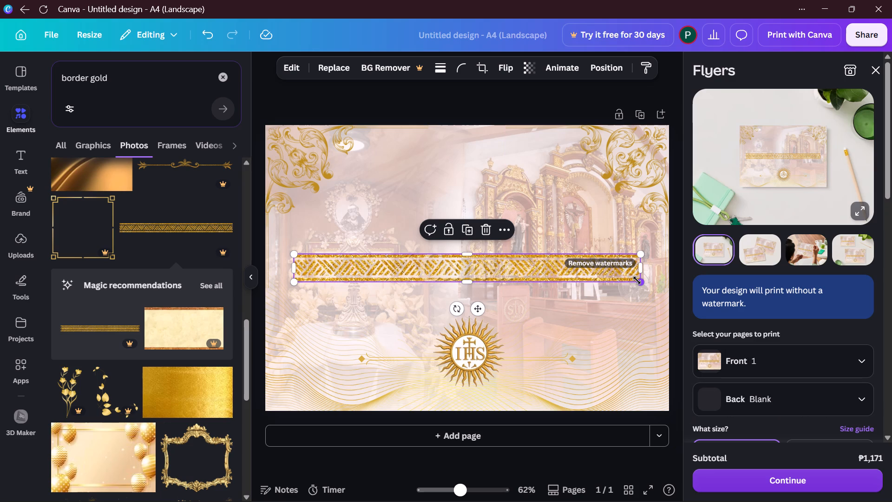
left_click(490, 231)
Look over the rest of the "border gold" photo results for another border option.
scroll(132, 275, "down", 1)
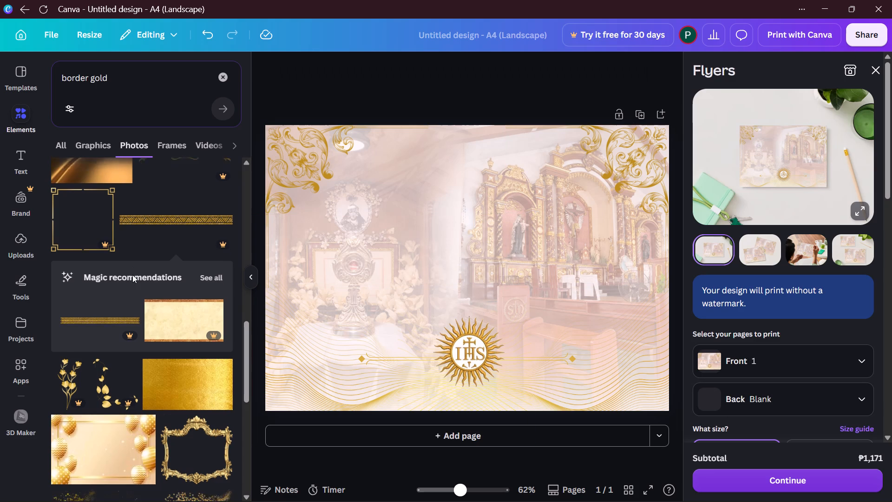
scroll(132, 275, "down", 1)
scroll(132, 274, "up", 10)
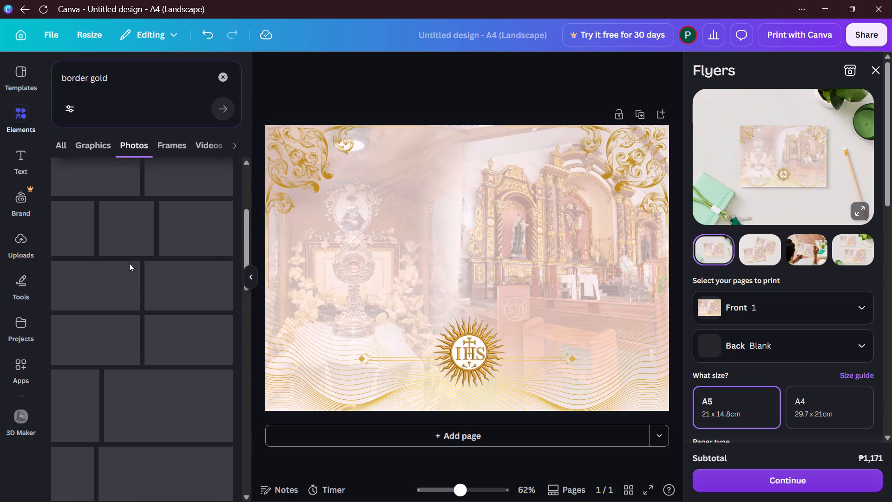
scroll(144, 246, "up", 4)
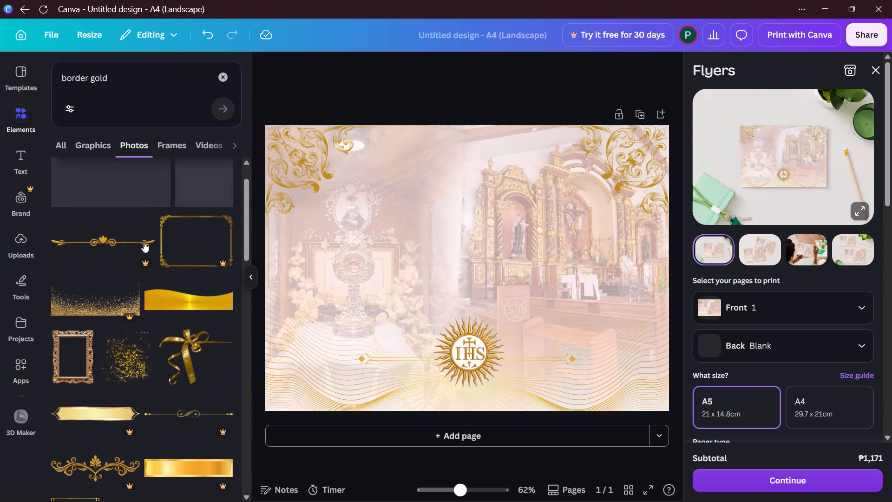
scroll(144, 242, "up", 1)
scroll(123, 209, "up", 4)
Add the vertical patterned gold strip from the "border gold" graphics results and place it narrowed along the page's left edge.
left_click(65, 141)
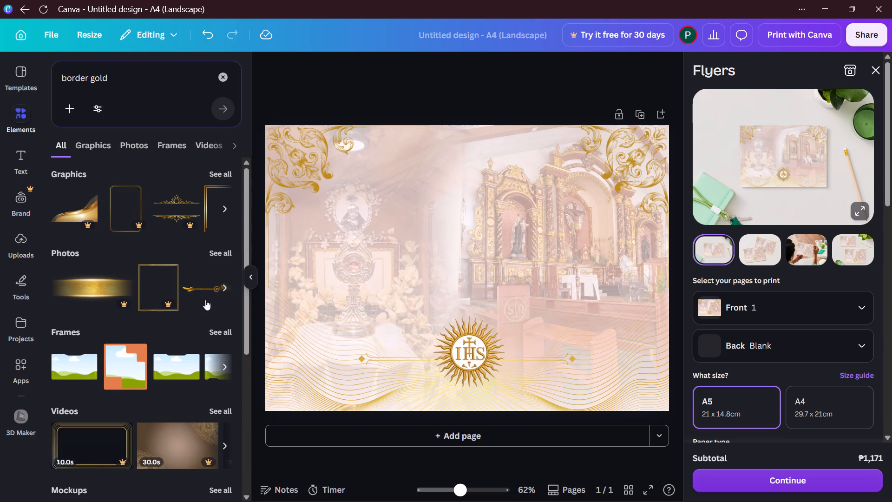
left_click(218, 173)
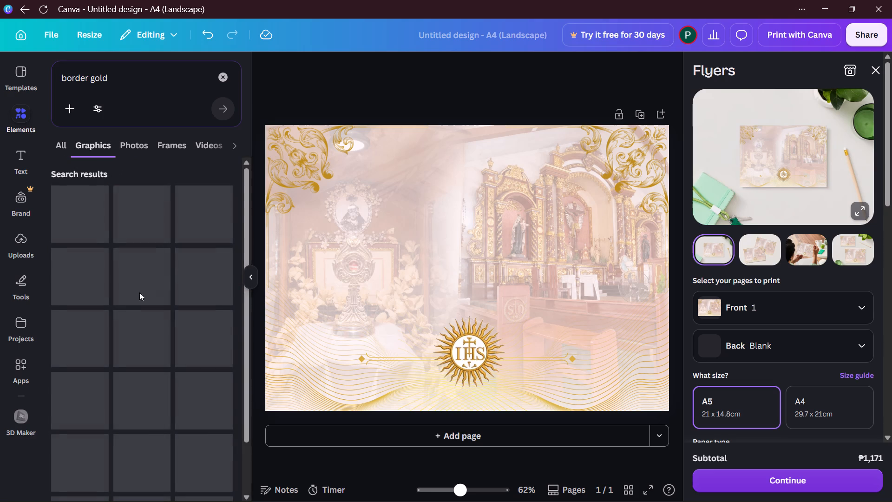
scroll(117, 274, "down", 5)
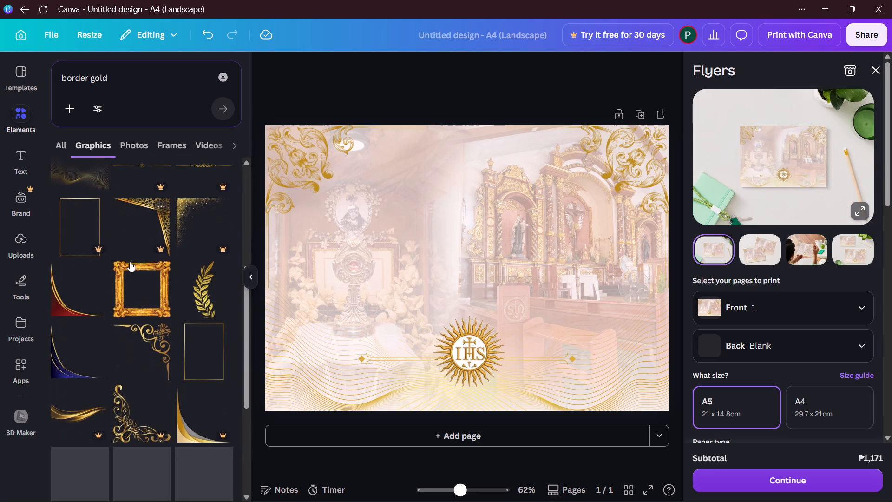
scroll(130, 262, "down", 4)
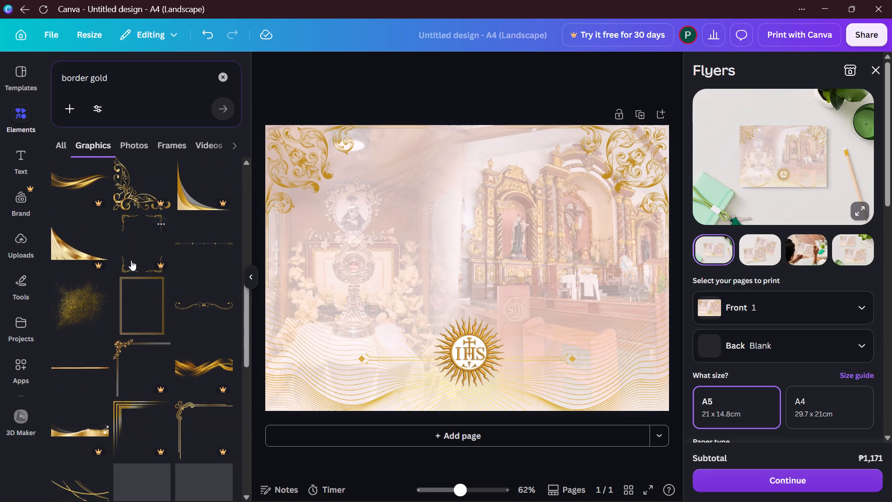
scroll(156, 284, "down", 1)
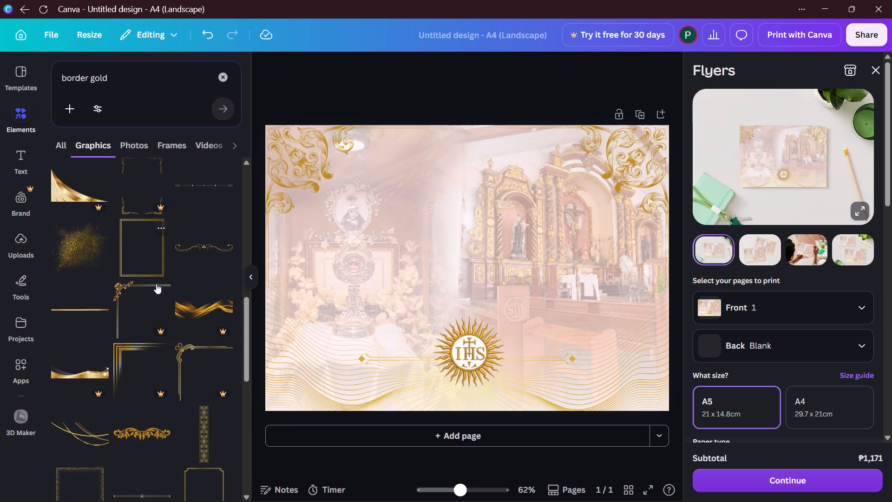
scroll(156, 284, "down", 2)
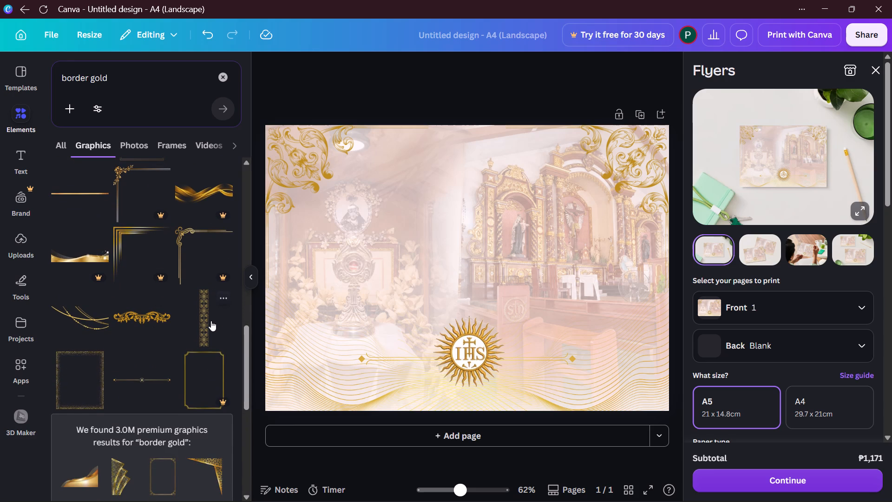
left_click(210, 320)
left_click_drag(472, 271, 373, 279)
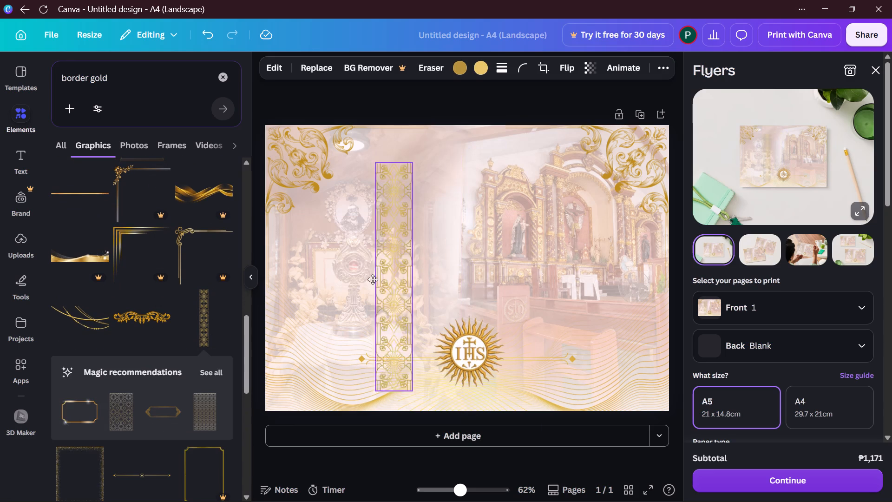
left_click_drag(373, 279, 277, 305)
left_click_drag(291, 302, 274, 313)
left_click_drag(266, 307, 279, 307)
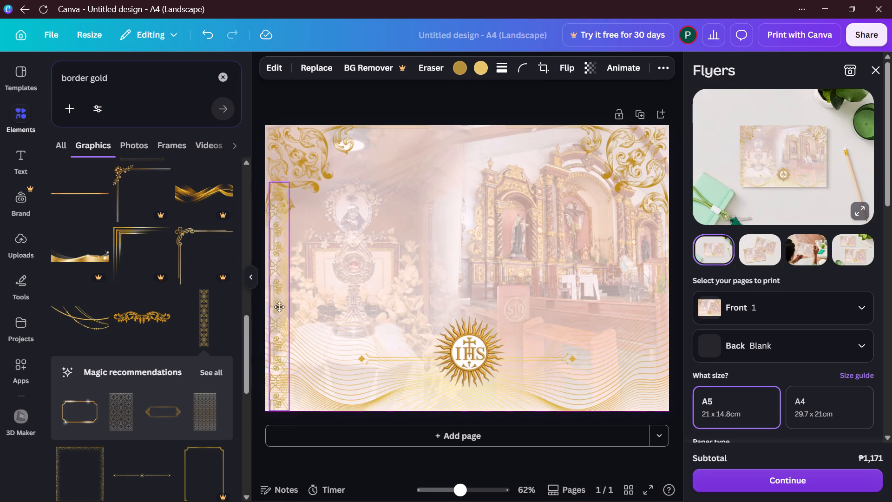
left_click_drag(279, 307, 276, 311)
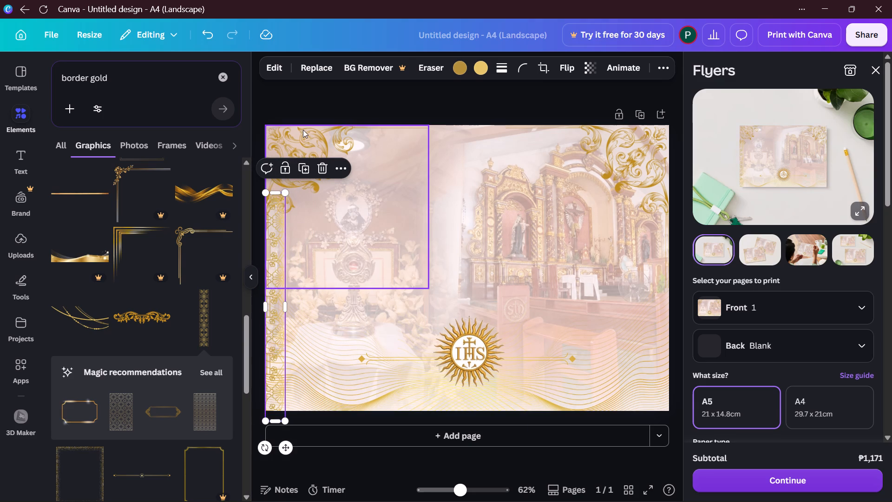
Shorten the left gold strip at both ends so it starts below the corner ornament and ends at the page bottom.
left_click_drag(272, 194, 279, 216)
left_click(279, 216)
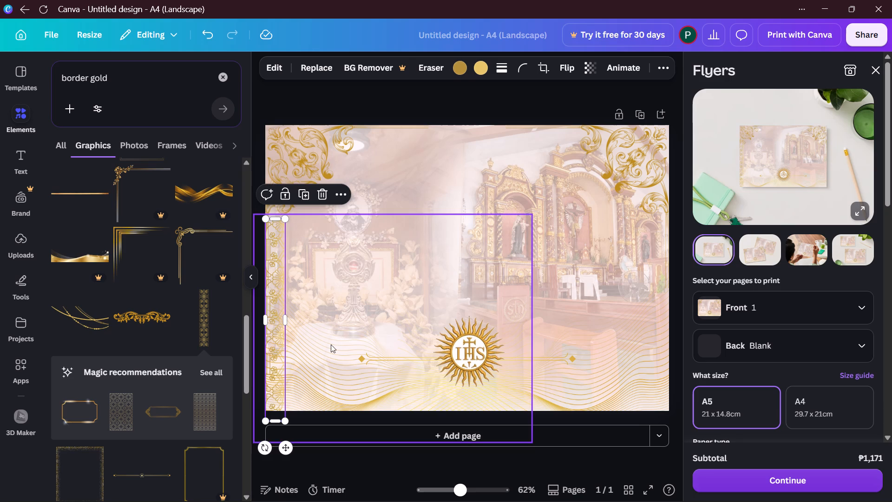
left_click_drag(274, 423, 274, 422)
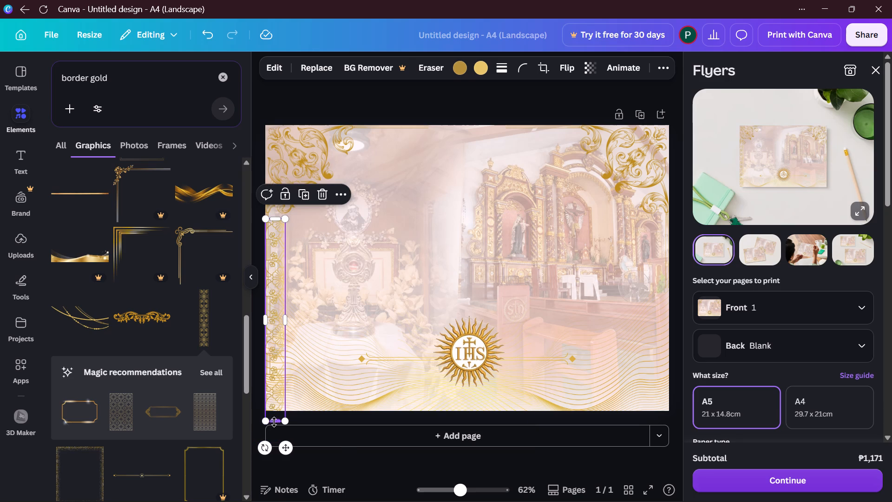
left_click_drag(274, 422, 274, 415)
left_click(402, 104)
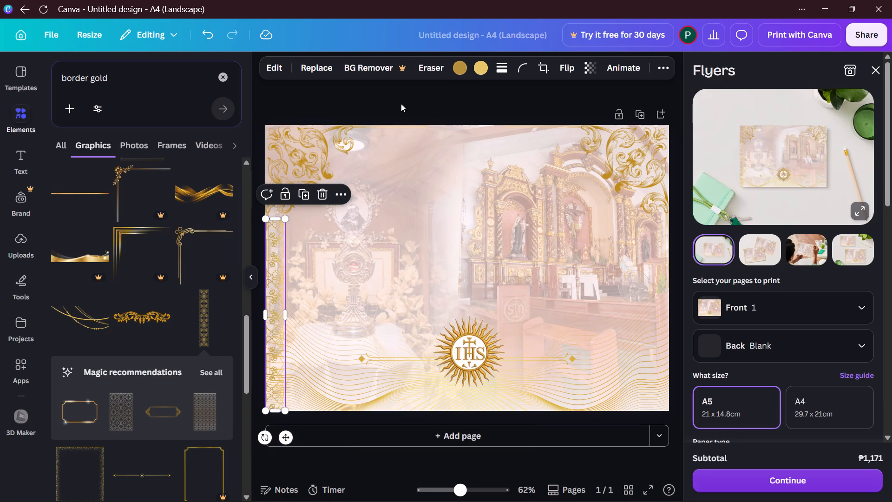
Send the page's top-left gold corner ornament to the back of the layer order.
left_click(280, 231)
left_click(338, 146)
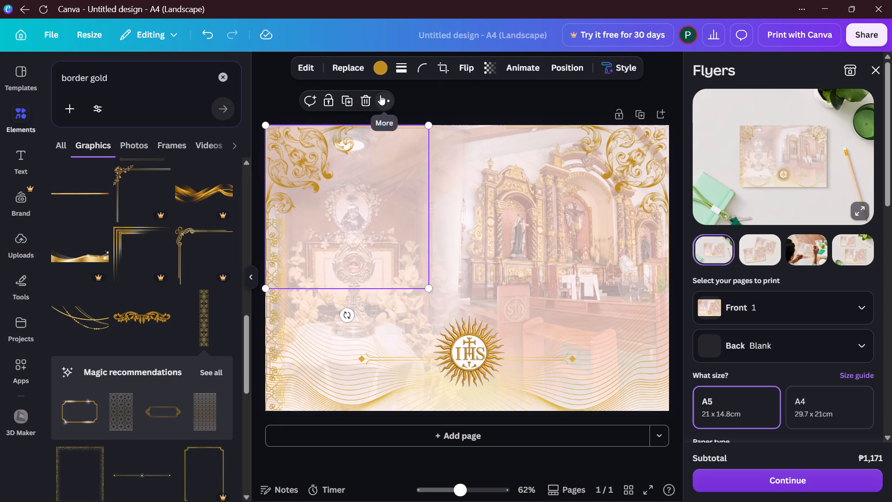
left_click(380, 95)
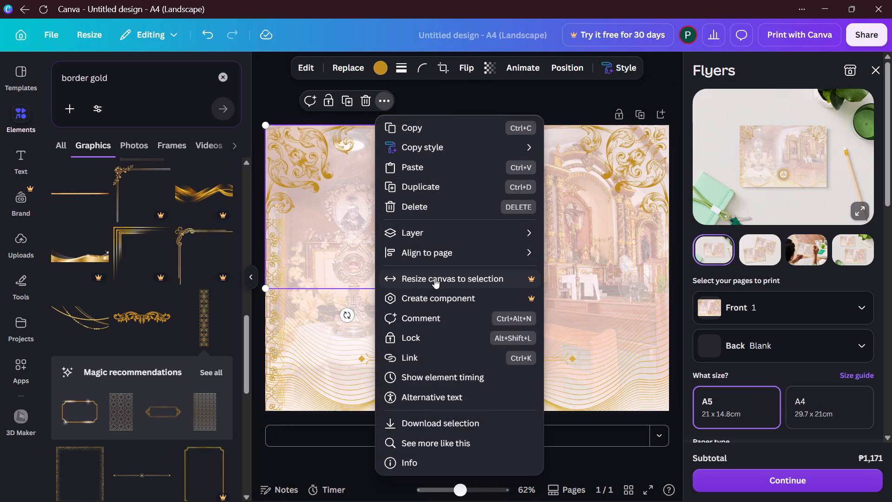
left_click(426, 230)
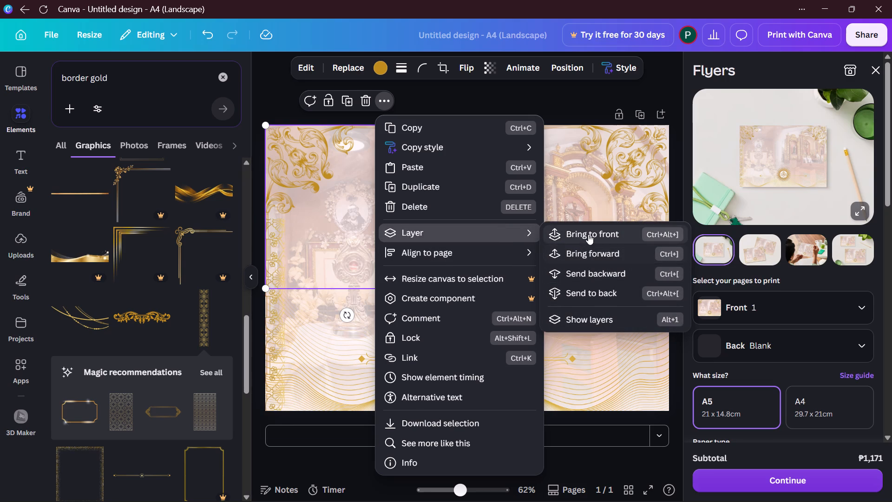
left_click(588, 234)
left_click(591, 253)
left_click(596, 278)
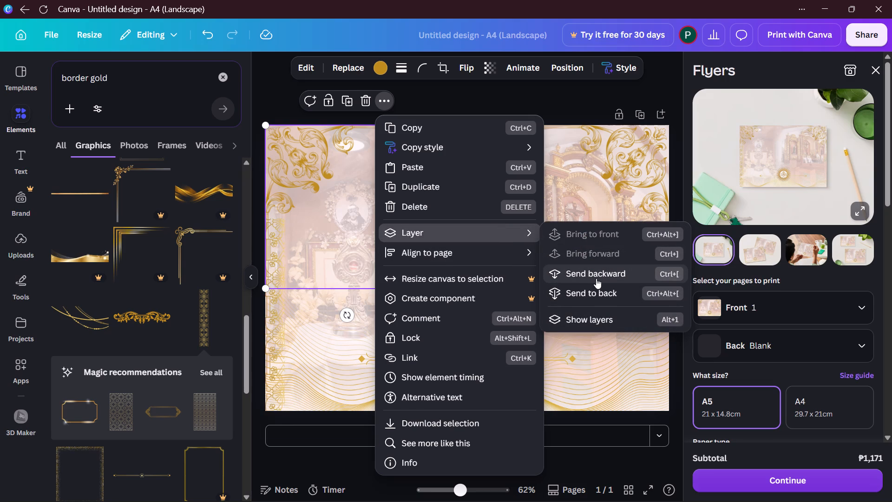
left_click(596, 278)
left_click(590, 290)
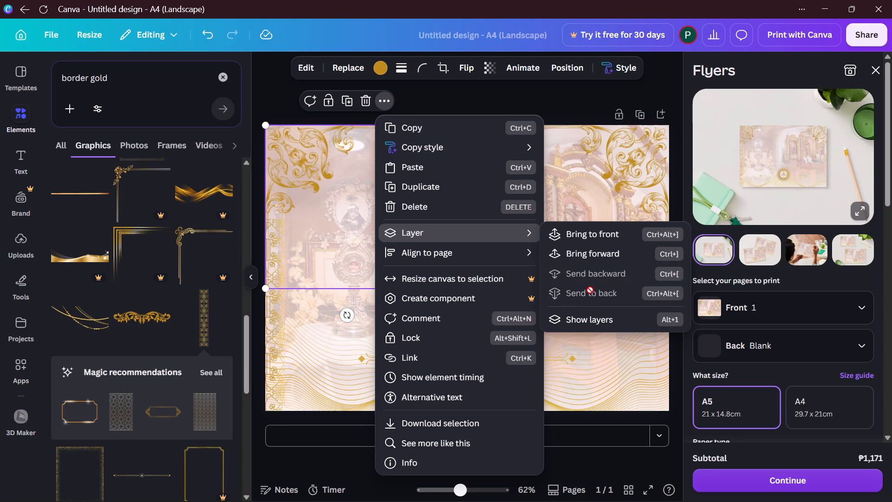
left_click(590, 92)
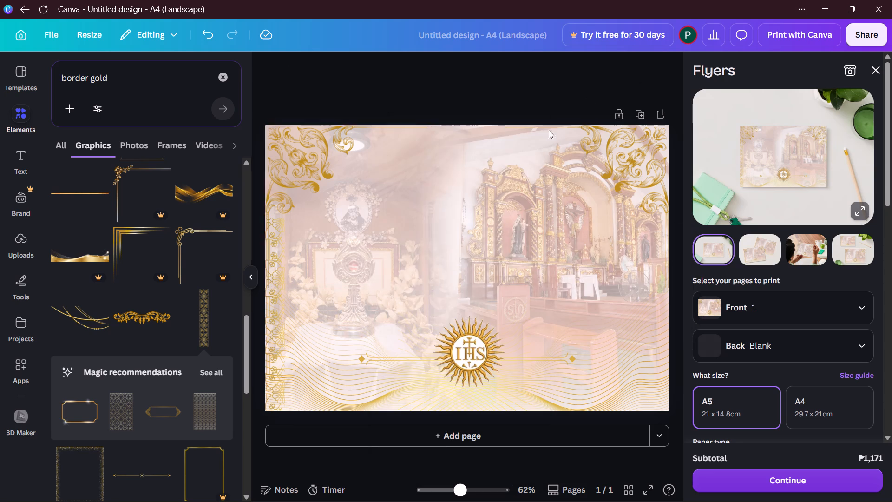
Move the top-left gold corner ornament off its corner to the area above the IHS emblem.
left_click(329, 188)
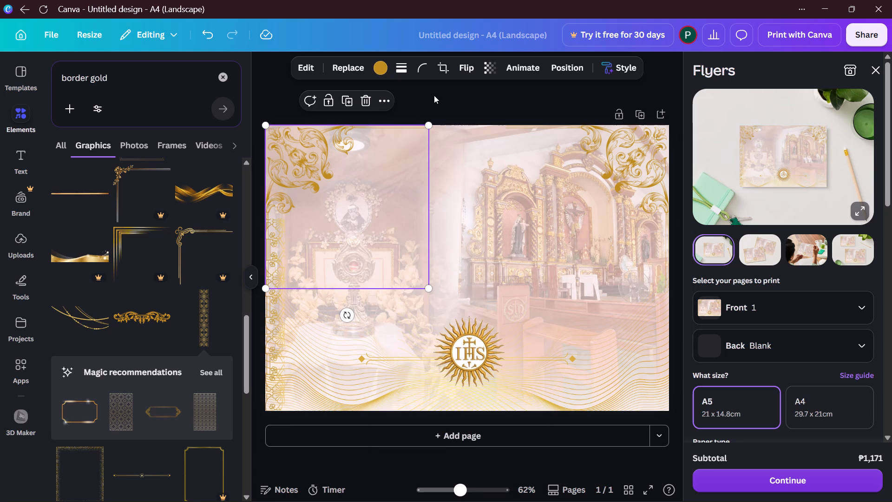
left_click(441, 107)
left_click(332, 173)
left_click_drag(332, 173, 514, 285)
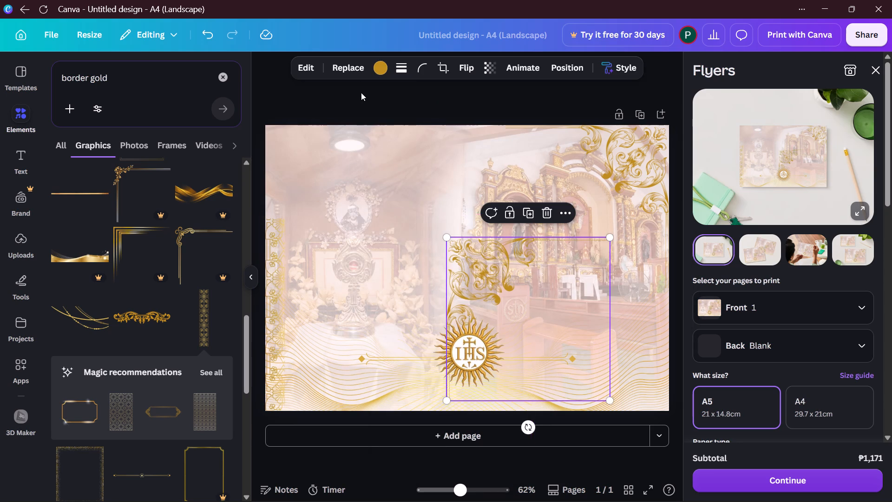
left_click(361, 92)
Extend the left gold strip up to the page top, making it 1.4 cm wide and 21 cm high.
left_click(282, 246)
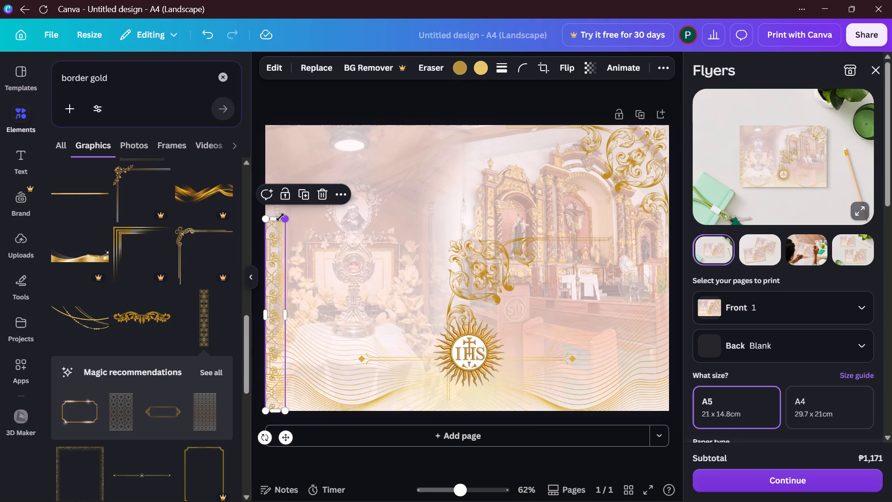
left_click(280, 217)
left_click_drag(278, 222, 290, 127)
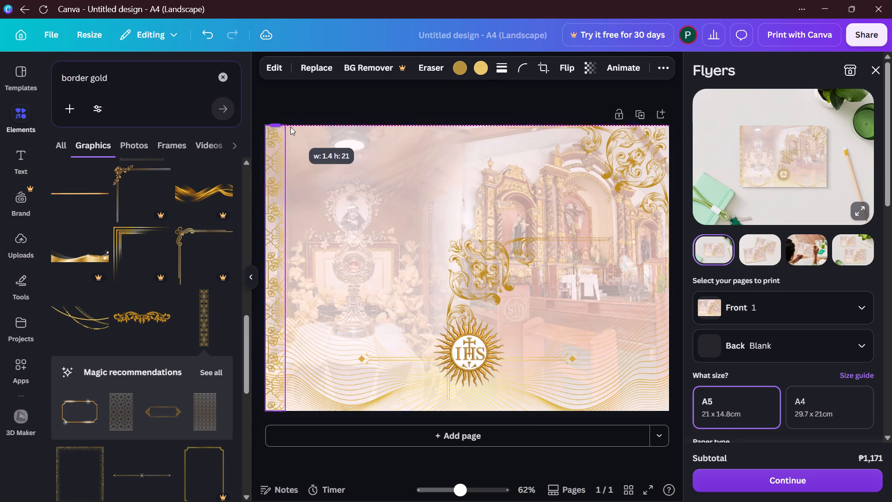
Duplicate the left gold strip and place the copy along the page's right edge.
left_click(299, 98)
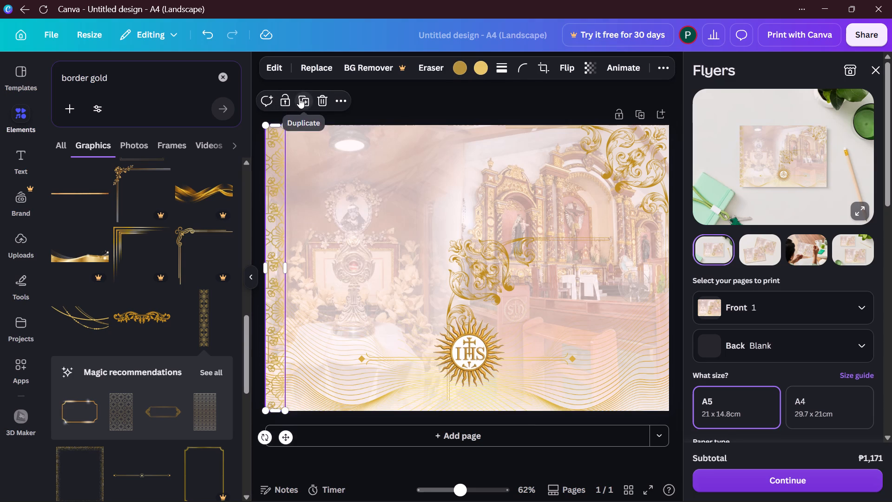
left_click_drag(285, 237, 587, 236)
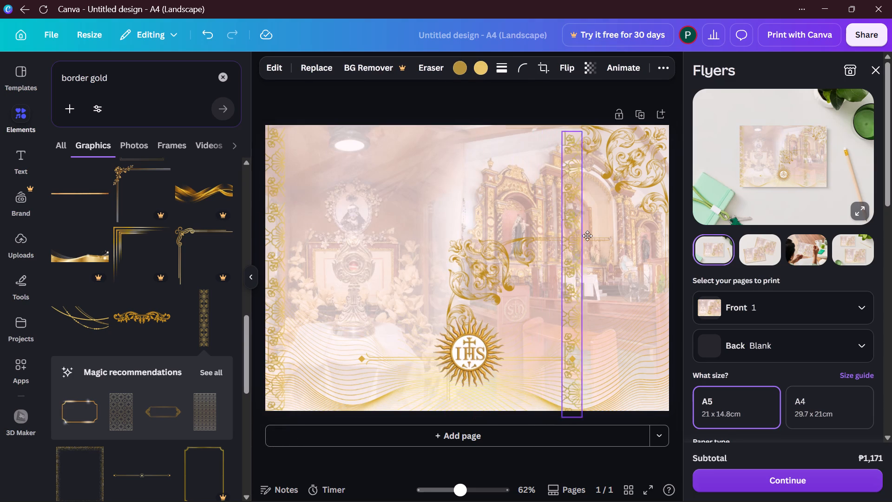
left_click_drag(587, 236, 662, 231)
left_click(492, 111)
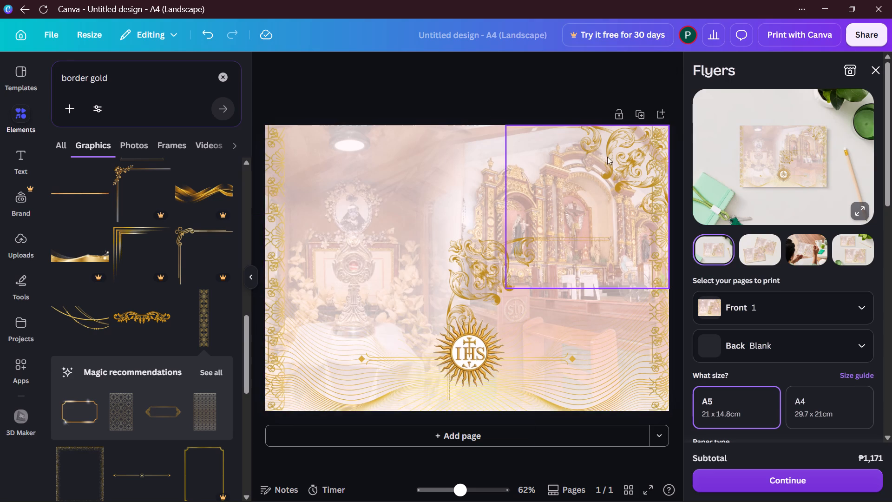
Move the top-right gold corner ornament off its corner toward the middle of the page.
left_click(621, 147)
left_click_drag(628, 163, 518, 212)
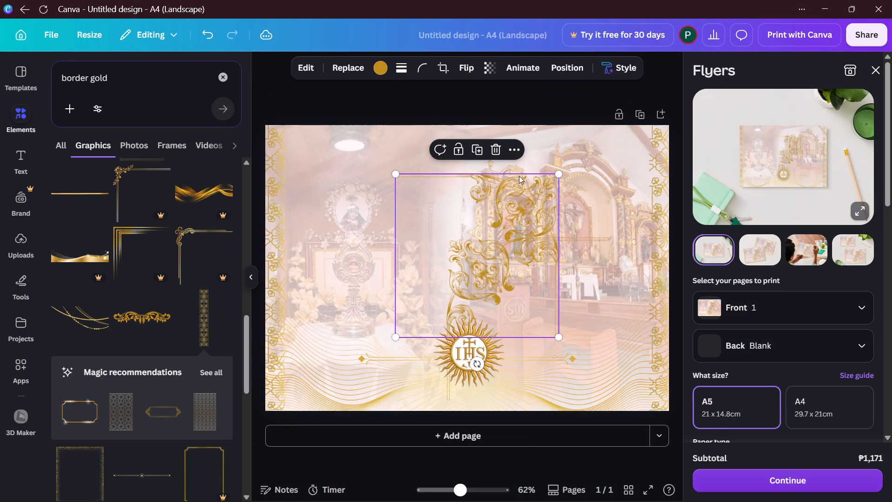
left_click(529, 115)
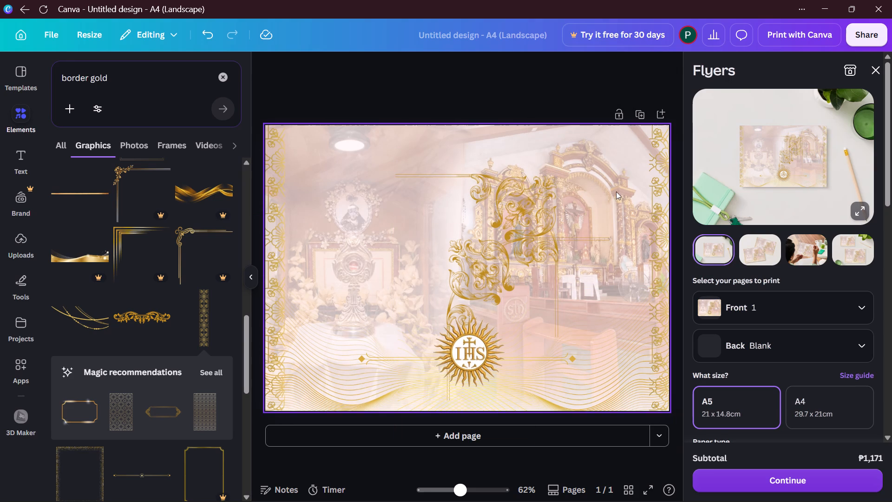
Duplicate the left gold strip again and set the copy inside the left half of the page.
left_click(277, 153)
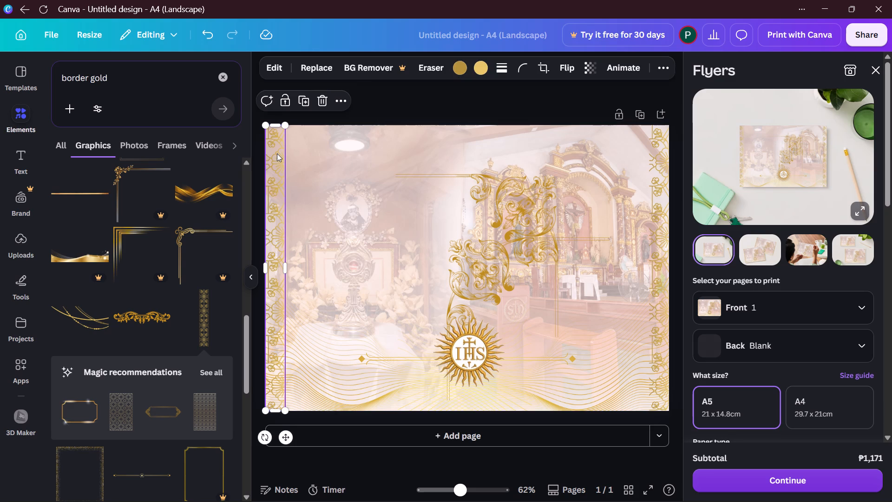
left_click(305, 106)
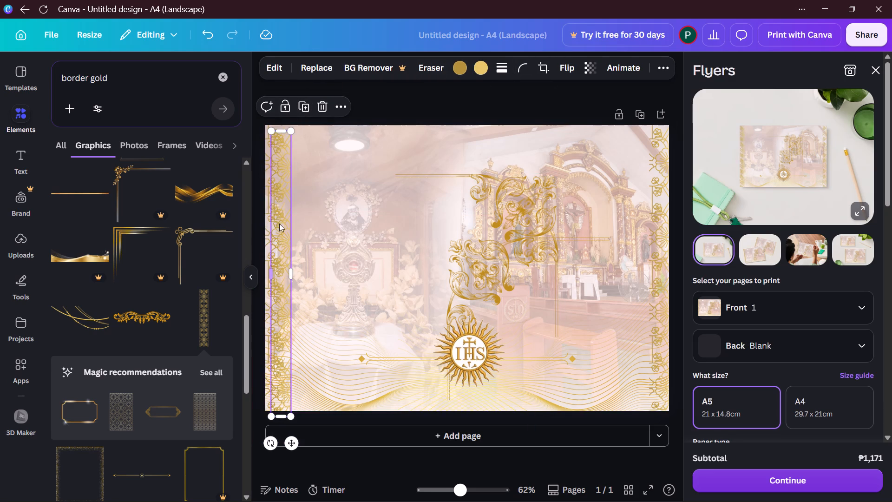
left_click_drag(279, 224, 364, 204)
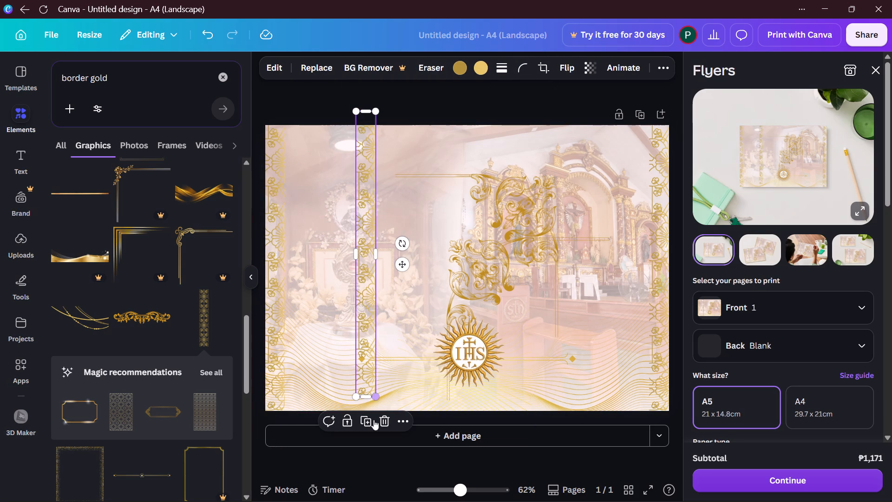
left_click(394, 420)
left_click(395, 420)
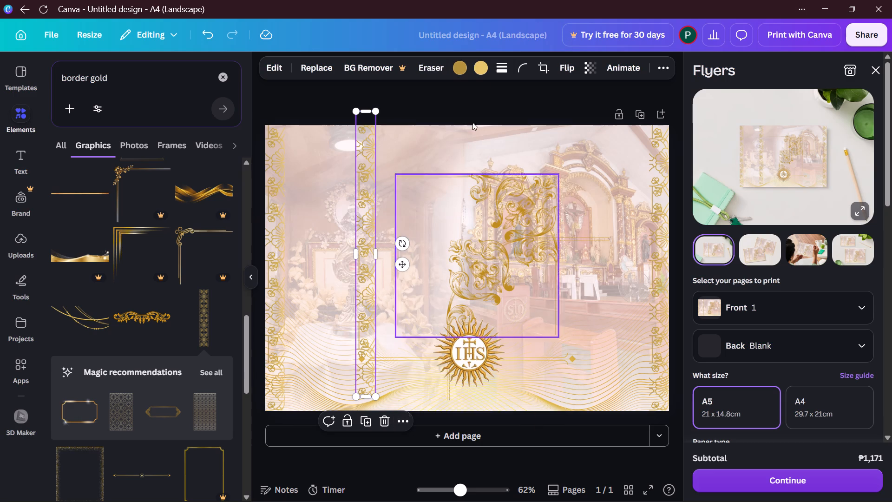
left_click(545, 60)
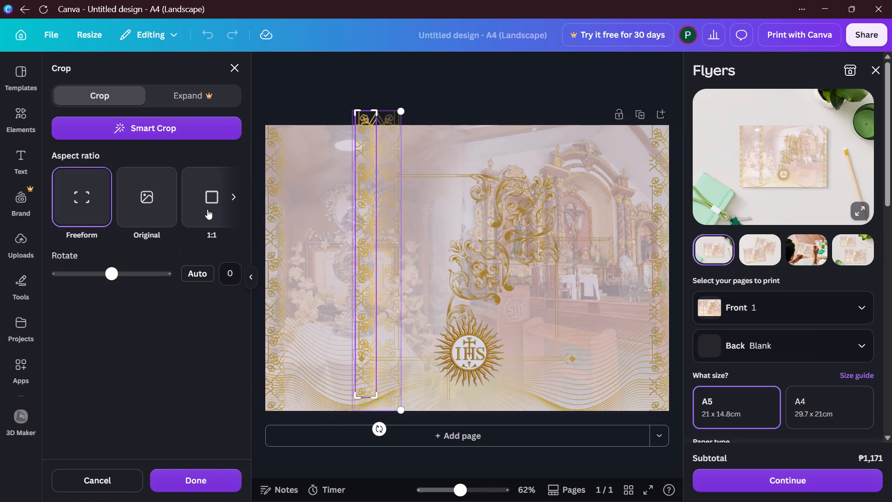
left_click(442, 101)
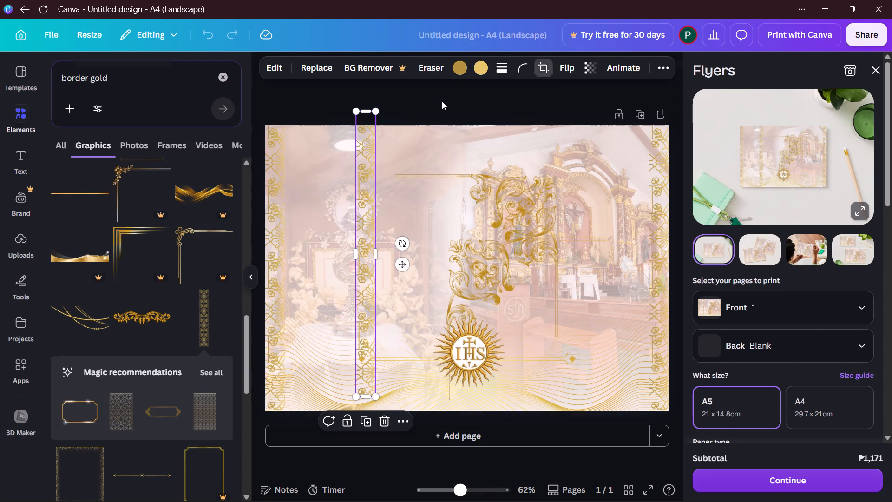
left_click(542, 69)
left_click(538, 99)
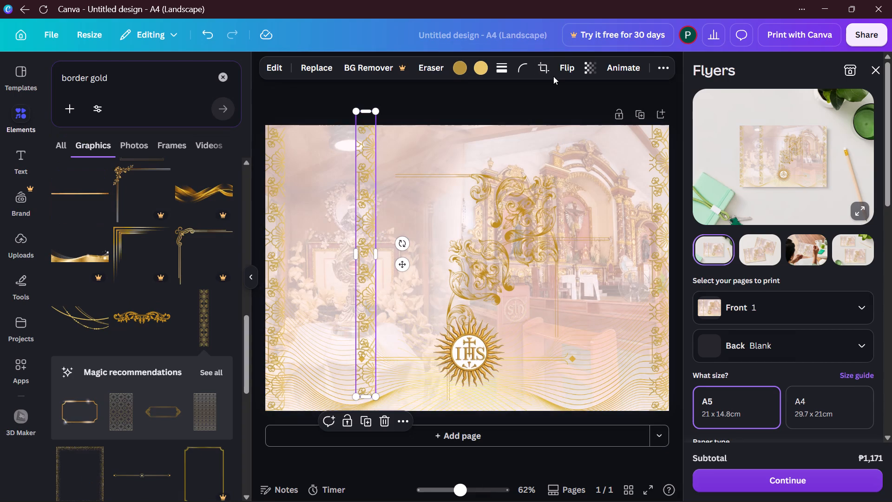
Flip the new gold strip copy vertically.
left_click(561, 65)
left_click(568, 123)
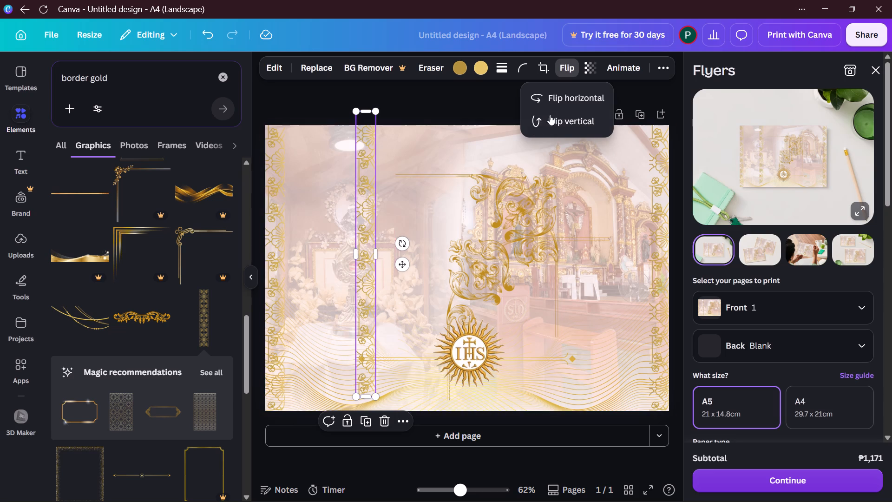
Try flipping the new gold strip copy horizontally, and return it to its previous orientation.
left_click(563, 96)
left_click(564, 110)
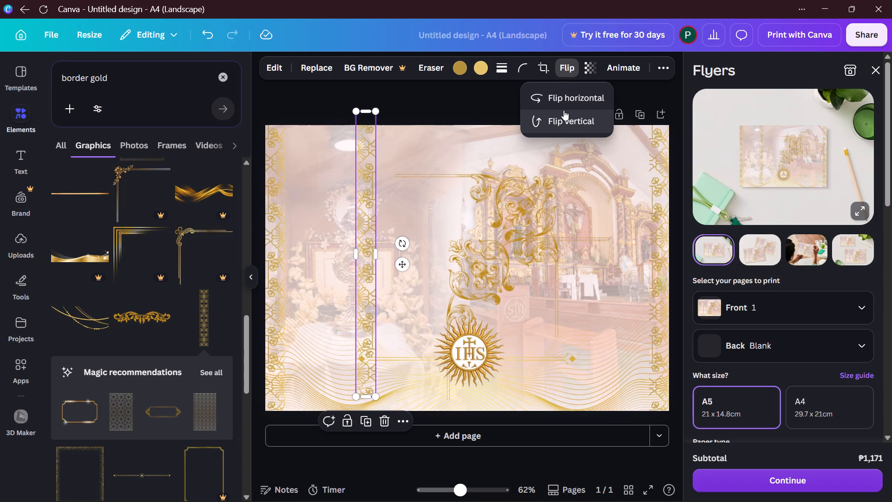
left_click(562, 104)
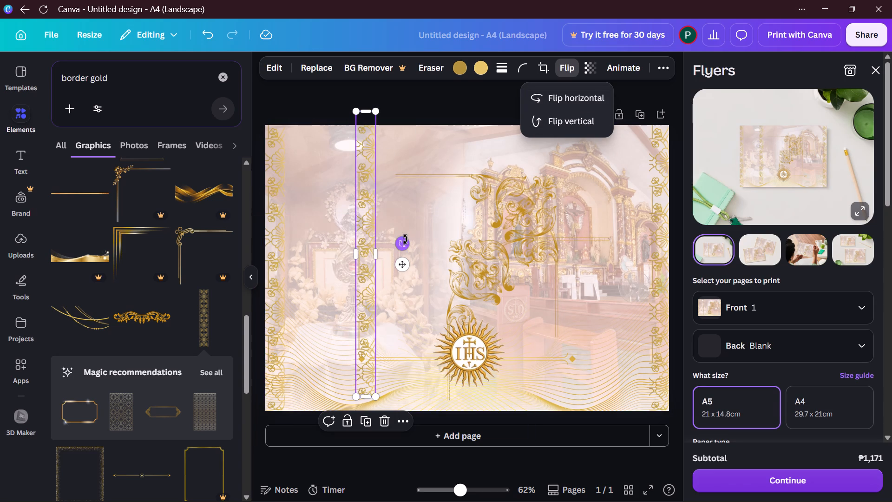
Rotate the new gold strip copy a quarter turn so that it lies horizontally.
left_click_drag(406, 239, 384, 294)
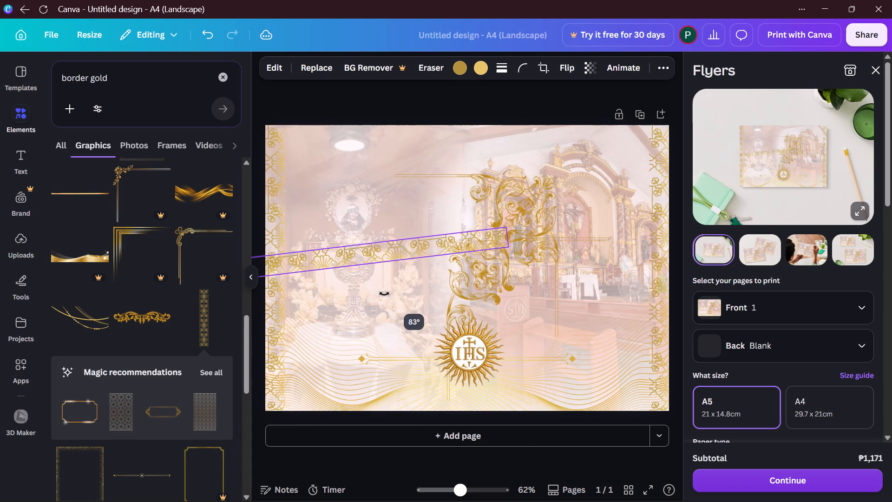
left_click_drag(384, 294, 377, 307)
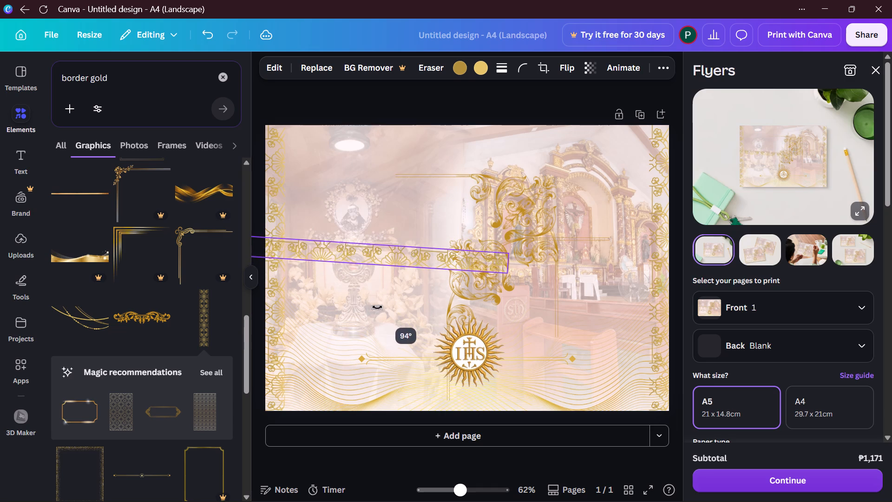
left_click_drag(377, 307, 380, 308)
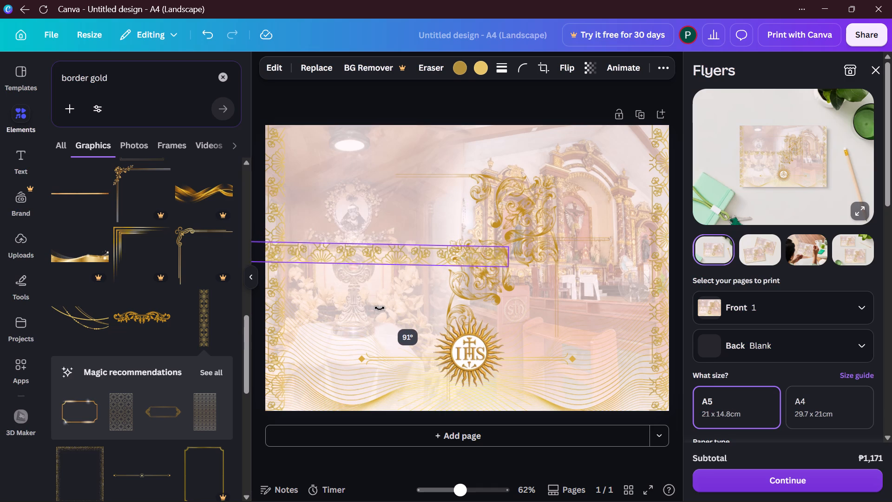
left_click_drag(380, 308, 380, 308)
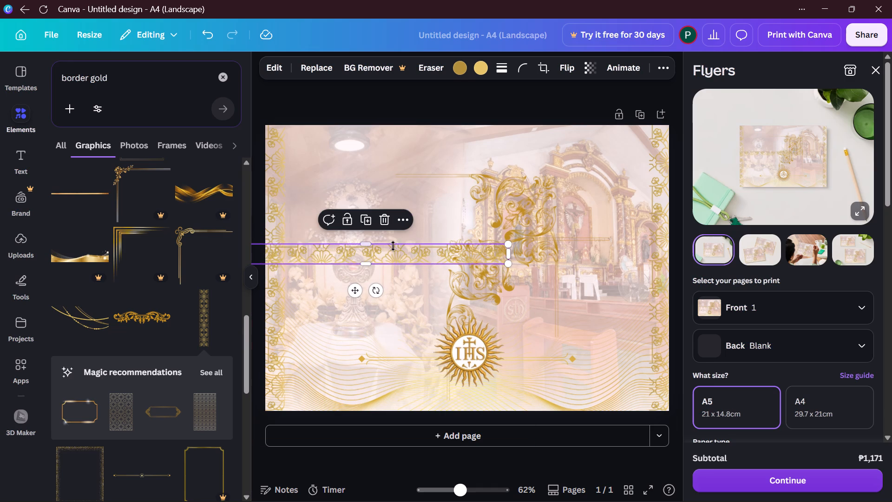
Place the horizontal gold strip along the page's top edge and stretch it to about 27 cm to span between the side strips.
left_click_drag(397, 255, 459, 136)
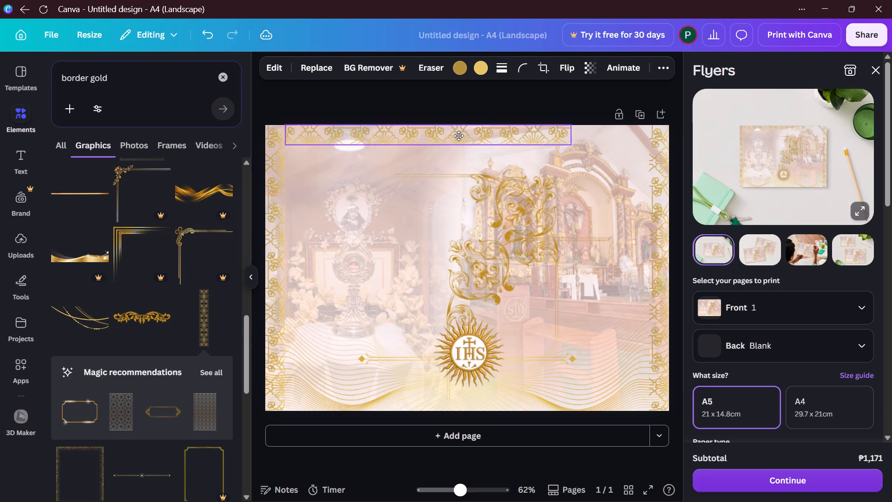
left_click_drag(459, 136, 457, 141)
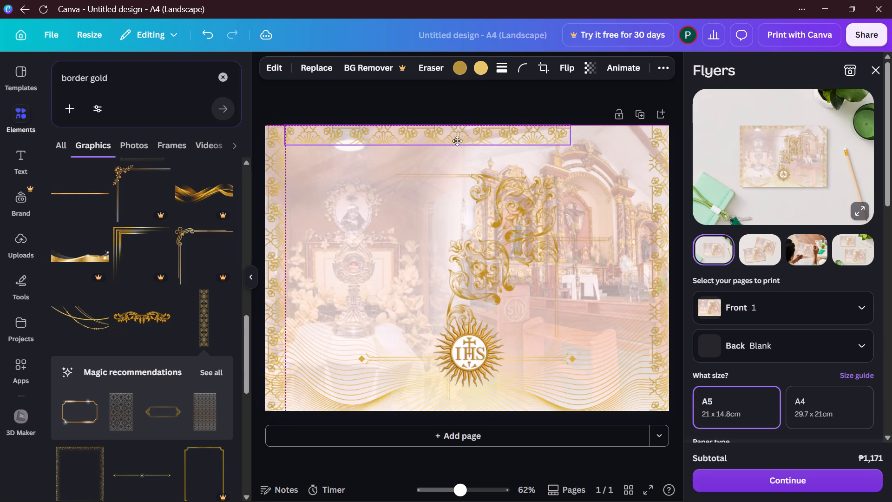
left_click_drag(457, 141, 457, 136)
left_click_drag(569, 134, 653, 132)
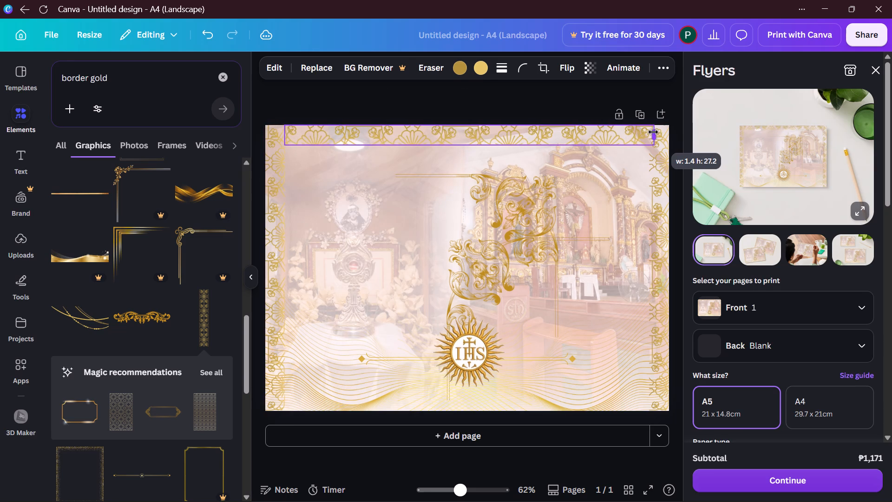
left_click_drag(653, 132, 652, 132)
left_click(565, 101)
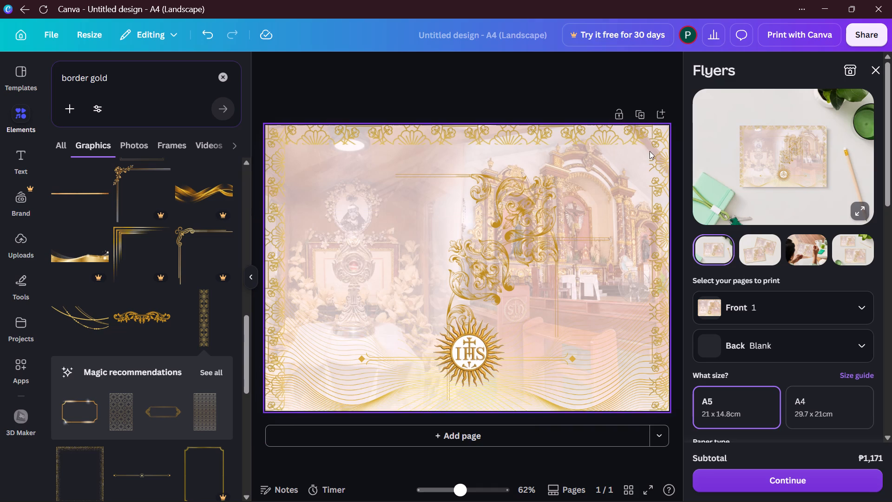
left_click(522, 214)
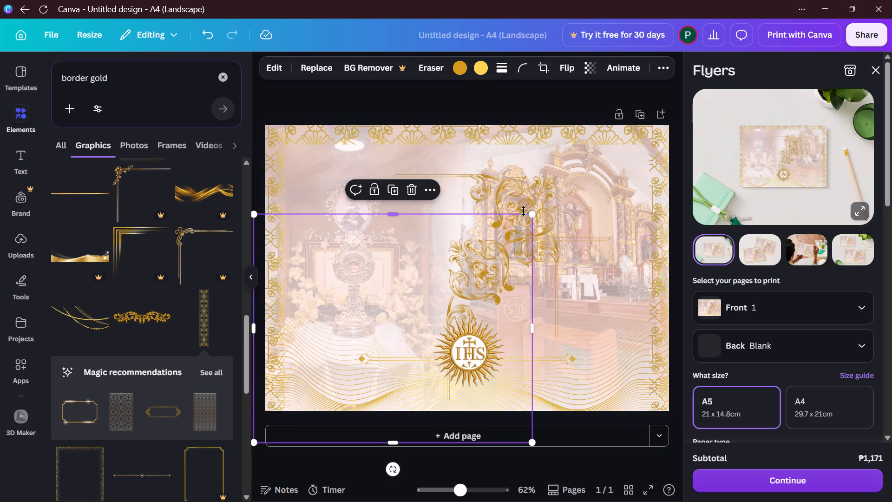
left_click(557, 104)
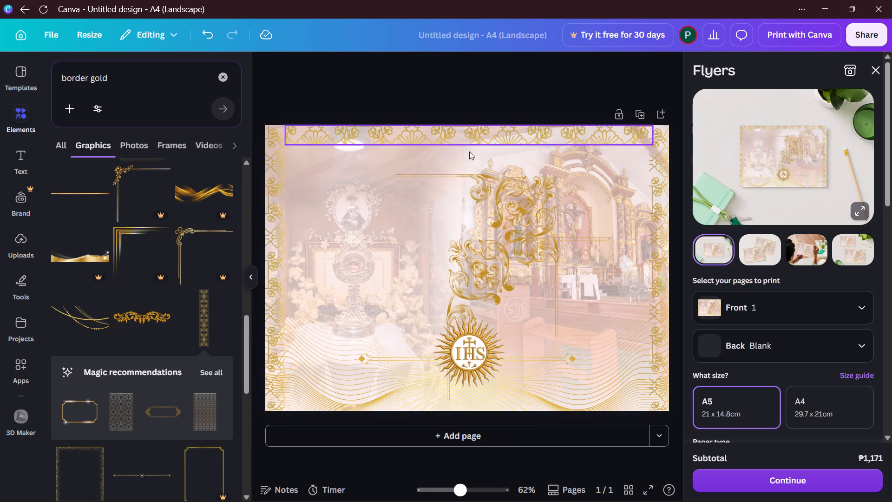
Duplicate the top gold strip, make the copy slightly thinner and place it along the page's bottom edge.
left_click(462, 141)
left_click(453, 139)
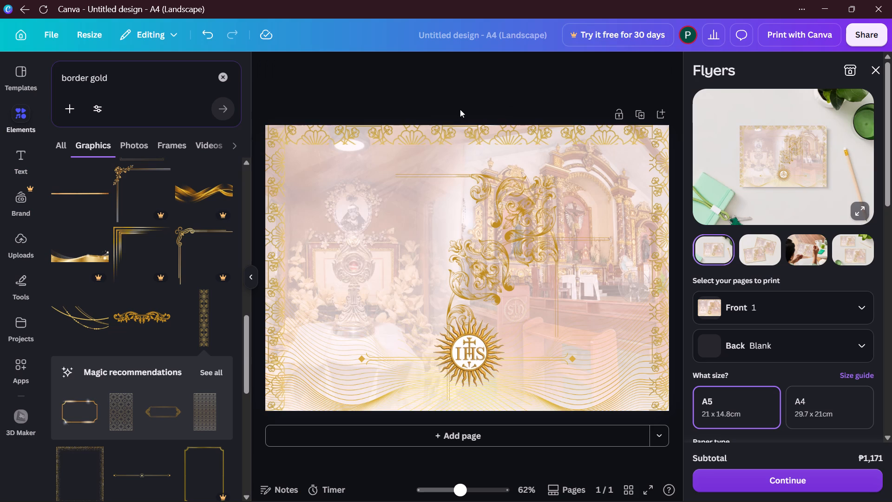
left_click(469, 141)
left_click(471, 105)
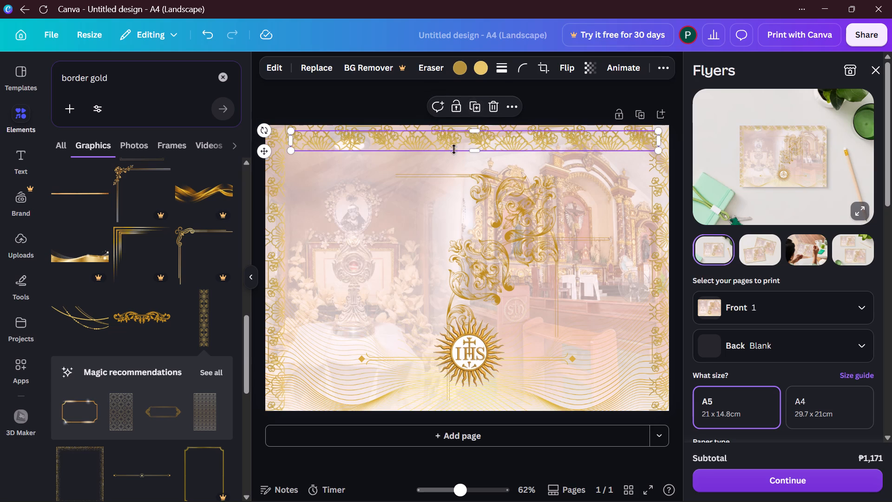
left_click_drag(454, 149, 433, 145)
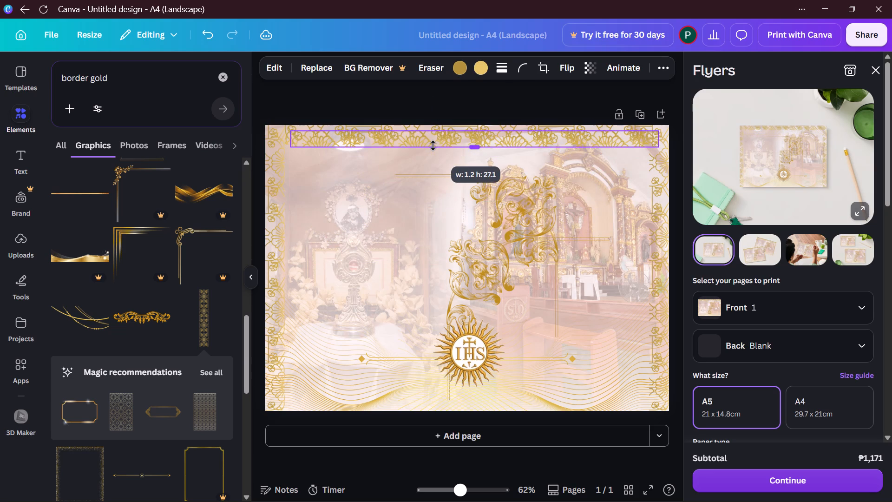
left_click_drag(433, 145, 433, 142)
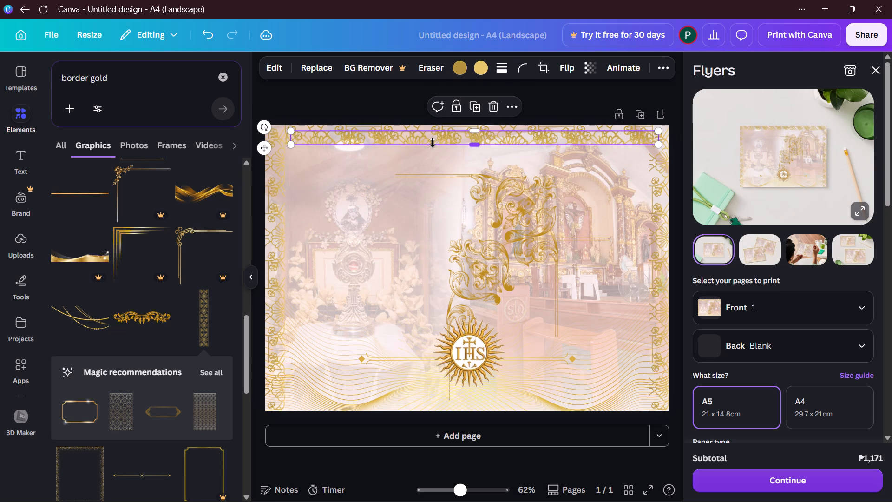
left_click_drag(431, 137, 420, 392)
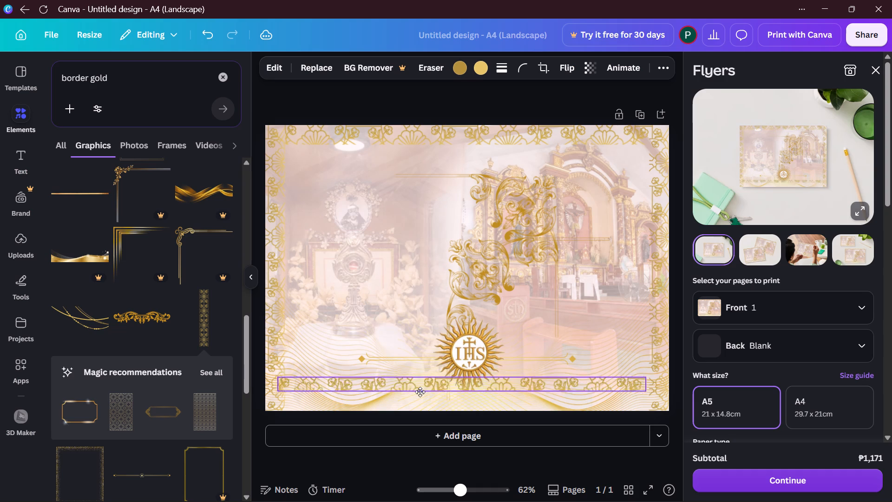
left_click_drag(420, 392, 422, 403)
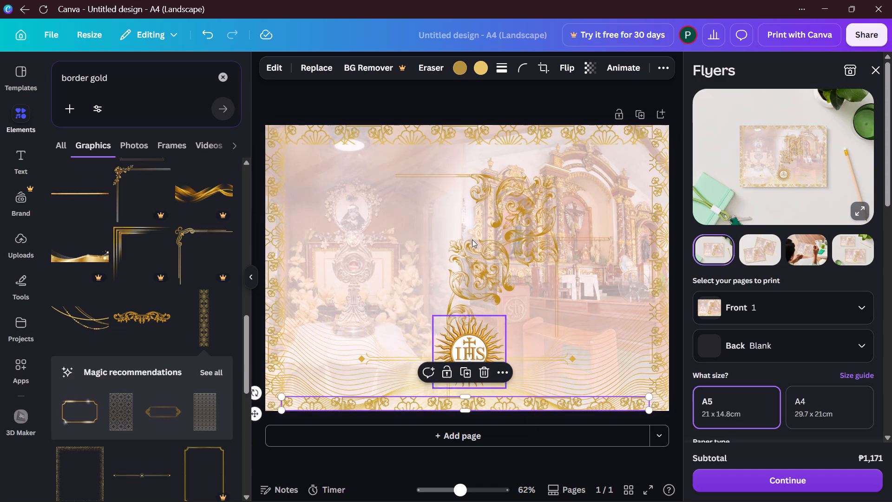
left_click(407, 89)
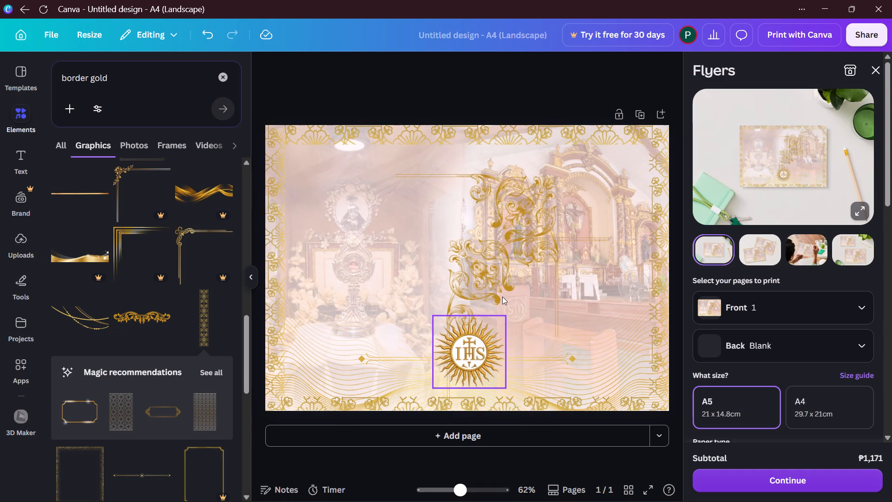
Shift the right wave graphic slightly up and toward the page's right edge.
left_click(517, 212)
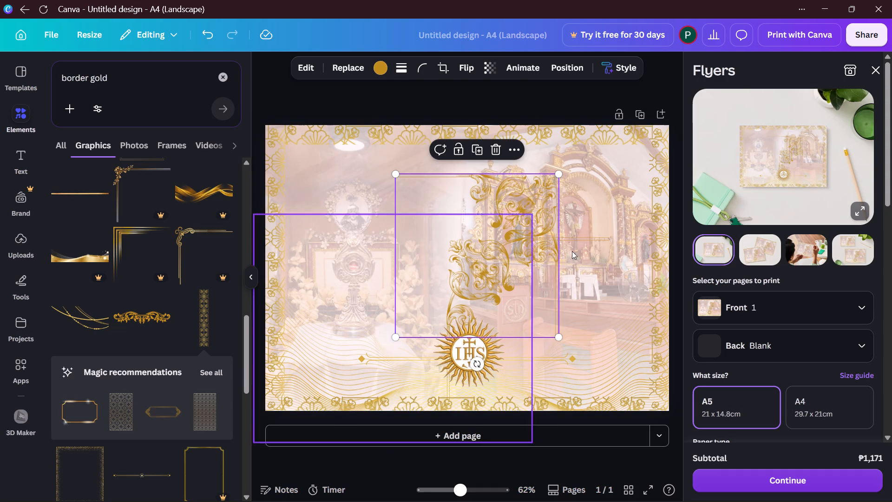
left_click_drag(596, 257, 631, 231)
left_click(631, 231)
Move the upper gold ornament from the middle of the page back into the page's top-right corner.
left_click(511, 174)
left_click_drag(510, 209, 623, 161)
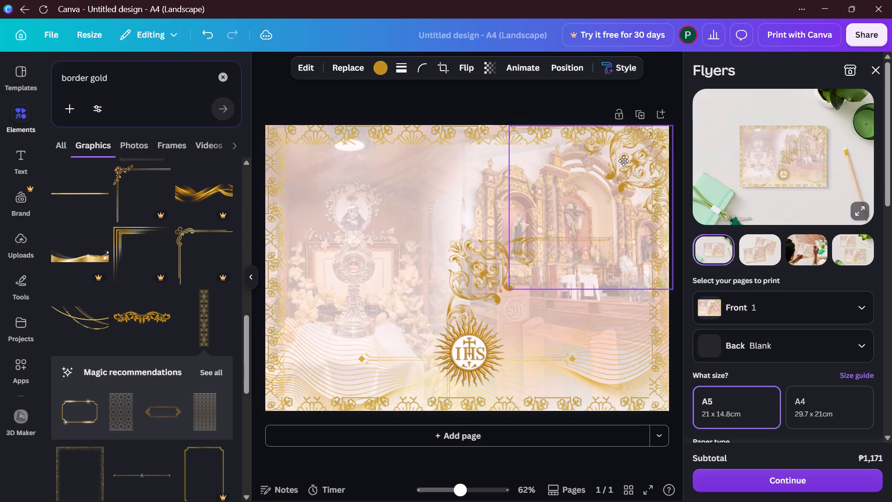
left_click_drag(623, 161, 623, 160)
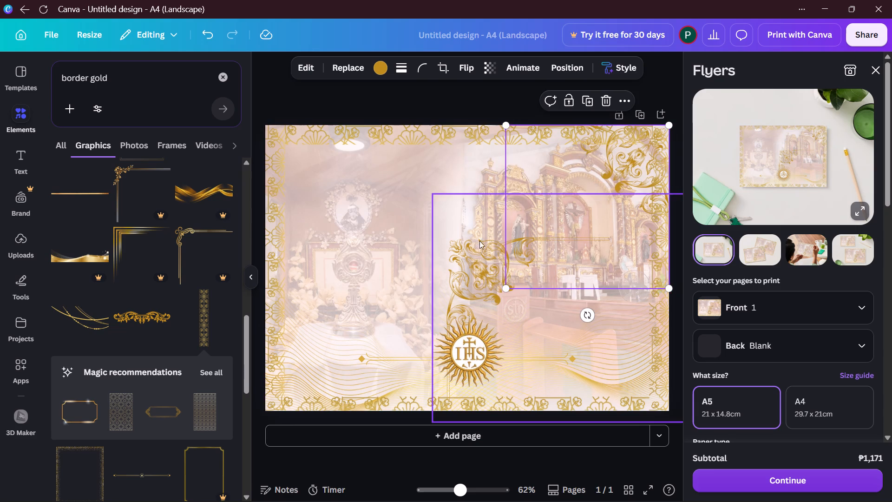
Move the left wave graphic slightly up, closer to the height of the right wave graphic.
left_click(478, 274)
left_click_drag(478, 274, 445, 252)
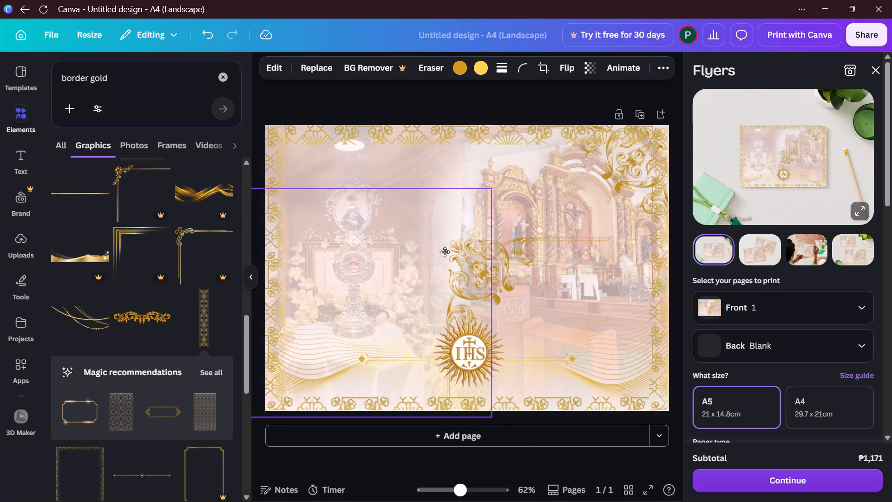
left_click_drag(445, 252, 471, 268)
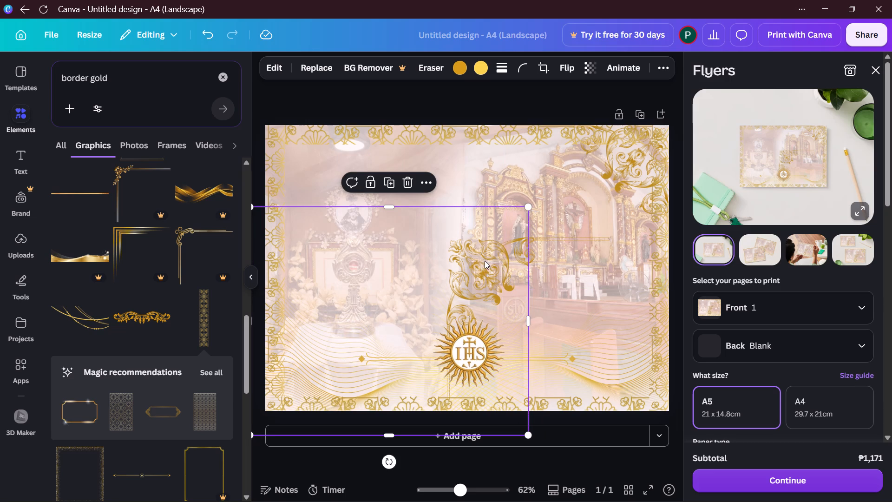
left_click(538, 238)
left_click(476, 268)
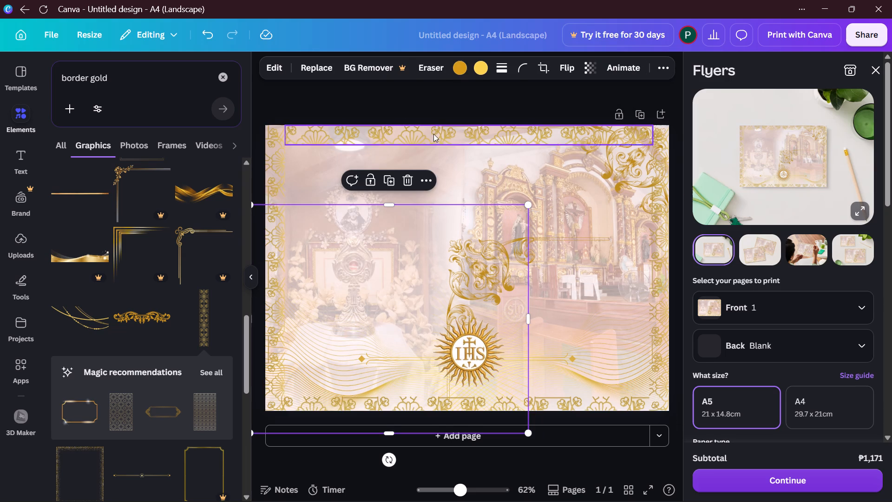
left_click(424, 104)
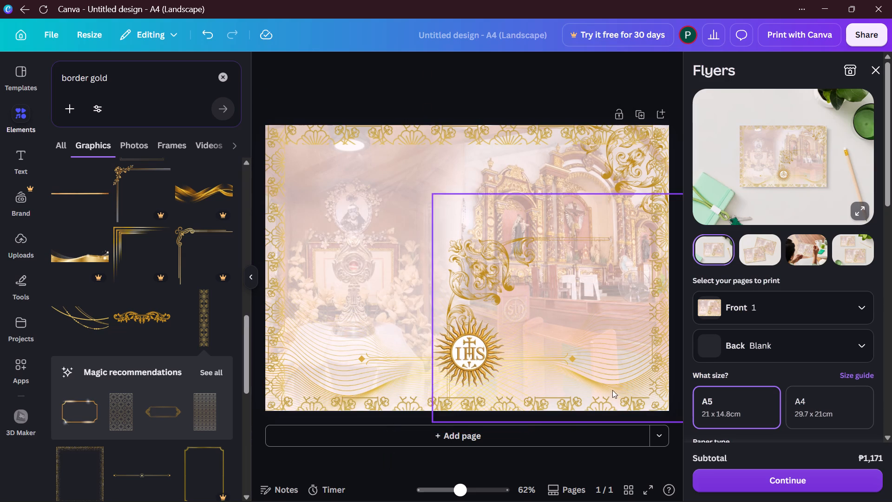
left_click(330, 338)
left_click_drag(330, 338, 330, 333)
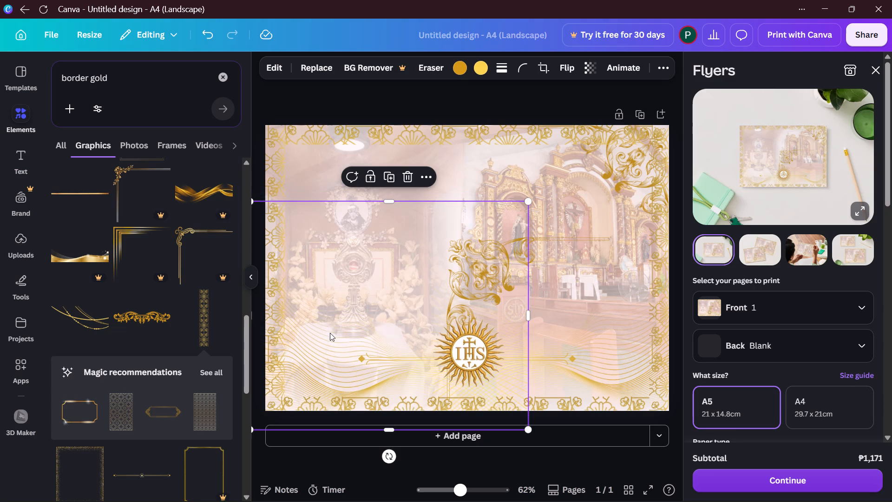
left_click(410, 106)
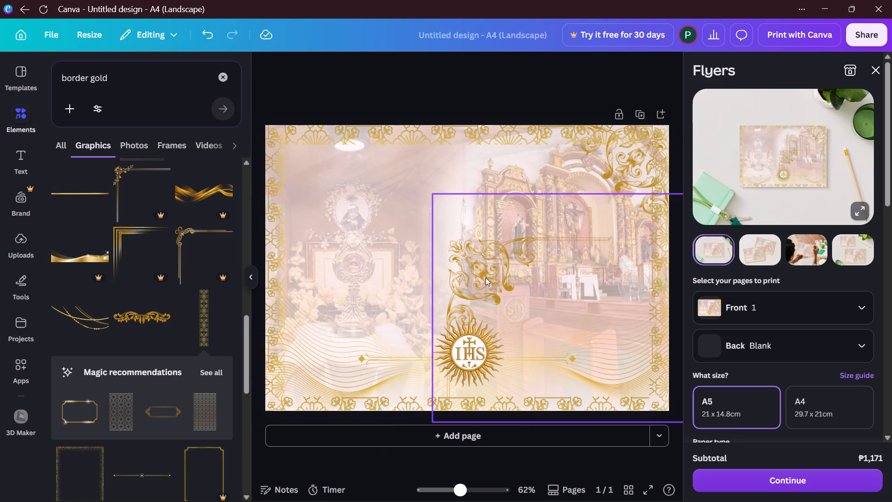
Select the gold corner ornament hidden behind the left wave graphic and move it into the page's top-left corner.
left_click(485, 277)
left_click(656, 64)
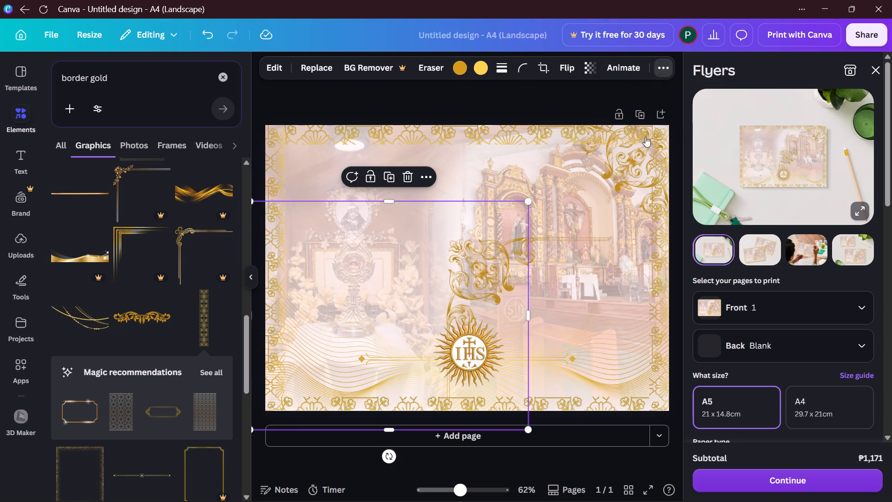
left_click(524, 91)
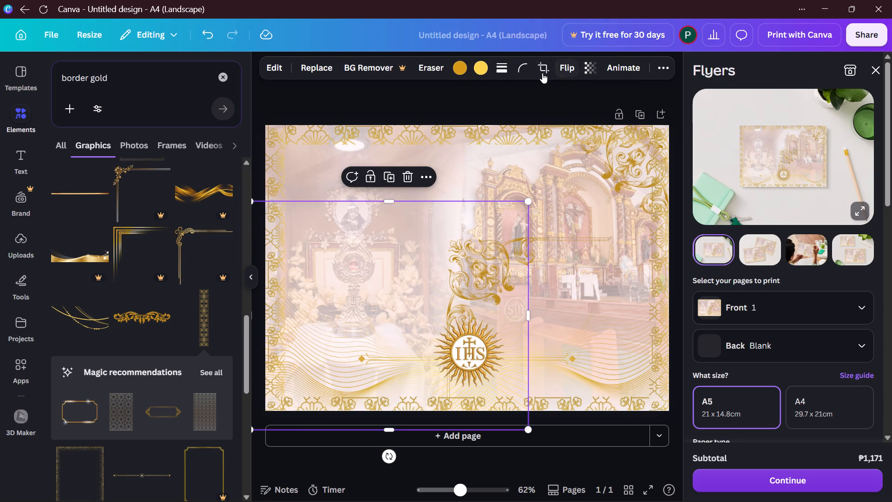
left_click(431, 180)
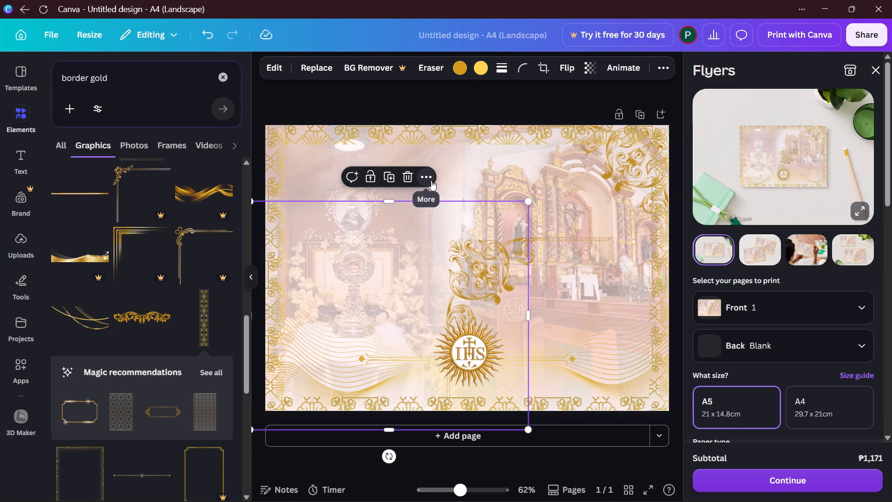
left_click(480, 309)
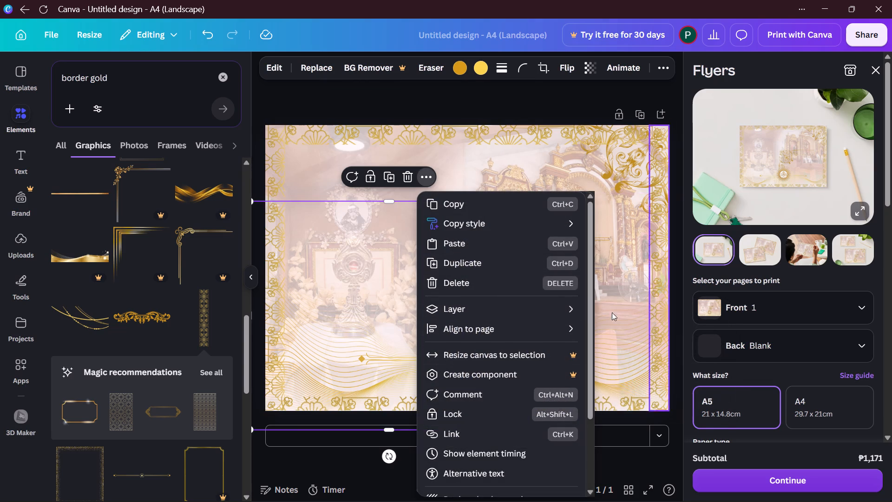
double_click(529, 303)
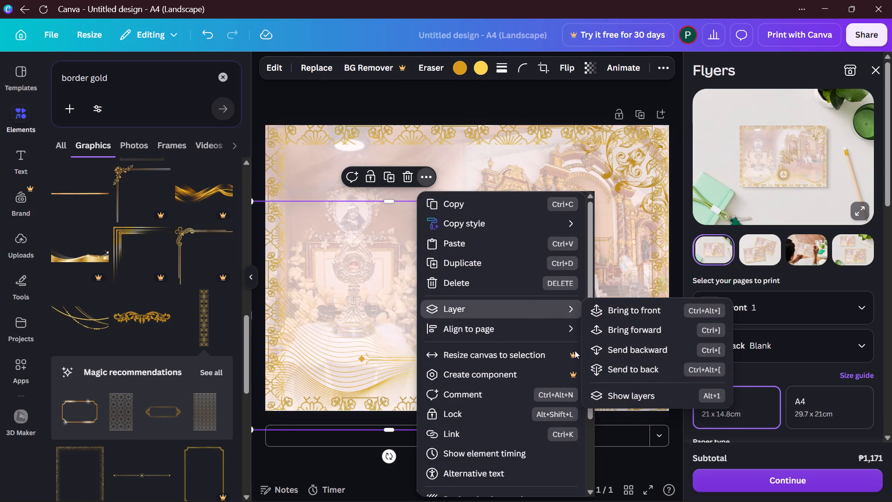
left_click(634, 397)
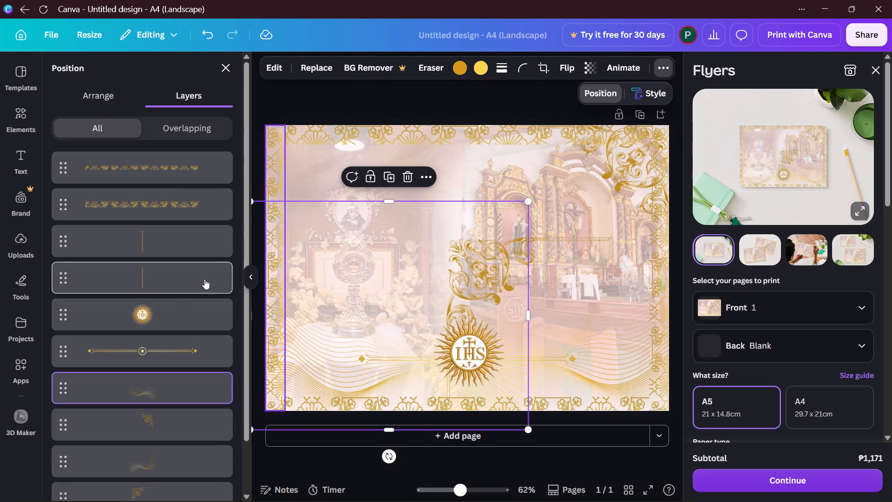
scroll(187, 375, "down", 4)
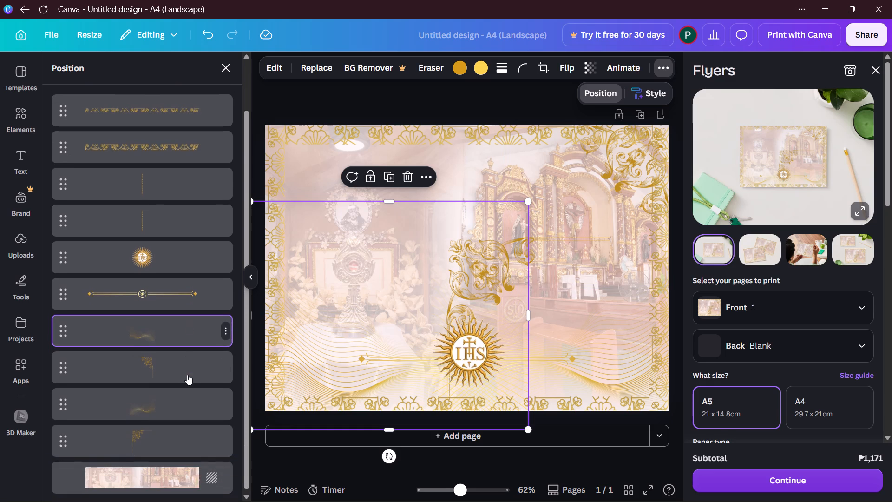
left_click(172, 432)
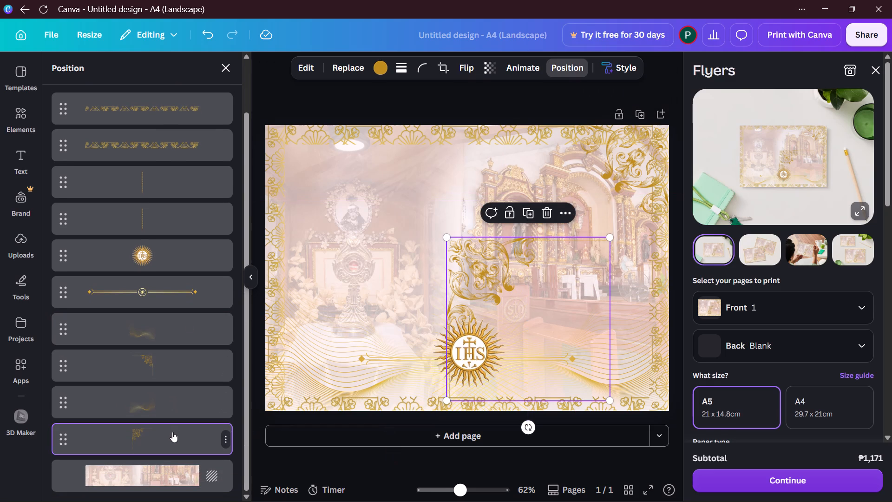
left_click_drag(488, 256, 487, 255)
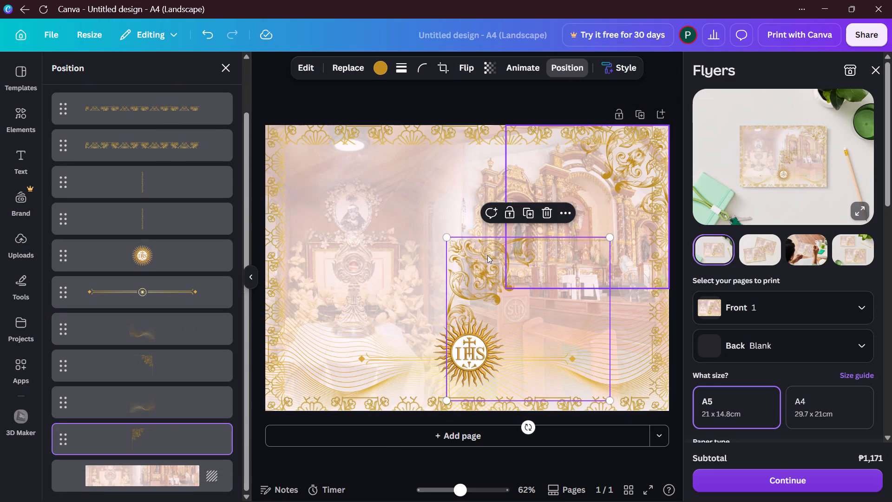
left_click_drag(487, 255, 303, 141)
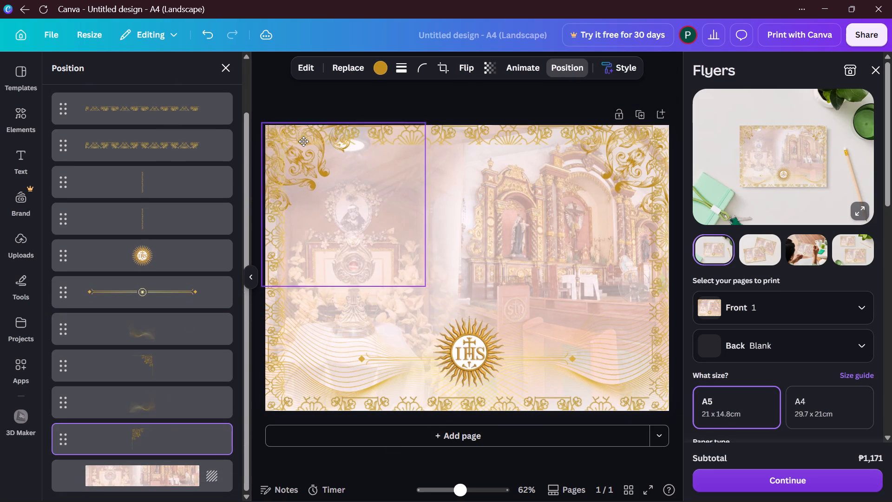
left_click_drag(303, 141, 304, 141)
left_click(446, 105)
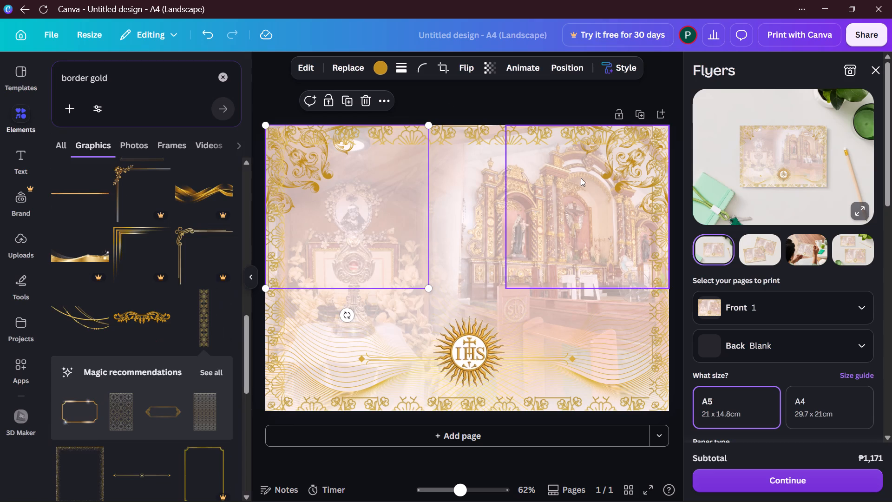
left_click(505, 104)
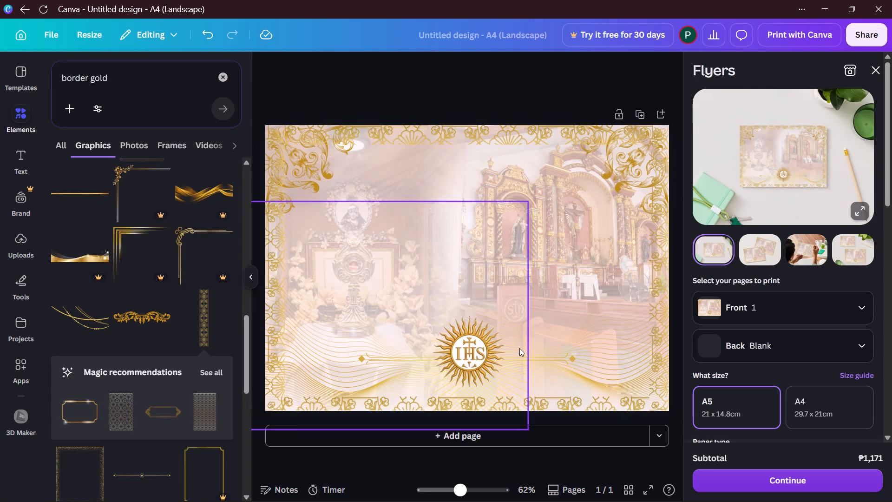
left_click(525, 99)
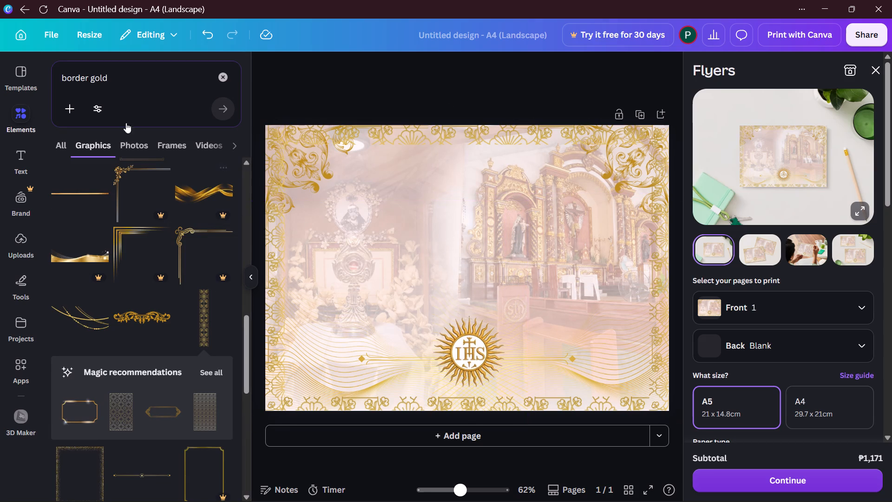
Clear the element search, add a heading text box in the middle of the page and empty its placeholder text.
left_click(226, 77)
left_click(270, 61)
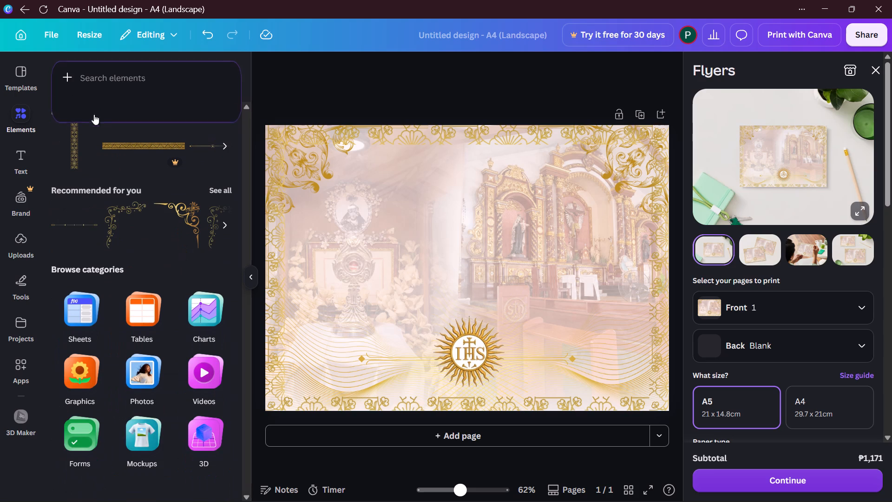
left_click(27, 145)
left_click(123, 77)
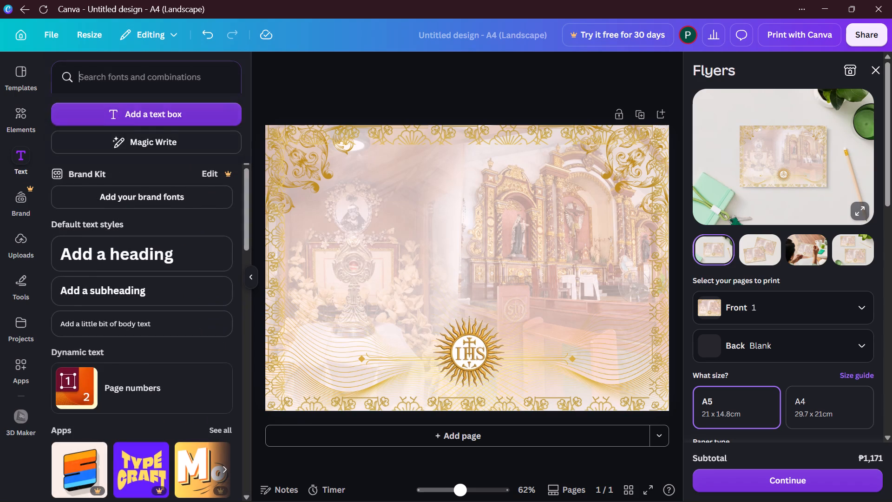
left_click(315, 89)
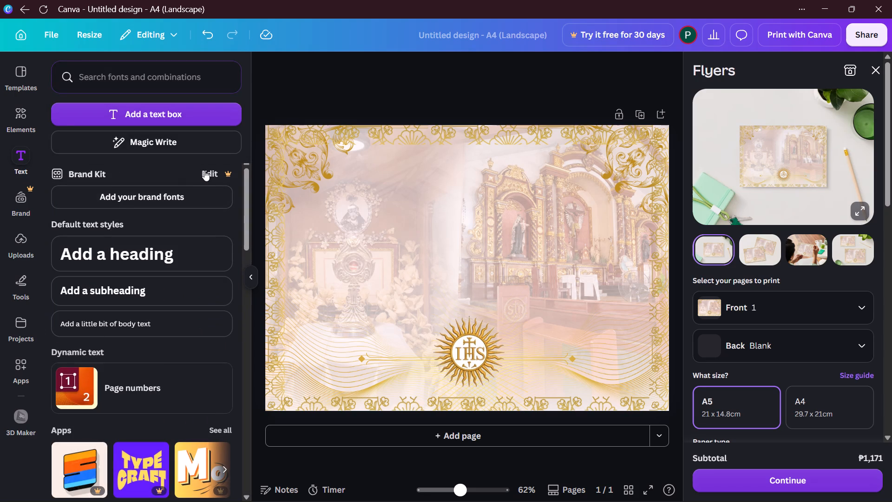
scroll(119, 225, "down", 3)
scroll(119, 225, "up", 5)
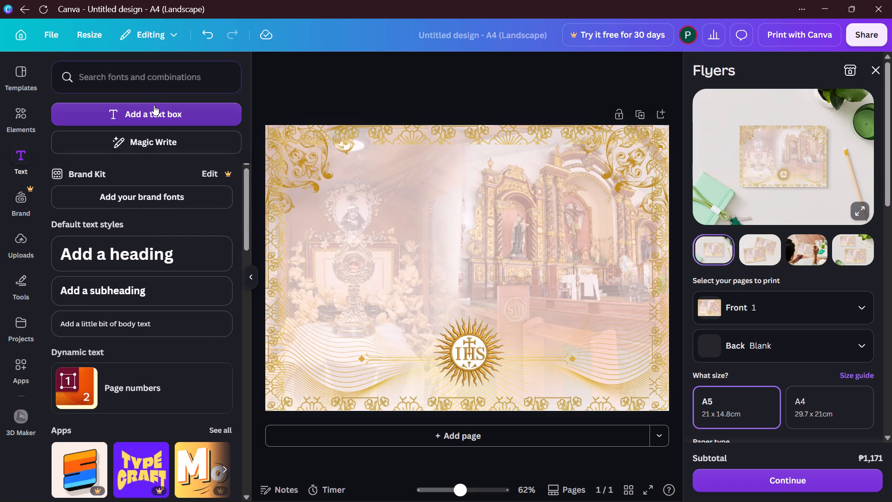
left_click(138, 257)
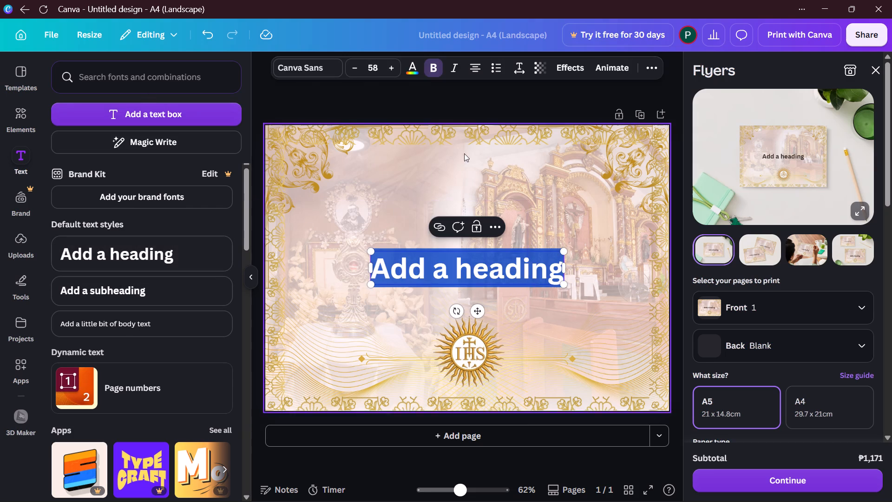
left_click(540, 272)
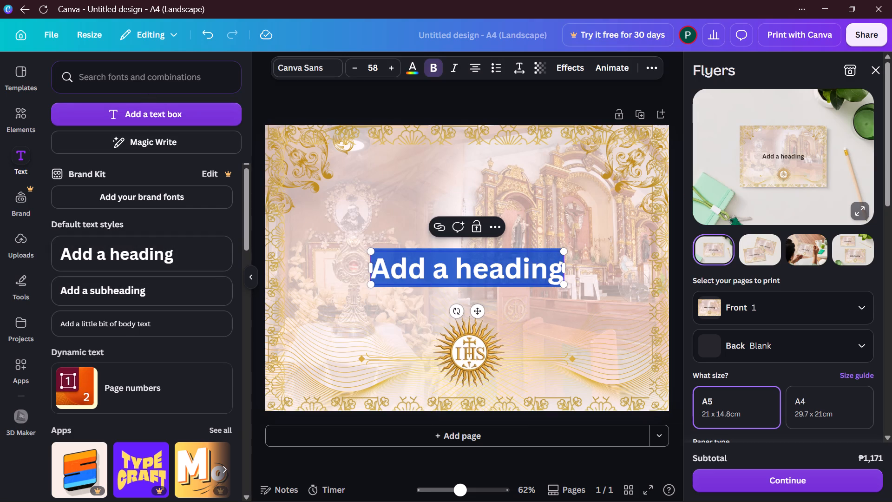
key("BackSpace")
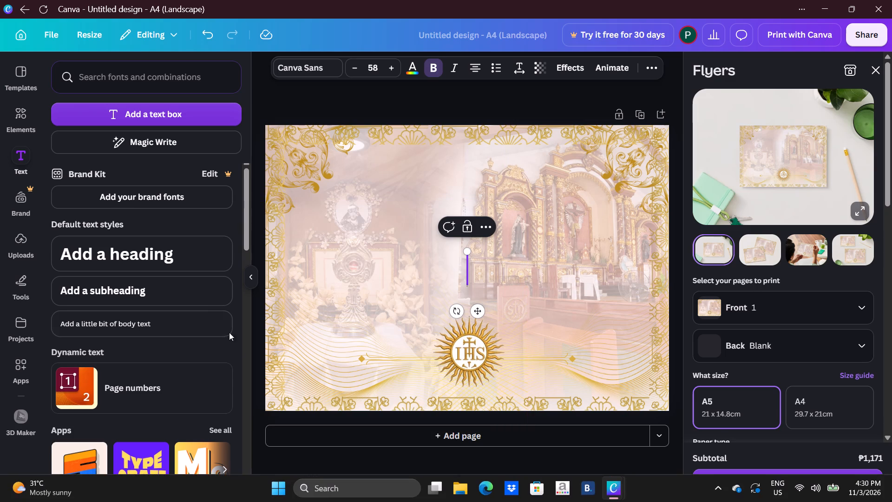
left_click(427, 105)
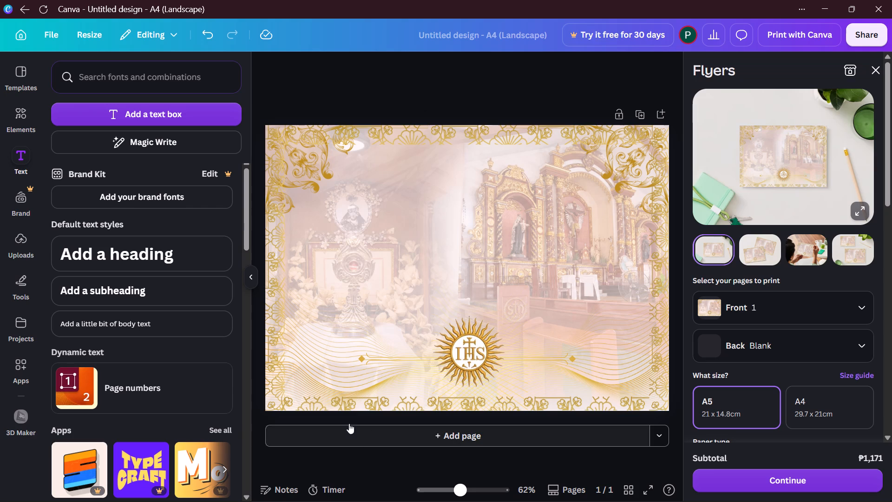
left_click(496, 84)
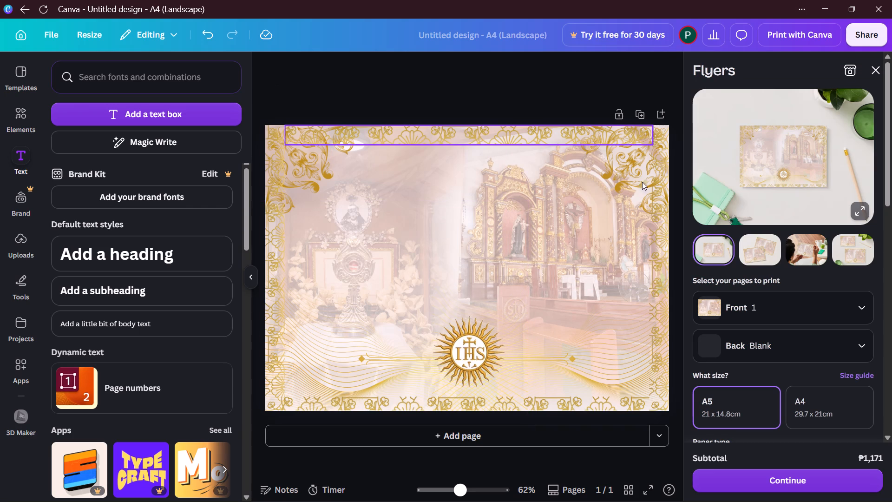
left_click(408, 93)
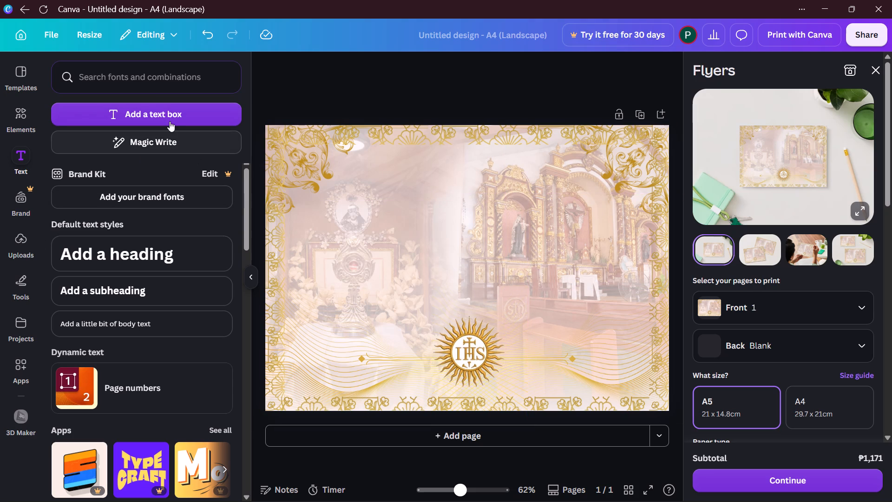
Examine the available font combinations and default text styles for the design.
scroll(128, 199, "down", 7)
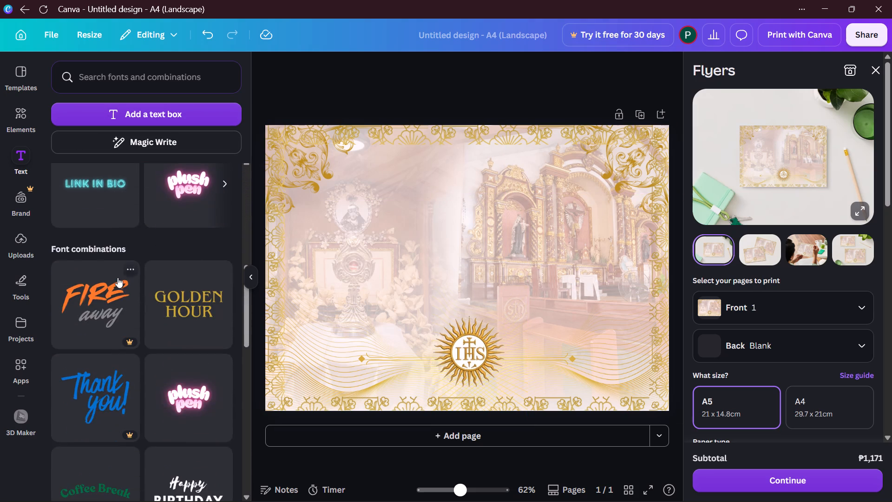
scroll(118, 277, "down", 4)
scroll(118, 277, "up", 2)
scroll(118, 277, "down", 10)
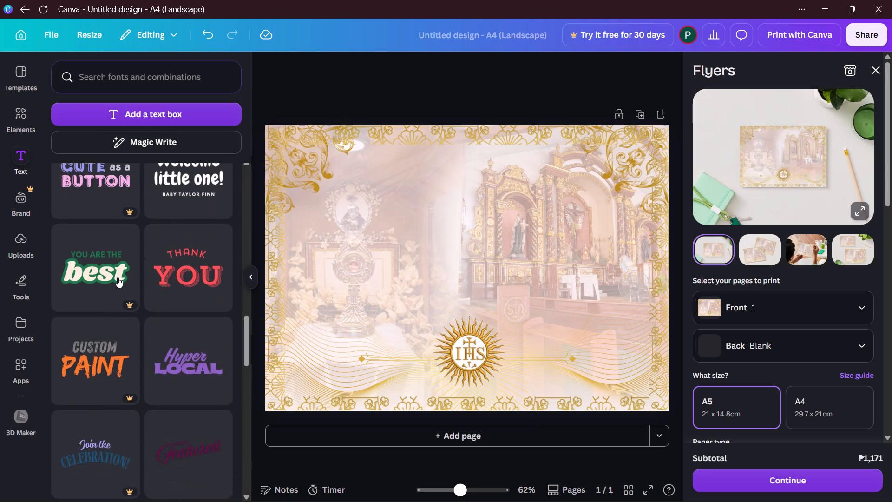
scroll(118, 277, "down", 6)
scroll(118, 277, "up", 20)
scroll(118, 277, "up", 17)
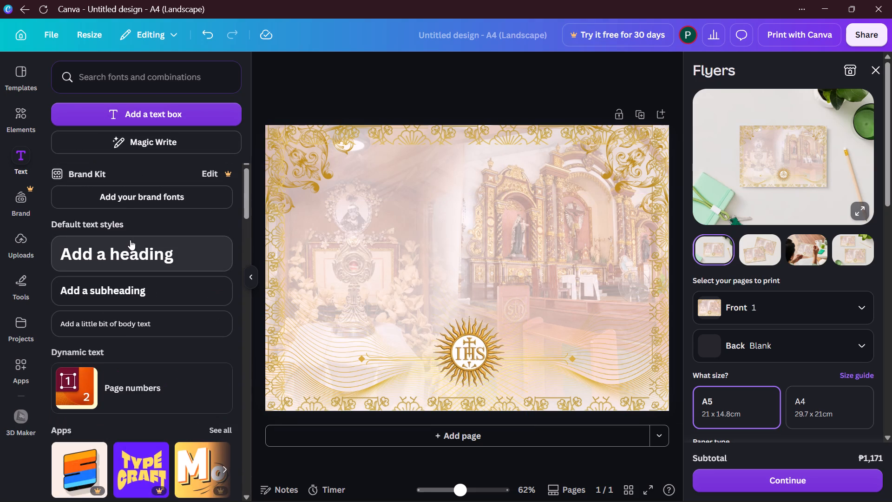
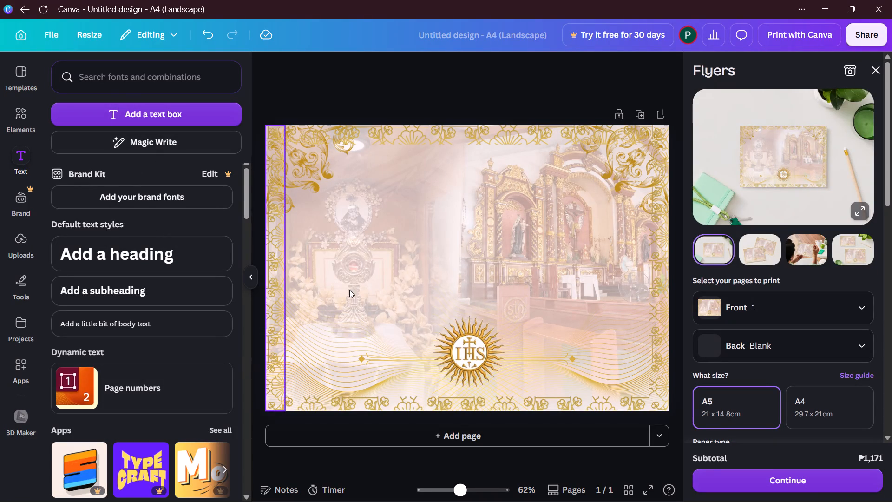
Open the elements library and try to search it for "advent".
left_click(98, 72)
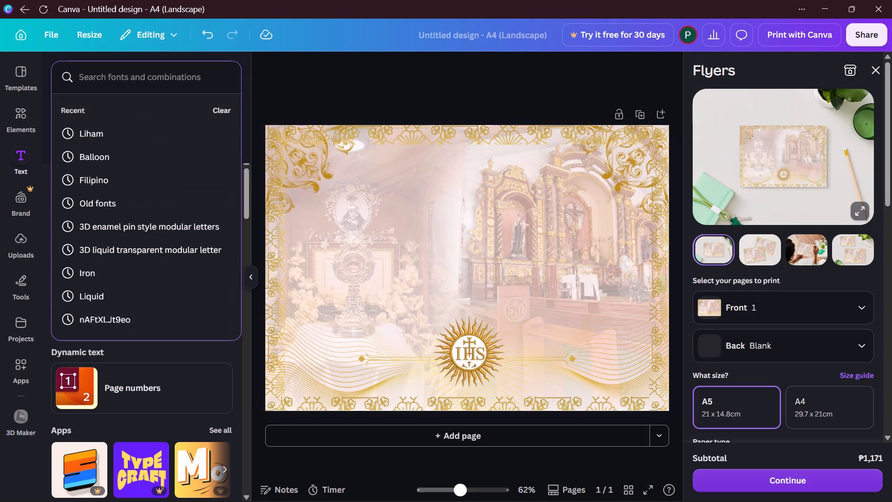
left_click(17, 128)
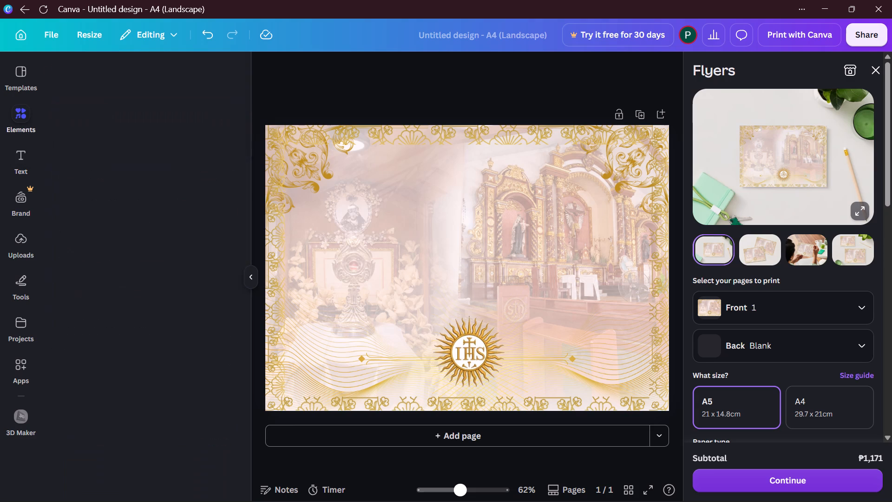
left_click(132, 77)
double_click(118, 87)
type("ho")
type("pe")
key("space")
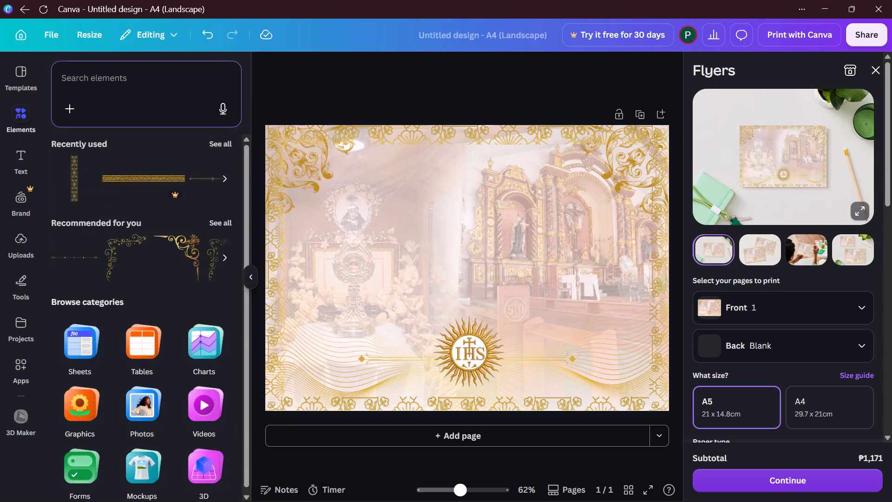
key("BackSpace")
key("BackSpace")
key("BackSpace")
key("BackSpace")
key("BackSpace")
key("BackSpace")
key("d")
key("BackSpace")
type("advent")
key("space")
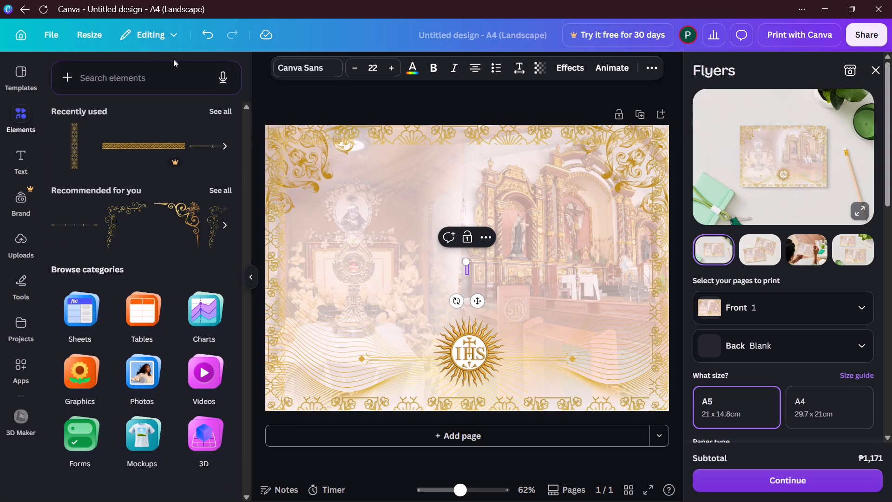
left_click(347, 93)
Search the elements library for "advent season".
left_click(177, 78)
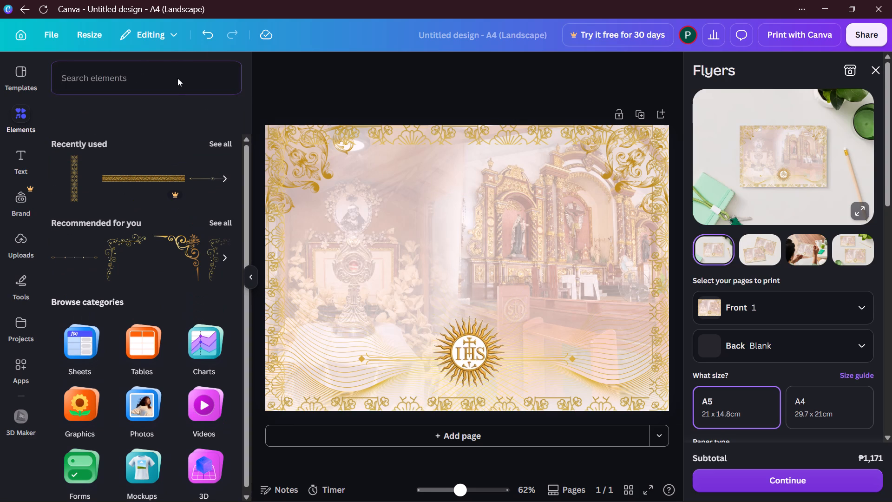
left_click(150, 82)
type("advent")
key("space")
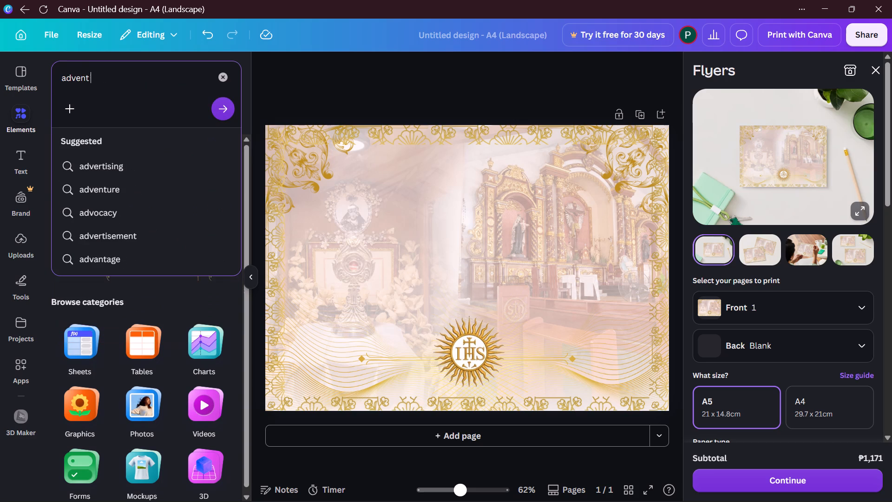
type("season")
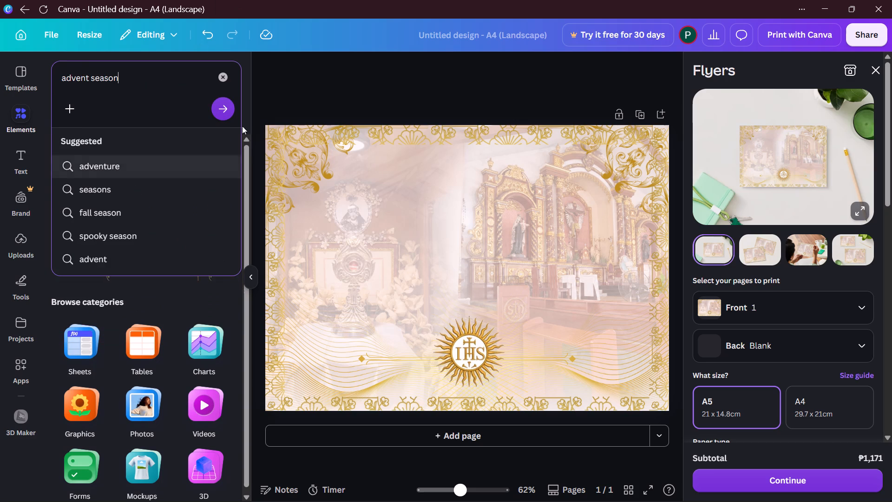
left_click(231, 105)
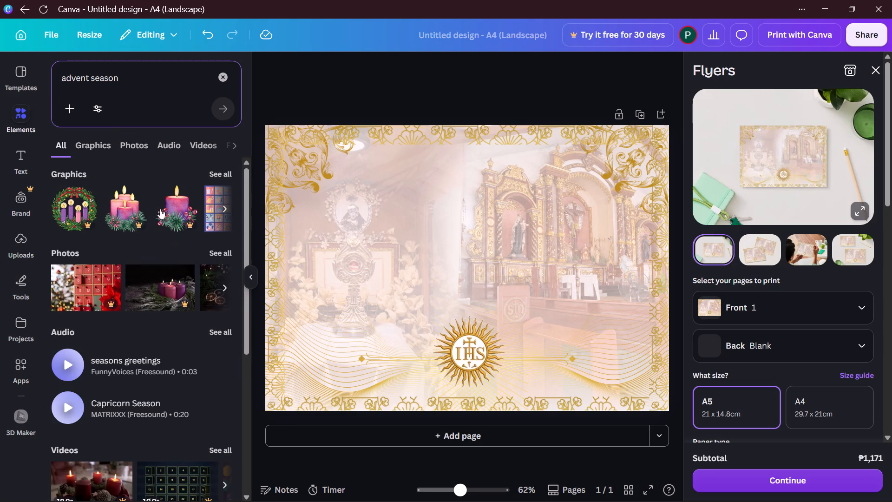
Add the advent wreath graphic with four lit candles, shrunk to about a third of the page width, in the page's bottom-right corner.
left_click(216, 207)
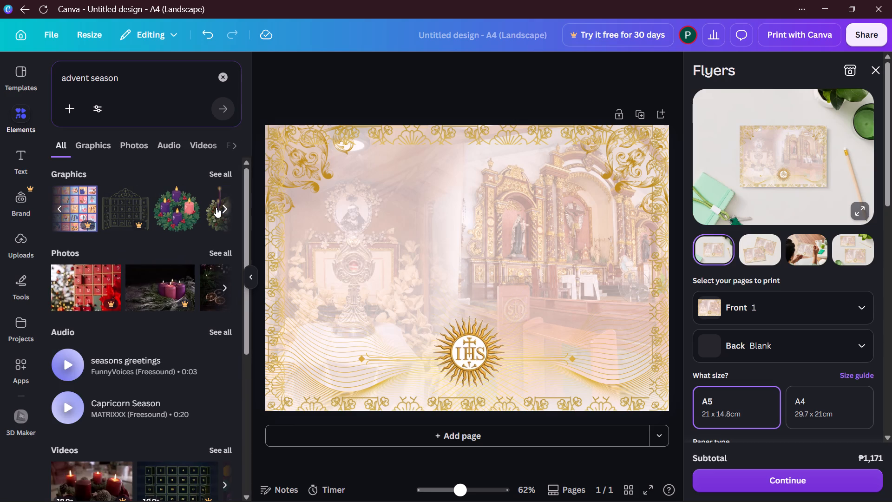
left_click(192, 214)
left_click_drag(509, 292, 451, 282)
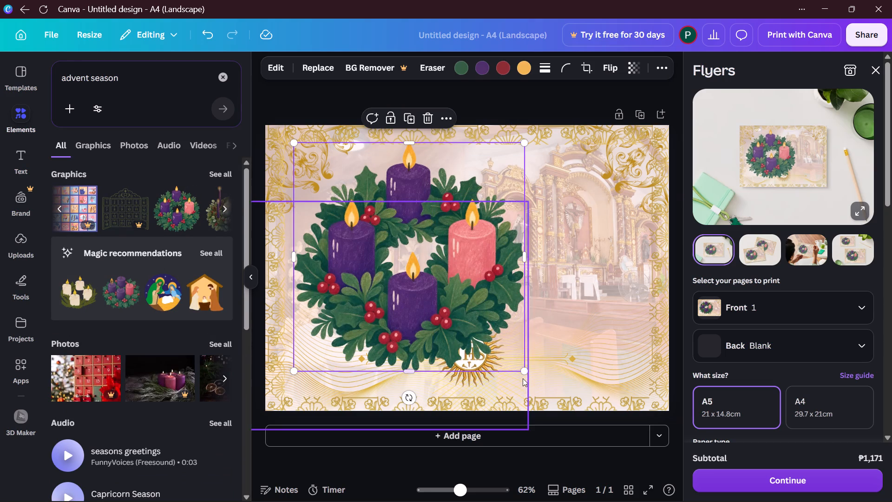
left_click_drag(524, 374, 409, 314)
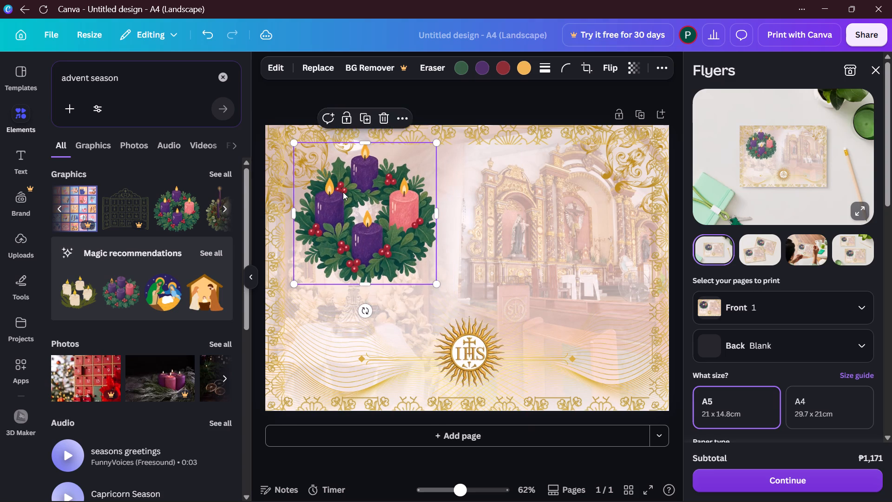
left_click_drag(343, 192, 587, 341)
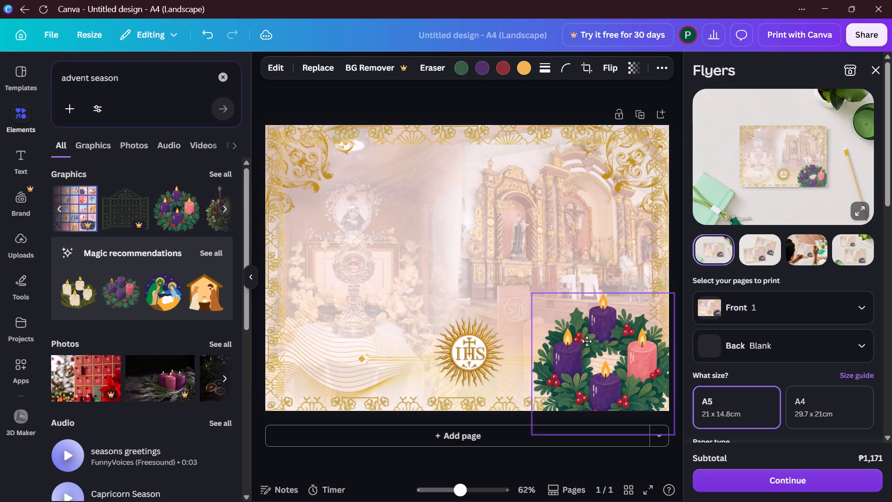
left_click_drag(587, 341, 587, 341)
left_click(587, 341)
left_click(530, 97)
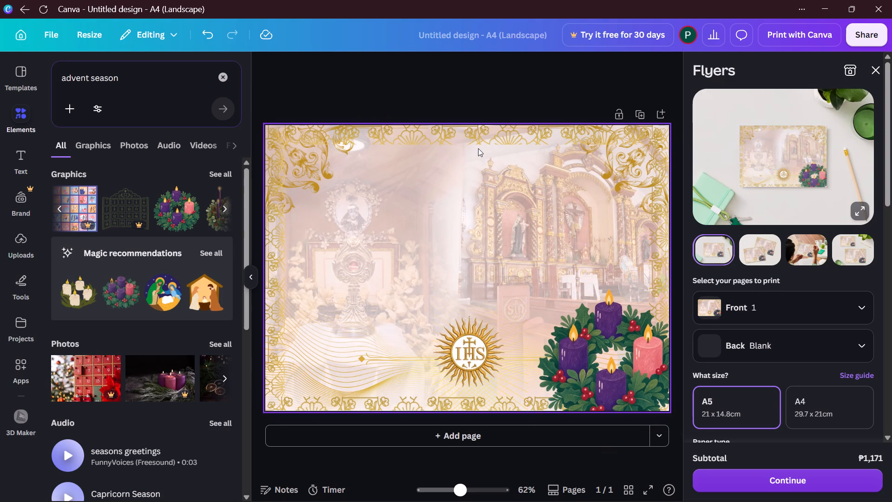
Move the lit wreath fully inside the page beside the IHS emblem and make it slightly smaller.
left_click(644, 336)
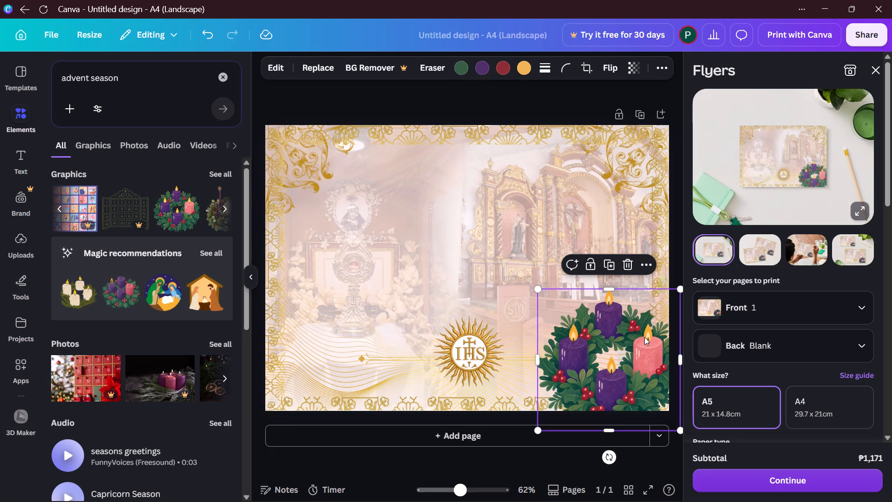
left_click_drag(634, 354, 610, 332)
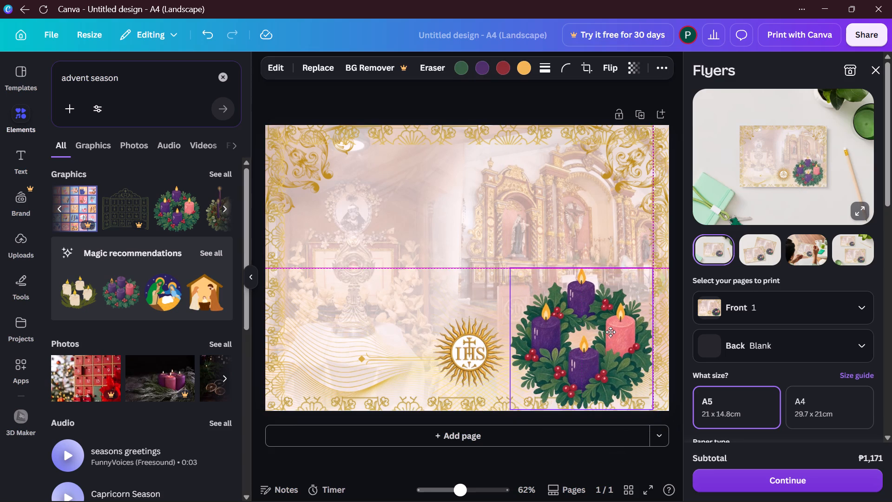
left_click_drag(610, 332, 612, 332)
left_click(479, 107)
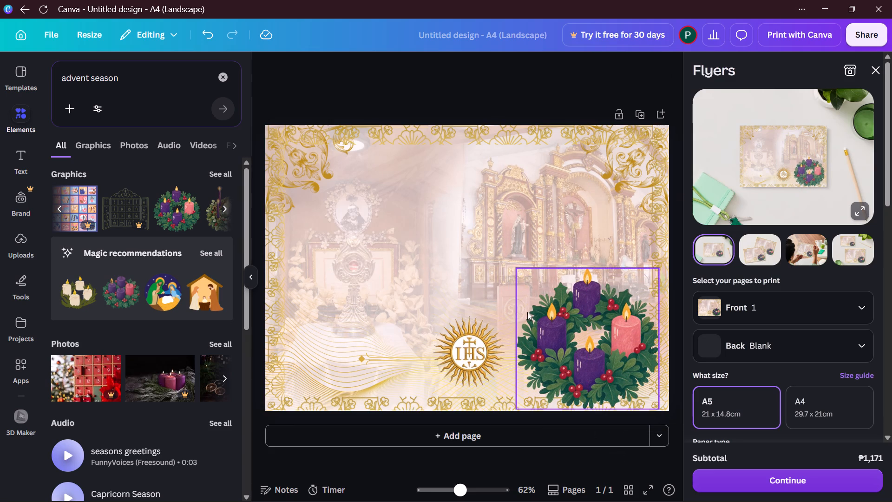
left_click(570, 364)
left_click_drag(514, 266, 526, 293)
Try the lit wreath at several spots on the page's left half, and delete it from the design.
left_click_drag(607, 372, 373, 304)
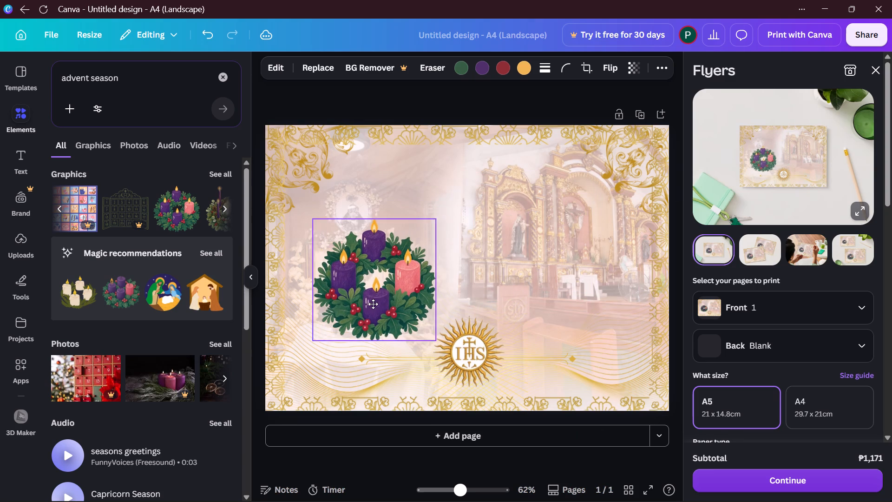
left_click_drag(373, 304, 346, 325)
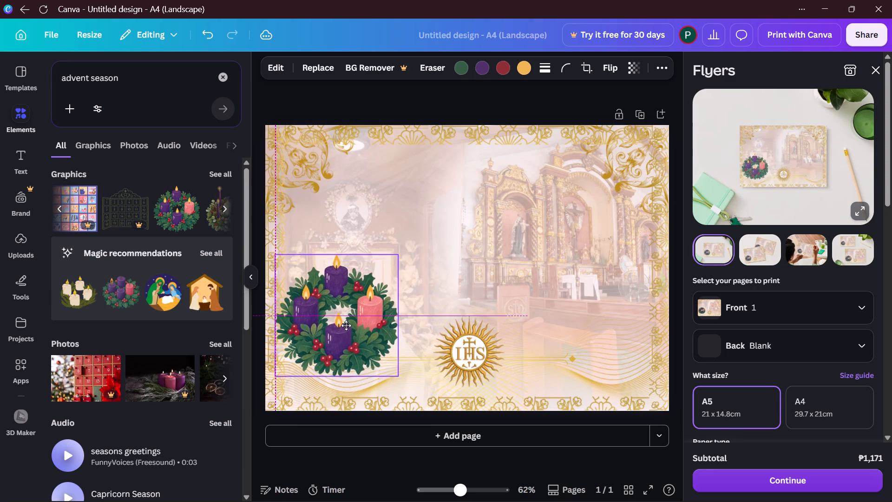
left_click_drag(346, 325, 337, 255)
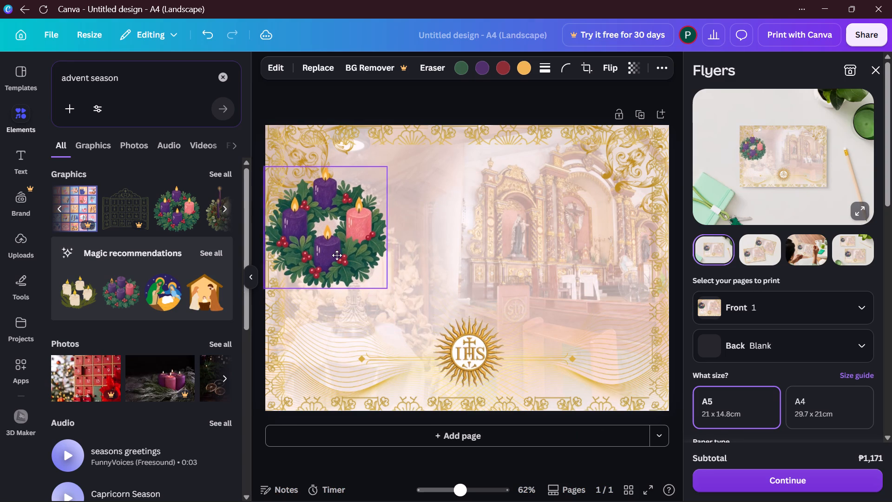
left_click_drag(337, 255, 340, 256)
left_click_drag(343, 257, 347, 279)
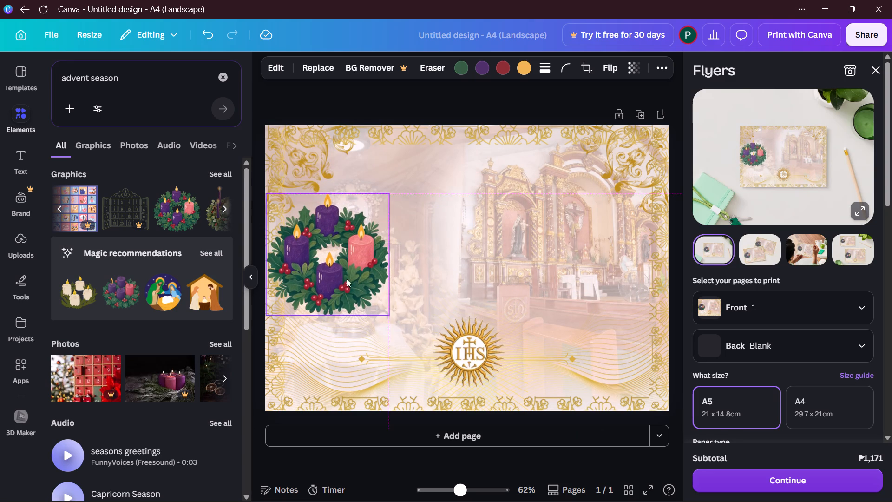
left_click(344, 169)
Browse all advent season graphics and add the holly wreath with three purple candles and one pink, only one of them lit.
left_click(222, 173)
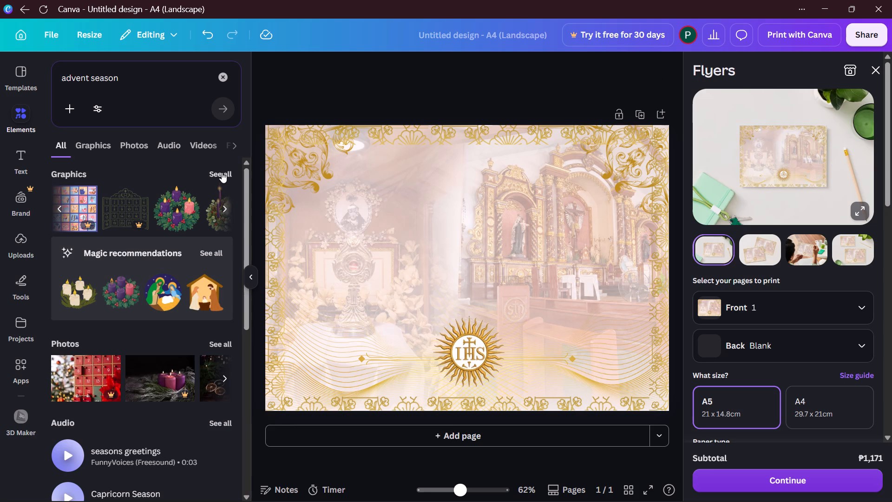
scroll(147, 260, "down", 2)
scroll(147, 260, "up", 4)
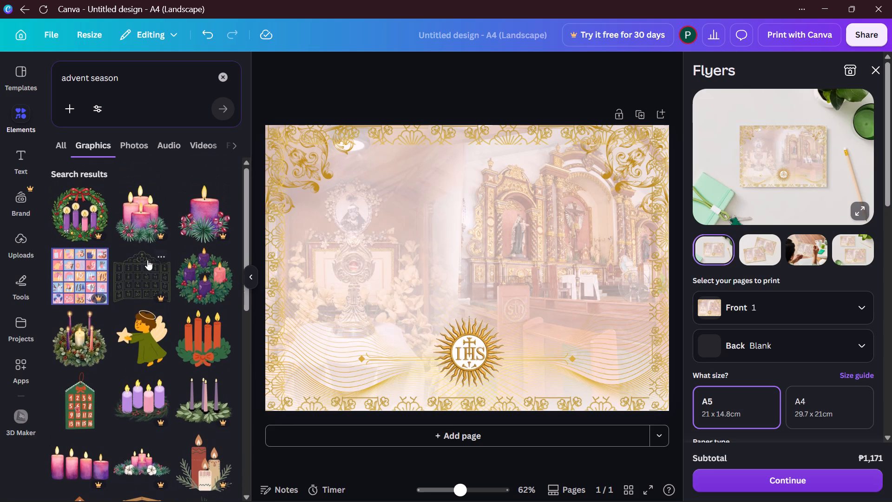
scroll(171, 257, "down", 2)
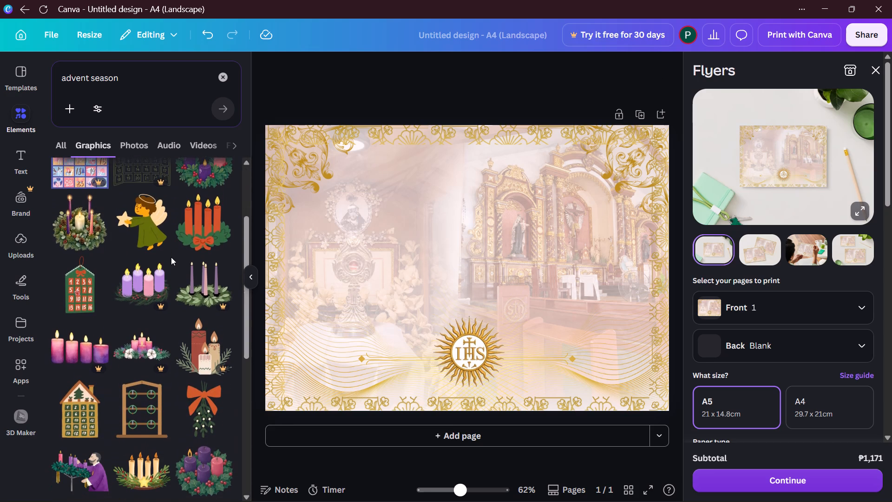
scroll(171, 257, "down", 2)
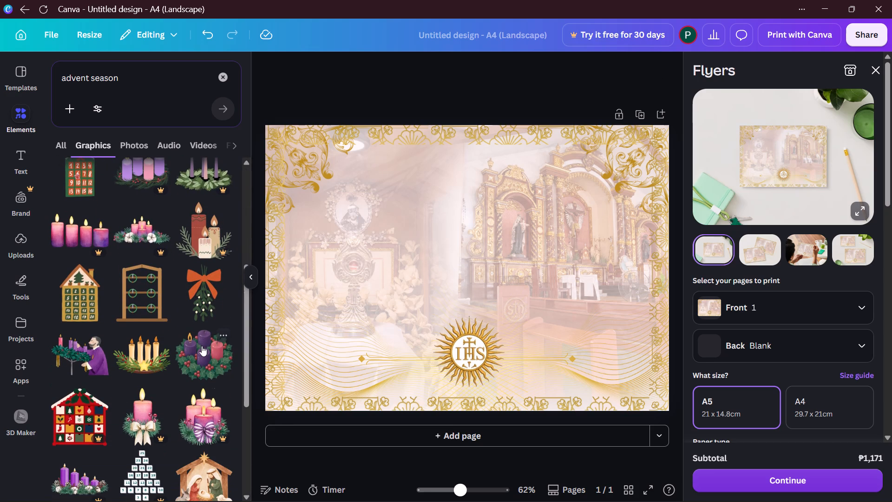
left_click(197, 350)
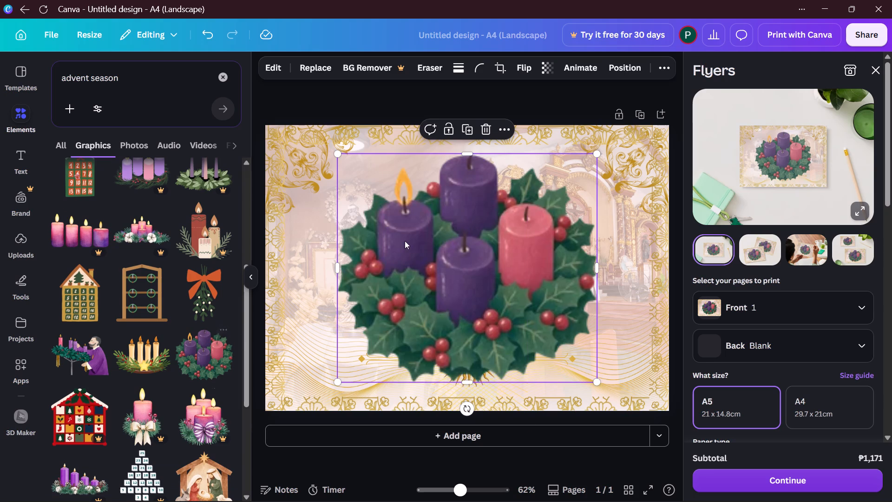
Shrink the holly wreath to about a quarter of the page width and place it in the page's bottom-right corner, inside the border.
left_click_drag(594, 381, 589, 377)
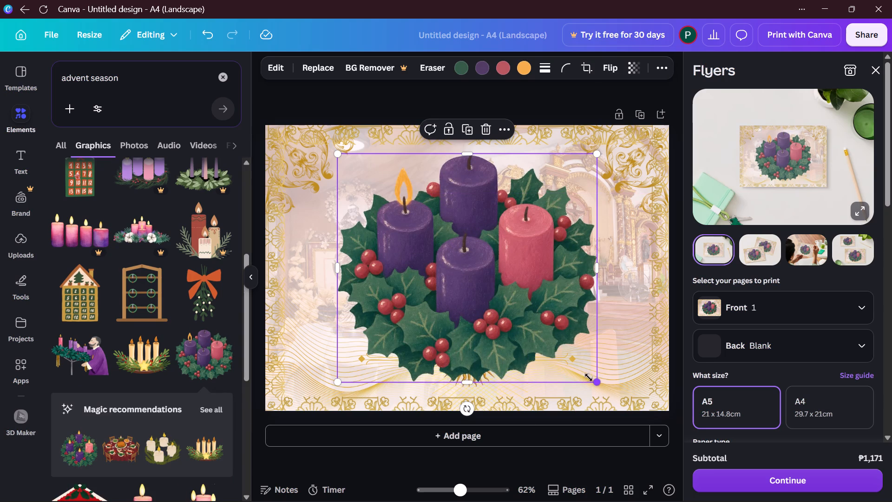
left_click_drag(589, 377, 442, 227)
left_click_drag(405, 200, 407, 281)
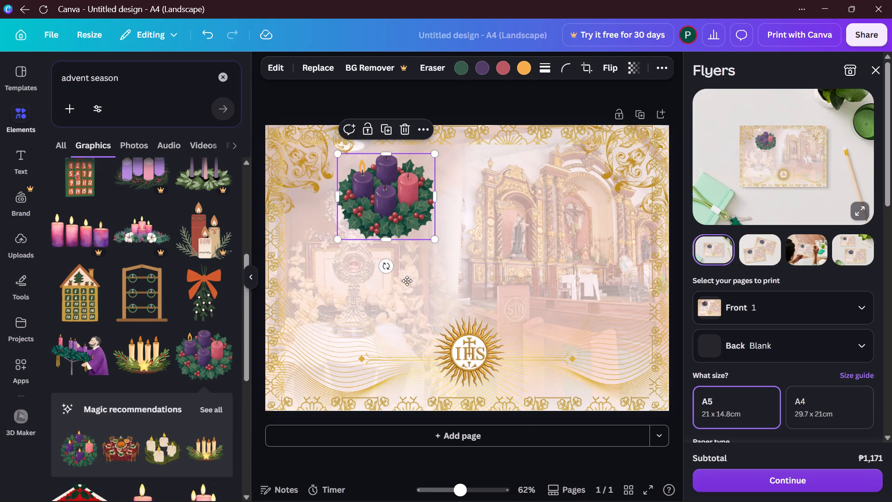
left_click_drag(407, 281, 635, 320)
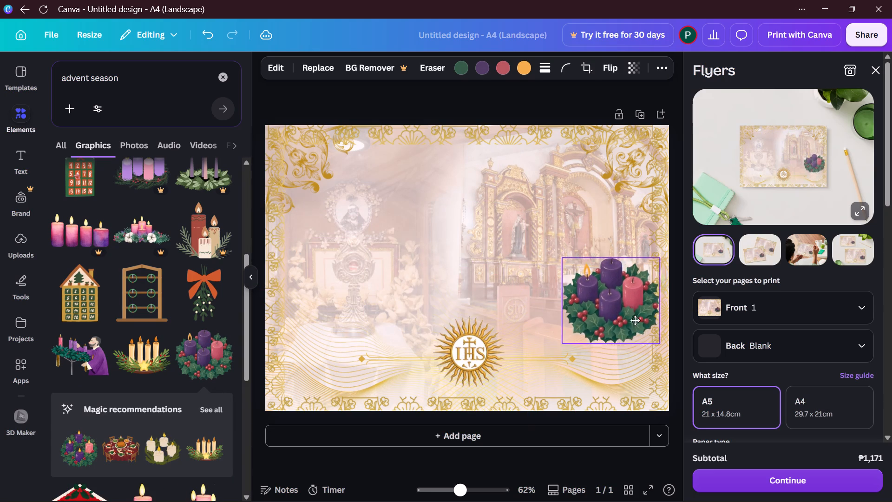
left_click_drag(635, 320, 623, 356)
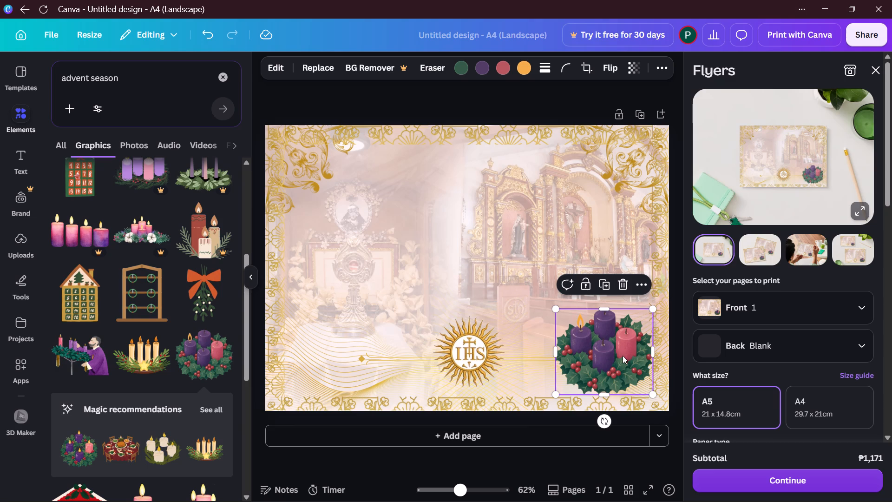
left_click(439, 92)
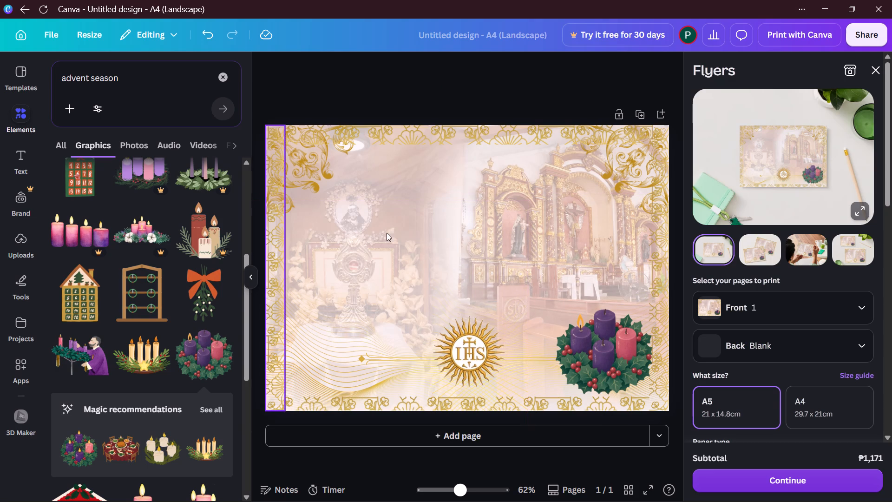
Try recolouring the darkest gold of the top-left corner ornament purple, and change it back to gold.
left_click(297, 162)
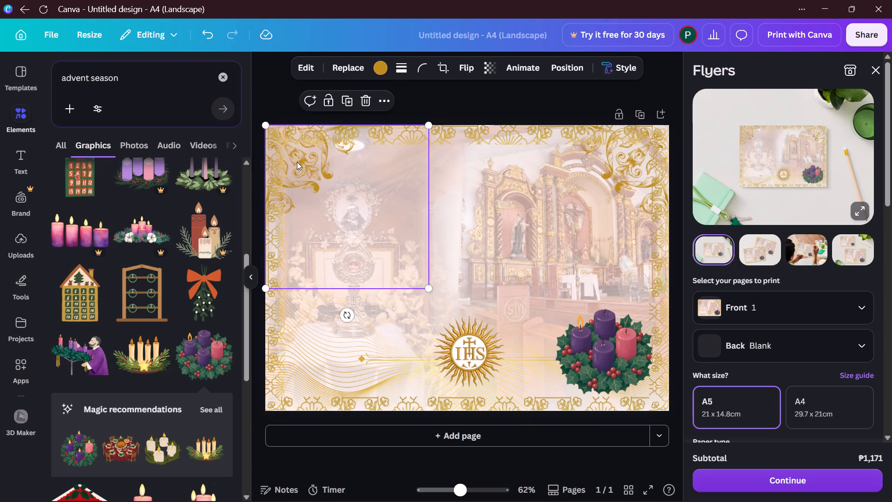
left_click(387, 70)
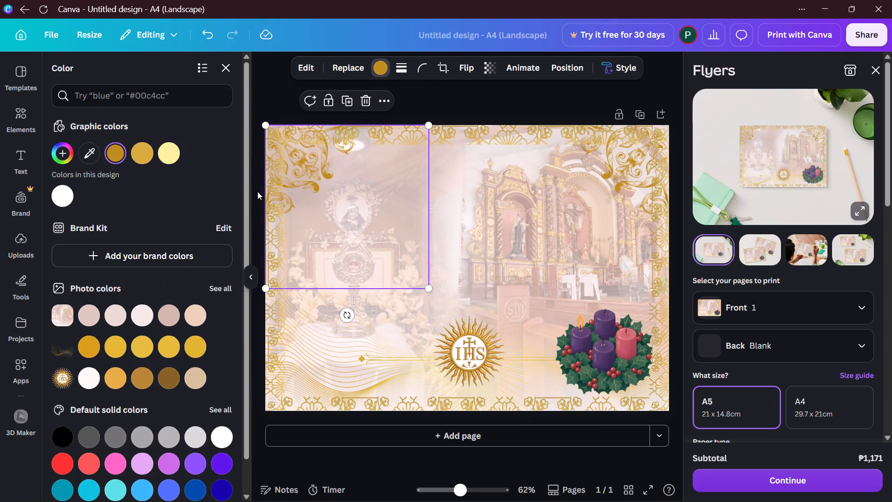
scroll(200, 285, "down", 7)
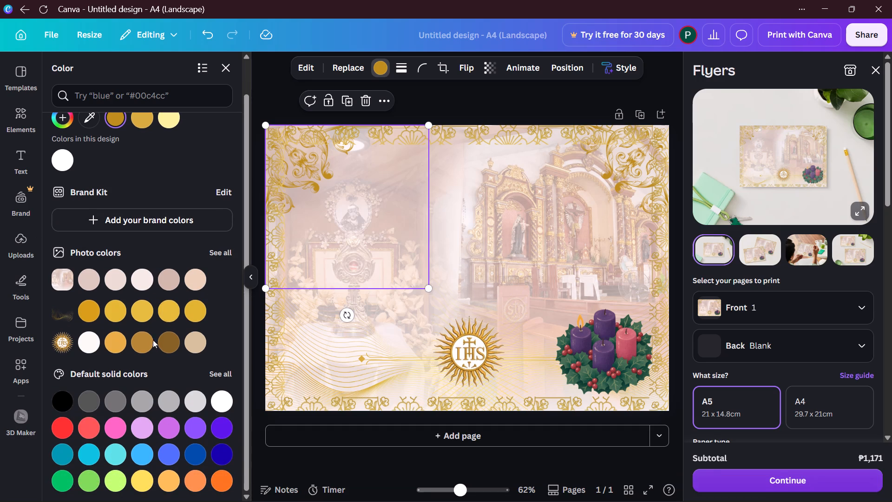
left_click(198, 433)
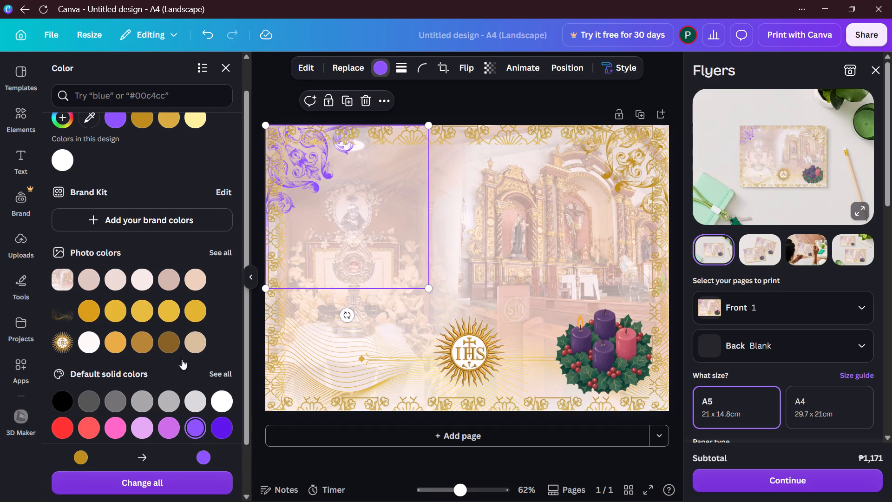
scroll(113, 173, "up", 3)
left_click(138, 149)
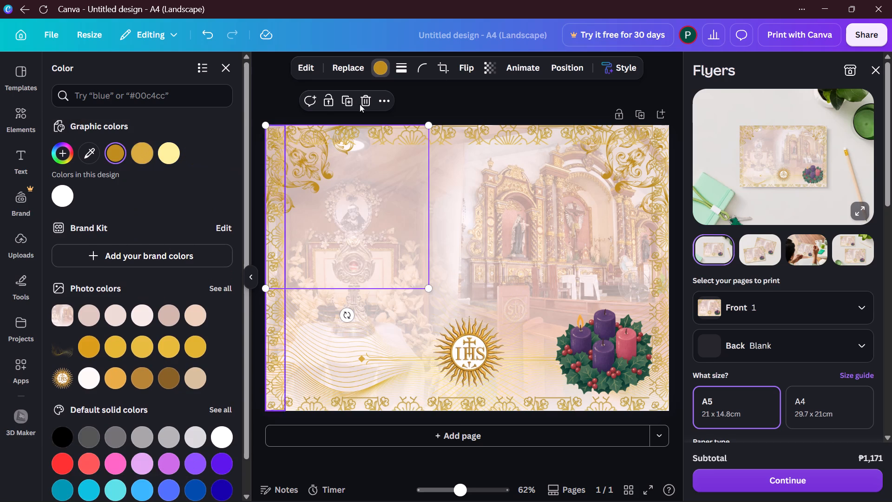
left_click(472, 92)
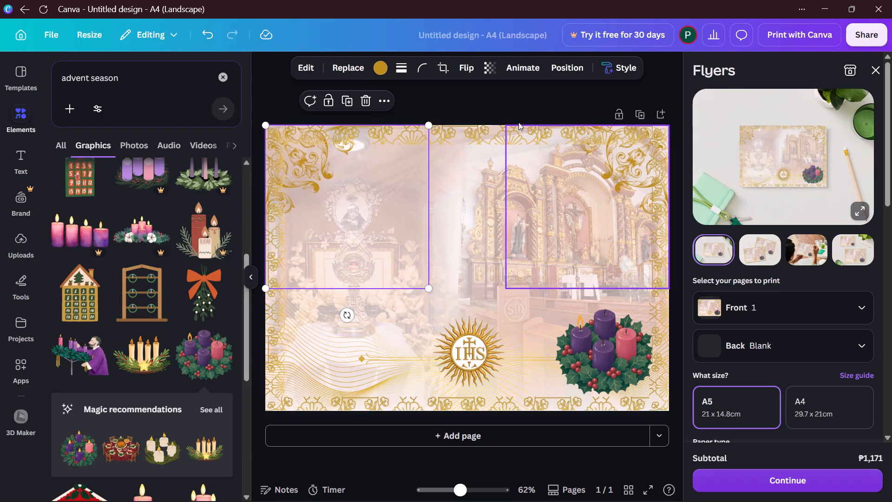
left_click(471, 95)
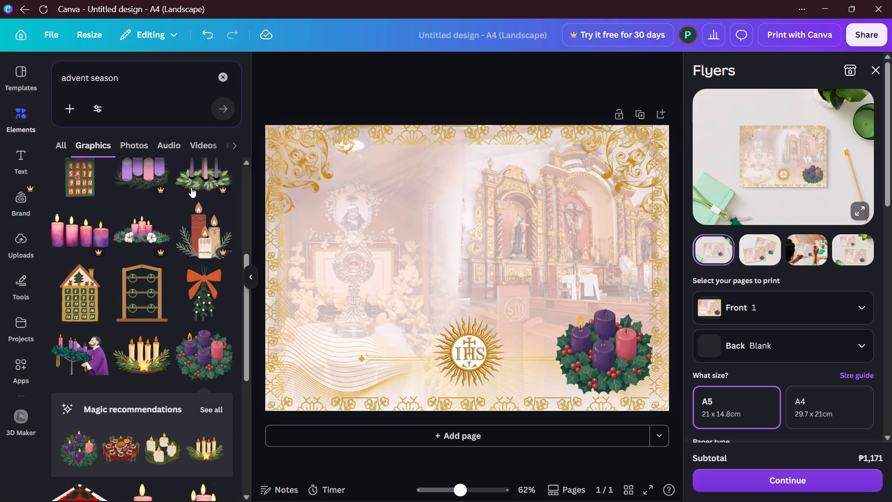
Add a second copy of the holly wreath and place it in the page's bottom-left corner, level with the first wreath.
scroll(191, 187, "up", 2)
scroll(139, 241, "up", 2)
scroll(138, 242, "down", 1)
scroll(138, 242, "up", 1)
scroll(138, 242, "down", 2)
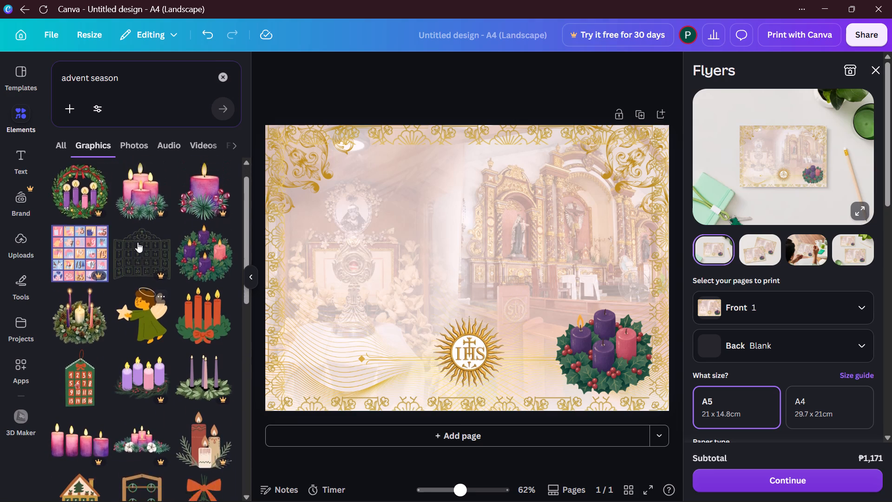
scroll(138, 242, "down", 1)
left_click(202, 408)
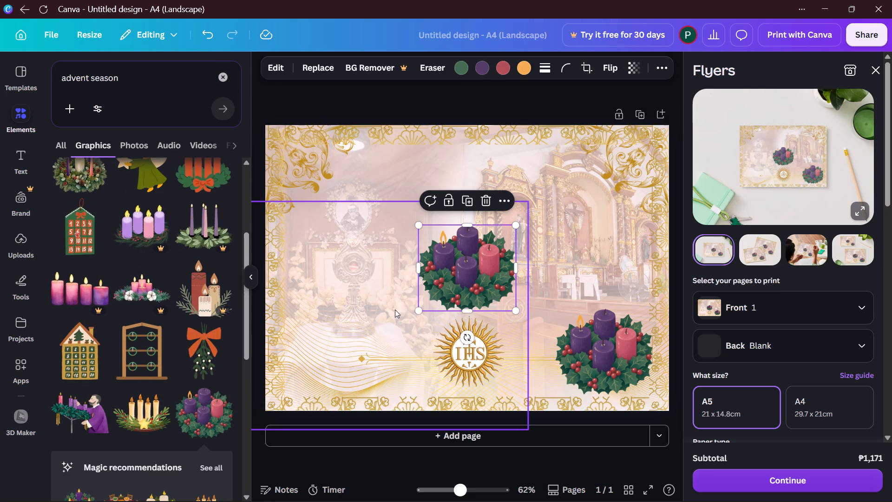
left_click_drag(461, 274, 332, 342)
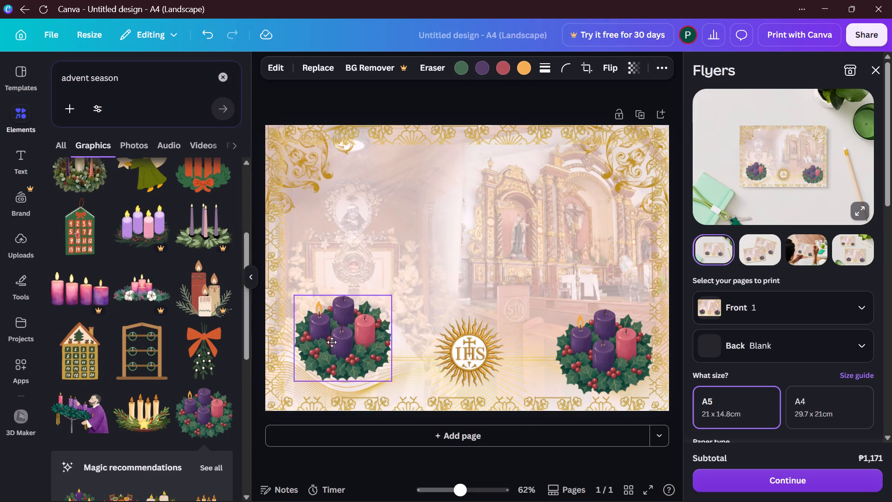
left_click_drag(332, 342, 331, 354)
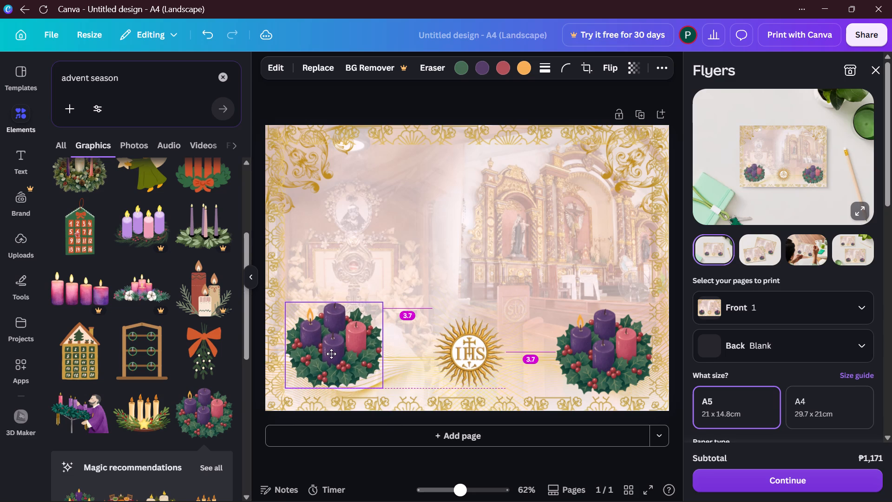
left_click_drag(331, 354, 588, 354)
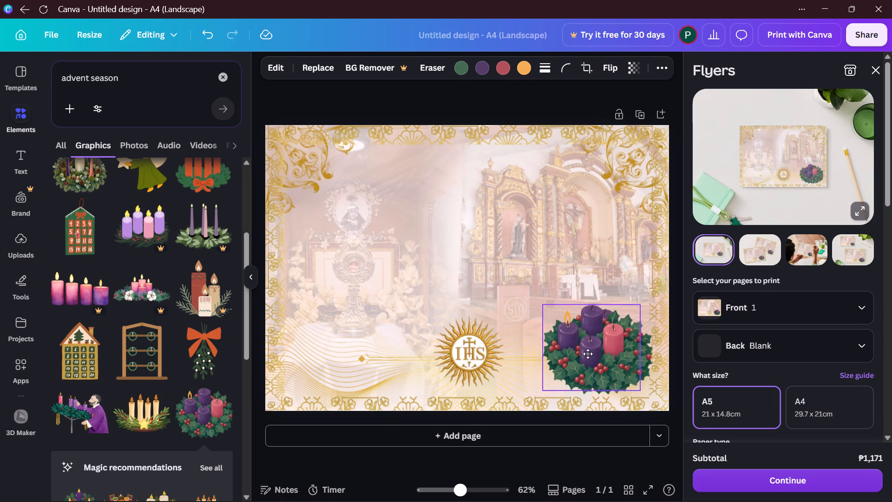
left_click_drag(588, 354, 554, 370)
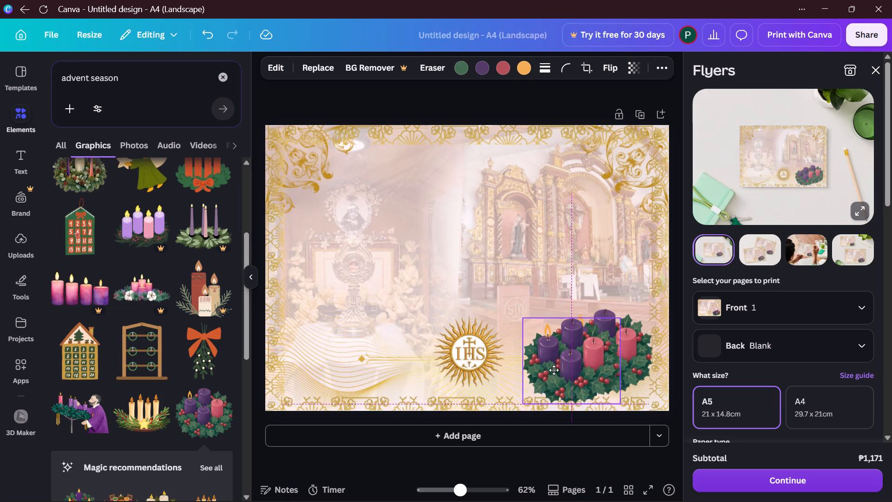
left_click_drag(554, 370, 333, 354)
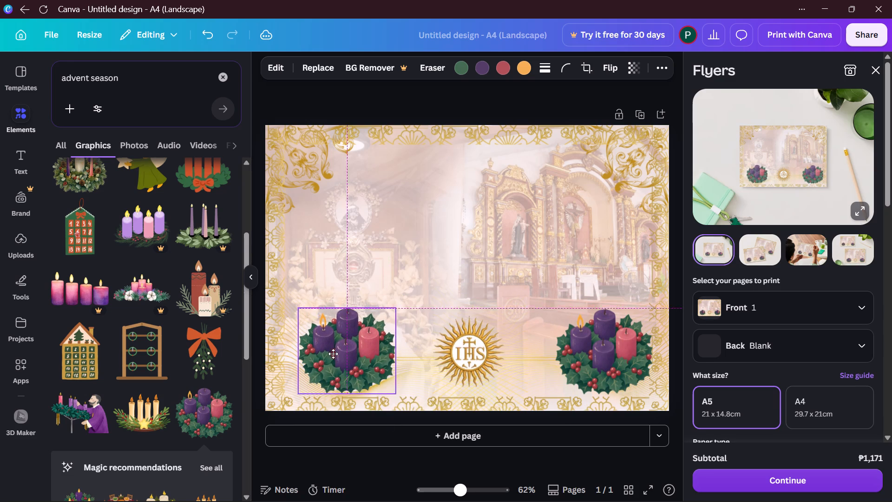
left_click_drag(333, 354, 338, 356)
left_click(403, 97)
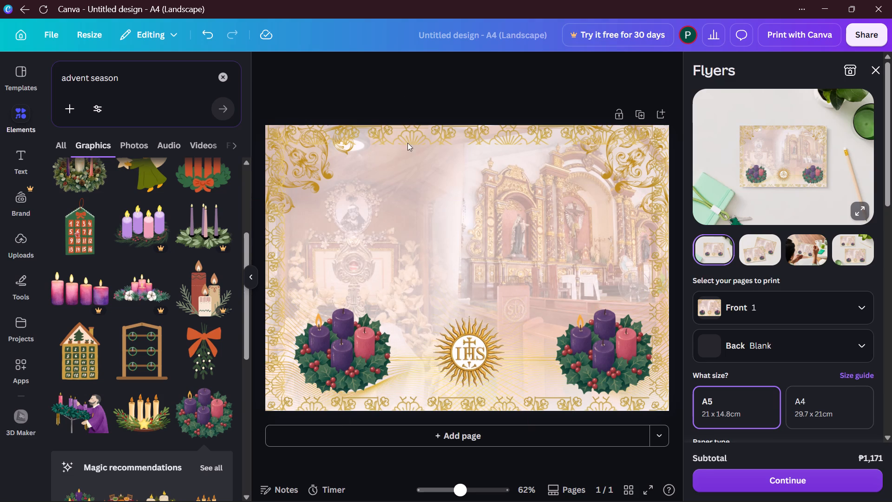
left_click(372, 363)
left_click_drag(369, 363, 363, 362)
left_click(380, 106)
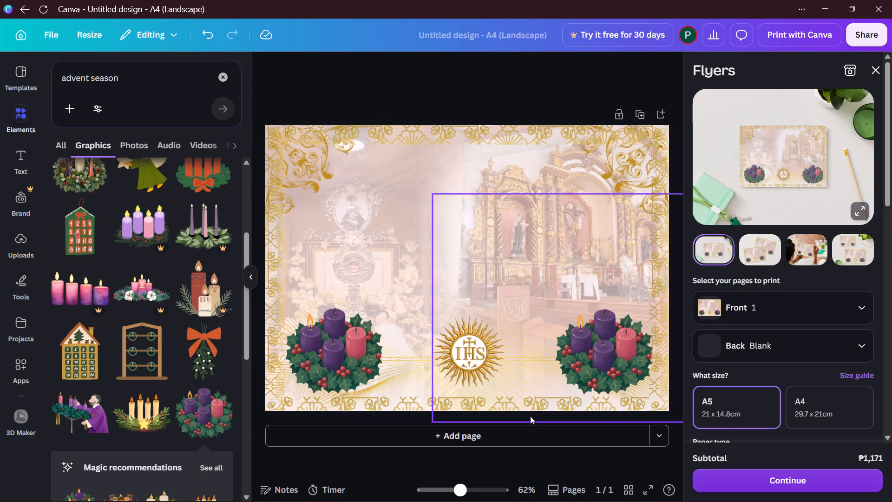
Look further through the advent season graphics and clear the element search.
left_click(417, 74)
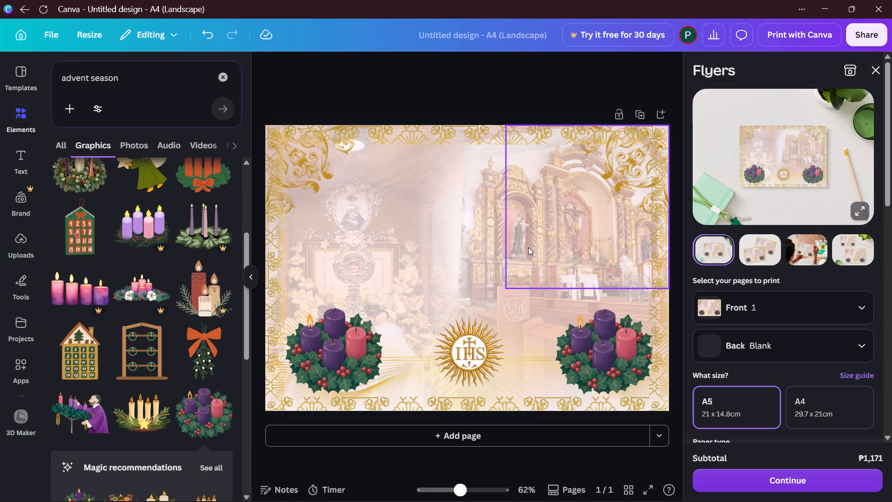
left_click(500, 90)
scroll(182, 217, "down", 4)
scroll(186, 221, "up", 1)
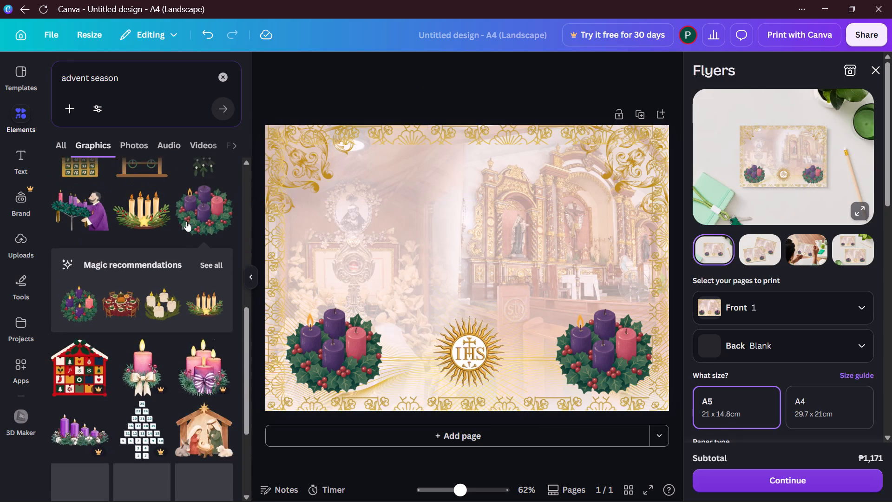
scroll(186, 221, "down", 1)
left_click(221, 74)
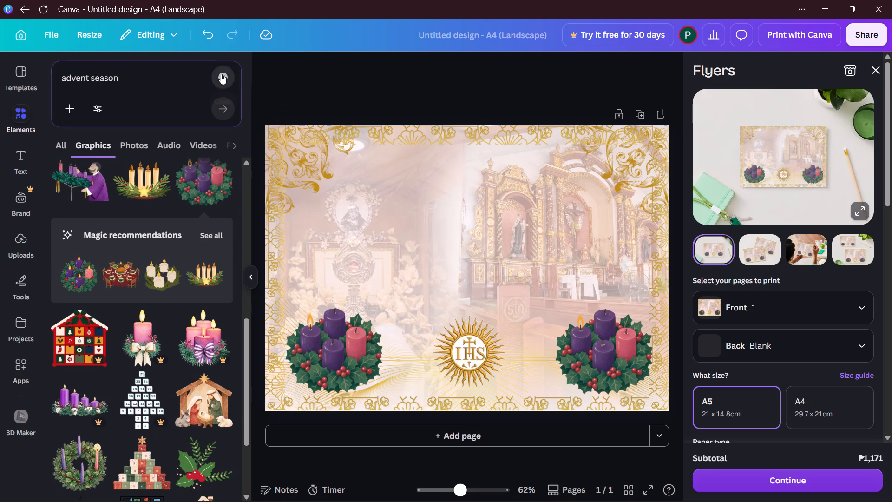
left_click(277, 81)
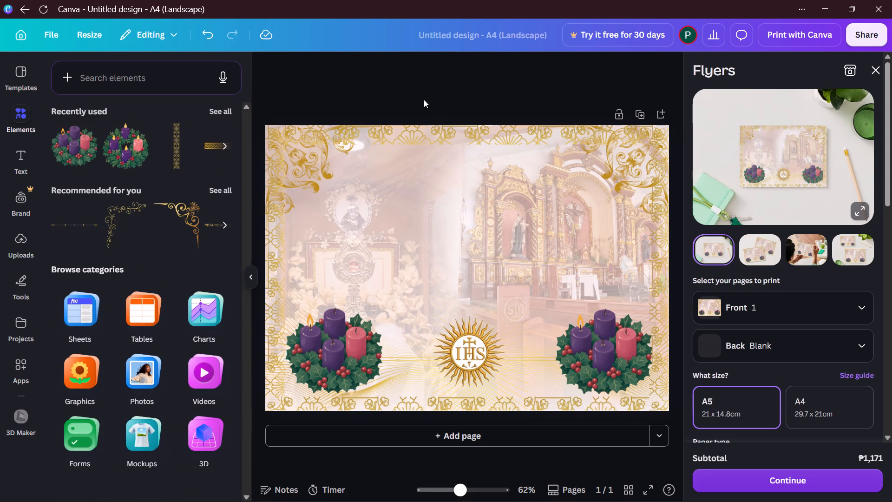
left_click(414, 80)
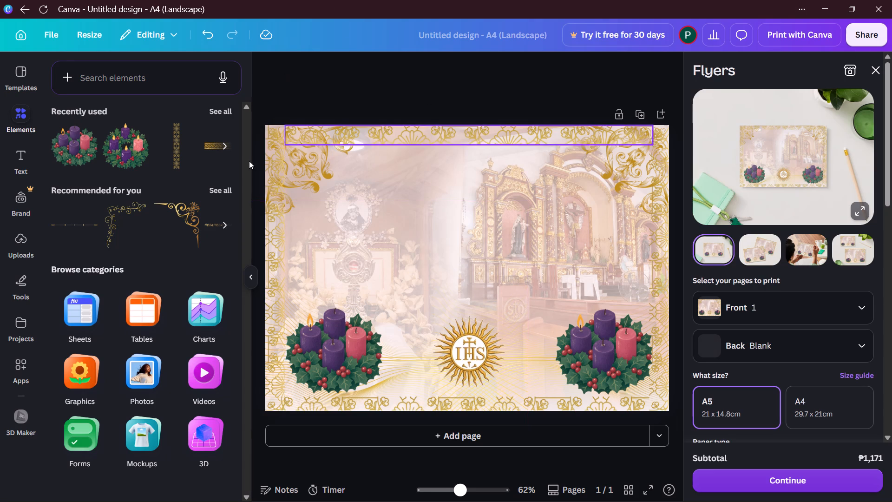
Add a heading to the page reading "FIRST SUNDAY OF ADVENT".
left_click(20, 166)
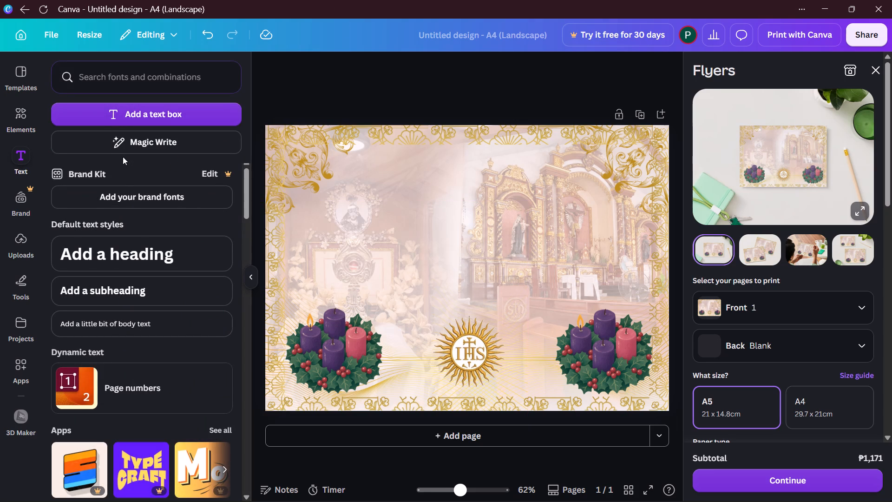
left_click(117, 248)
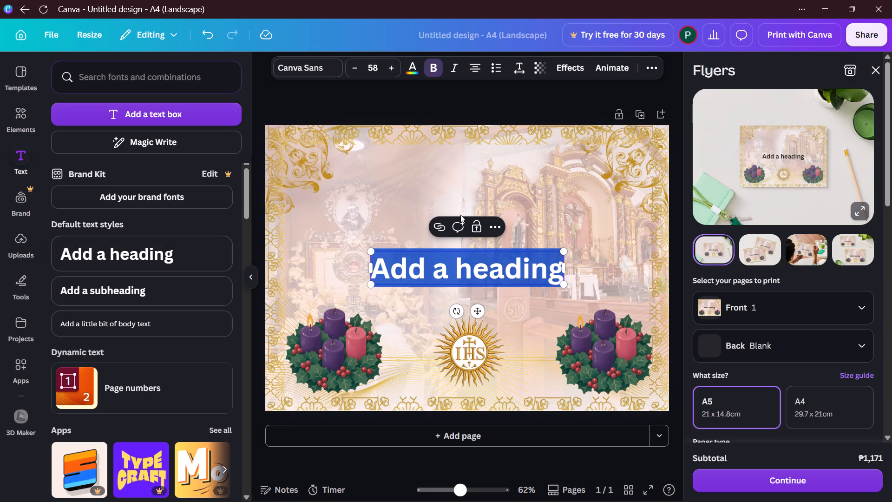
key("BackSpace")
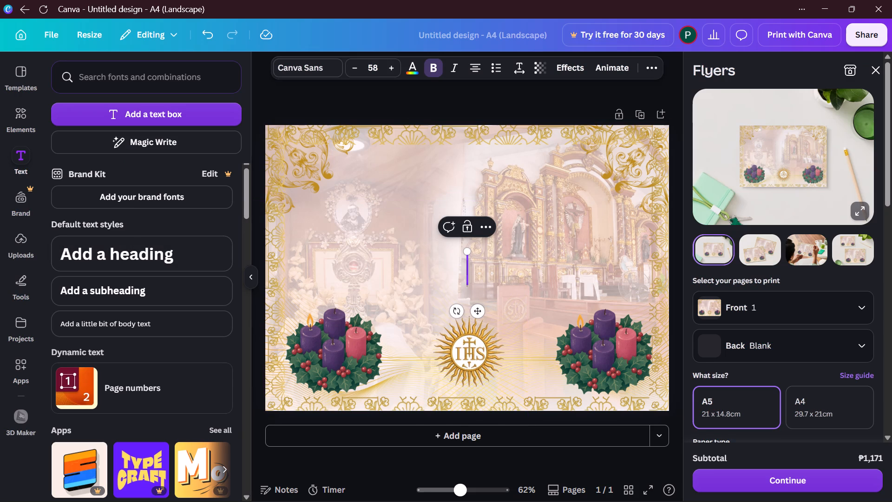
type("FIRST SUND")
type("AY")
key("space")
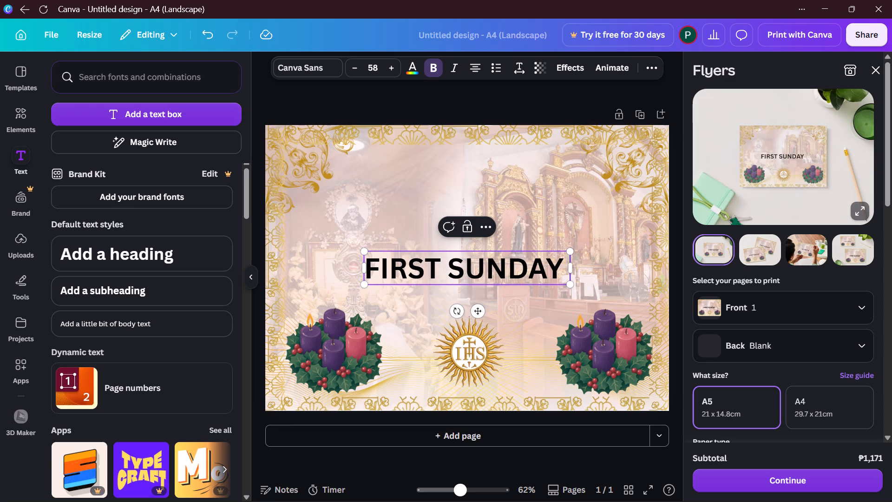
type("OF ADVENT")
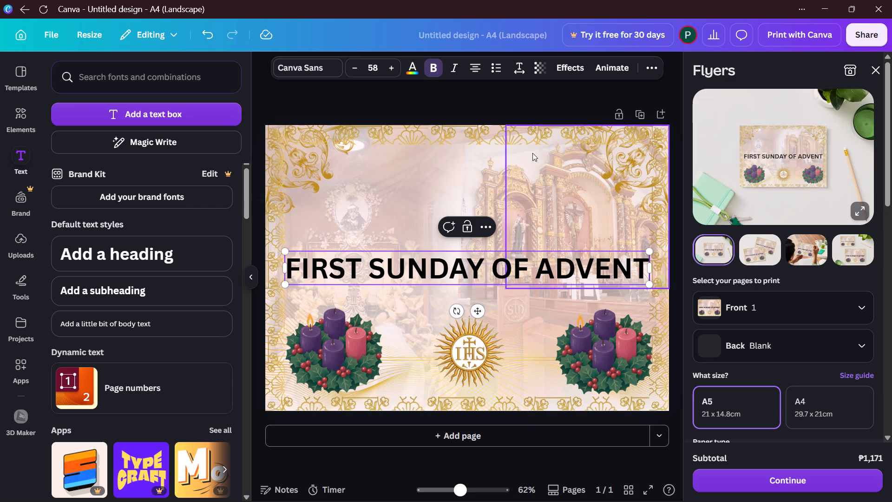
left_click(526, 104)
Move the heading to the page's upper part, below the corner ornaments, and shrink it to font size 51.7.
left_click(544, 278)
left_click_drag(540, 269, 535, 213)
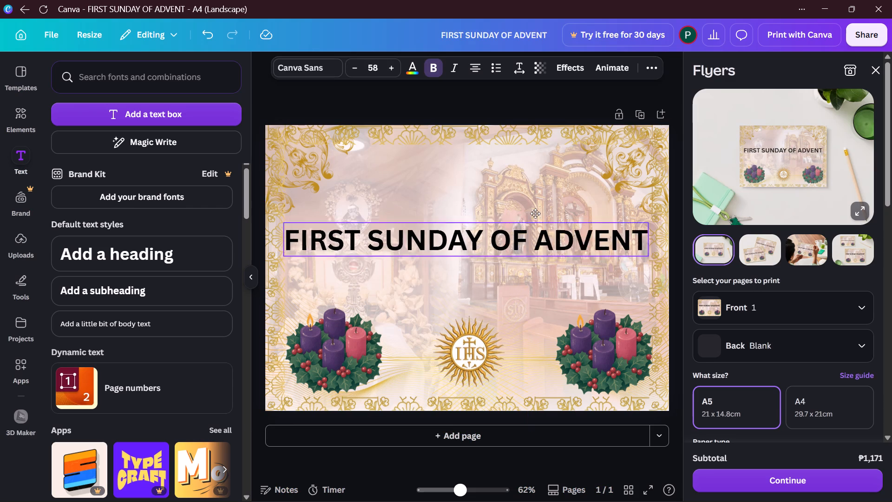
left_click_drag(535, 213, 540, 203)
left_click_drag(649, 217, 609, 211)
left_click_drag(535, 206, 557, 212)
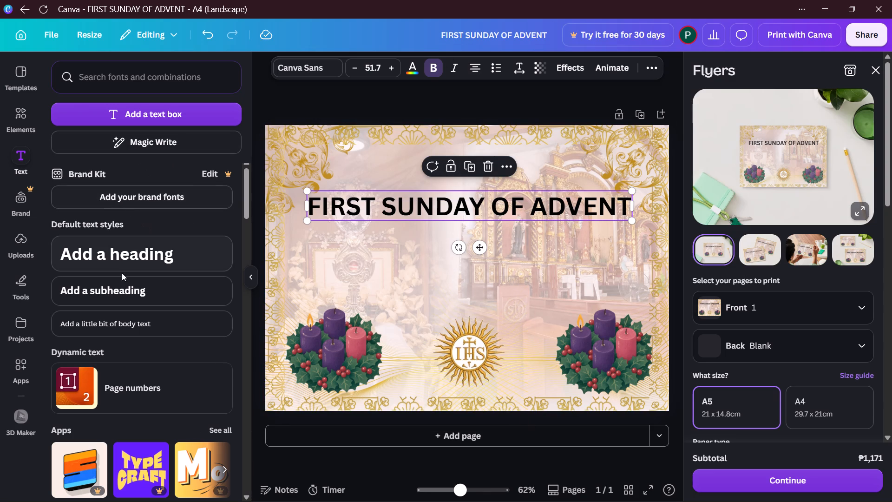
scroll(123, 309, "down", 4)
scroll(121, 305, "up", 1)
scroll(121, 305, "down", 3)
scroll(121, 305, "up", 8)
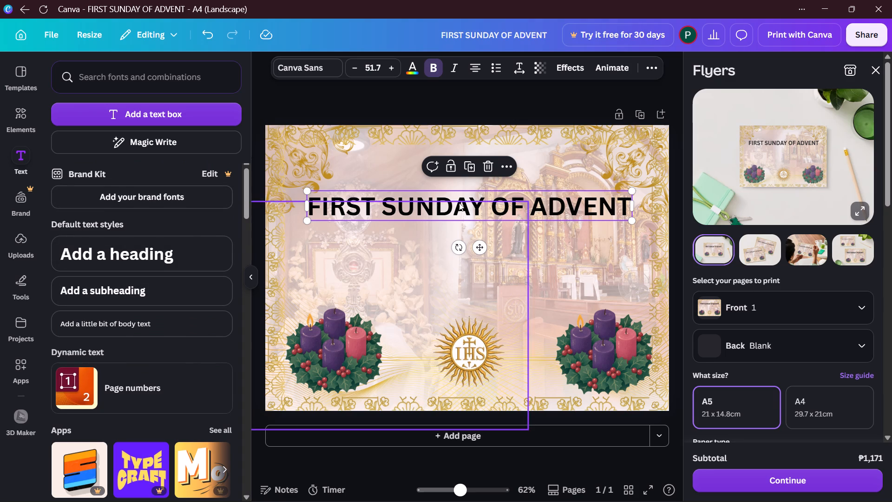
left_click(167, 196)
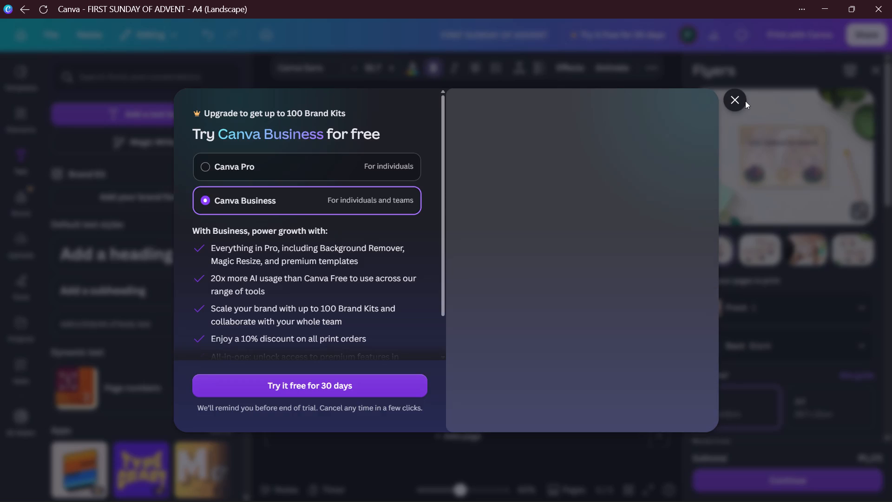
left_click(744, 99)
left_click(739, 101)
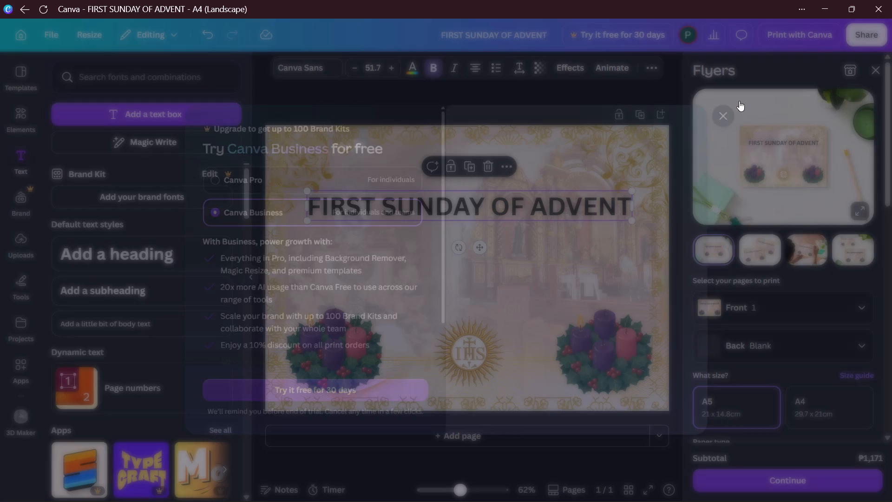
Browse the font list and set the heading's font to Brittany.
left_click(295, 62)
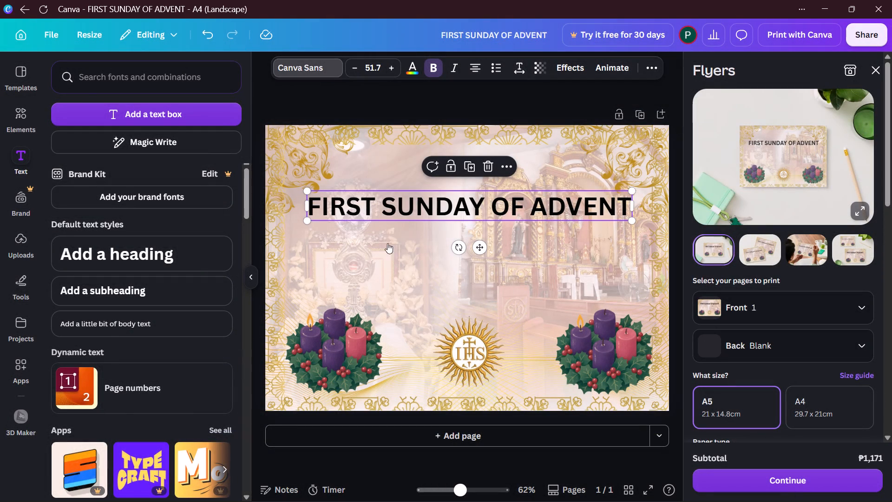
scroll(46, 205, "down", 2)
scroll(117, 199, "down", 5)
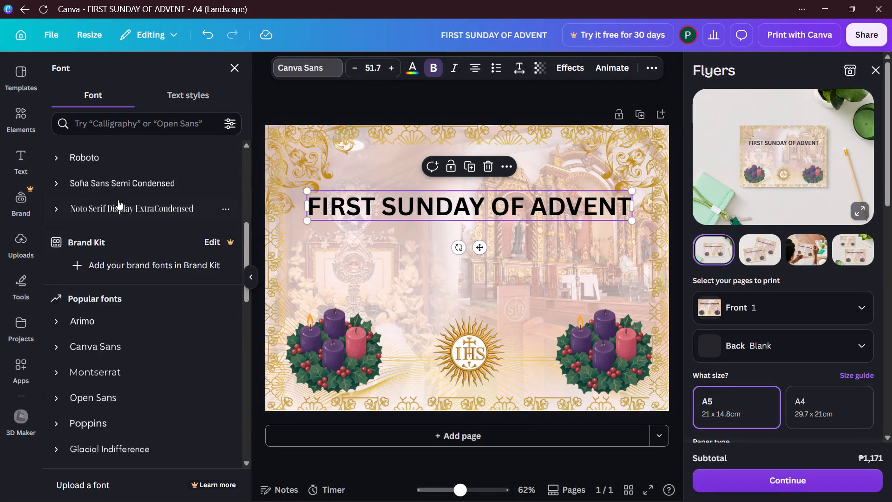
scroll(118, 201, "down", 6)
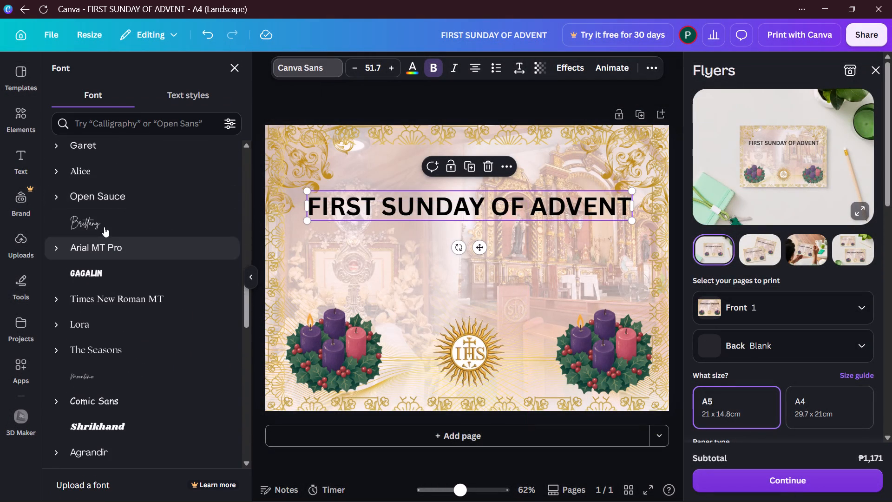
left_click(103, 225)
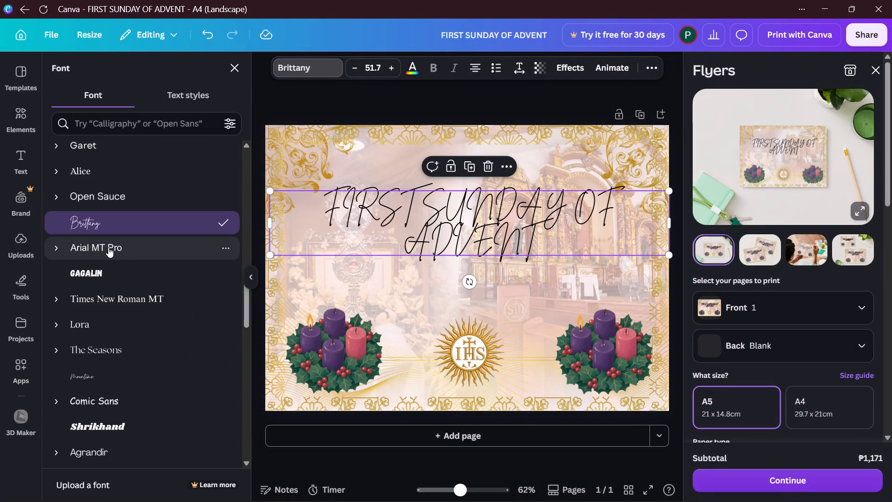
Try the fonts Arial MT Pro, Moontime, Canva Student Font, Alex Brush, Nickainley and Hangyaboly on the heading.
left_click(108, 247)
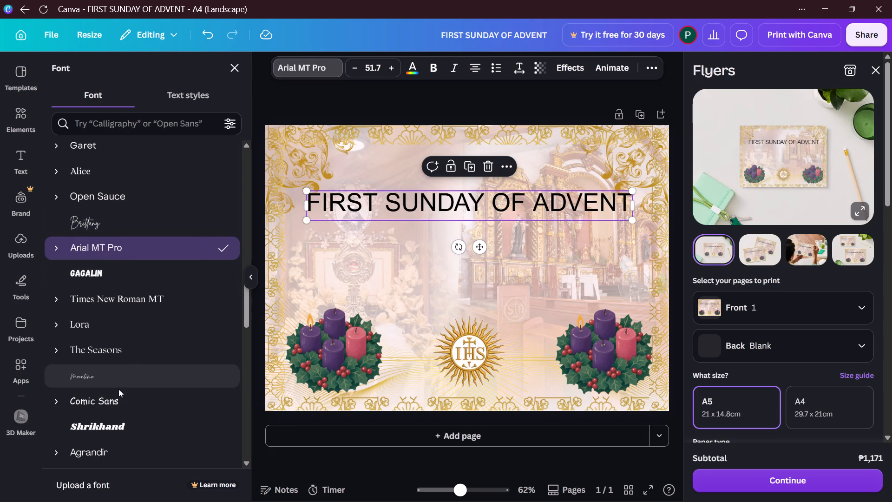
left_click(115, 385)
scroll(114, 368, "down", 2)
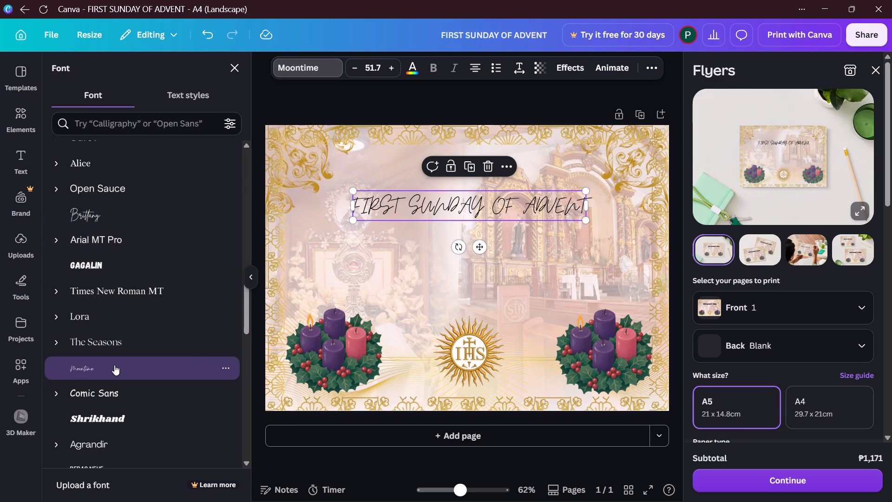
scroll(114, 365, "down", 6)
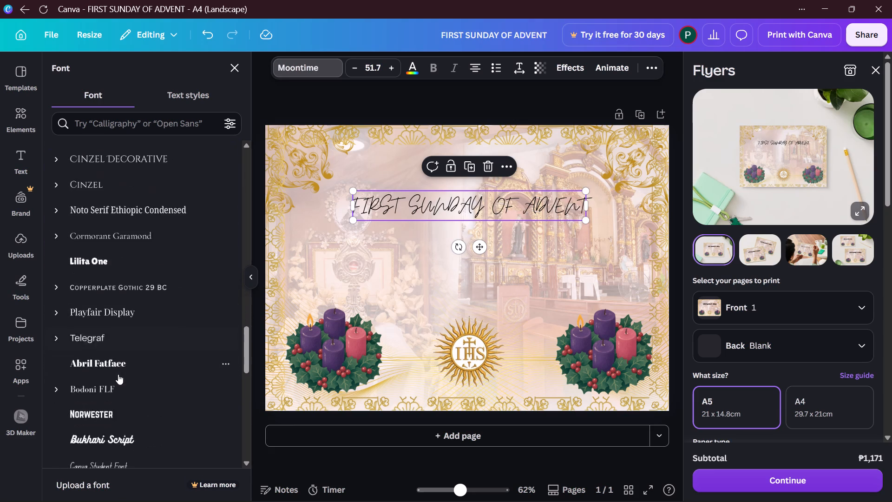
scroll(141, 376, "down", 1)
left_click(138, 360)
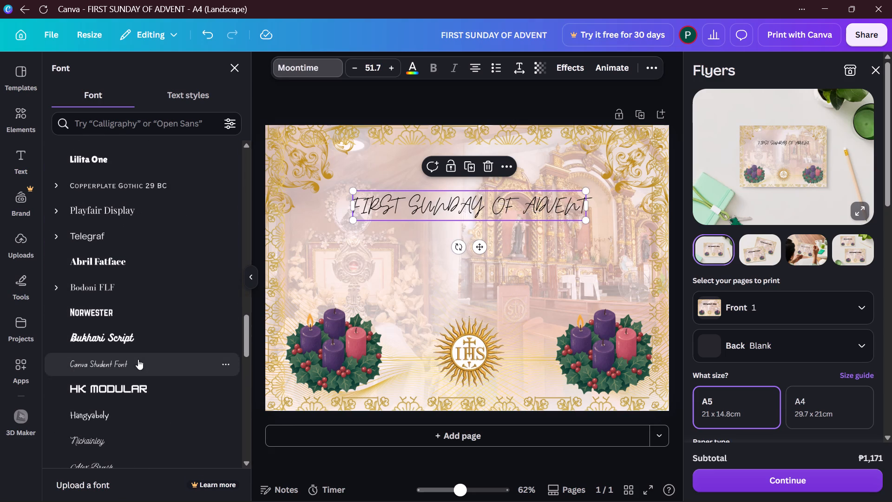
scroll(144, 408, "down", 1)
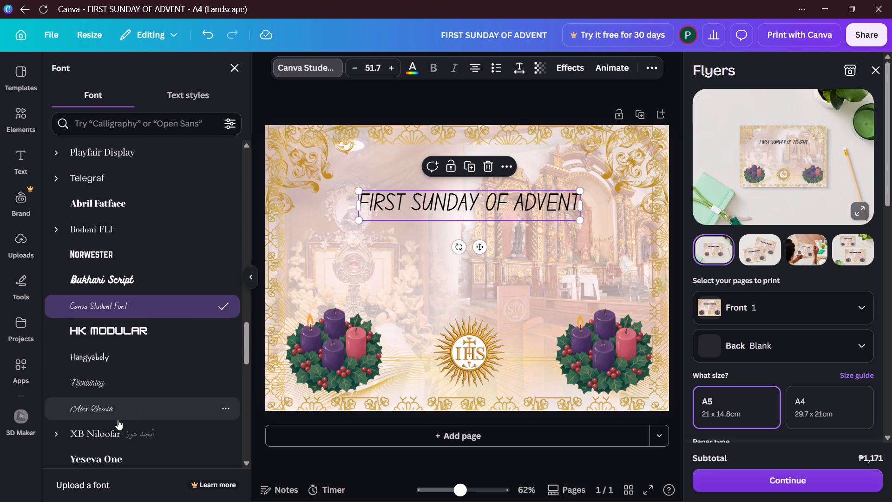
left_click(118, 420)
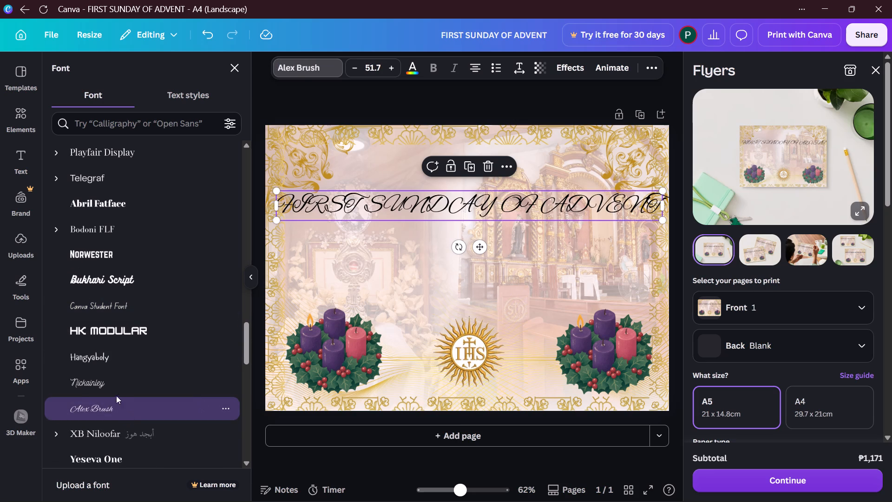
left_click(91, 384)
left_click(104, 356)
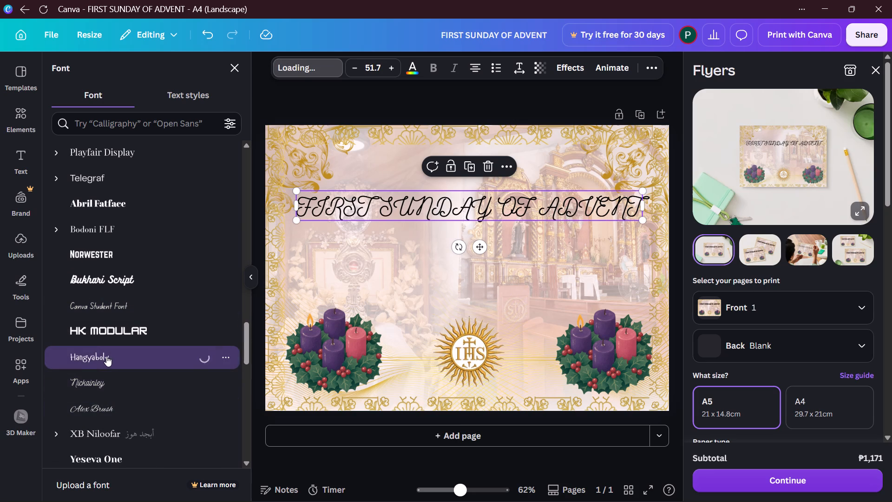
Set the "FIRST SUNDAY OF ADVENT" heading's font to XB Niloofar.
scroll(106, 356, "down", 2)
left_click(111, 327)
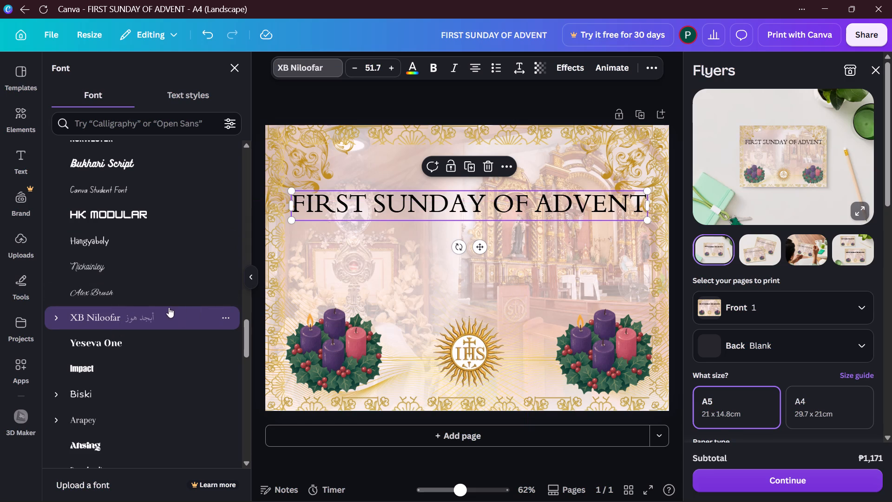
Star the XB Niloofar font and close the font list.
left_click(220, 315)
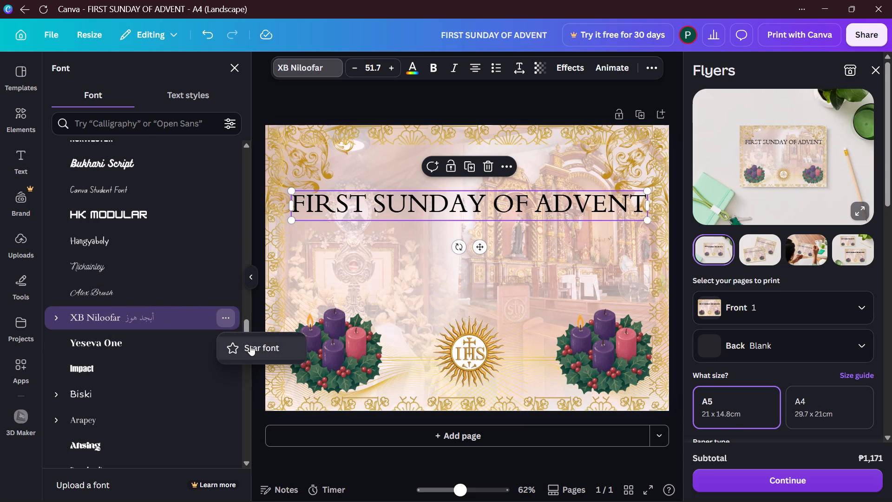
left_click(250, 345)
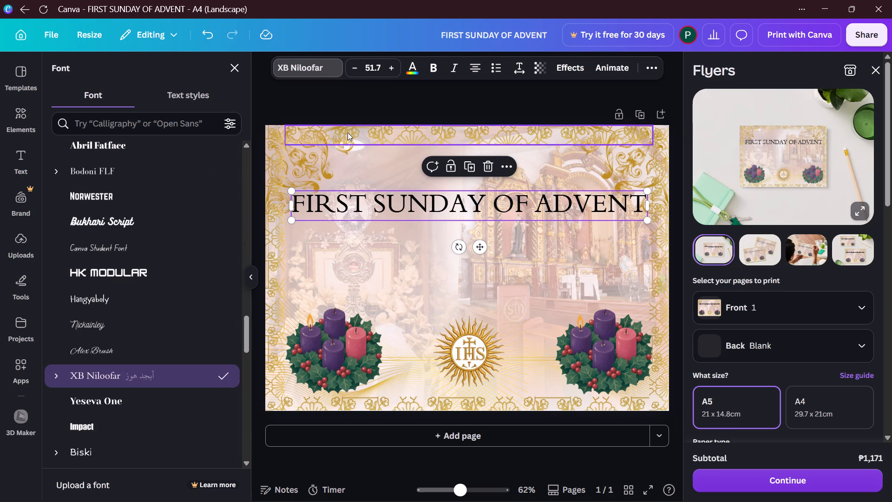
left_click(328, 94)
Raise the heading slightly and shrink it to font size 50.1.
left_click_drag(510, 209, 507, 199)
left_click_drag(507, 198, 505, 192)
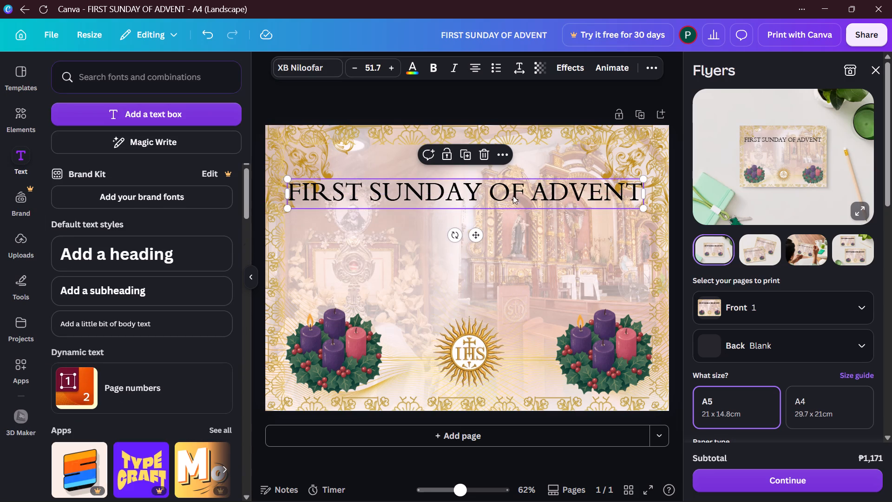
left_click_drag(644, 205, 633, 203)
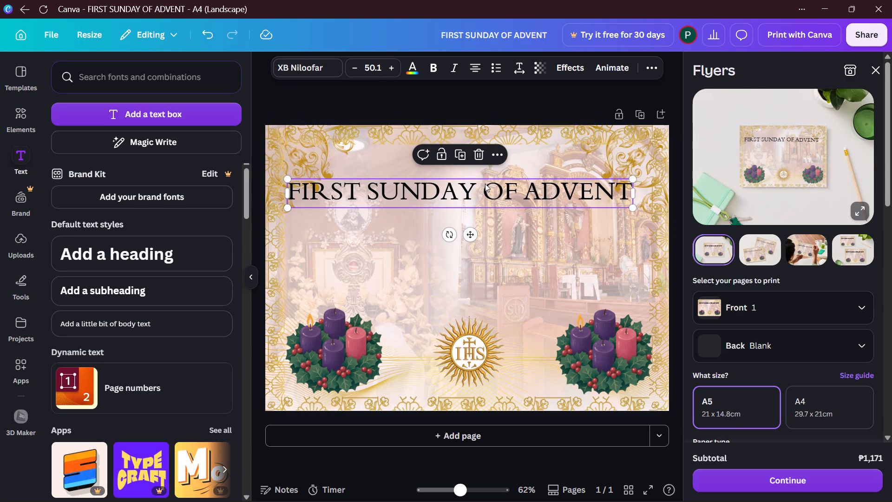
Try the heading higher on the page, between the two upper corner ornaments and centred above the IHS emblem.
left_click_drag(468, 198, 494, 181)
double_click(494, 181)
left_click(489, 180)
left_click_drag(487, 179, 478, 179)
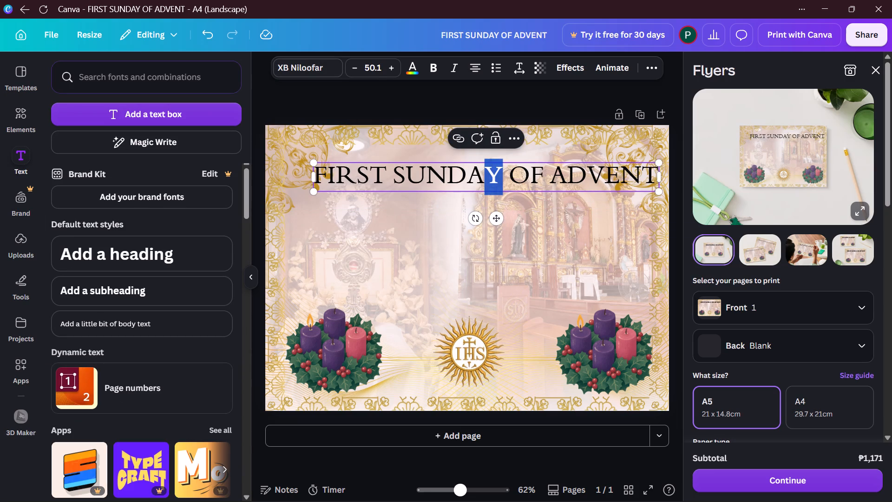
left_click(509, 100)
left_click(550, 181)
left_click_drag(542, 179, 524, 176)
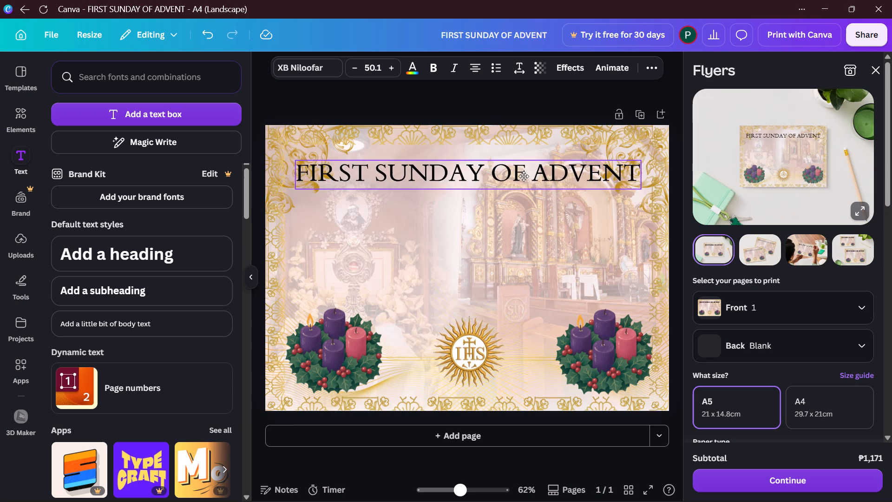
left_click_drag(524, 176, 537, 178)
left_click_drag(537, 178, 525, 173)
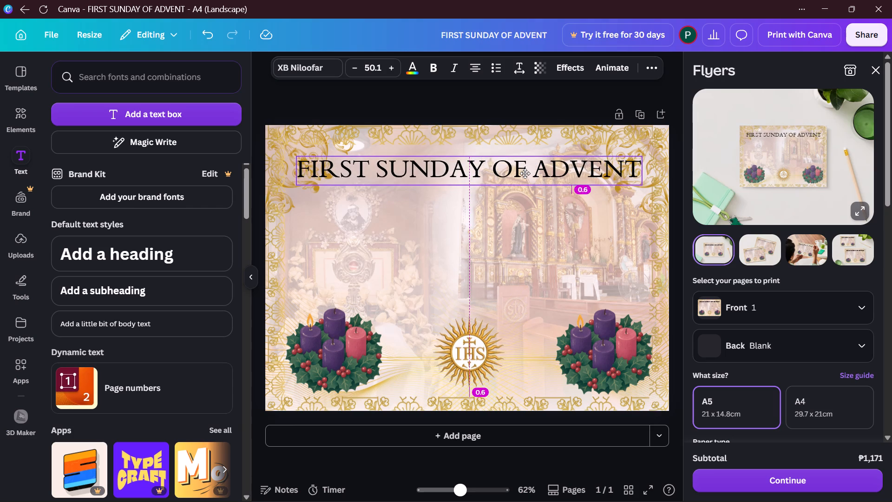
Move the heading down to just below the upper corner ornaments and deselect it.
left_click_drag(525, 173, 521, 211)
left_click(476, 94)
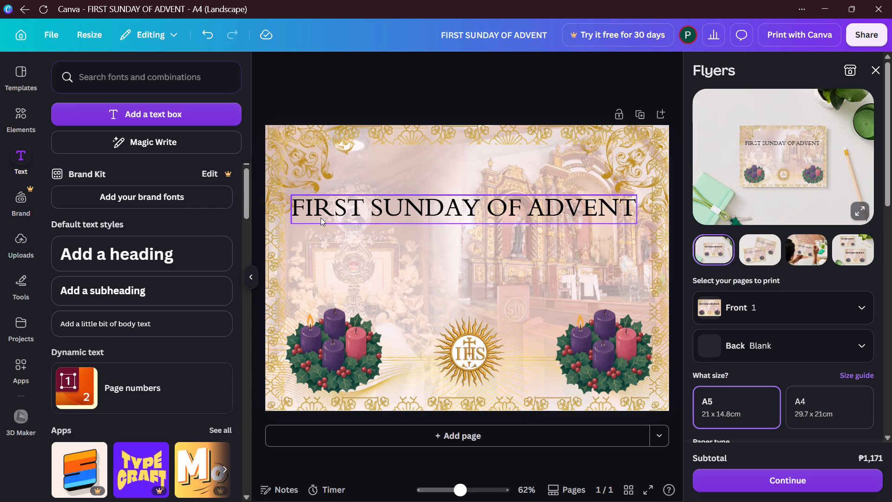
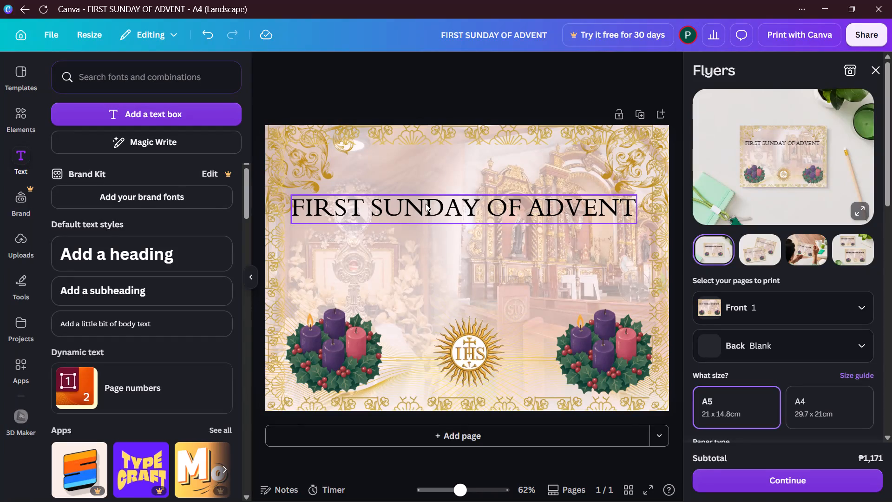
Move the heading up between the upper corner ornaments, shrink it to font size 45.7 and centre it horizontally on the page.
left_click(375, 72)
left_click_drag(526, 214, 524, 198)
left_click_drag(524, 198, 521, 194)
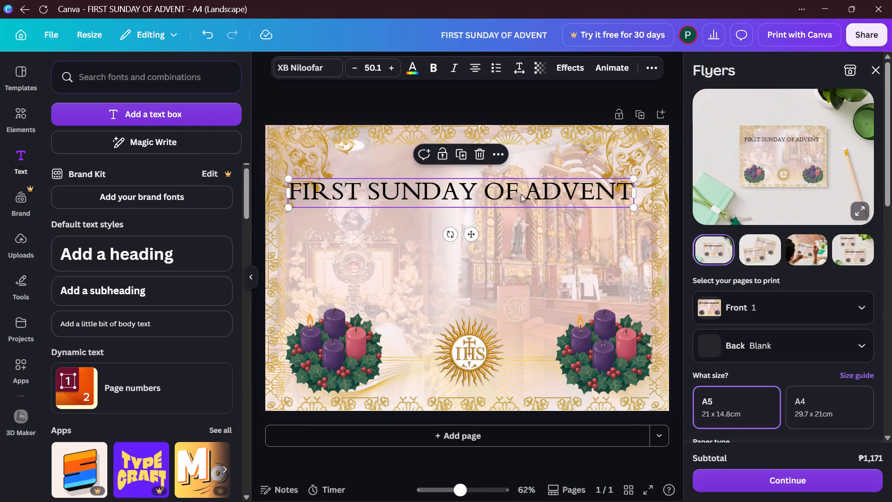
left_click_drag(521, 194, 525, 179)
left_click(524, 179)
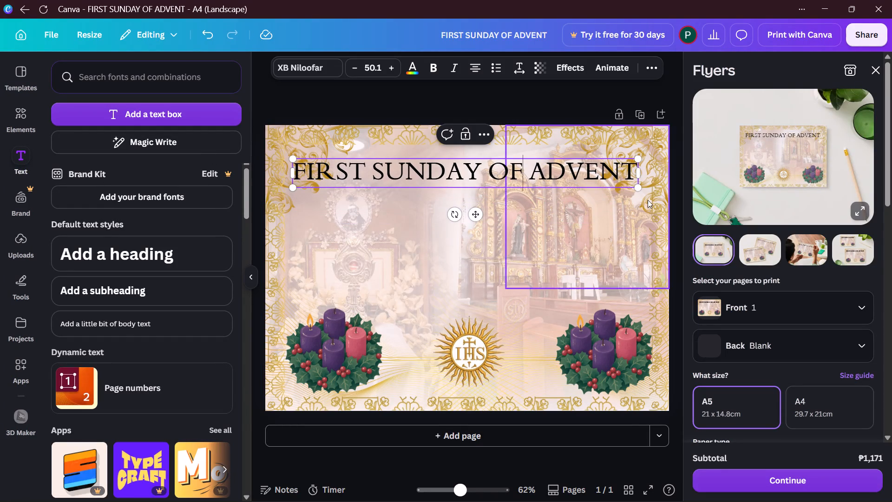
left_click_drag(638, 186, 608, 190)
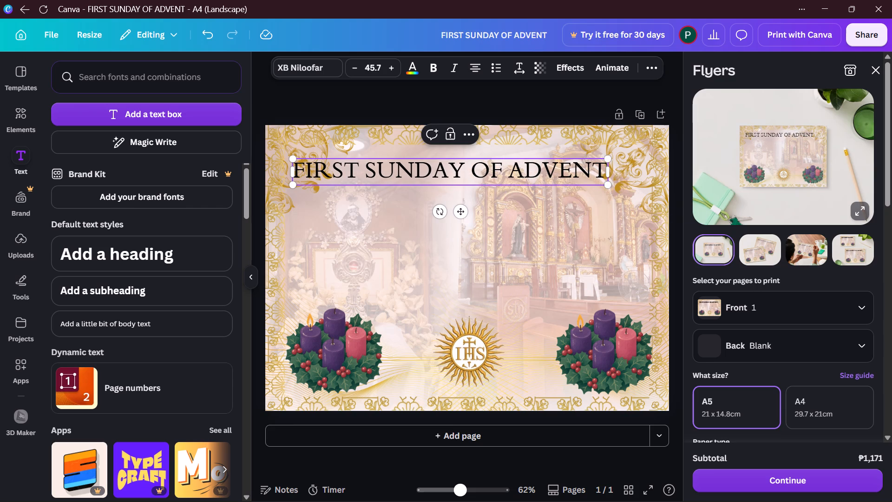
left_click(512, 109)
left_click_drag(489, 177, 497, 170)
left_click_drag(503, 165, 515, 164)
left_click_drag(515, 164, 520, 162)
left_click(520, 162)
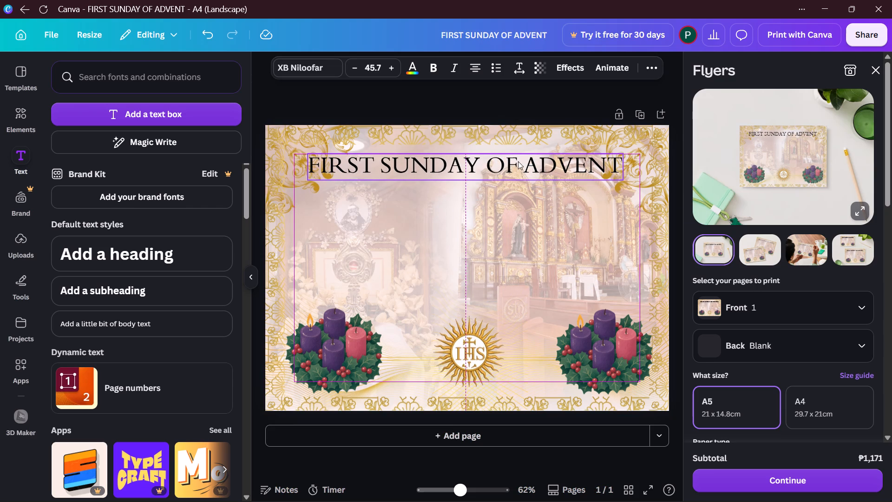
left_click(564, 94)
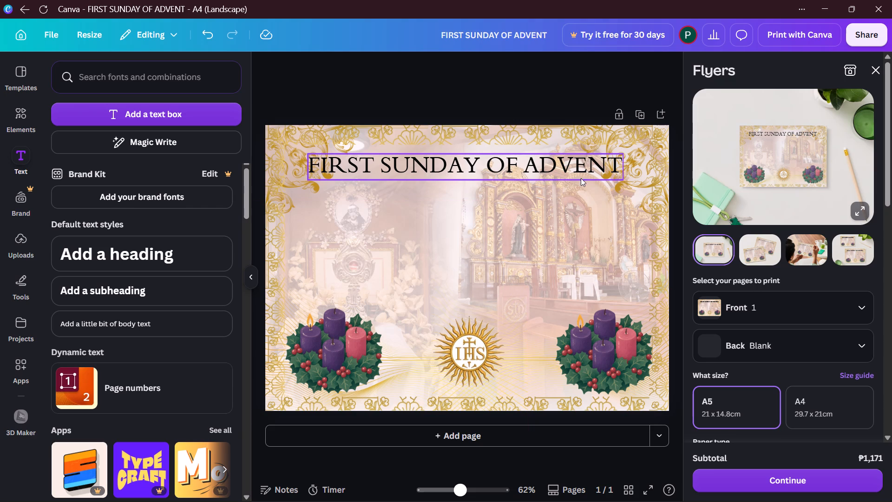
Shrink the heading to font size 41 and re-centre it horizontally between the upper corner ornaments.
left_click(607, 171)
left_click_drag(623, 180, 590, 176)
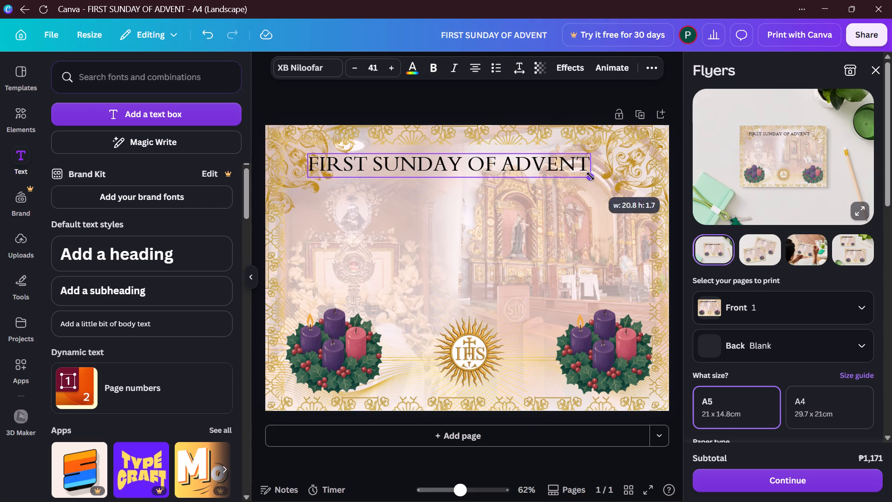
left_click_drag(510, 172, 532, 174)
left_click(525, 172)
left_click(520, 166)
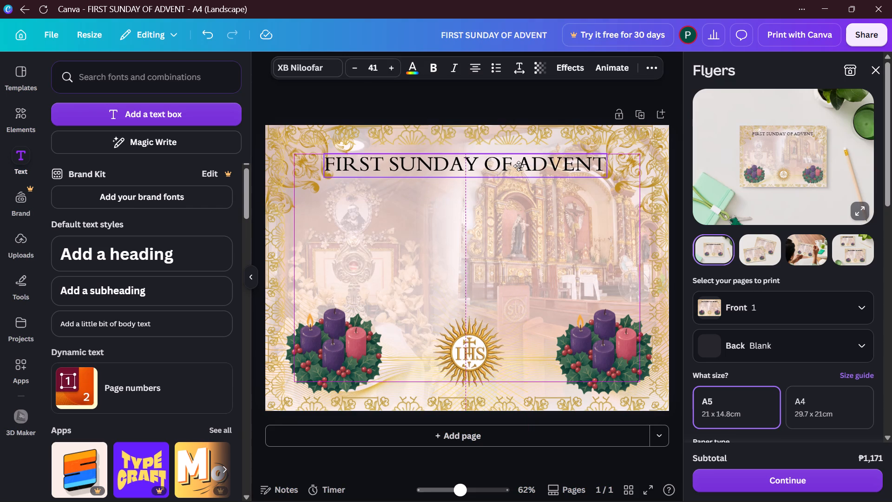
left_click(518, 166)
left_click(555, 109)
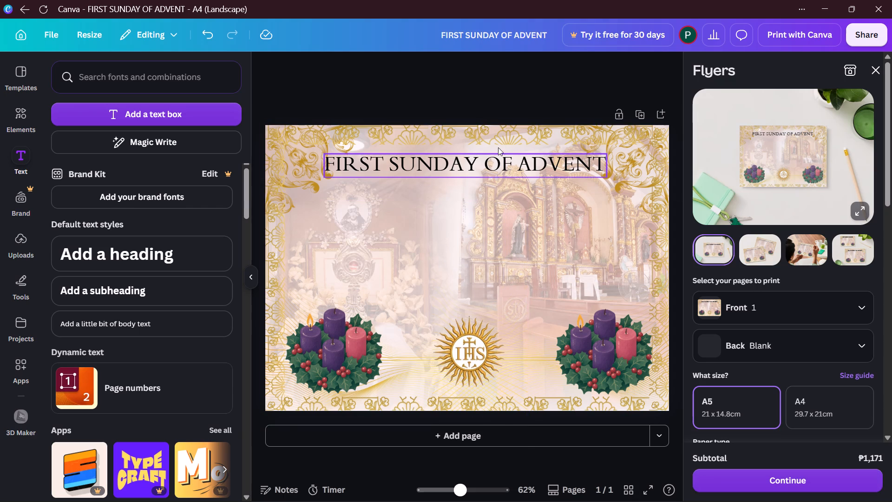
Enlarge the heading slightly to font size 42.3 and deselect it.
left_click(498, 169)
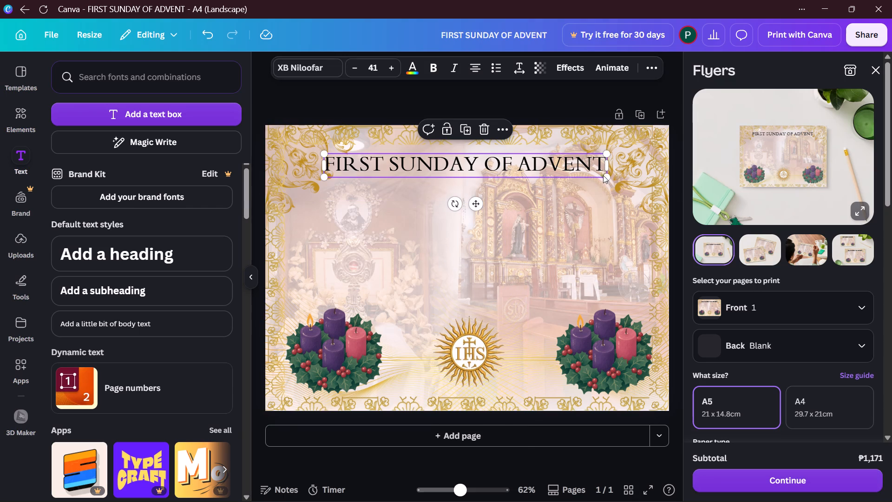
left_click_drag(603, 175, 611, 181)
left_click(512, 169)
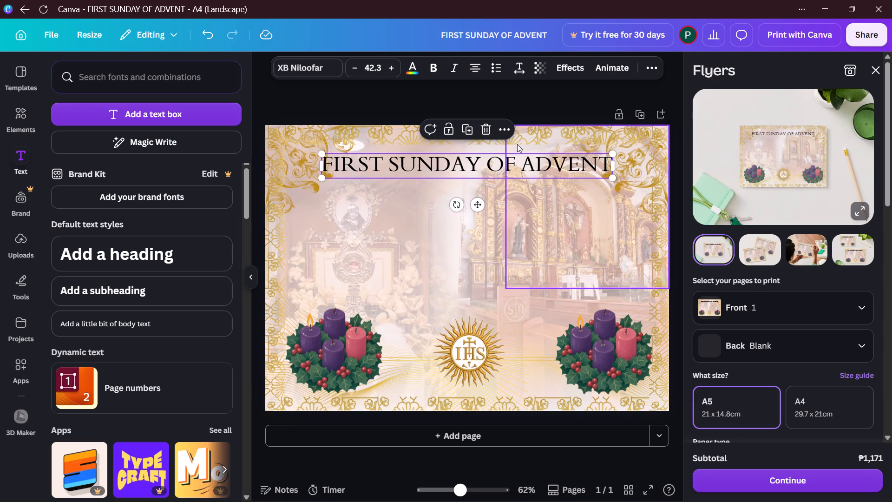
left_click(531, 101)
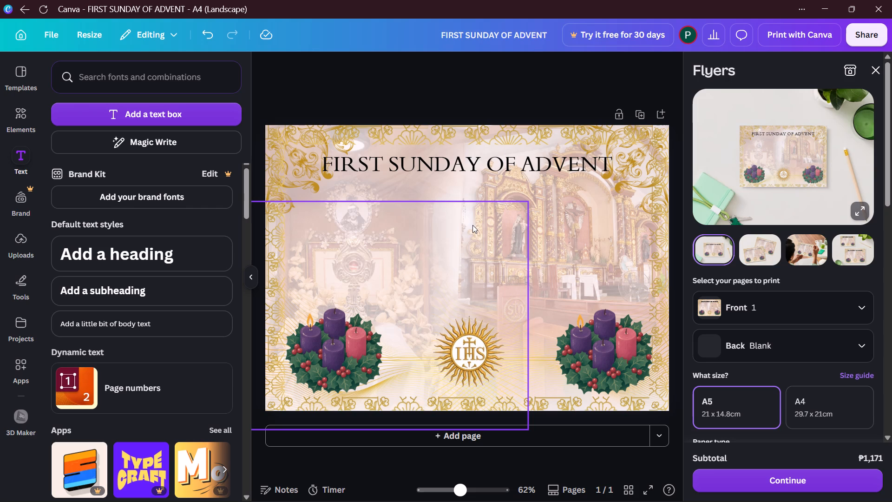
Recolour the heading text with the default solid violet #5E17EB.
left_click(447, 161)
left_click(413, 67)
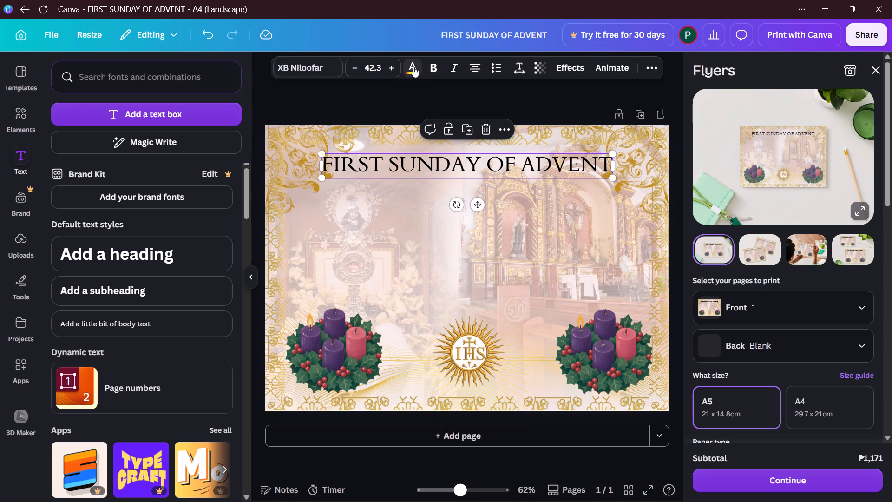
scroll(93, 217, "down", 2)
scroll(114, 302, "down", 1)
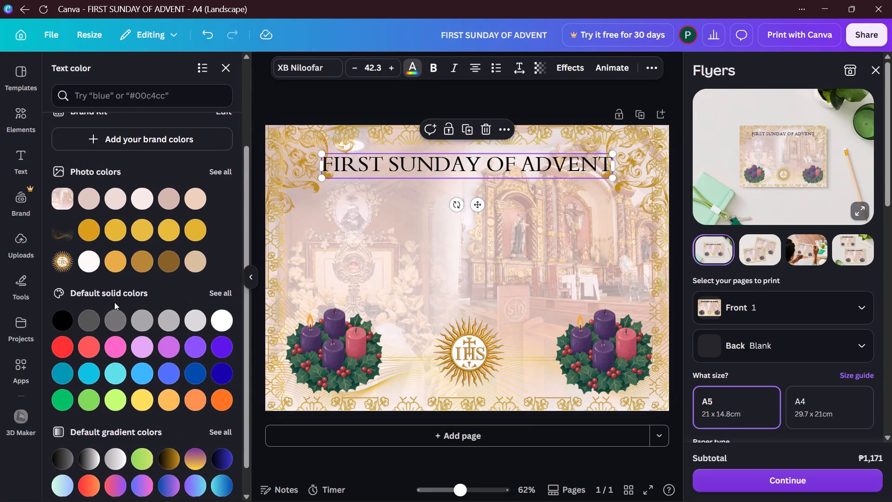
scroll(114, 302, "down", 1)
left_click(174, 307)
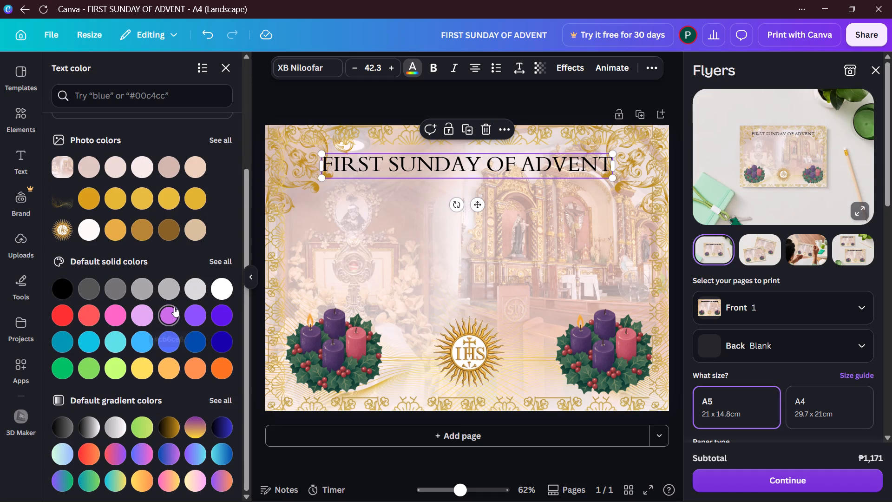
left_click(184, 314)
left_click(207, 315)
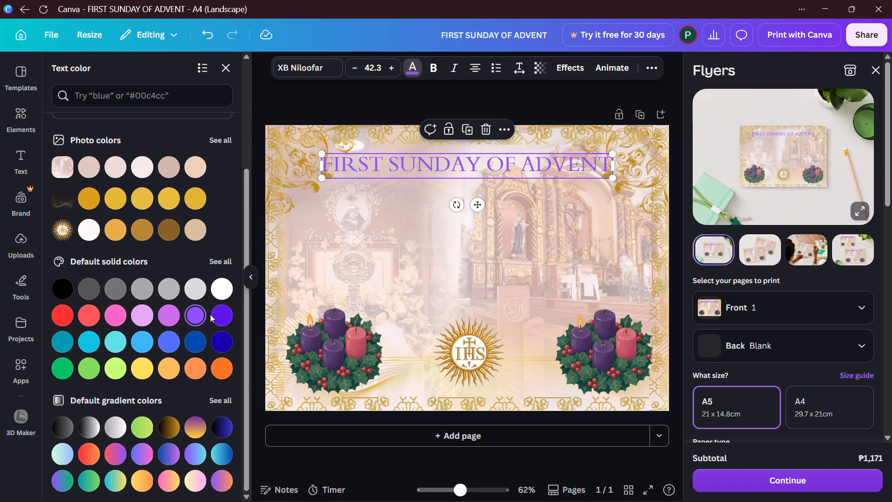
left_click(211, 314)
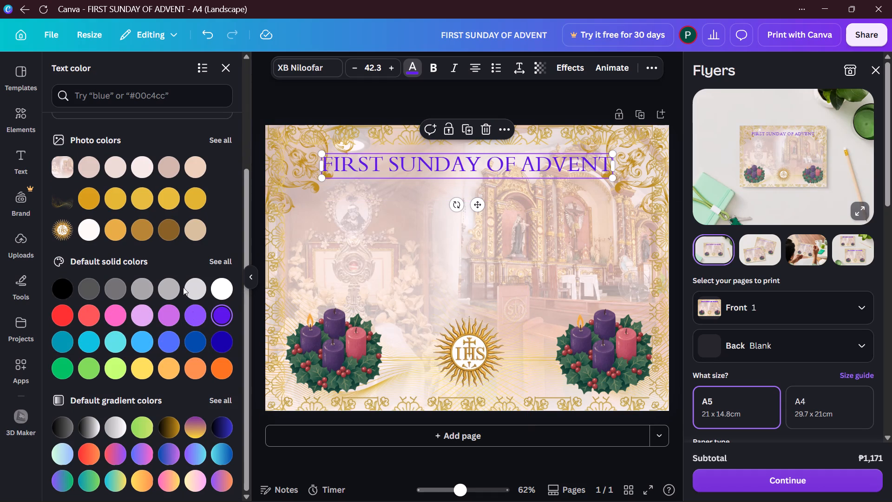
Adjust the heading's violet to a custom deep purple by shifting its hue towards magenta and darkening the shade.
scroll(119, 174, "down", 3)
scroll(118, 172, "up", 3)
scroll(75, 341, "down", 6)
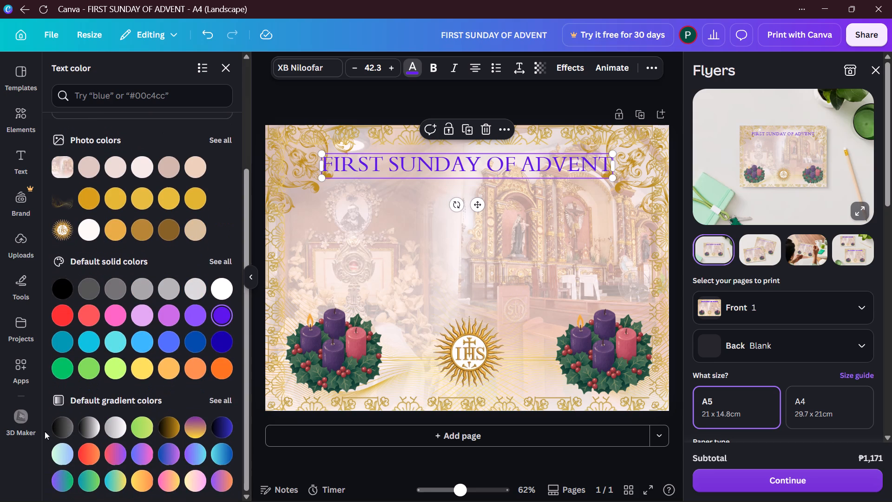
scroll(124, 319, "down", 2)
scroll(124, 309, "up", 5)
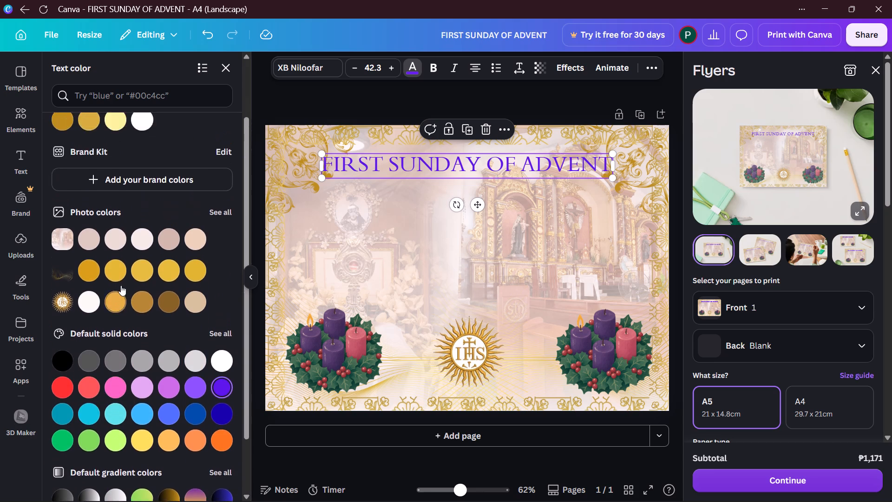
scroll(121, 285, "up", 4)
left_click(112, 158)
left_click(65, 162)
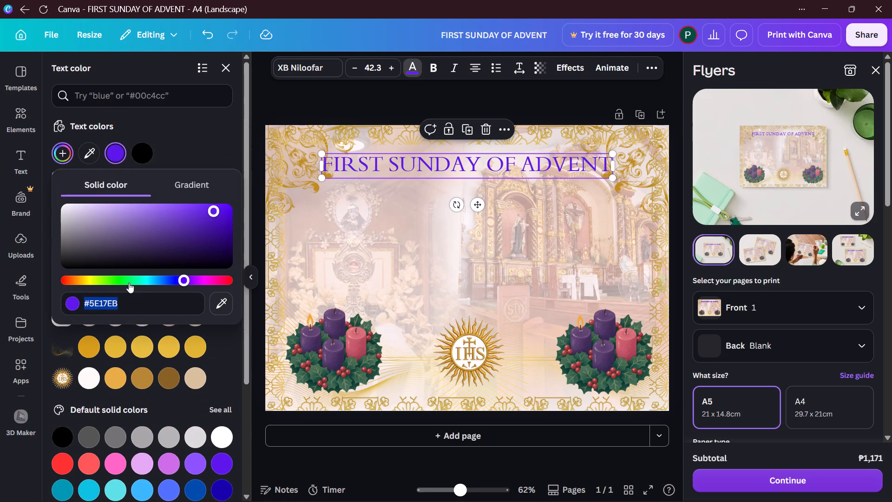
left_click_drag(179, 275, 189, 278)
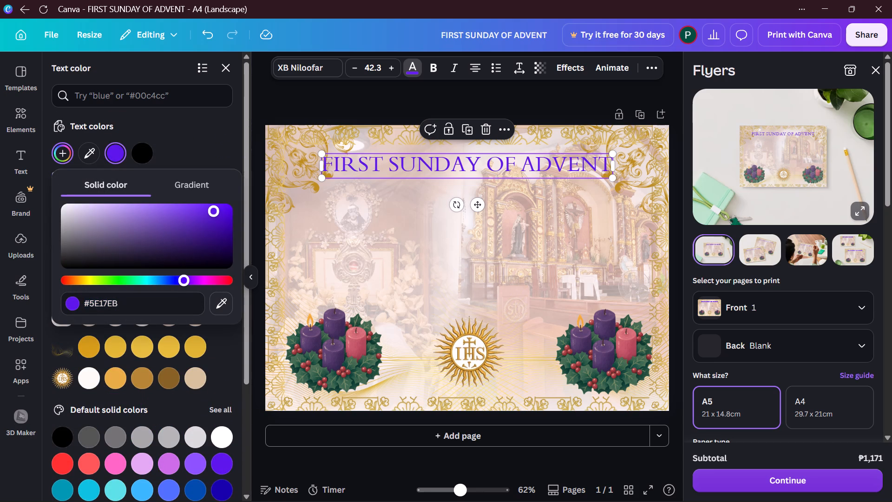
left_click_drag(189, 278, 190, 280)
left_click_drag(184, 282, 195, 286)
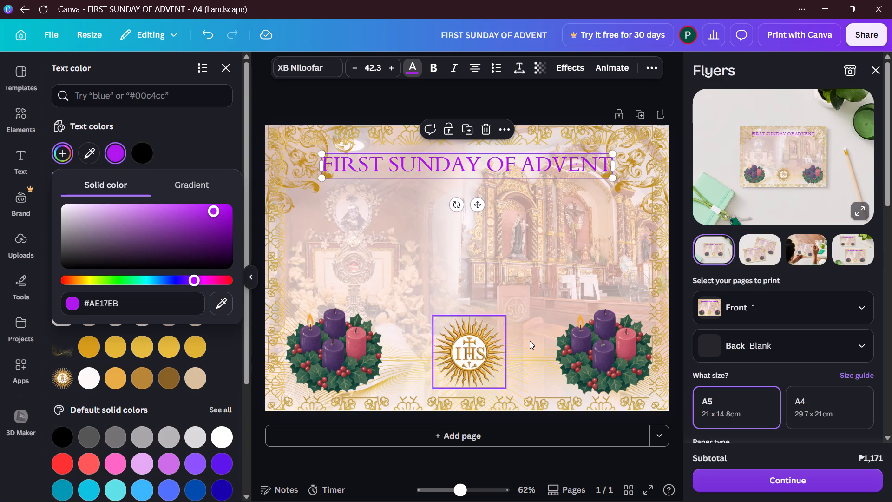
left_click(196, 283)
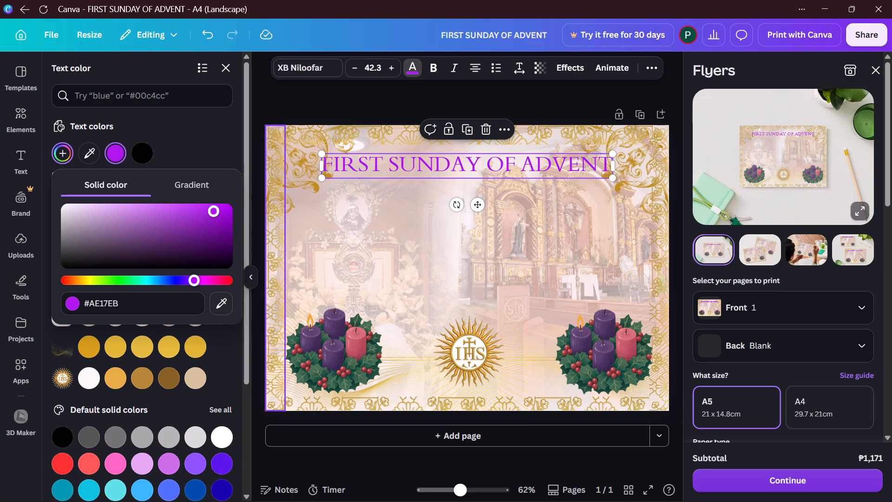
left_click_drag(199, 284, 191, 286)
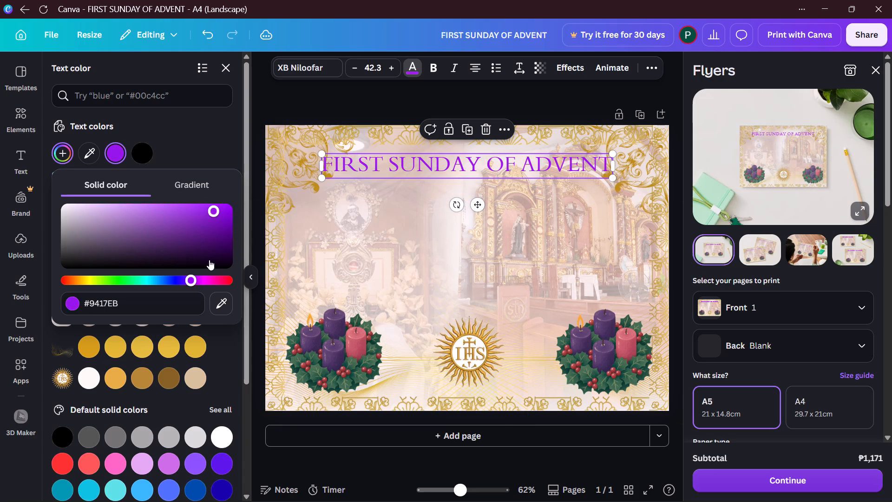
left_click_drag(210, 227, 231, 225)
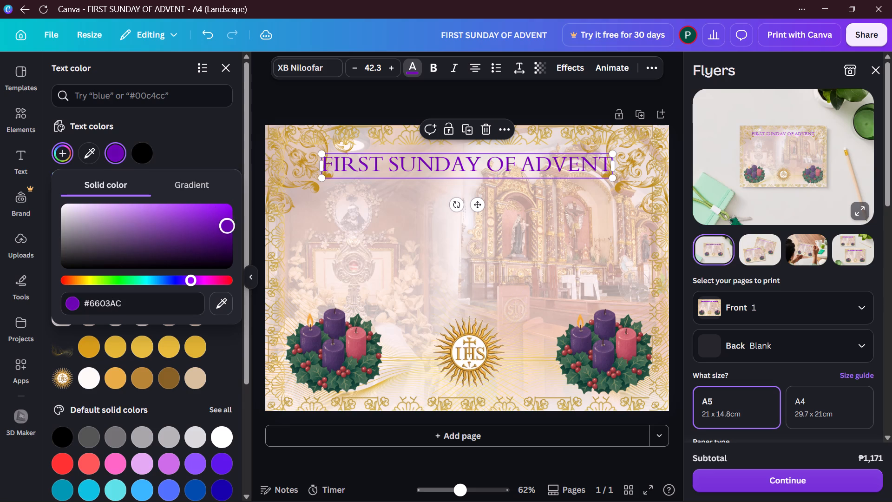
left_click_drag(231, 225, 241, 229)
left_click(226, 115)
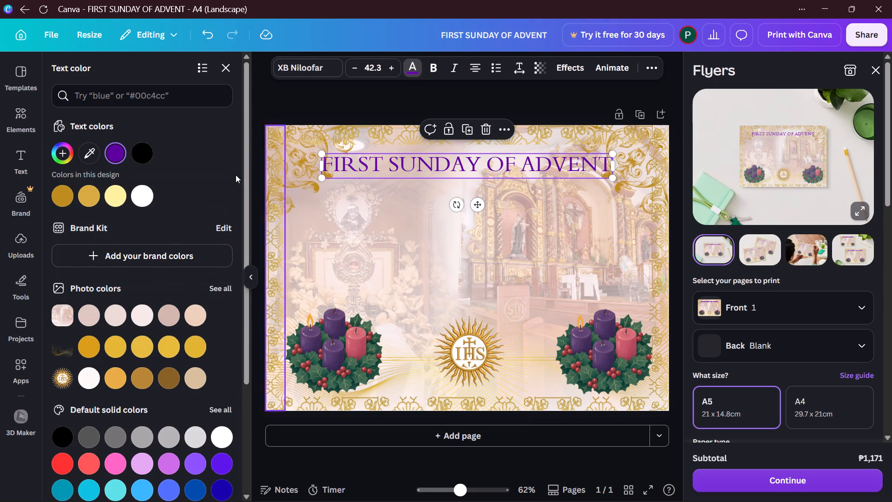
left_click(216, 161)
Recolour both upper corner ornaments and the top border strip with the heading's deep purple.
left_click(294, 142)
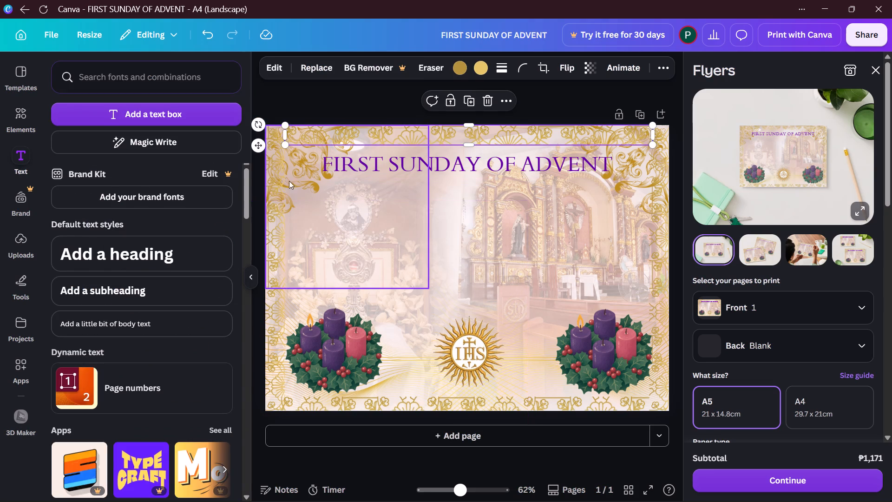
left_click(293, 160)
left_click(379, 74)
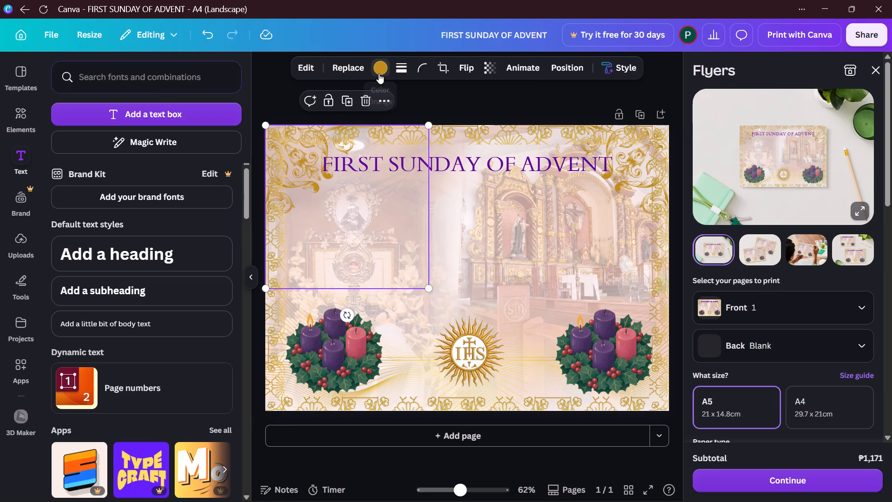
left_click(65, 195)
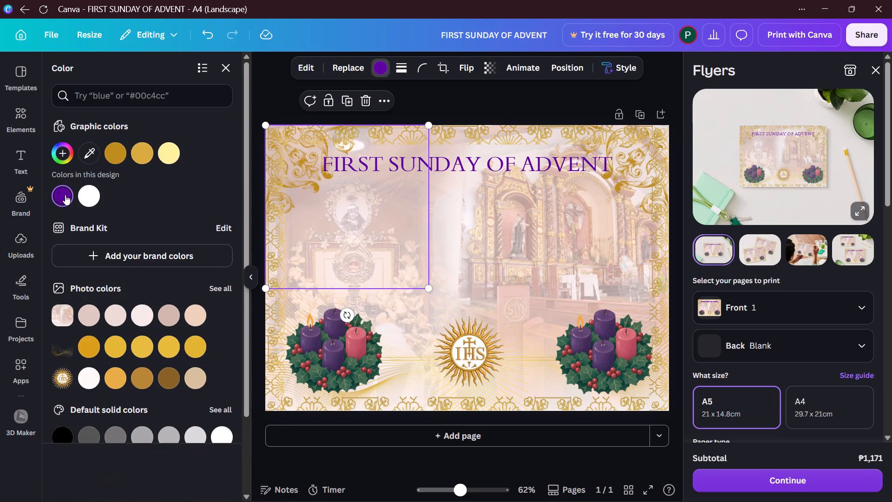
left_click(400, 133)
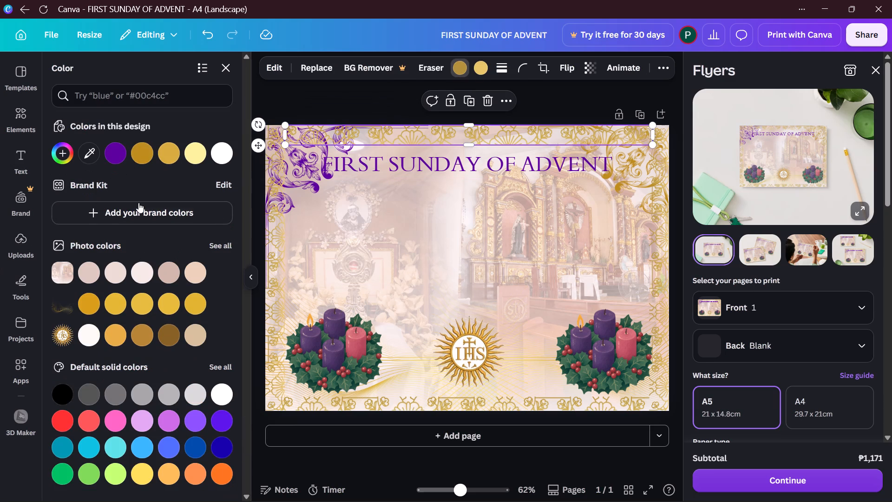
left_click(122, 157)
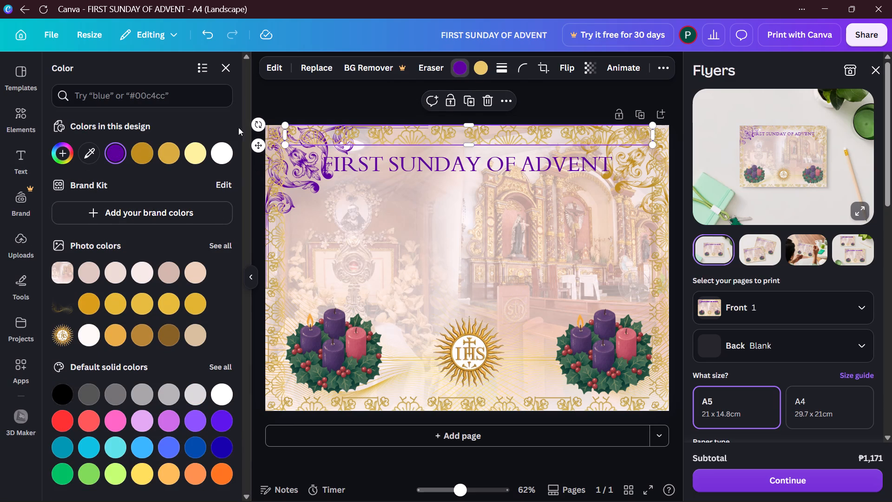
left_click(639, 176)
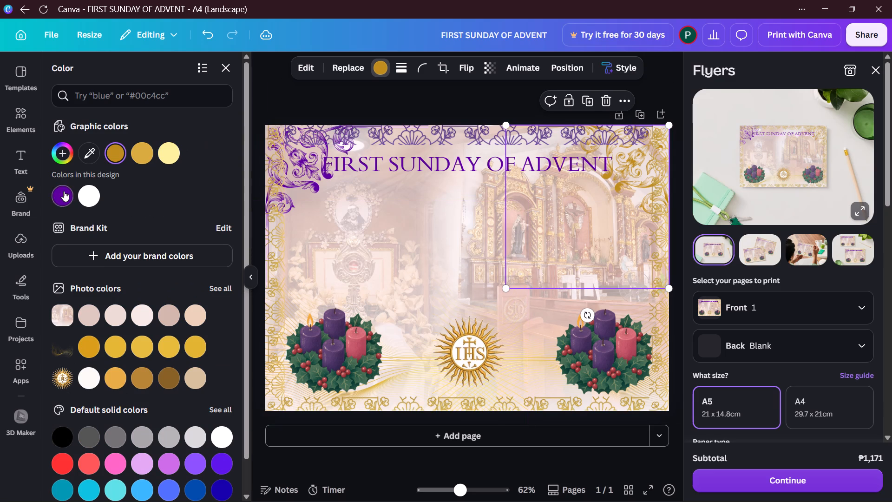
left_click(64, 191)
Recolour the two vertical side border strips with the same deep purple.
left_click(661, 231)
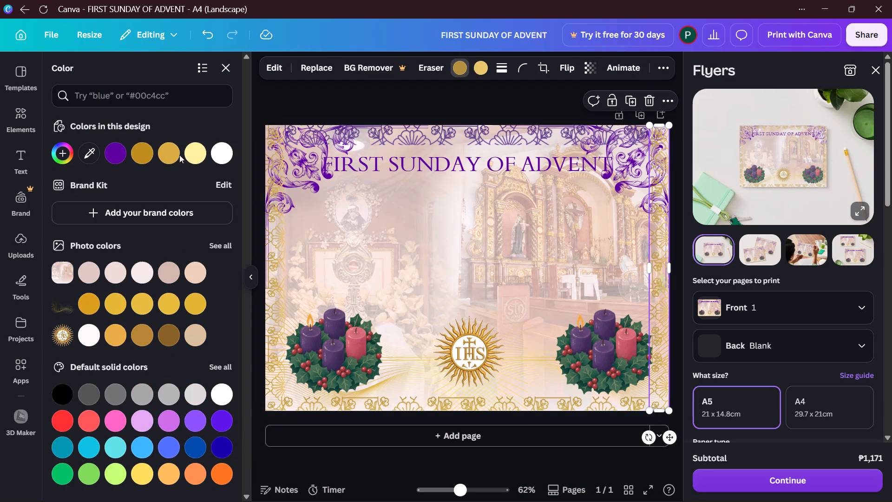
left_click(128, 148)
left_click(122, 151)
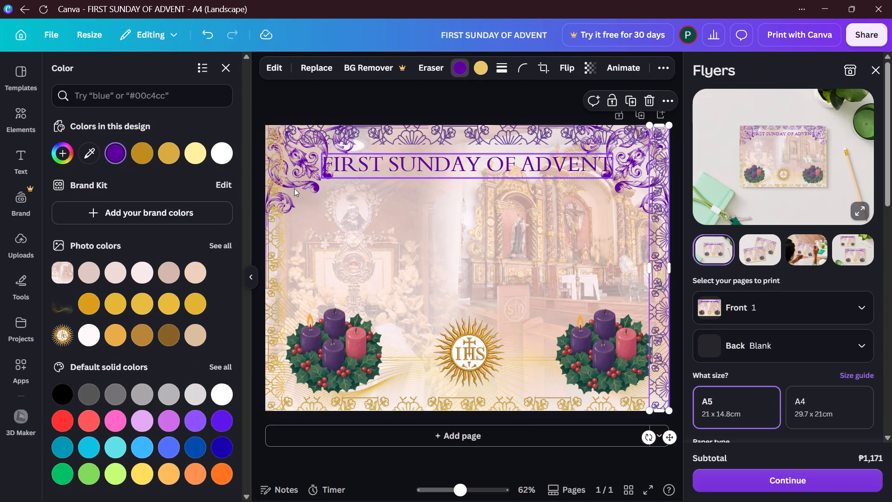
left_click(271, 214)
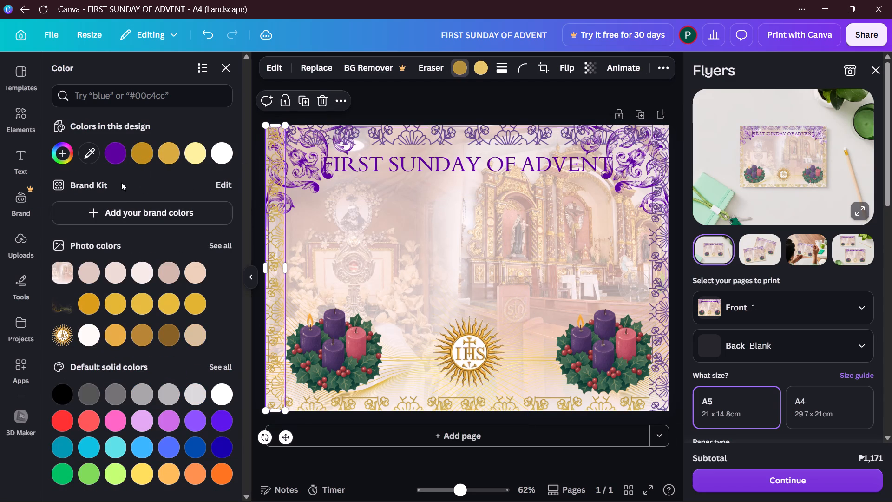
left_click(112, 153)
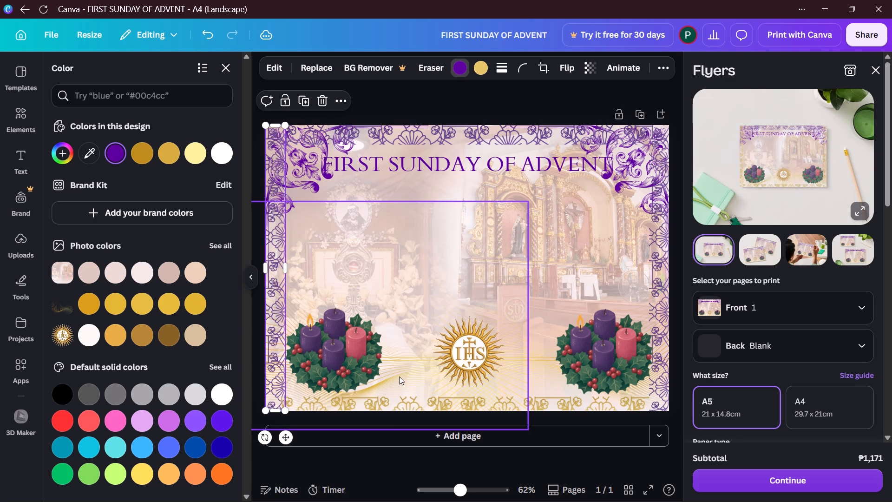
Recolour both radiating line graphics and the thin horizontal line graphic behind the IHS emblem with the deep purple #5D009E.
left_click(399, 376)
left_click(120, 153)
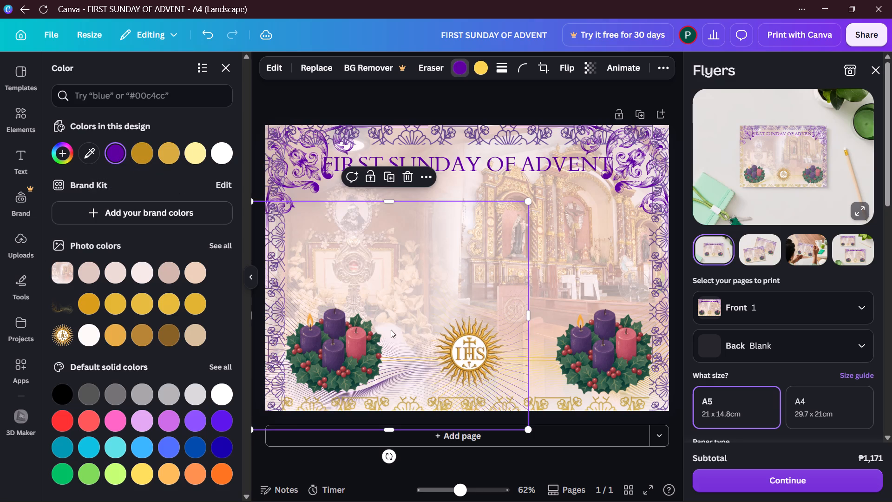
left_click(549, 388)
left_click(115, 145)
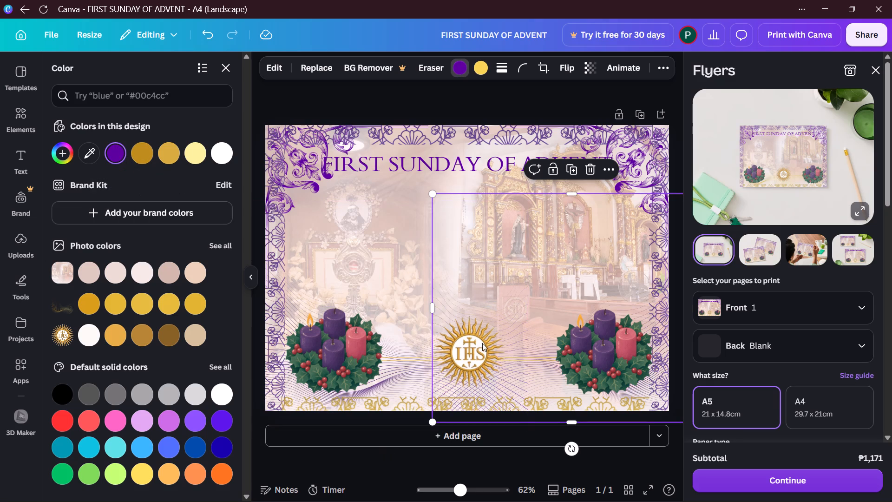
left_click(515, 357)
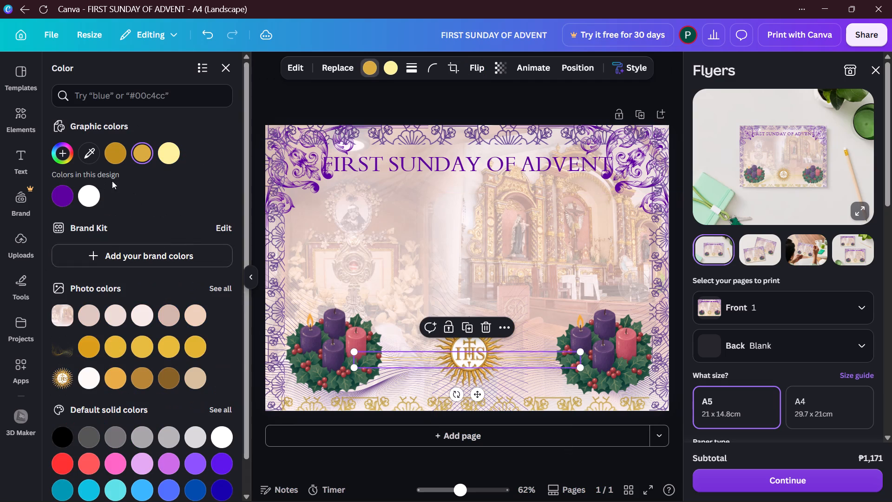
left_click(61, 201)
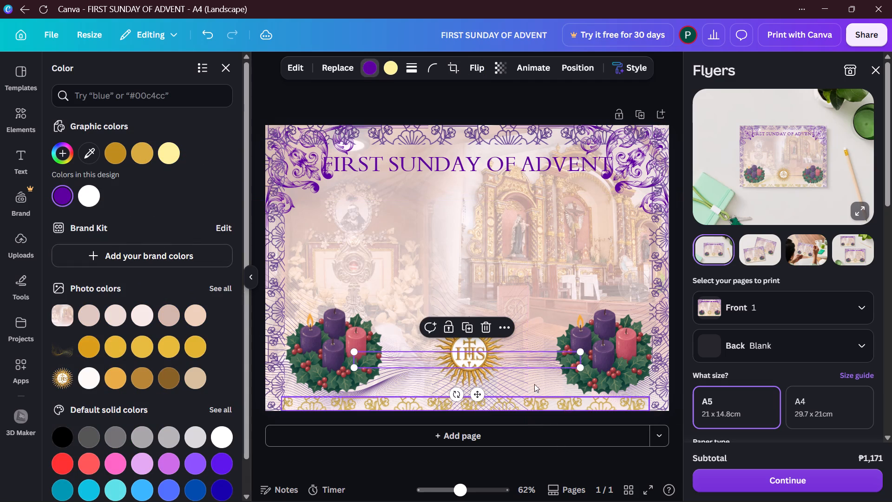
Recolour the bottom border strip with the same deep purple.
left_click(531, 402)
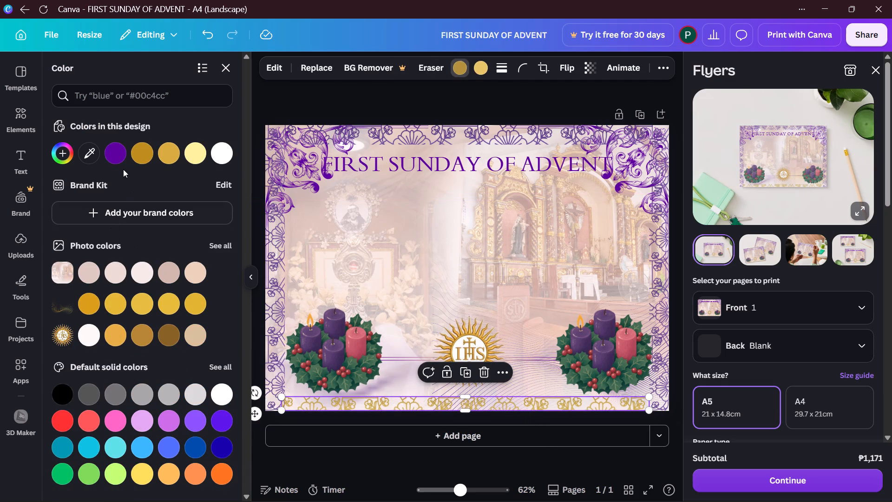
left_click(113, 154)
left_click(423, 107)
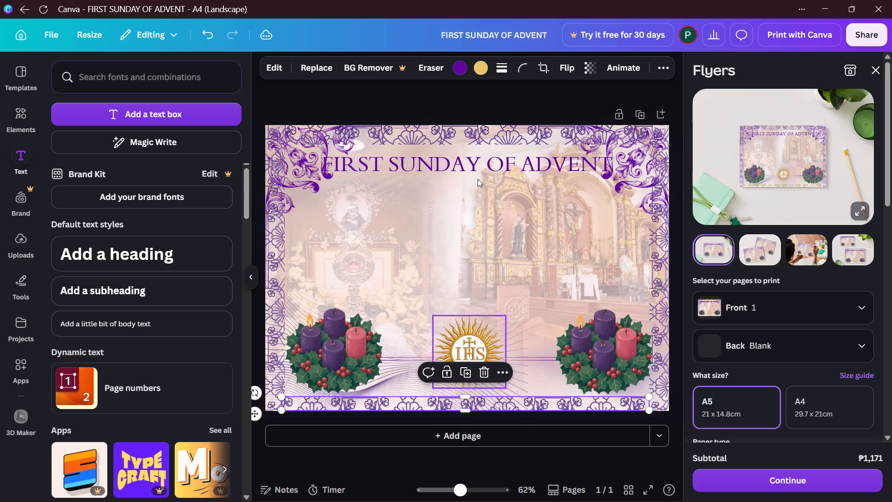
left_click(455, 104)
Recolour the gold of the IHS emblem with the design's deep purple #5D009E.
left_click(474, 348)
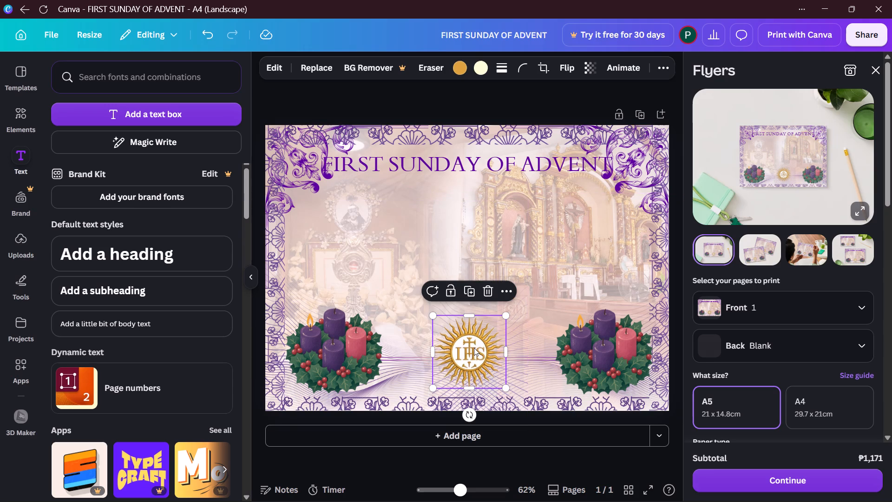
left_click(467, 75)
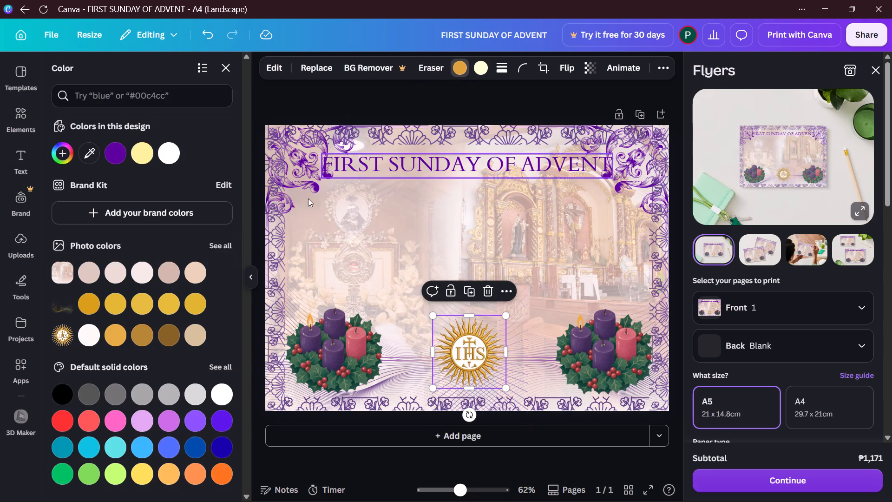
left_click(117, 155)
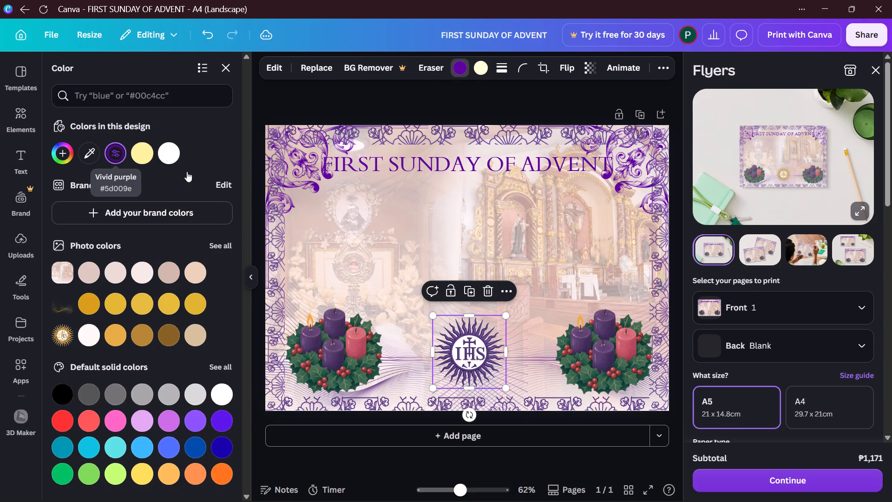
left_click(407, 98)
left_click(407, 99)
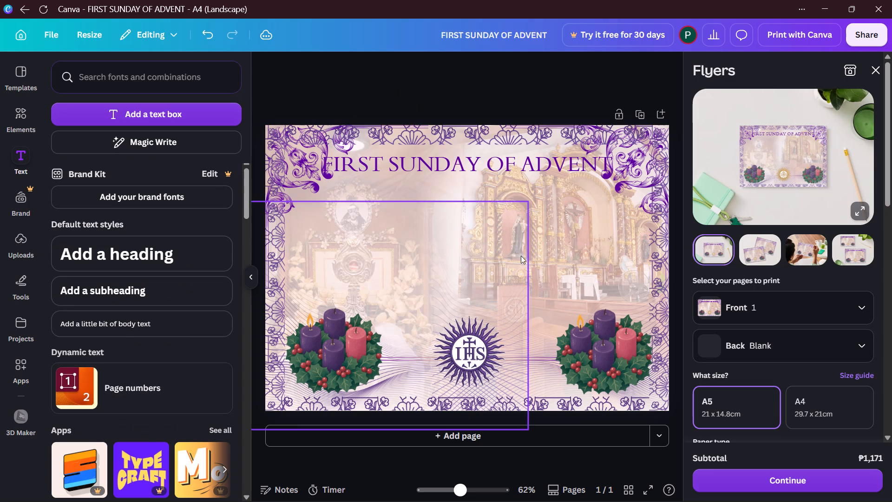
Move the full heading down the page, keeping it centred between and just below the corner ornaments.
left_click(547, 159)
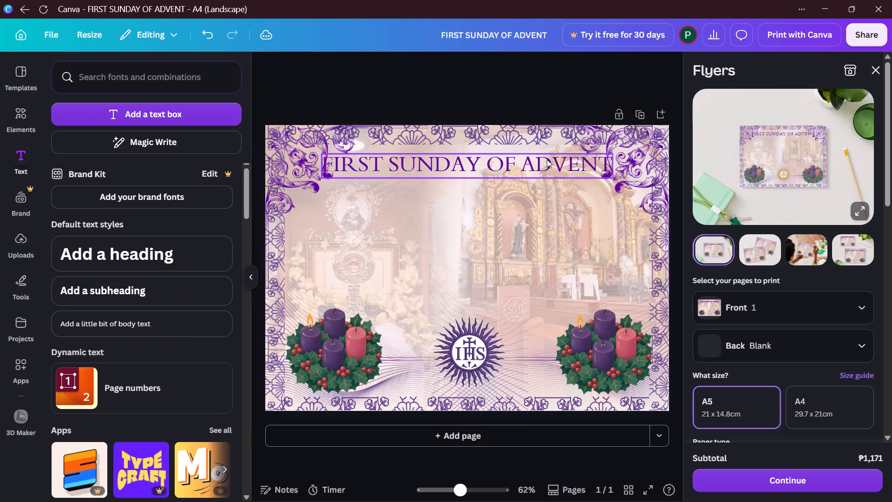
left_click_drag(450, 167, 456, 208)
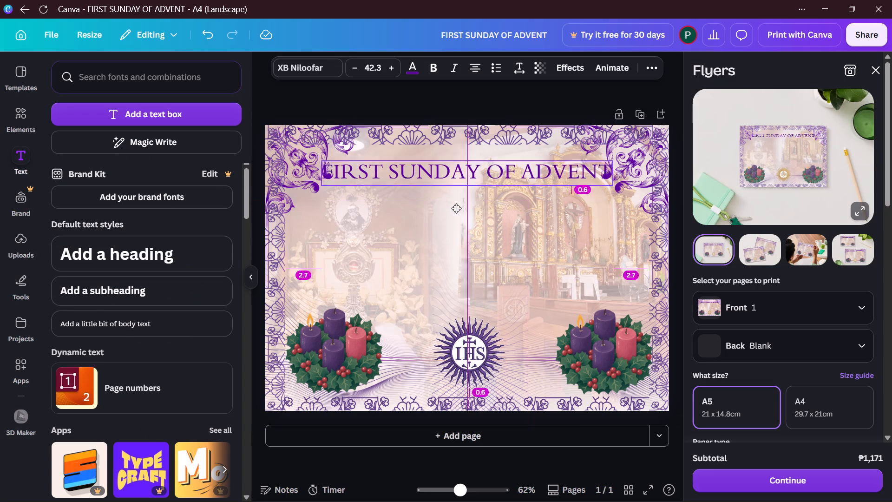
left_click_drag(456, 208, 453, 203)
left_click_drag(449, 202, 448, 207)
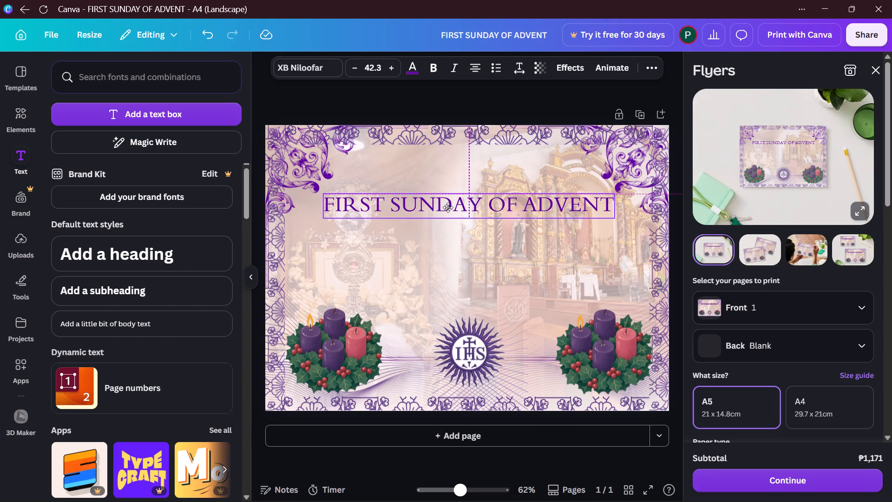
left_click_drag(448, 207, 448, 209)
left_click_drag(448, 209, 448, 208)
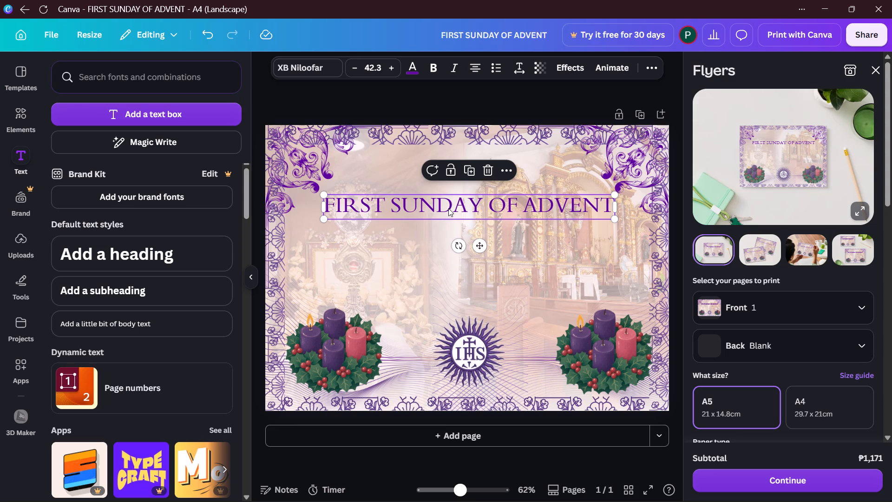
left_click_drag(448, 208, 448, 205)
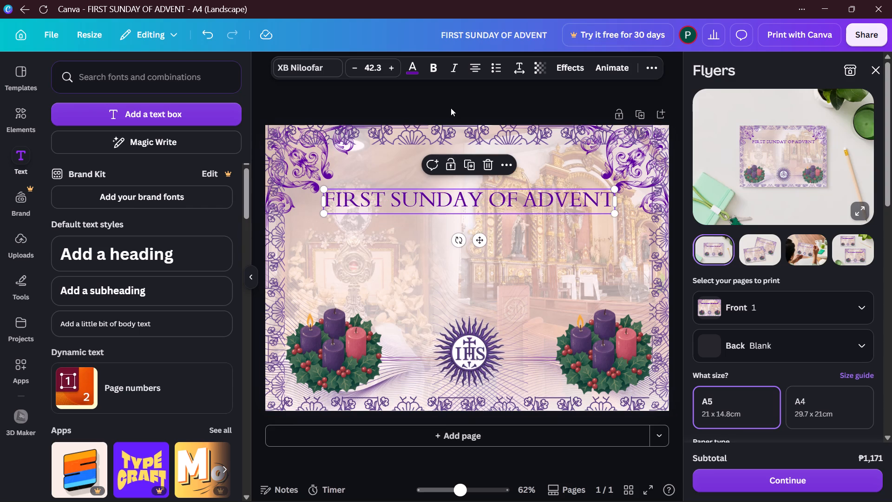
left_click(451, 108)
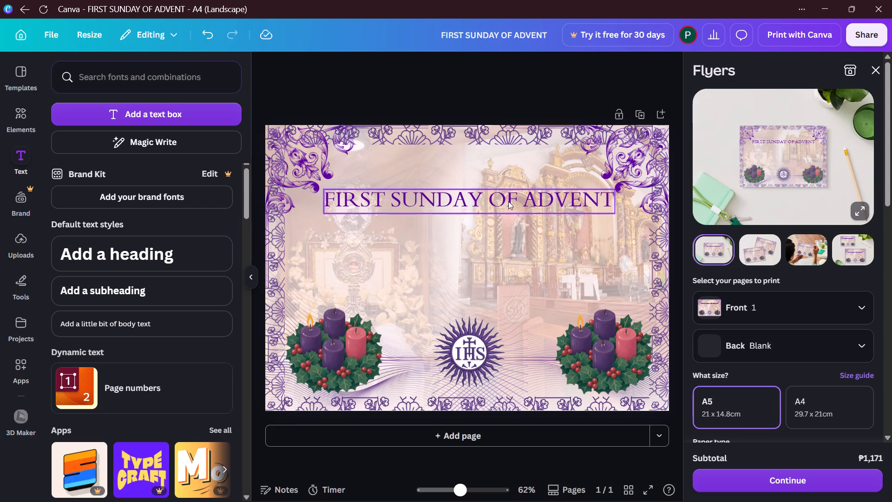
Cut the heading text down to the single word FIRST on one line.
left_click(428, 199)
left_click(380, 194)
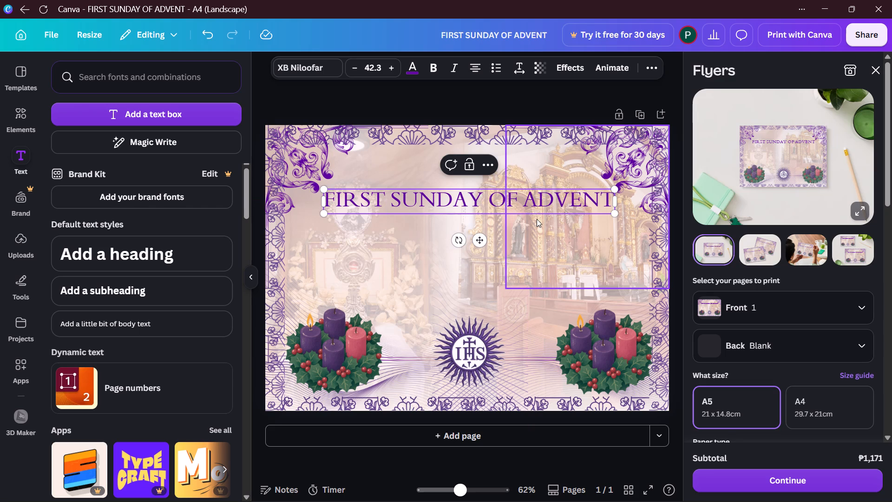
key("BackSpace")
key("shift+Return")
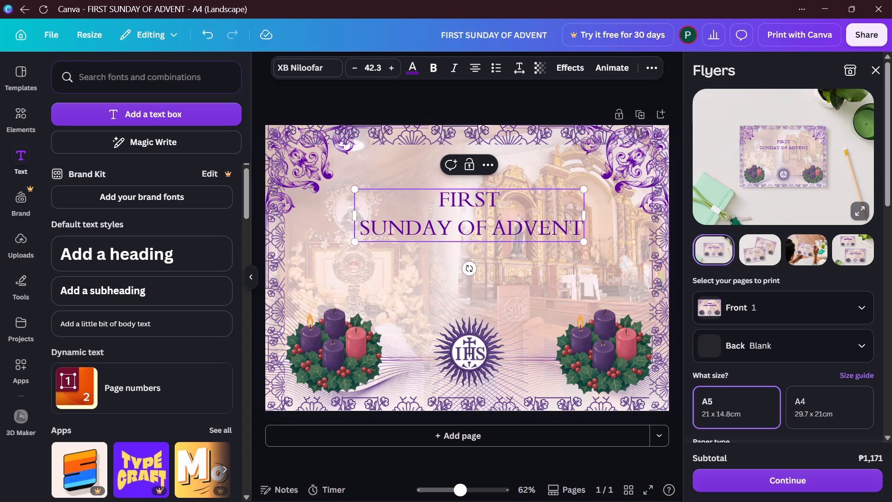
left_click(578, 231)
key("BackSpace")
key("BackSpace")
key("BackSpace")
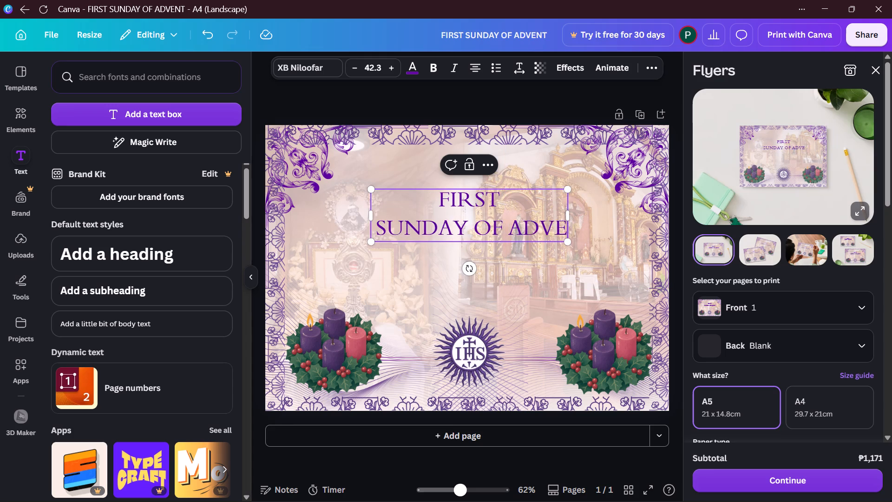
key("BackSpace")
key("BackSpace")
key("BackSpace")
key("BackSpace")
key("BackSpace")
key("BackSpace")
key("BackSpace")
key("BackSpace")
key("BackSpace")
key("BackSpace")
key("BackSpace")
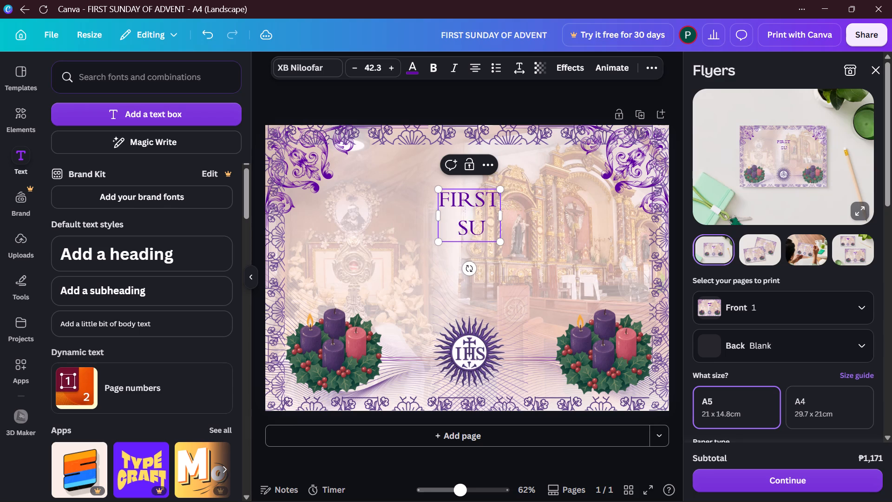
key("BackSpace")
key("BackSpace")
key("BackSpace")
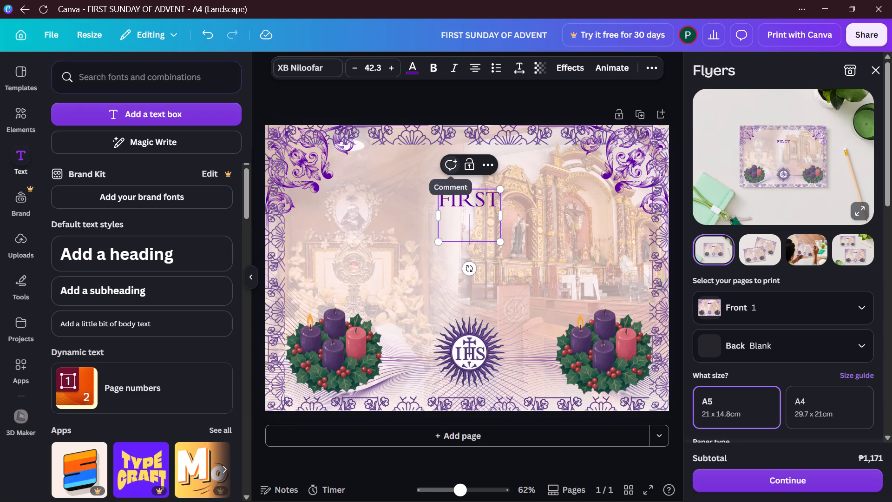
key("BackSpace")
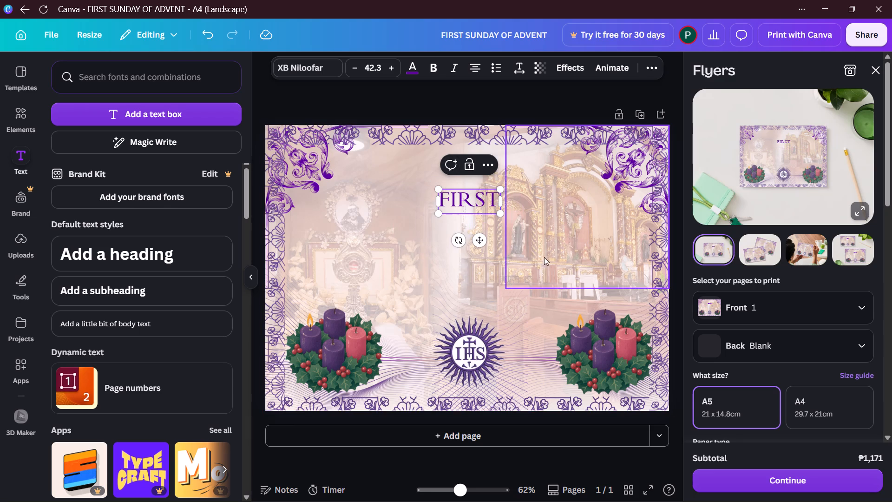
Place FIRST beside the upper-left corner ornament, below the top border, and enlarge it to font size 54.
left_click_drag(483, 241, 386, 210)
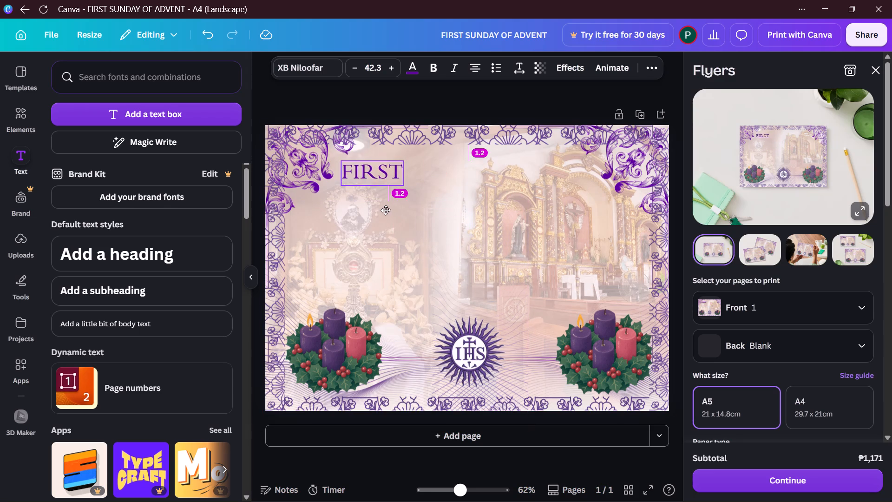
left_click_drag(386, 210, 378, 205)
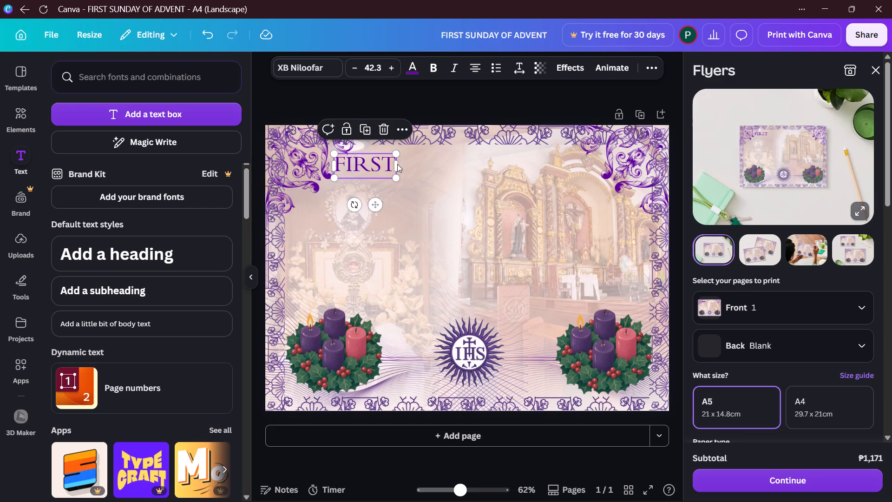
left_click_drag(398, 177, 413, 186)
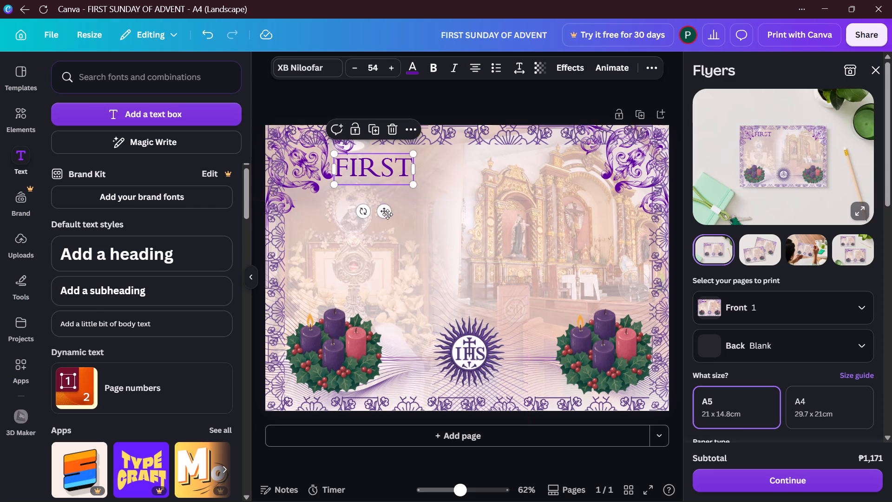
left_click(387, 214)
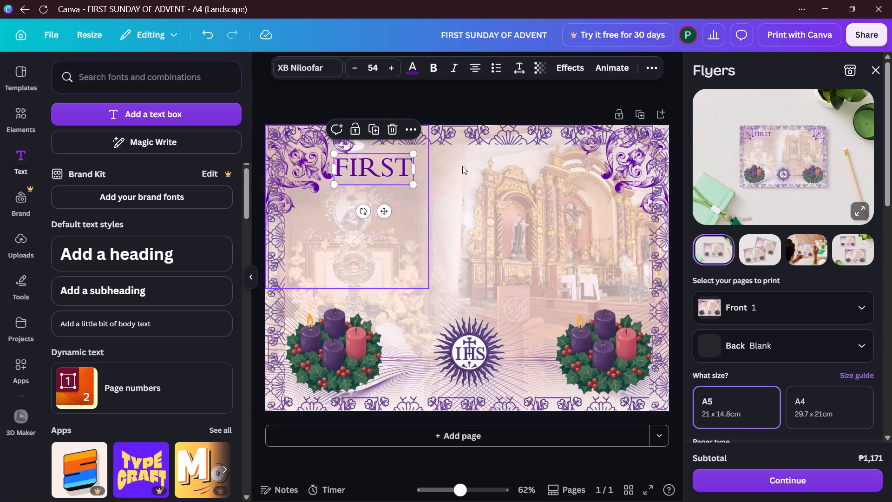
Duplicate the FIRST text, place the copy beside it and replace its wording with SUNDAY.
left_click(368, 130)
left_click_drag(394, 174, 441, 171)
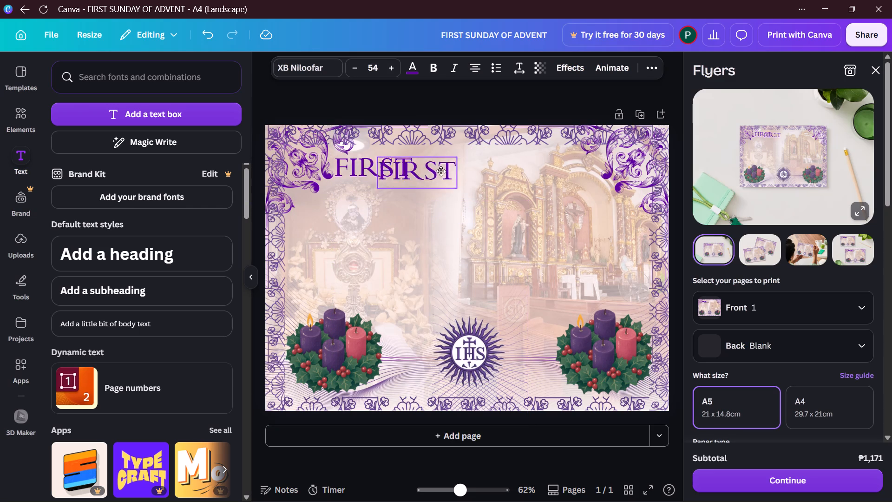
left_click_drag(441, 171, 468, 167)
left_click(466, 168)
key("BackSpace")
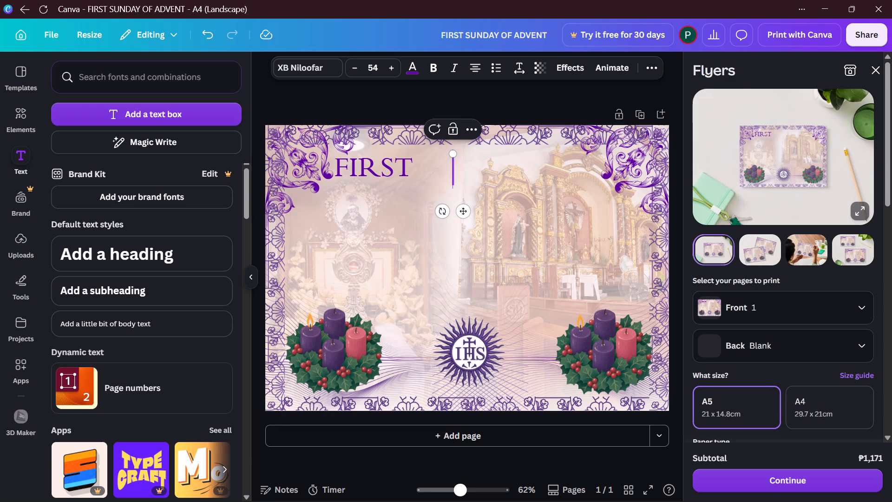
type("SUNDAY")
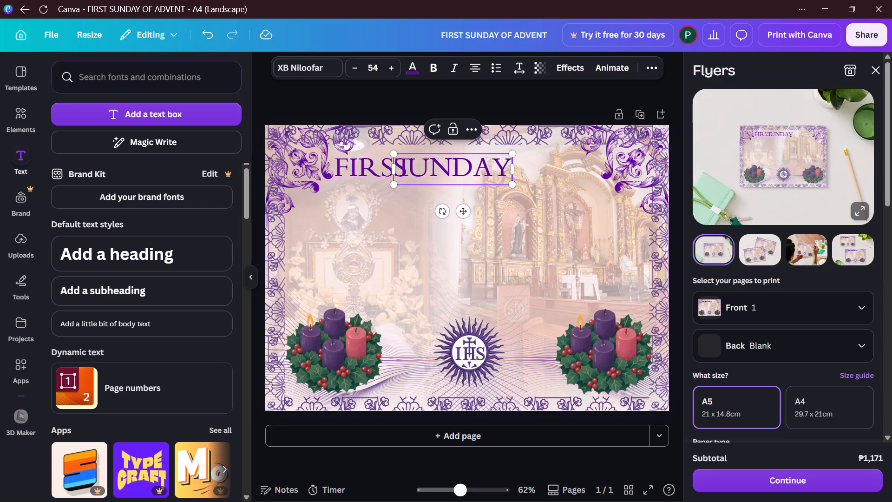
left_click(538, 100)
Resize SUNDAY to font size 51.9 and position it level with FIRST, leaving a small word gap between them.
left_click(496, 177)
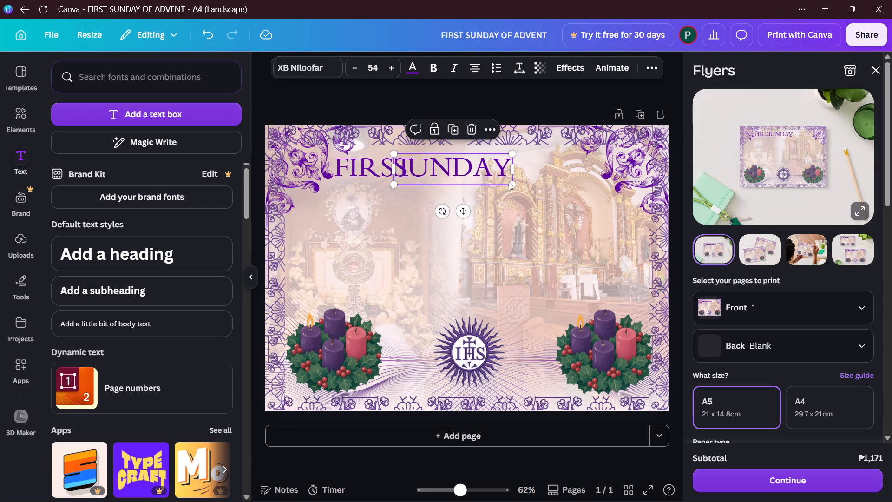
left_click_drag(511, 185, 504, 185)
left_click_drag(466, 178, 487, 179)
left_click(530, 103)
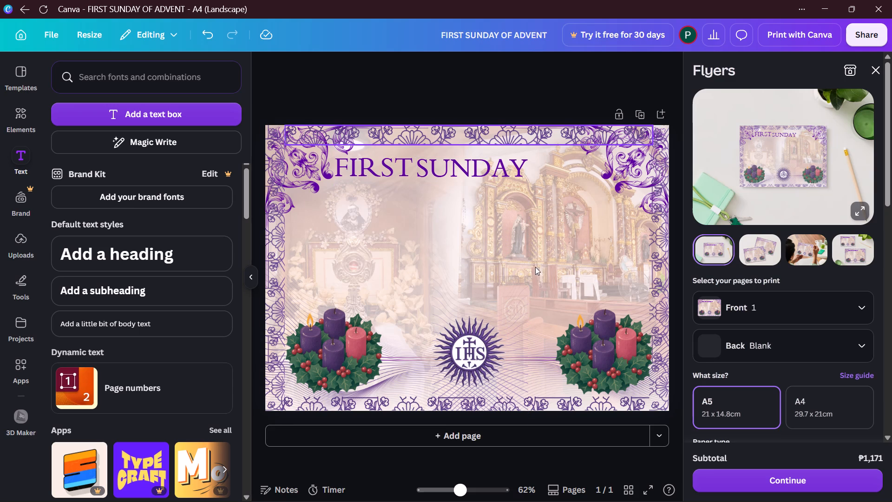
left_click(498, 158)
left_click(527, 188)
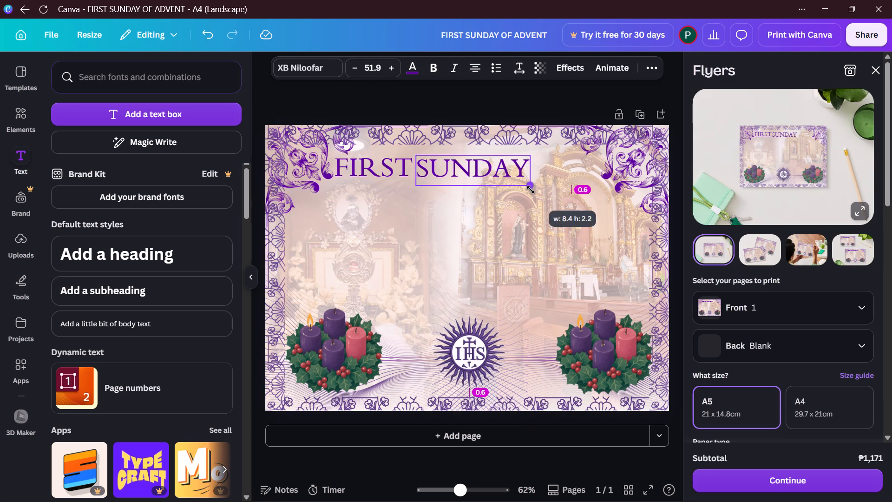
left_click(501, 184)
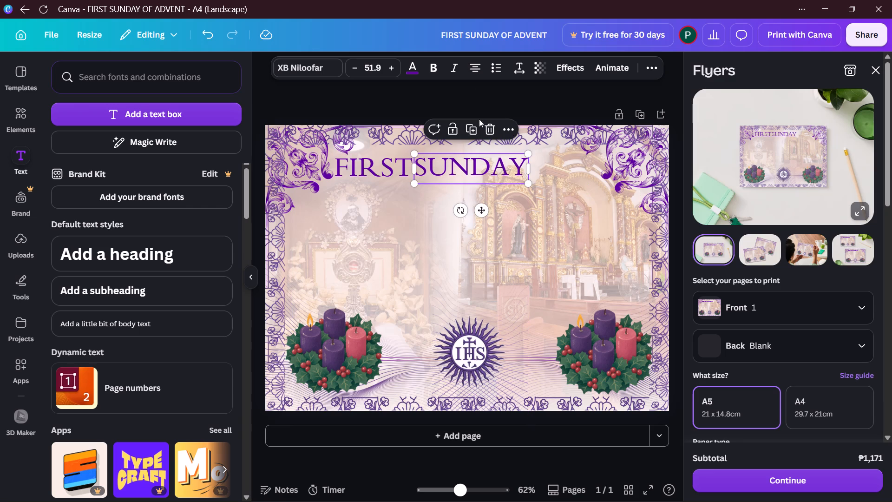
left_click(501, 95)
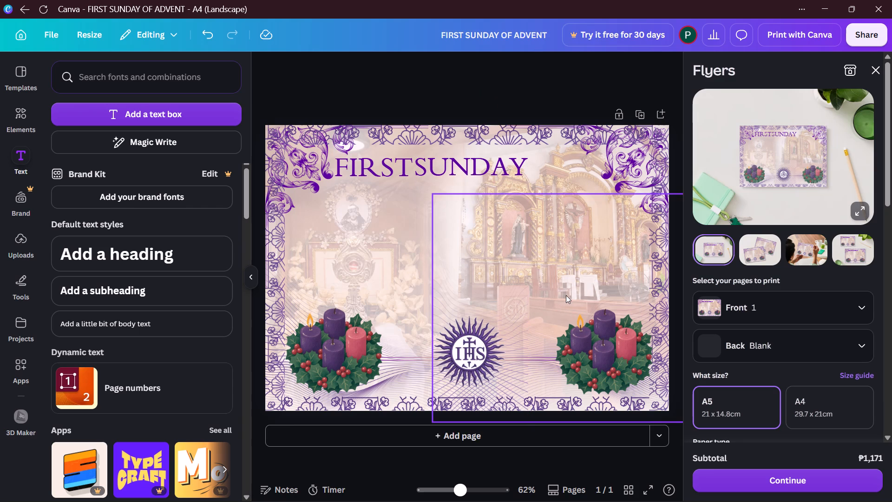
left_click(457, 179)
left_click_drag(457, 178, 461, 175)
left_click(479, 99)
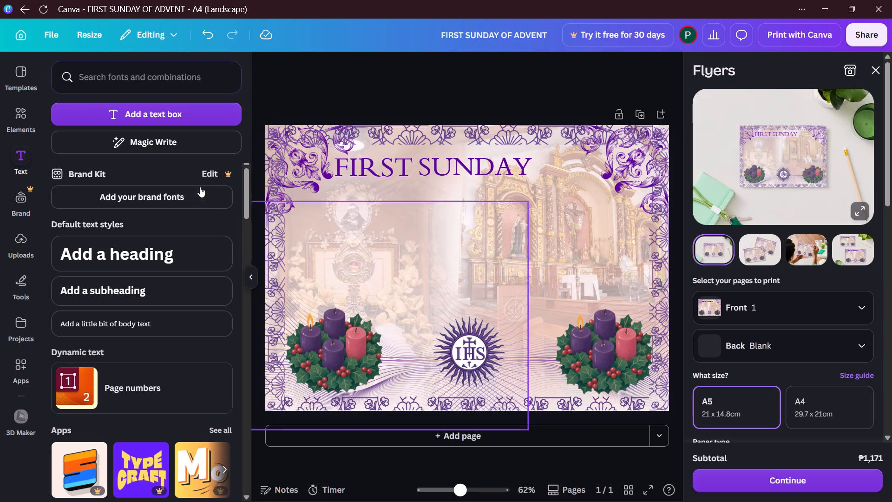
Select the SUNDAY text in the heading.
left_click(493, 177)
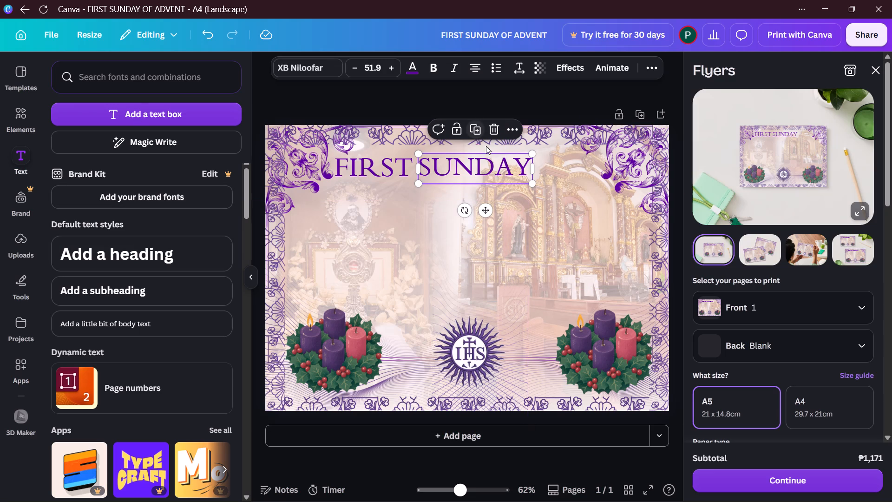
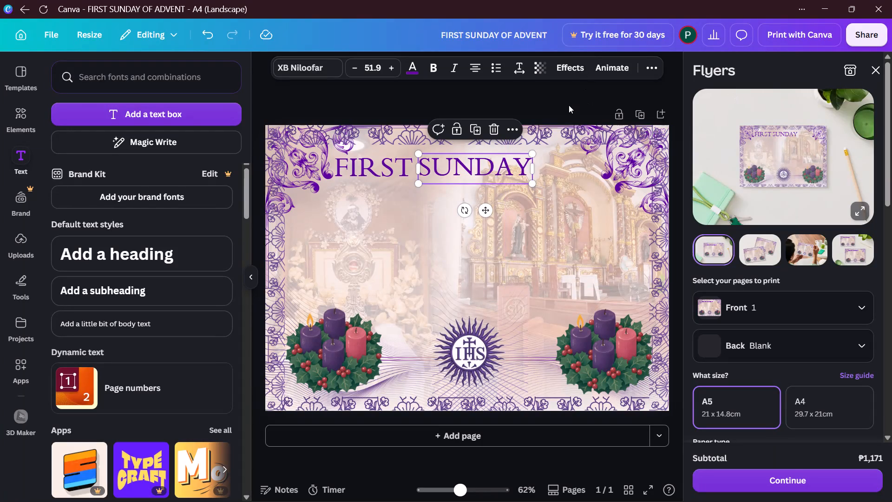
Duplicate the SUNDAY text, place the copy below FIRST and replace its wording with OF.
left_click(565, 107)
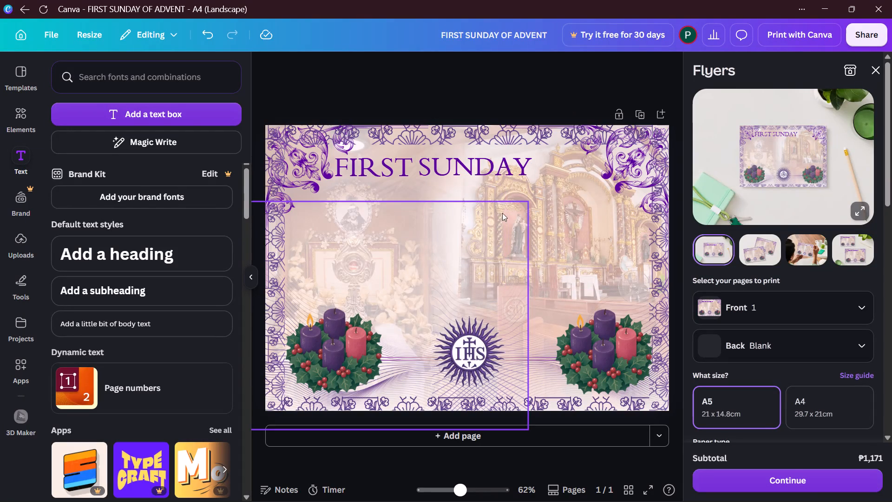
left_click(488, 159)
left_click(472, 125)
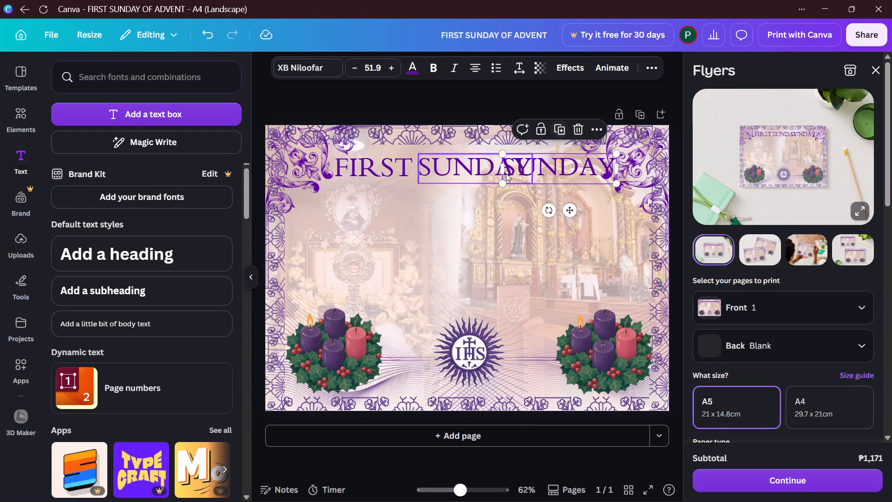
left_click_drag(564, 164, 400, 194)
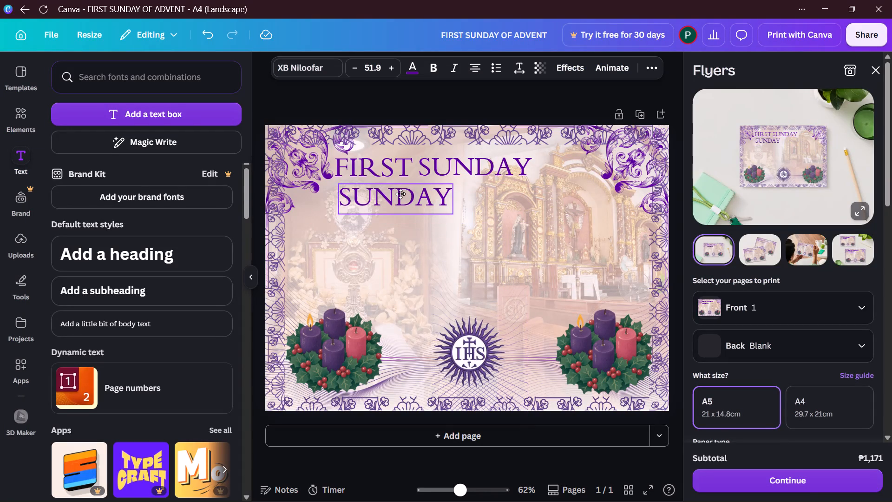
left_click_drag(400, 194, 400, 193)
left_click(435, 206)
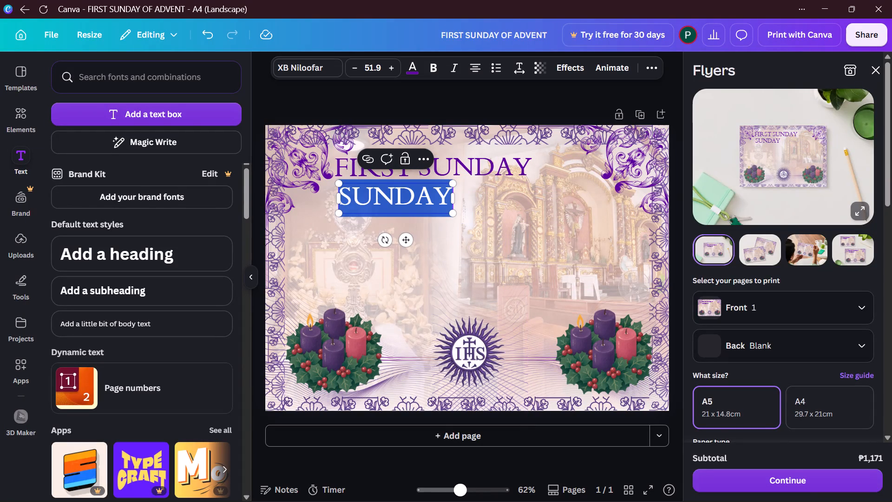
key("BackSpace")
type("of")
key("space")
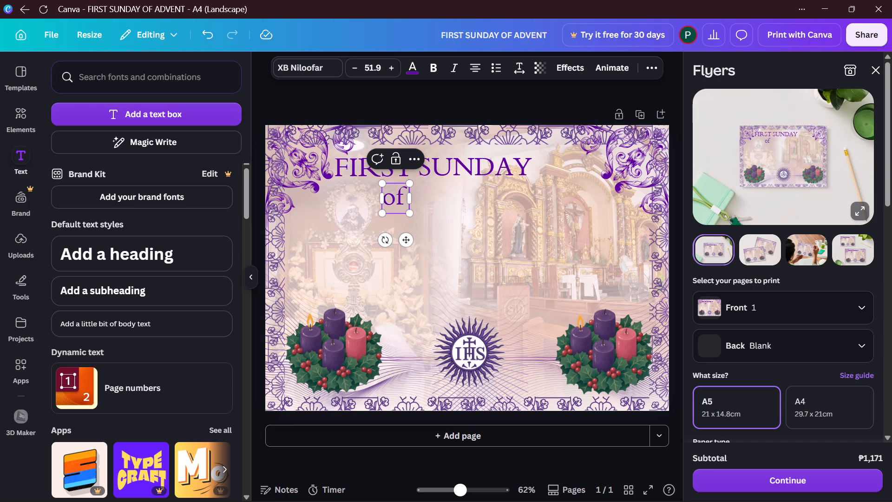
key("BackSpace")
key("BackSpace")
key("BackSpace")
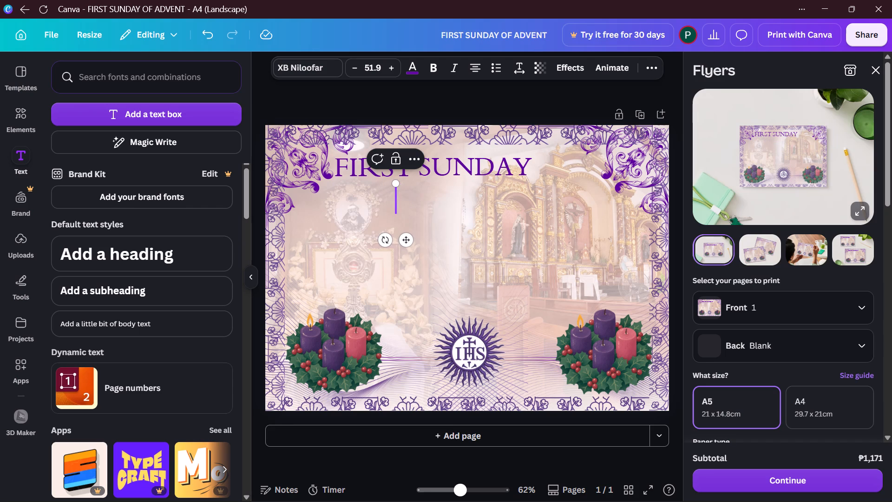
type("OF")
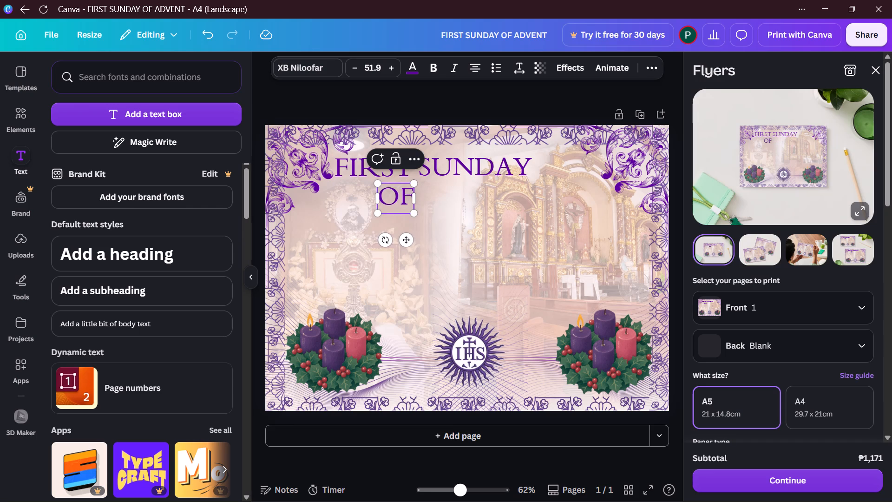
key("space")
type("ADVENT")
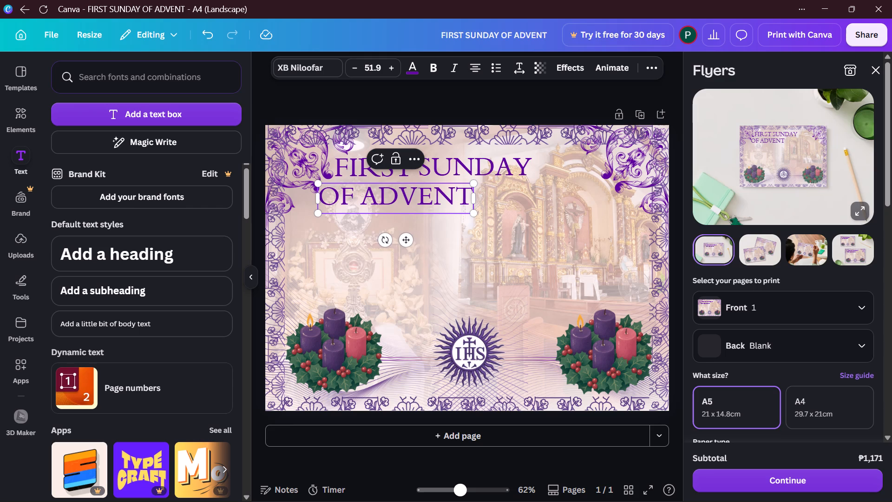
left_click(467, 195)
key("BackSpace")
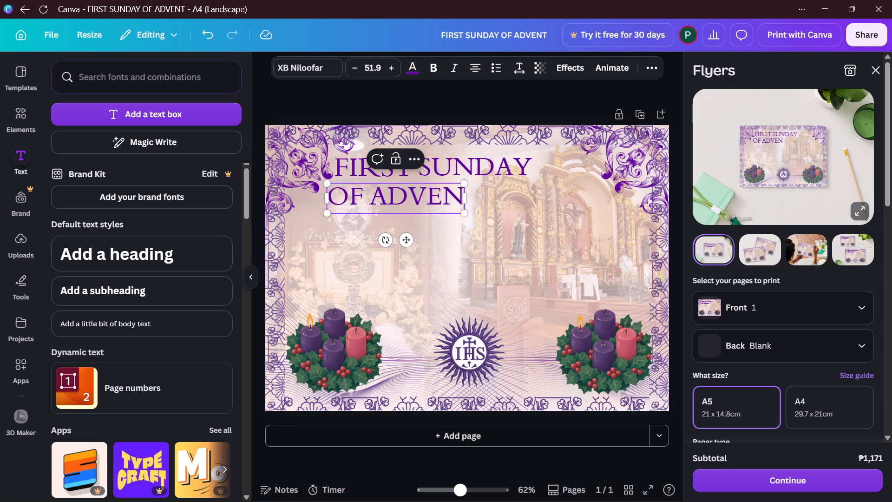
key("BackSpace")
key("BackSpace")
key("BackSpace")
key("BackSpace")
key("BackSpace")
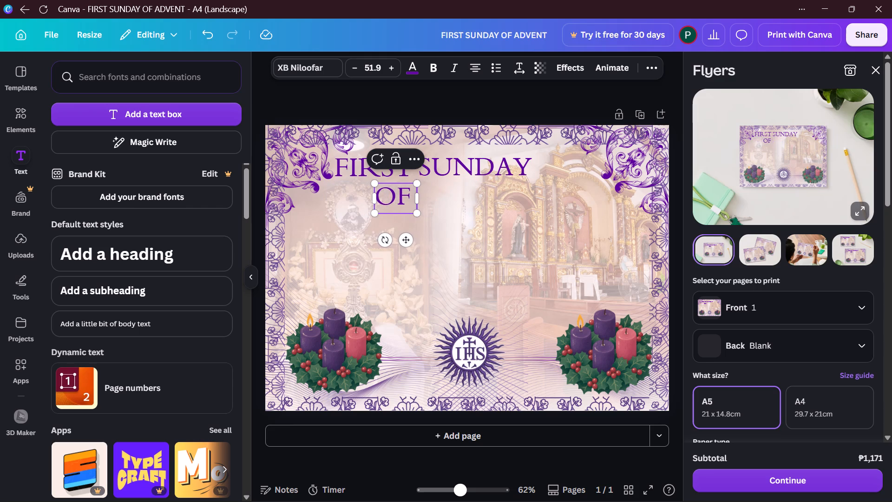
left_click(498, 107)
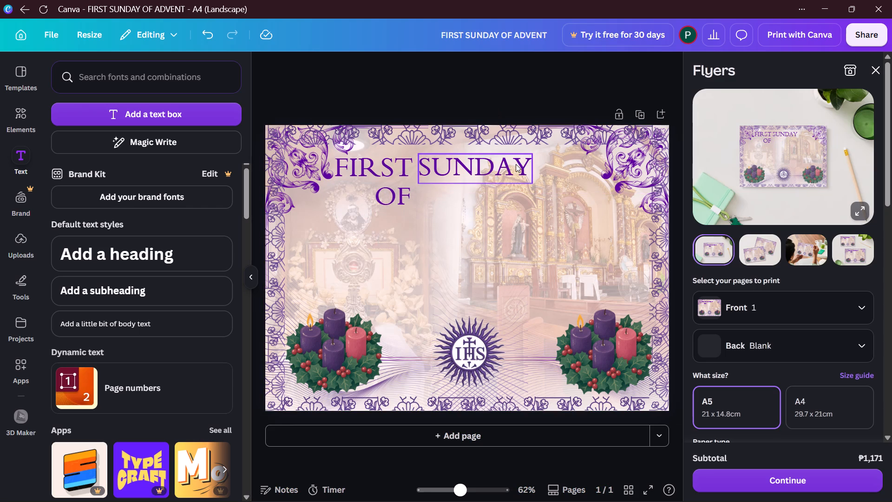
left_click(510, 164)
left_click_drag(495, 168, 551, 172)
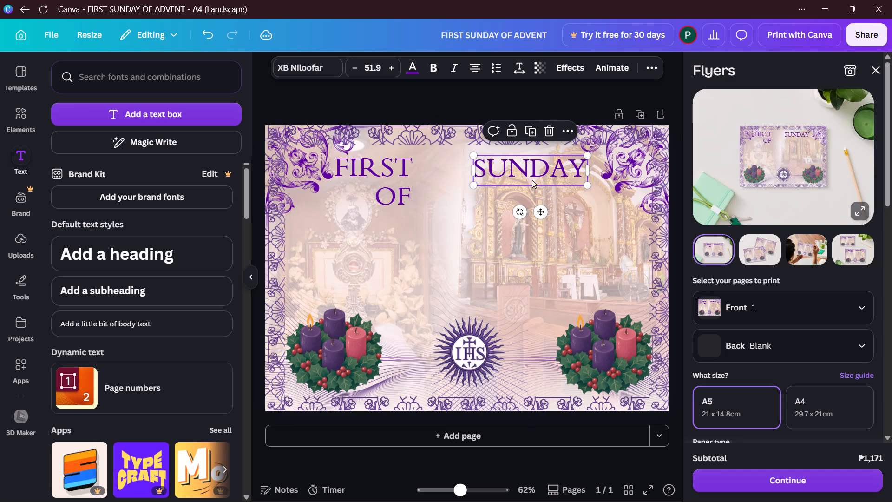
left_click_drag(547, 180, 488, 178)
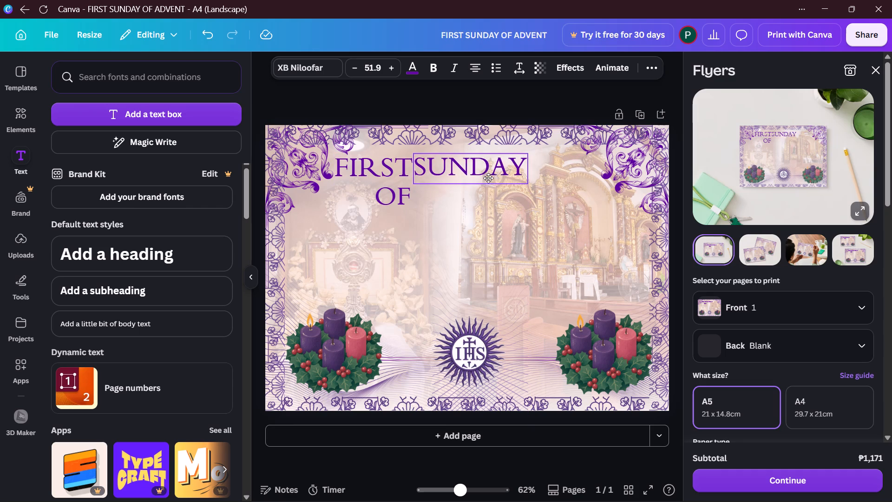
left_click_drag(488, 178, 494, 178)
Move OF up onto the heading line, level with SUNDAY and just after it.
left_click(394, 197)
left_click_drag(394, 197, 559, 172)
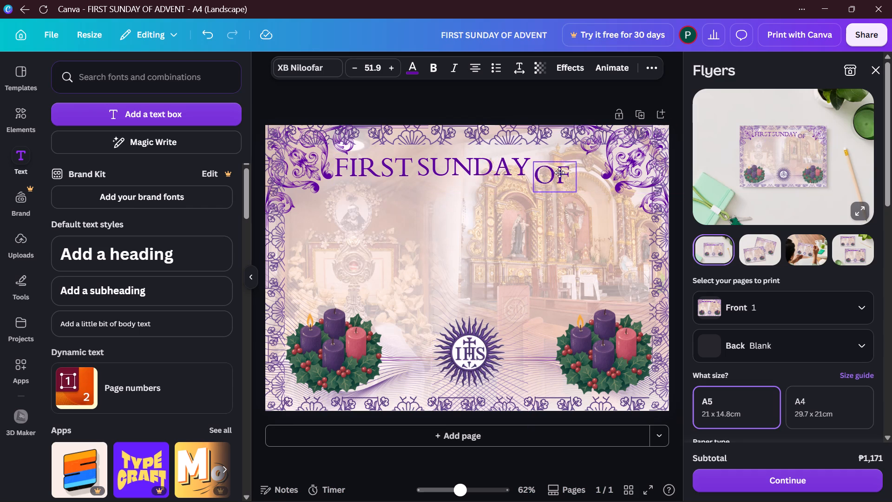
left_click_drag(559, 172, 567, 172)
left_click_drag(567, 172, 564, 166)
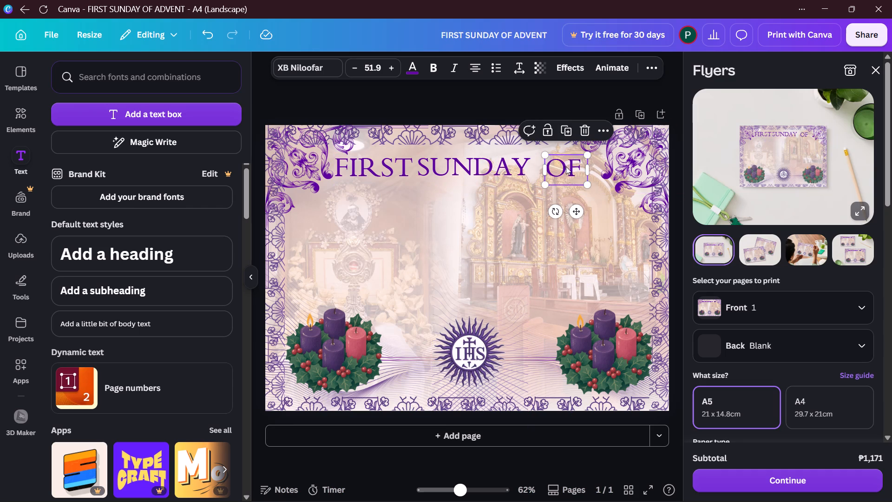
left_click(567, 166)
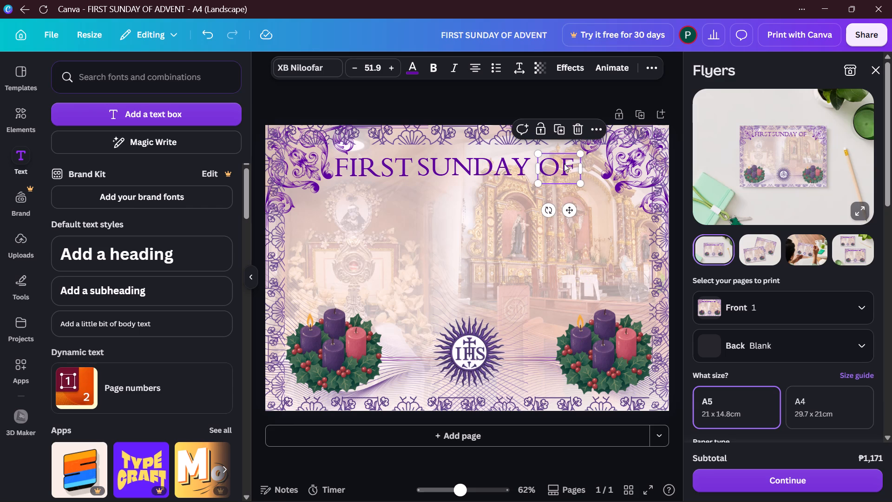
left_click(583, 101)
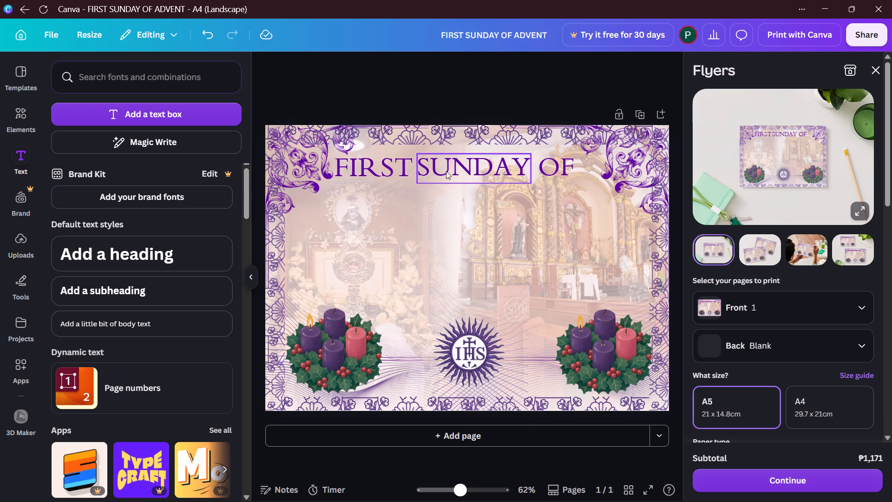
Widen the word gaps by shifting SUNDAY and OF along the heading line, with OF ending just before the upper-right corner ornament.
left_click(446, 171)
left_click_drag(448, 170, 454, 173)
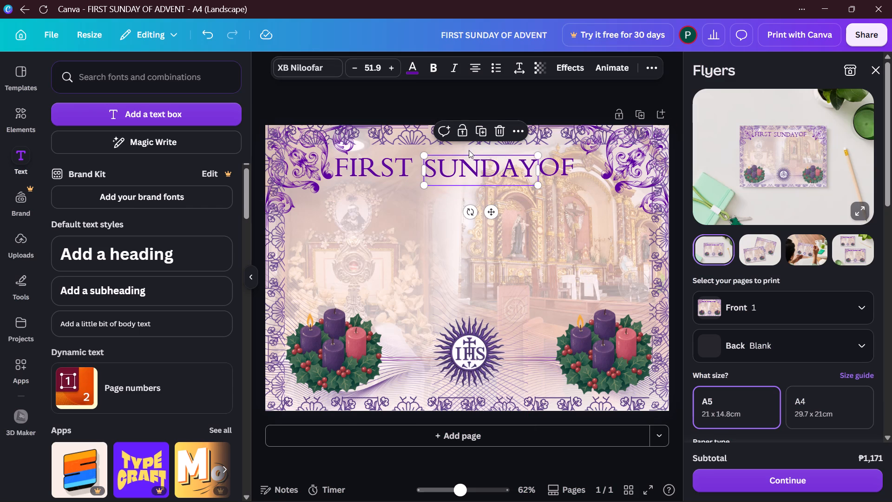
left_click(526, 106)
left_click(565, 168)
left_click_drag(565, 168, 573, 168)
left_click(573, 99)
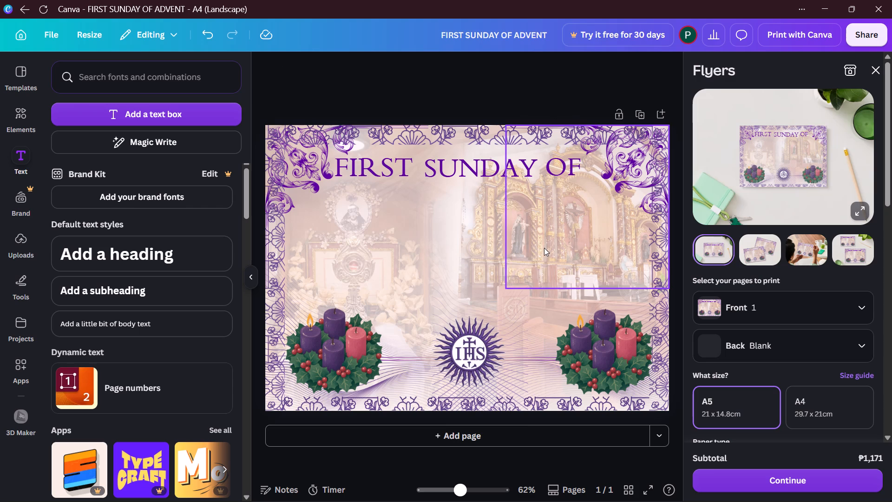
left_click(566, 165)
left_click_drag(566, 165, 570, 168)
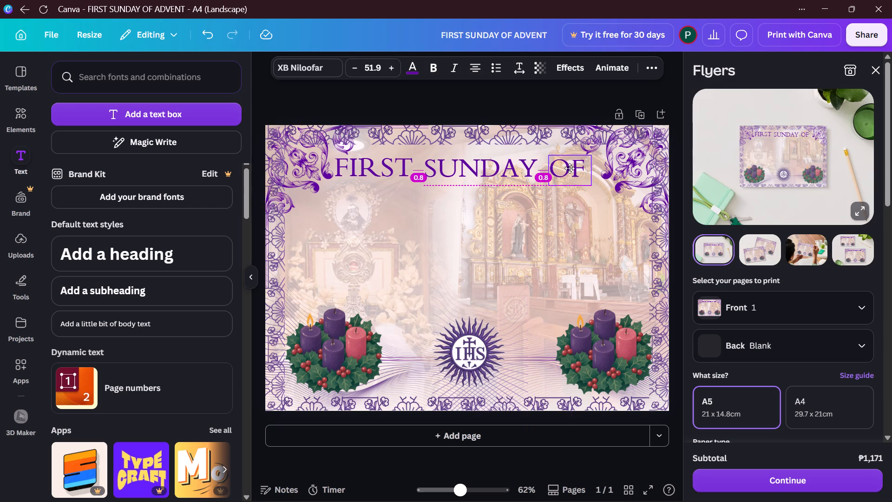
left_click_drag(570, 168, 572, 167)
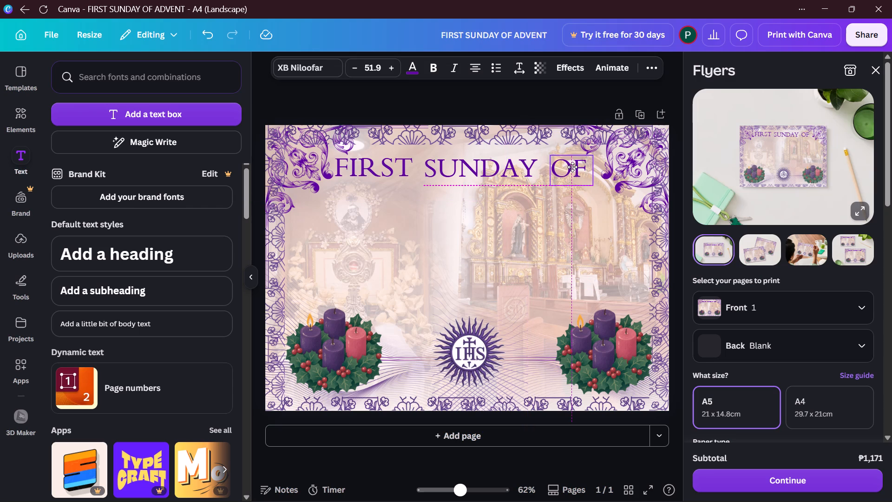
left_click_drag(572, 167, 576, 165)
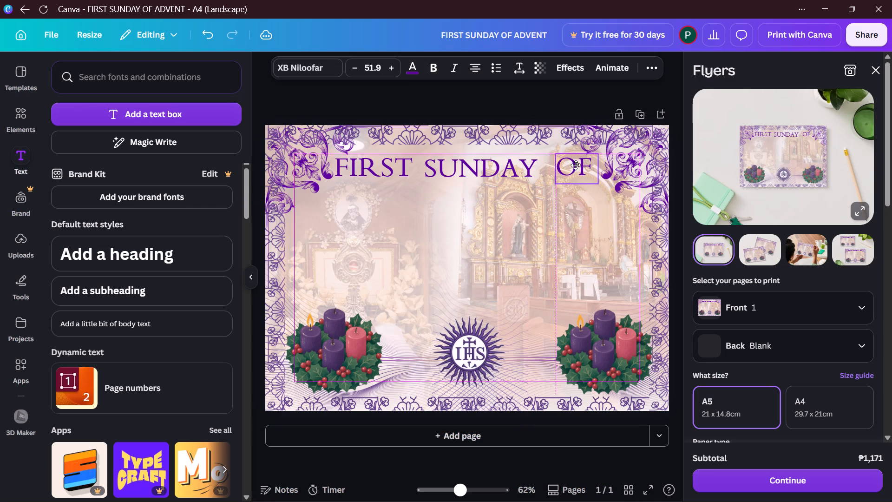
left_click_drag(576, 165, 577, 167)
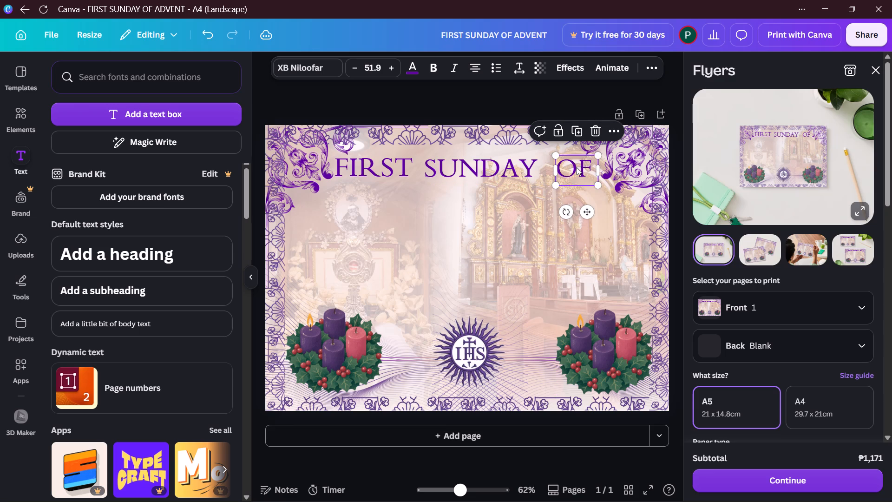
left_click(466, 106)
left_click(466, 175)
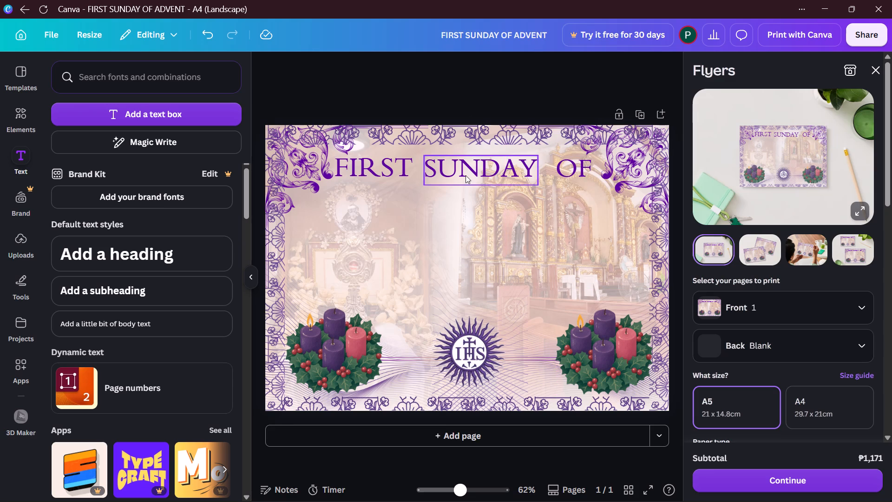
left_click_drag(466, 175, 470, 177)
left_click(470, 177)
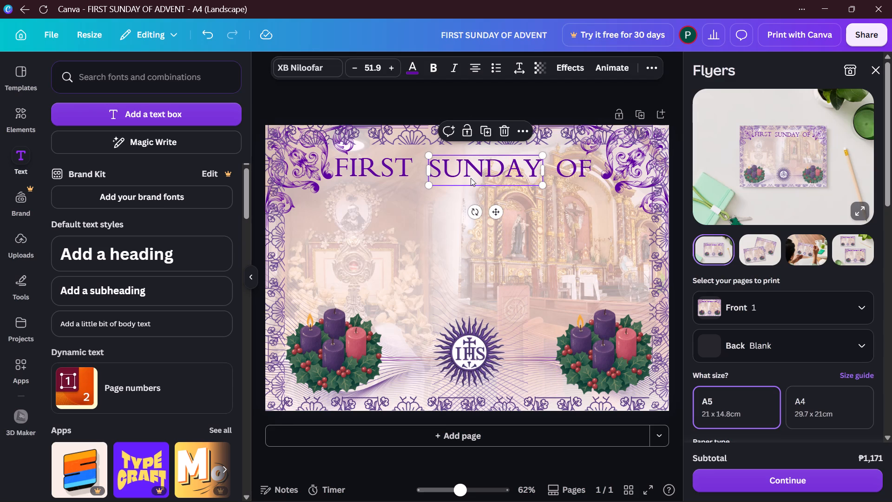
left_click(498, 85)
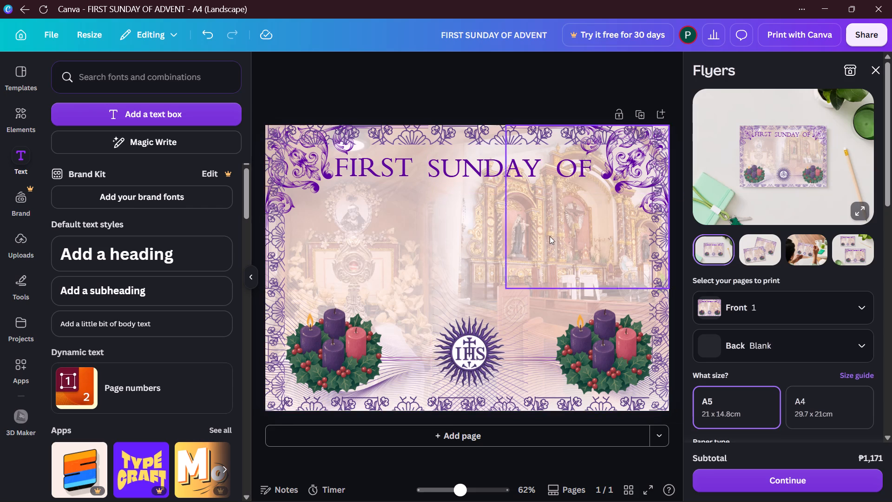
Duplicate the OF text, place the copy on a second line below SUNDAY and replace its wording with ADVENT.
left_click(585, 166)
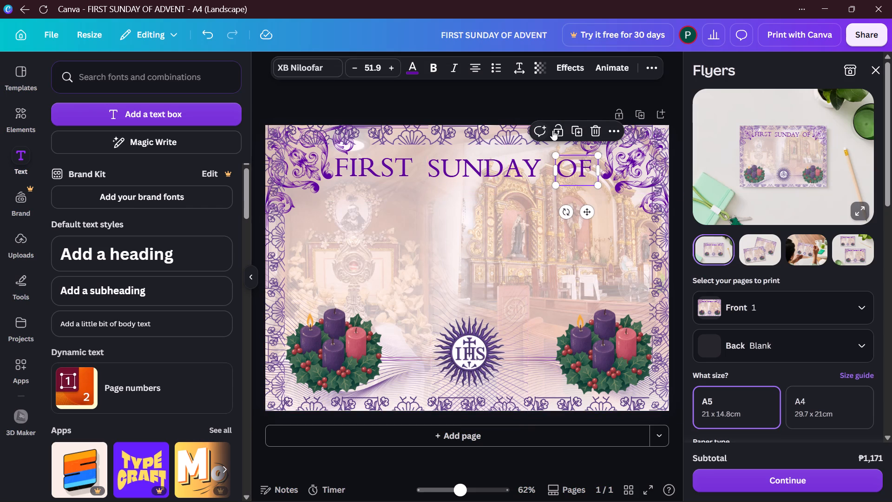
left_click(577, 131)
left_click_drag(582, 173, 467, 200)
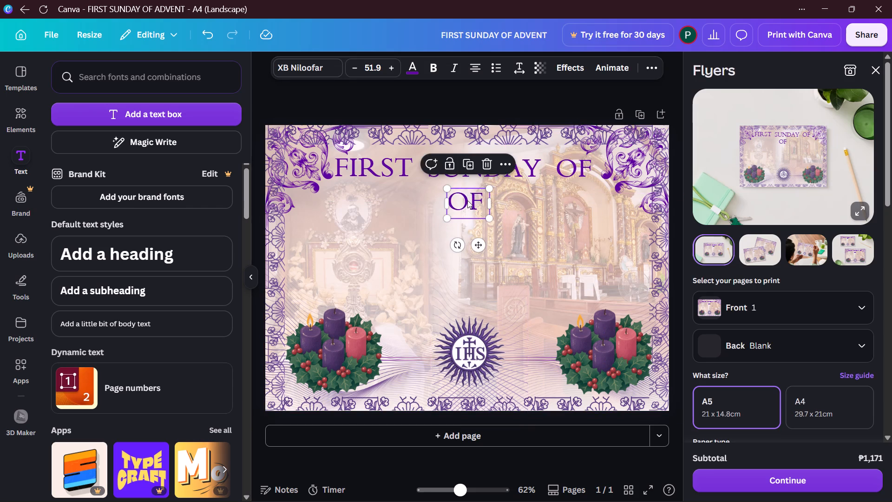
left_click(467, 200)
key("BackSpace")
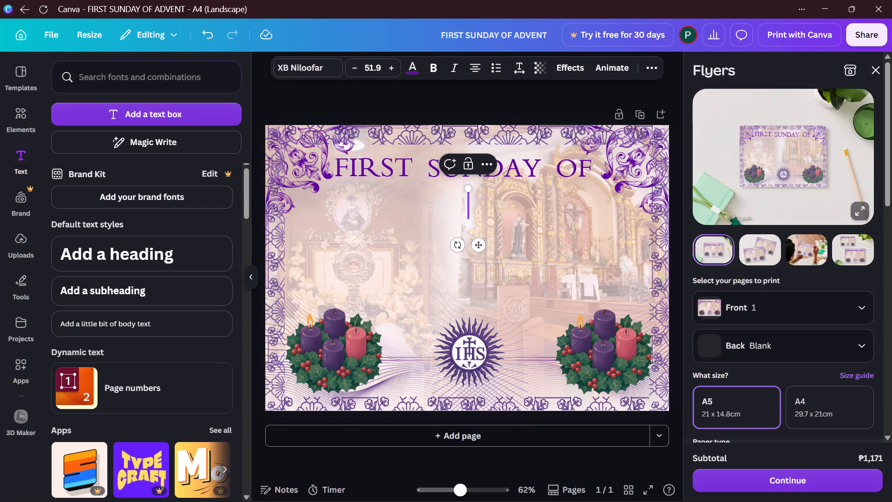
type("ADVENT")
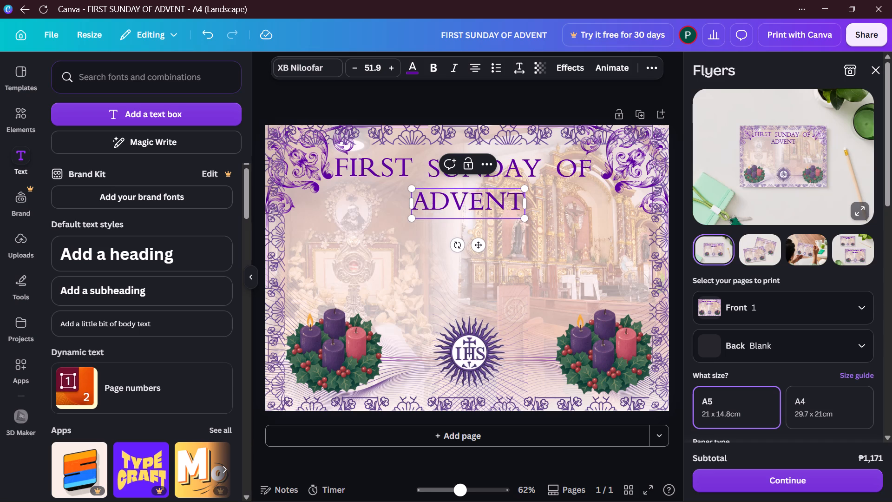
left_click(557, 111)
Move ADVENT up close beneath the first heading line, roughly centred across the page.
left_click(474, 214)
left_click_drag(475, 214, 481, 213)
left_click_drag(481, 213, 481, 212)
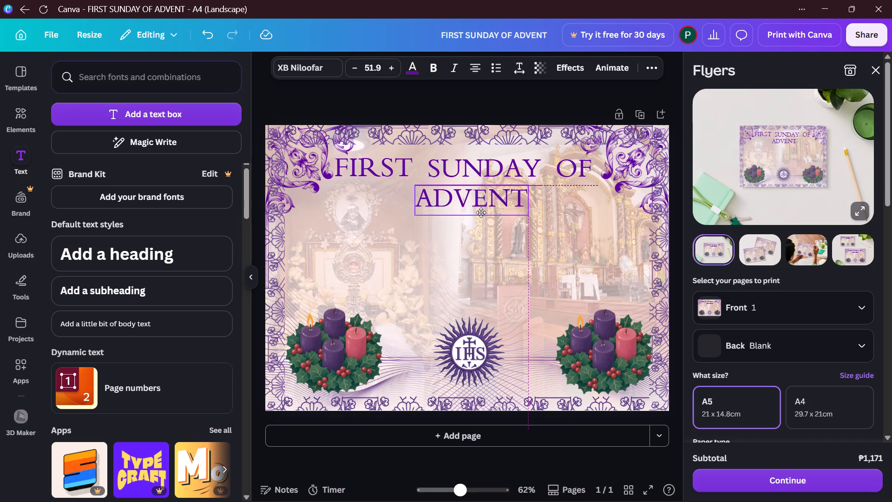
left_click_drag(481, 212, 473, 206)
left_click(496, 125)
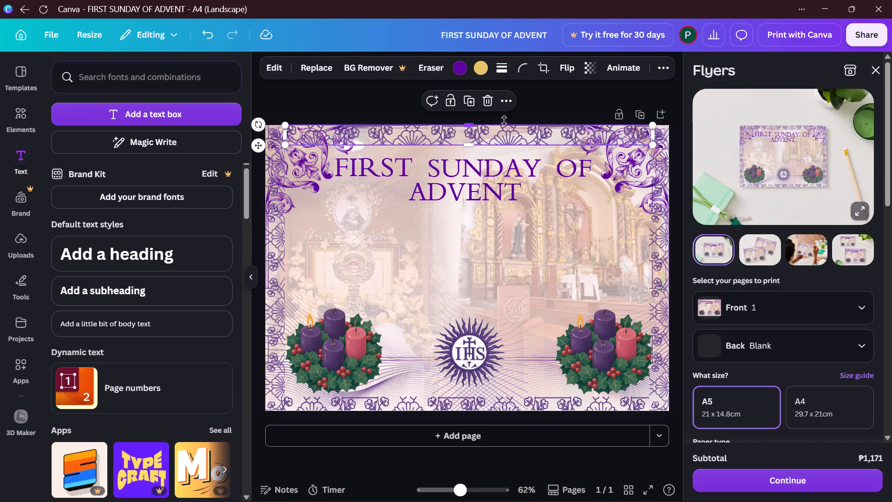
left_click(527, 103)
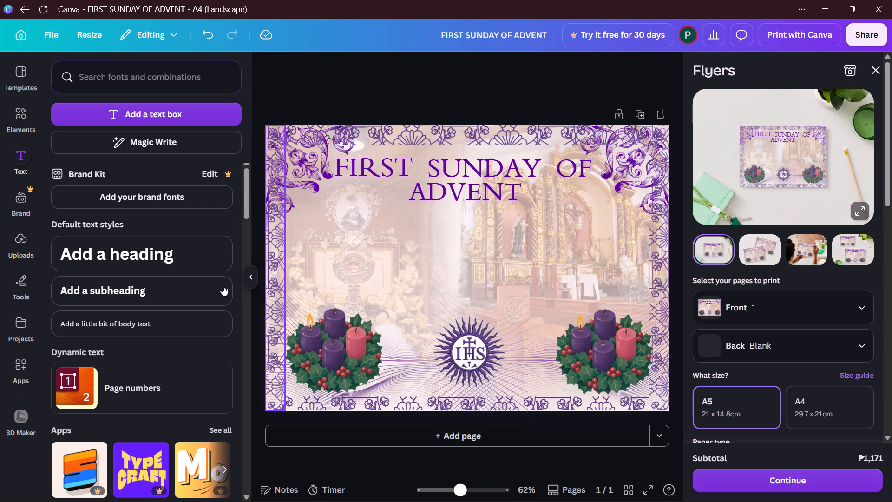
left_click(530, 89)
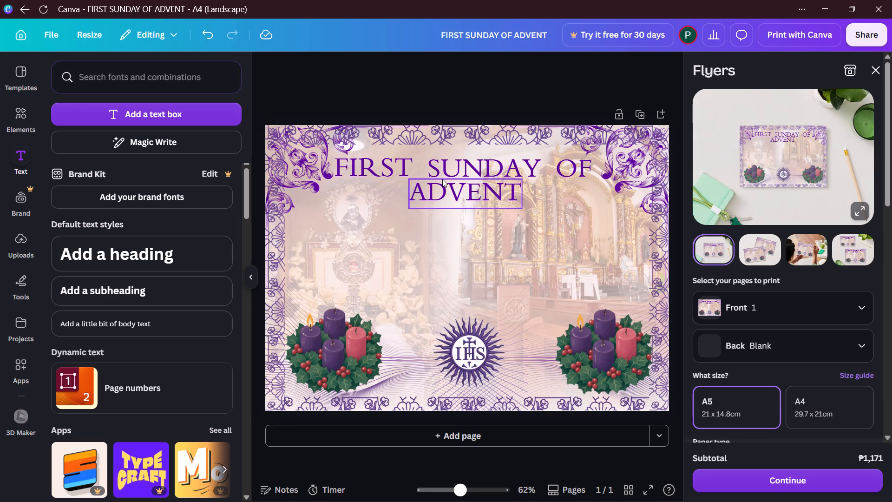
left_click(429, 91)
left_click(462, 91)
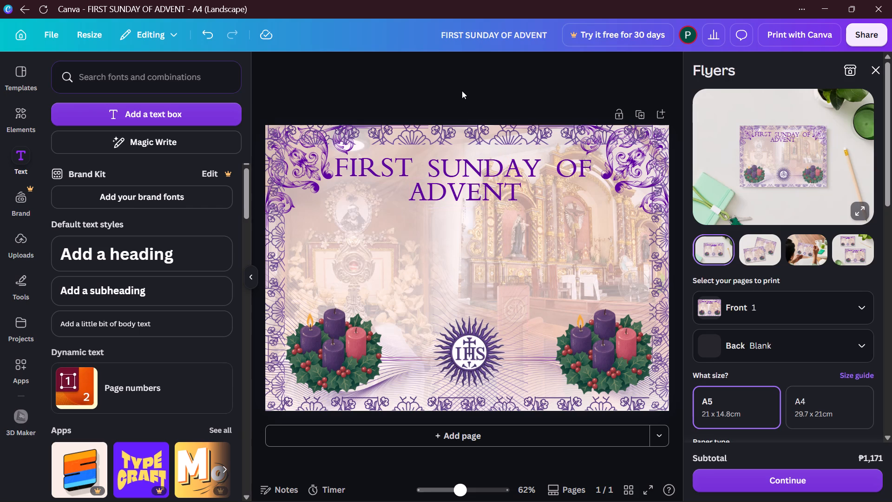
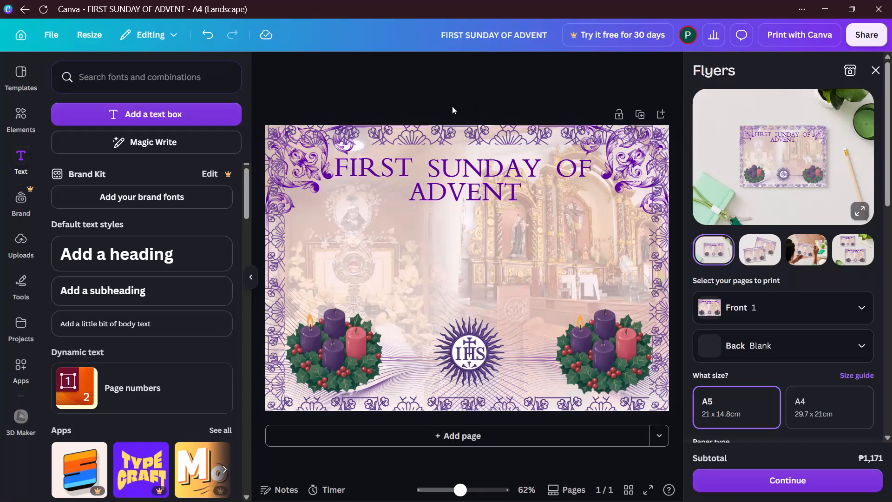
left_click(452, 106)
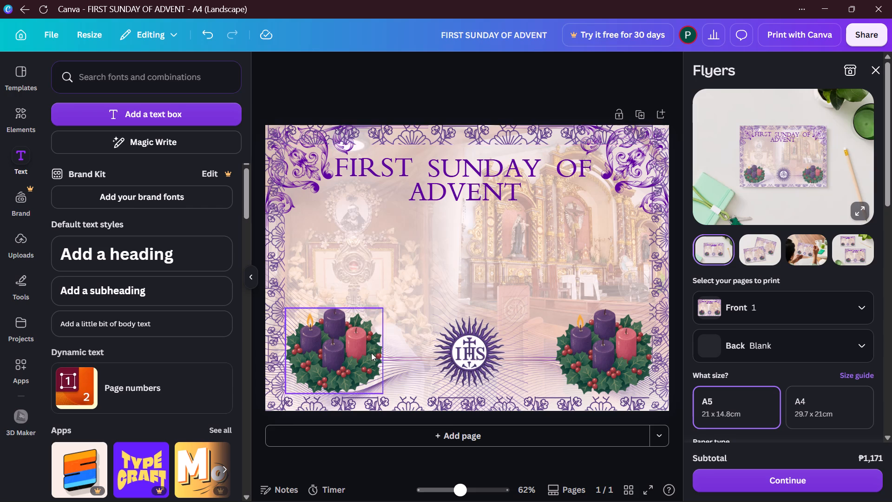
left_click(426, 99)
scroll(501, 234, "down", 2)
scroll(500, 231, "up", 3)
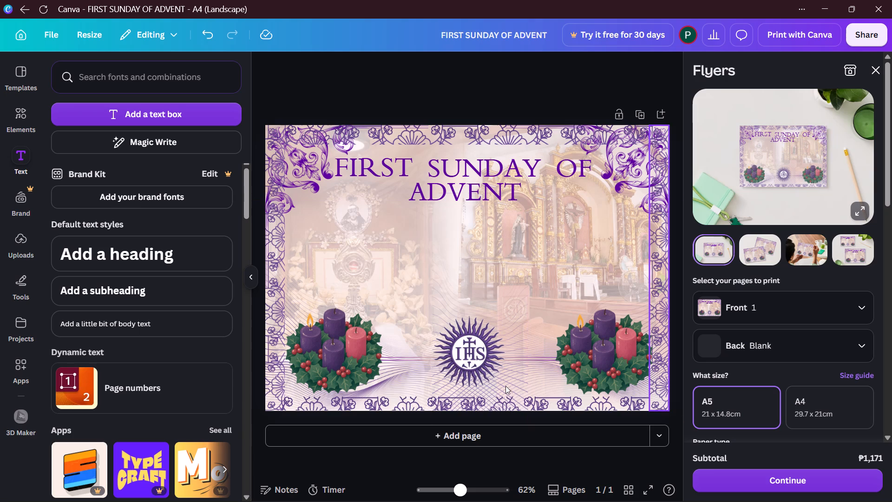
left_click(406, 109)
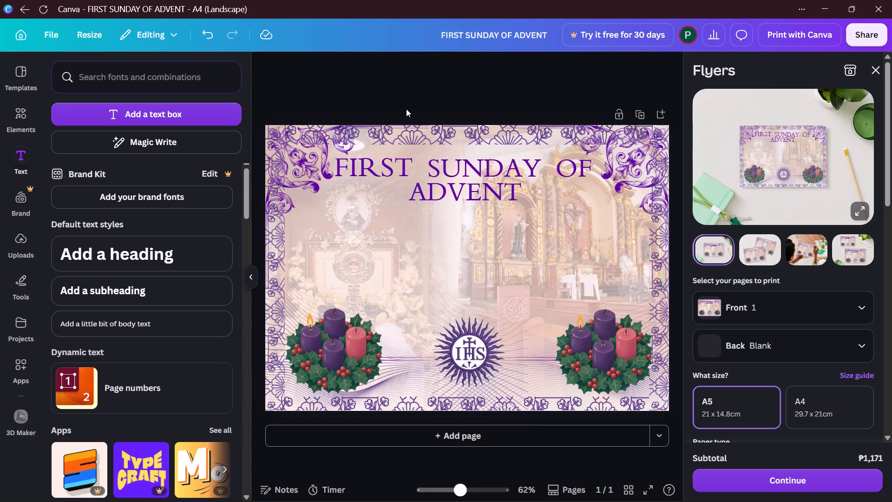
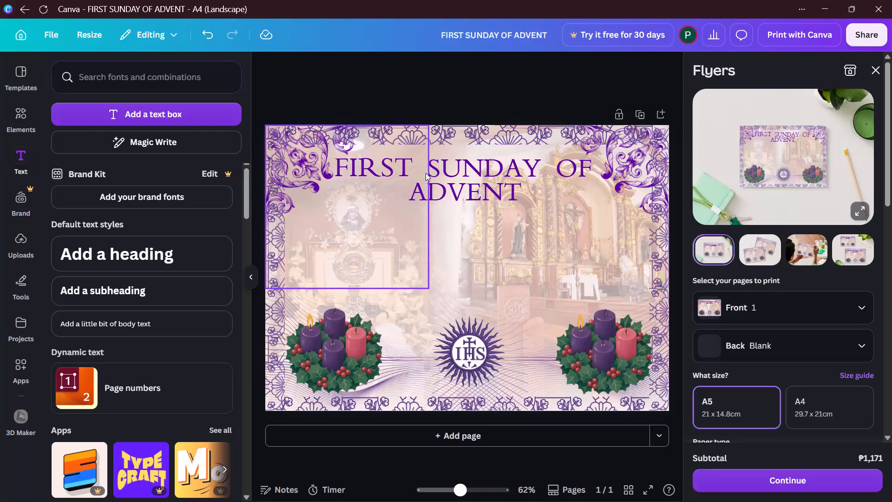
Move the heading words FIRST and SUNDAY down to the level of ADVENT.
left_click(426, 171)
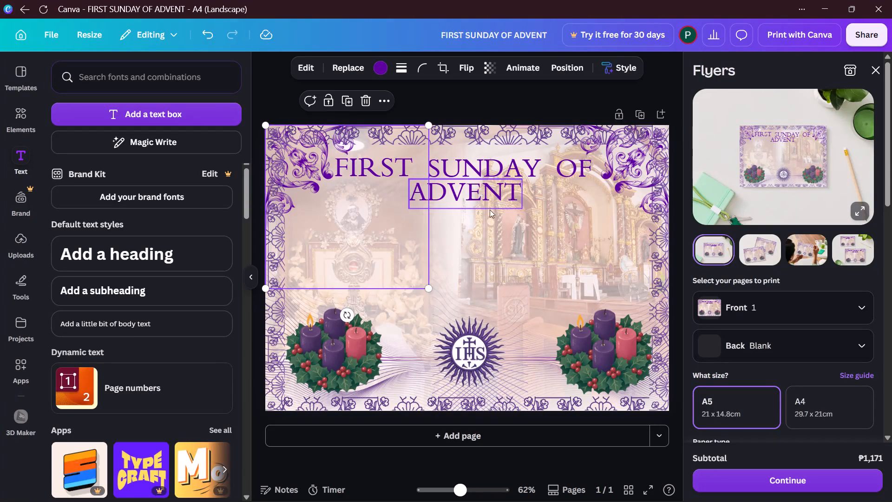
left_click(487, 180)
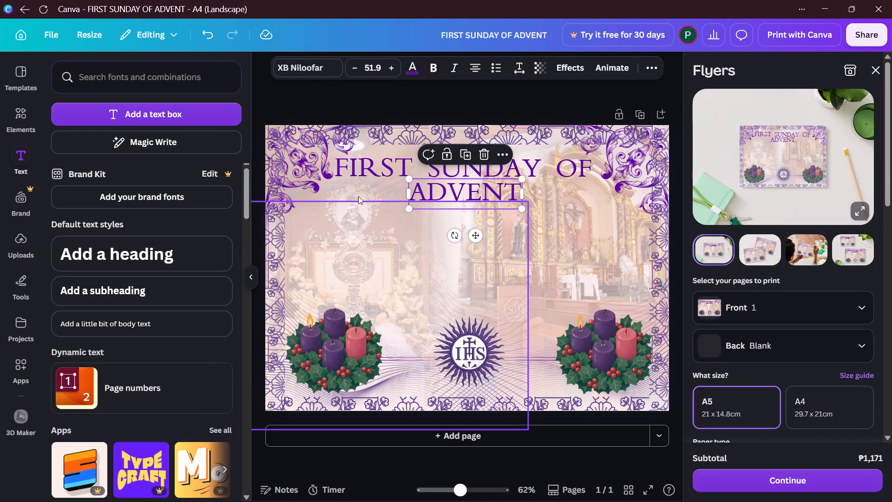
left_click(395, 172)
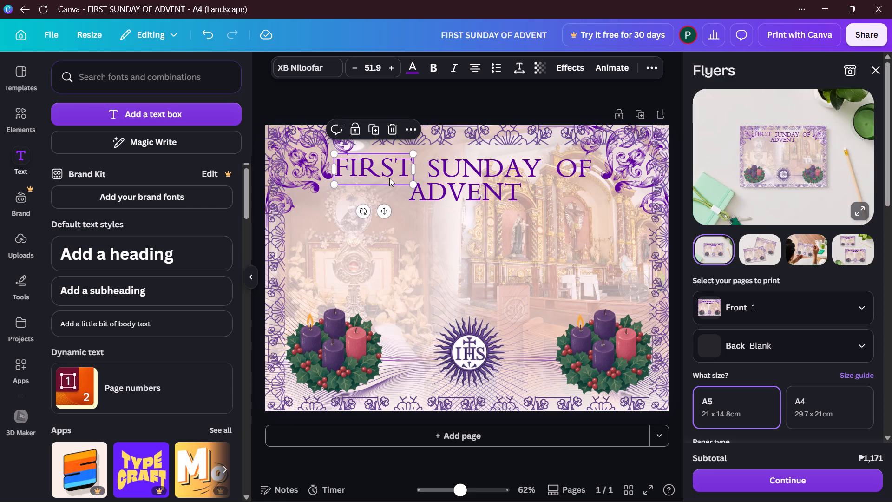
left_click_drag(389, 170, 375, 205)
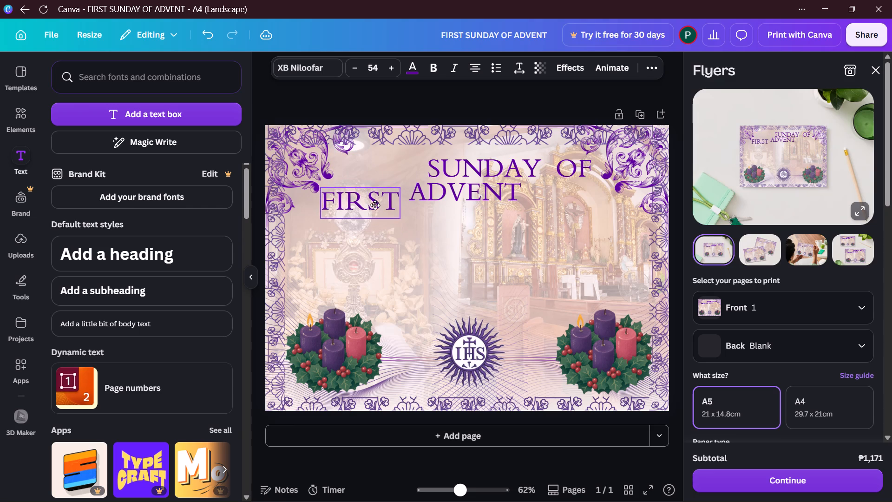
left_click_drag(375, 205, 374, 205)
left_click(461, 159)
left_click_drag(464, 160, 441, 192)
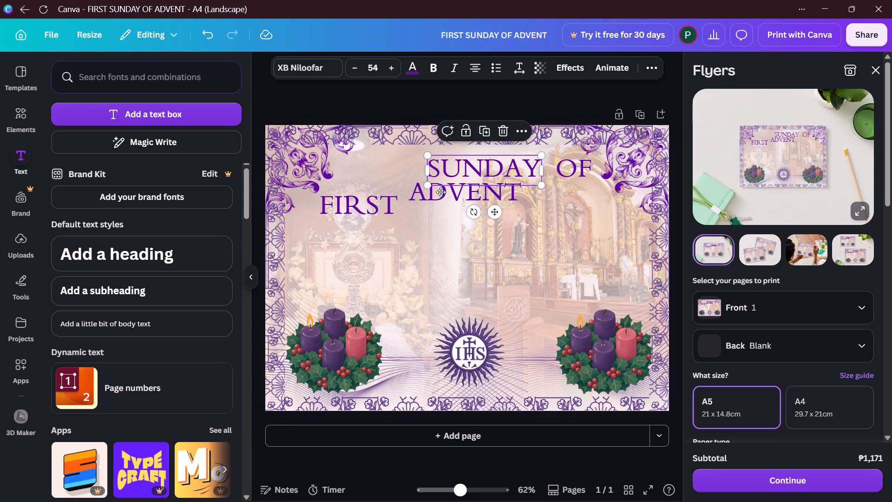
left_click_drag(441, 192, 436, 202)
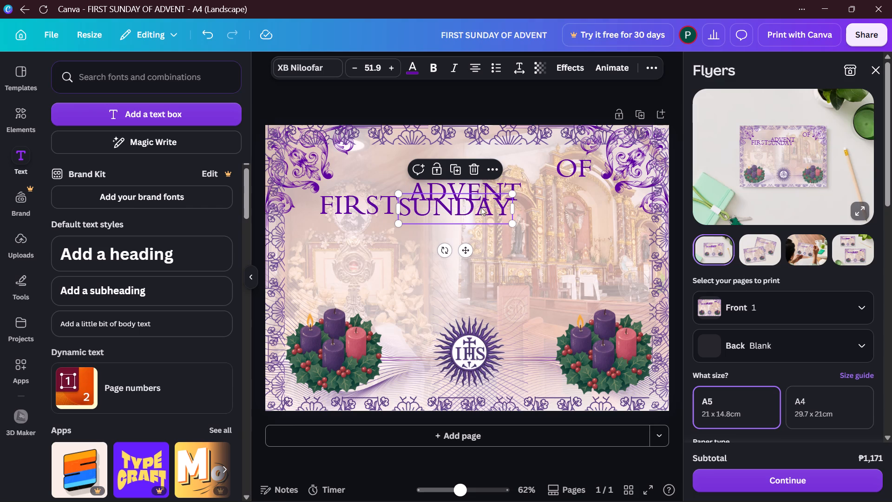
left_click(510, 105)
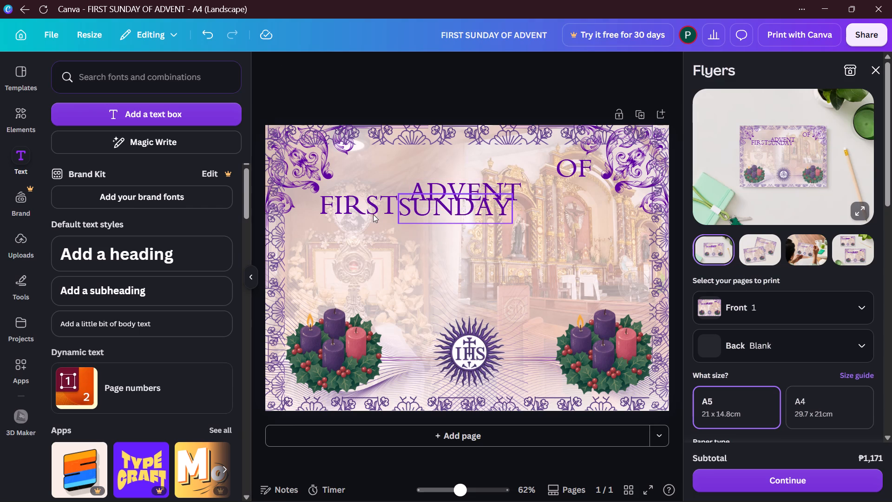
Delete the separate heading words FIRST, SUNDAY and OF, keeping only ADVENT.
left_click(373, 214)
left_click(375, 161)
left_click(437, 220)
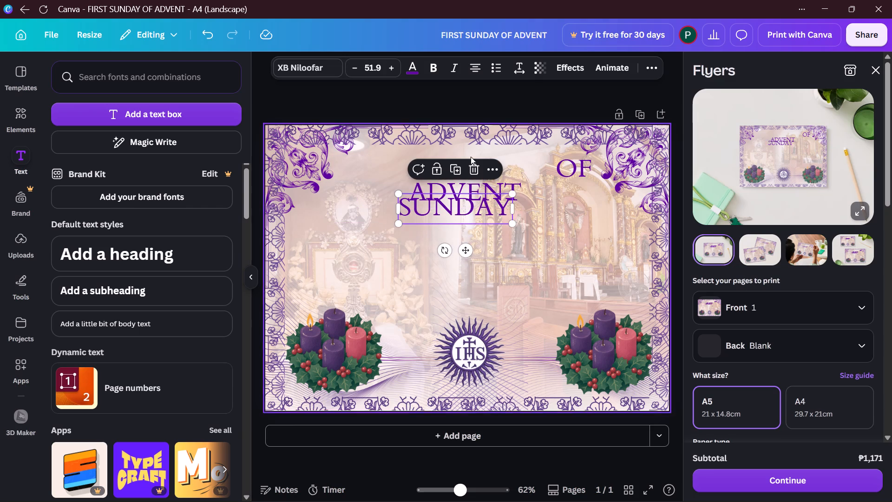
left_click(479, 165)
left_click(574, 165)
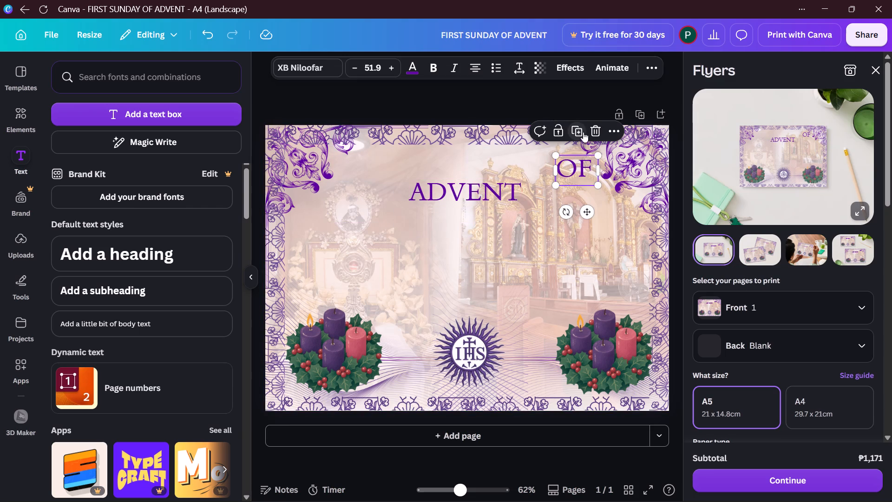
left_click(595, 129)
left_click(525, 195)
Duplicate the ADVENT text, placing one copy in the upper heading area and the other near the middle of the page.
left_click(493, 192)
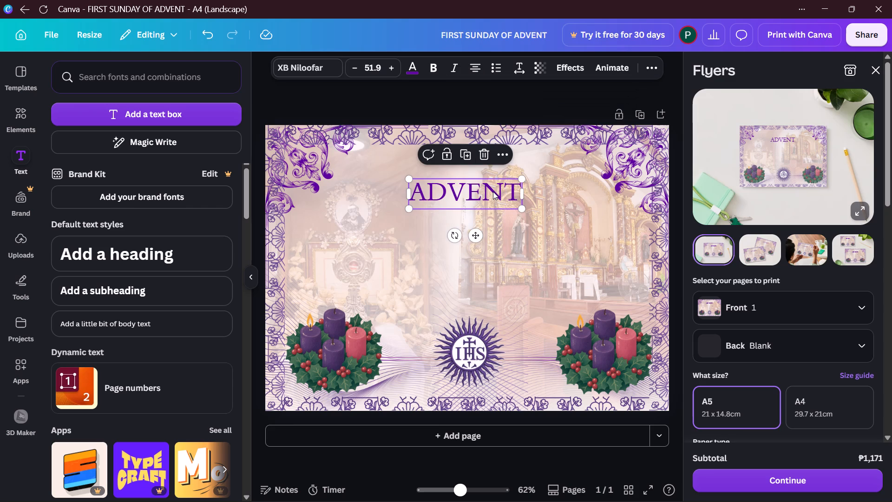
left_click(470, 154)
left_click_drag(350, 216, 422, 152)
left_click(471, 185)
left_click_drag(469, 192, 479, 253)
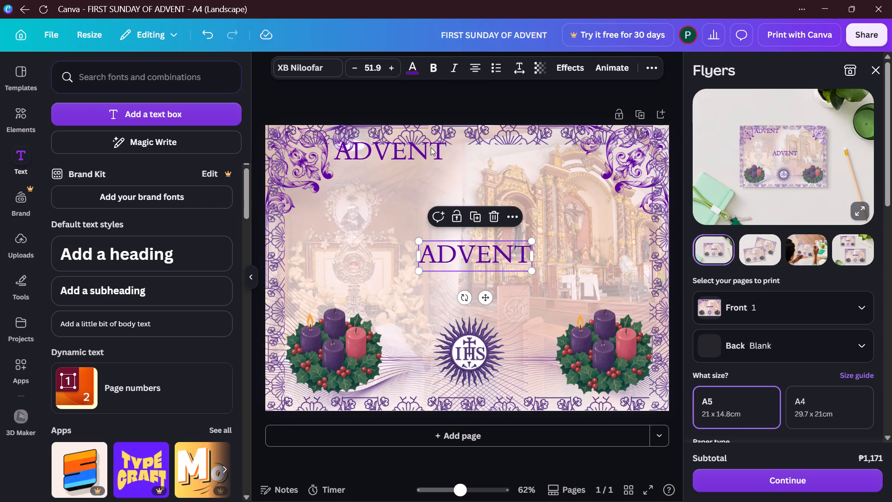
left_click(425, 148)
left_click_drag(424, 148, 438, 187)
Replace the upper ADVENT text with UNANG LINGGO.
left_click(441, 189)
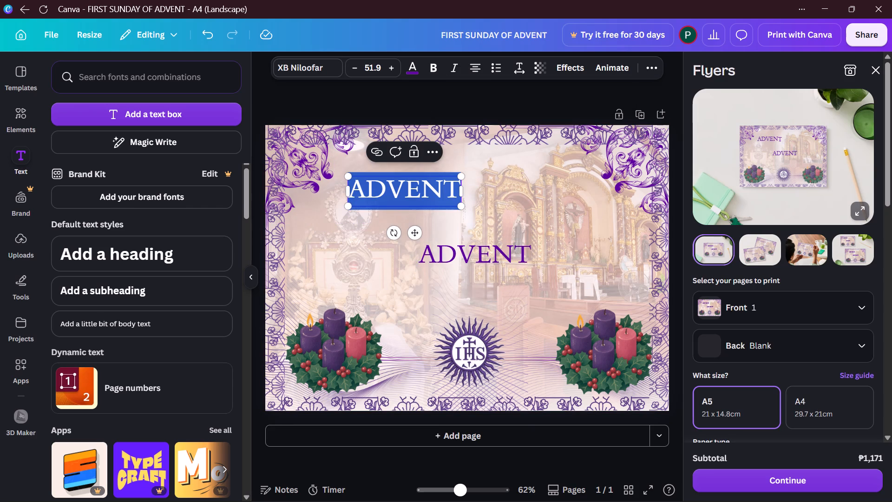
key("BackSpace")
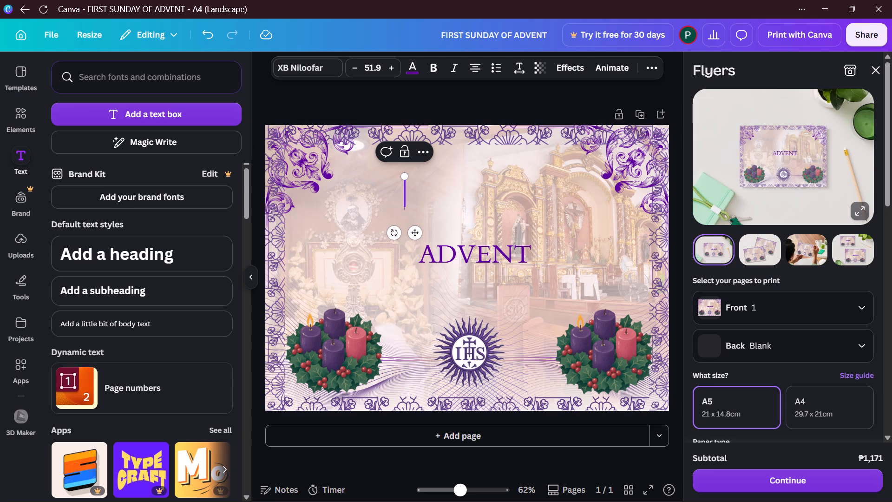
type("UNAN")
type("G")
key("space")
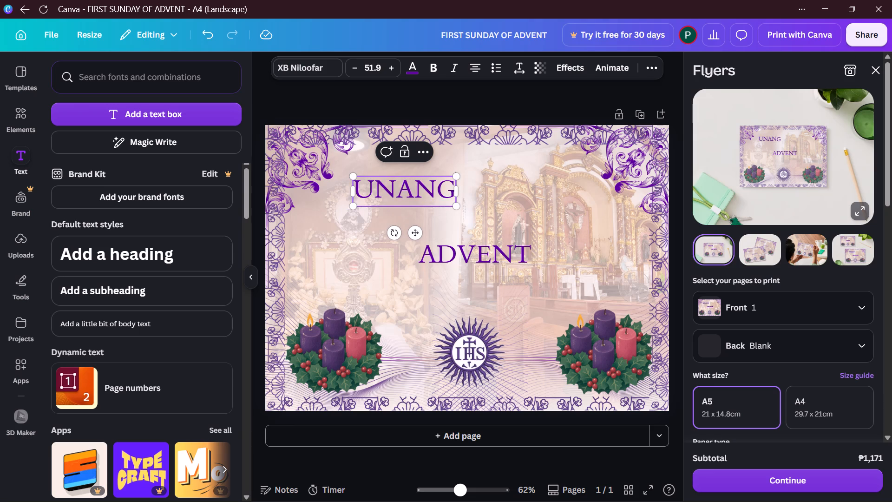
type("LO")
key("BackSpace")
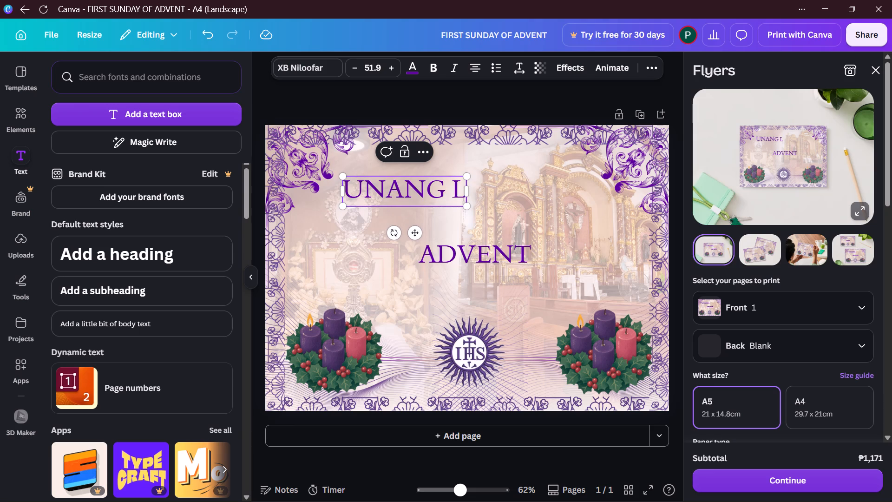
type("INGG")
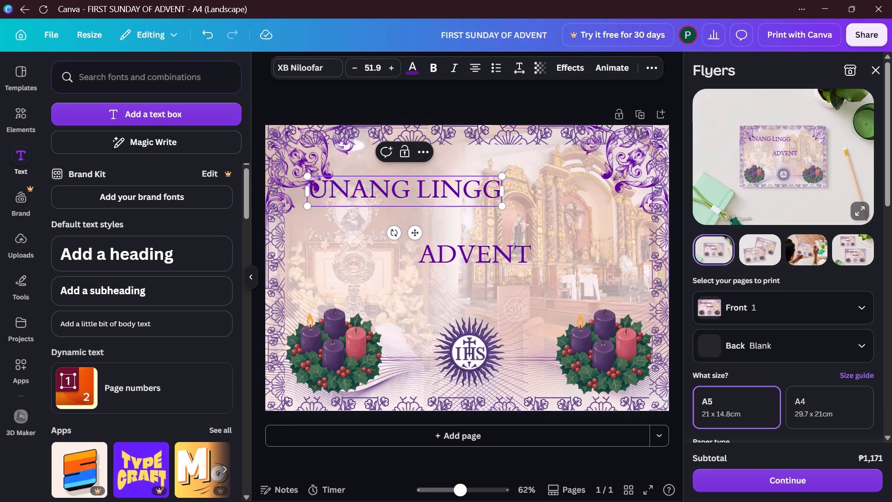
key("o")
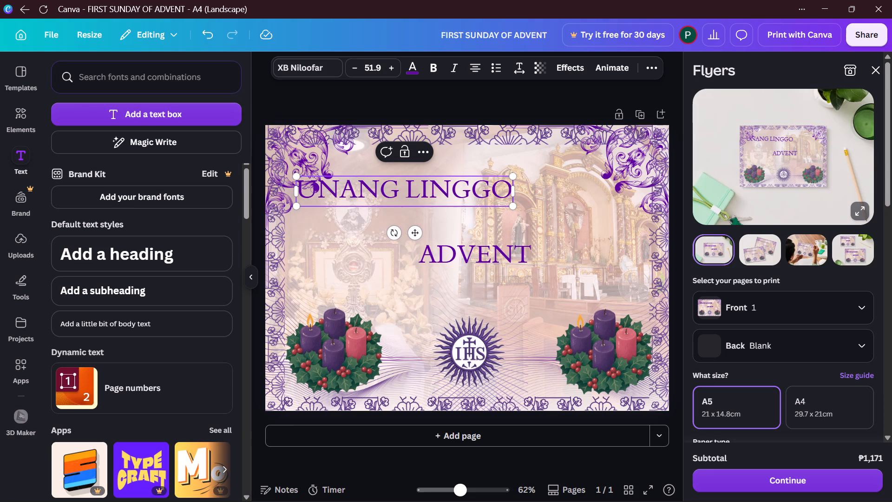
left_click(480, 104)
Enlarge the UNANG LINGGO heading to font size 60.9 and centre it between the upper corner ornaments.
left_click(475, 204)
left_click_drag(472, 203, 499, 207)
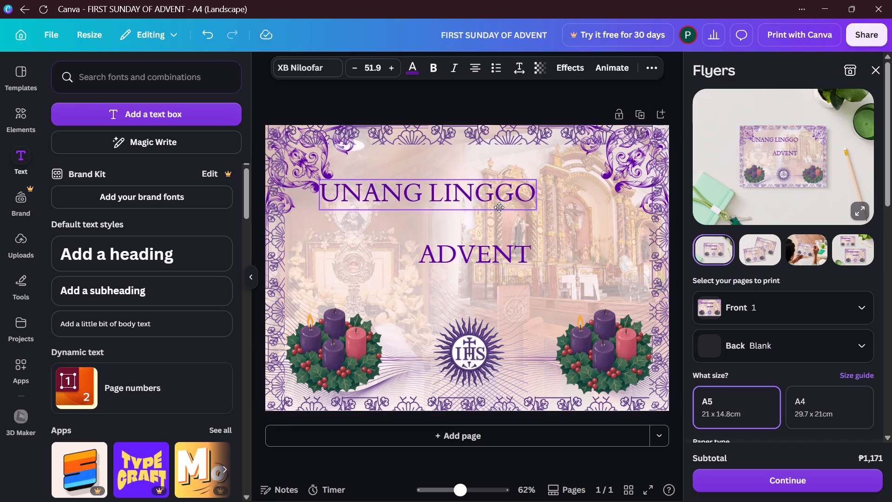
left_click_drag(499, 207, 507, 209)
left_click_drag(549, 213, 586, 223)
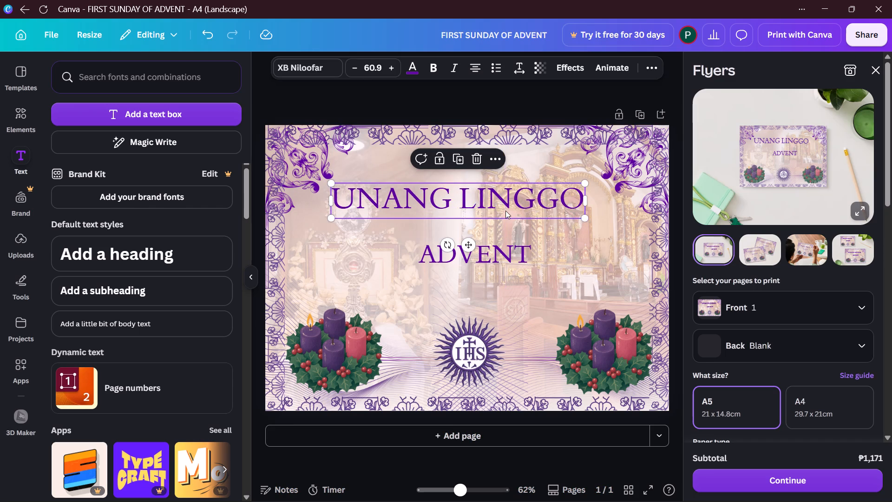
left_click_drag(505, 211, 512, 178)
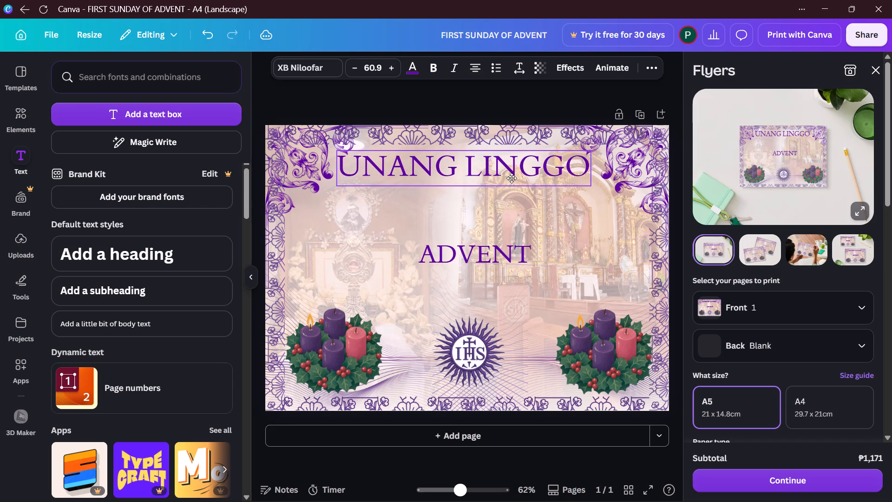
left_click_drag(512, 178, 516, 192)
Replace the remaining ADVENT text in the middle of the page with NG.
double_click(506, 251)
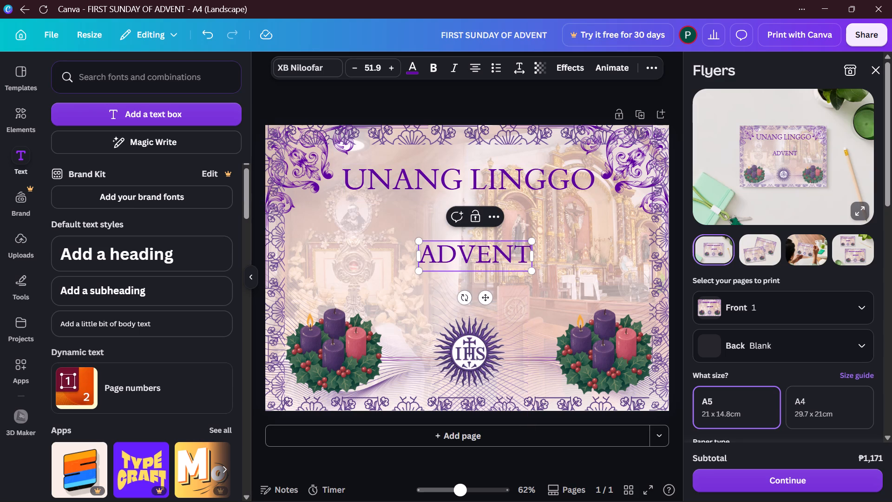
left_click(523, 260)
left_click(526, 260)
left_click(527, 261)
key("BackSpace")
key("BackSpace")
key("BackSpace")
key("BackSpace")
key("BackSpace")
key("BackSpace")
key("BackSpace")
key("BackSpace")
key("BackSpace")
key("BackSpace")
key("BackSpace")
key("BackSpace")
key("BackSpace")
key("BackSpace")
key("BackSpace")
key("BackSpace")
key("BackSpace")
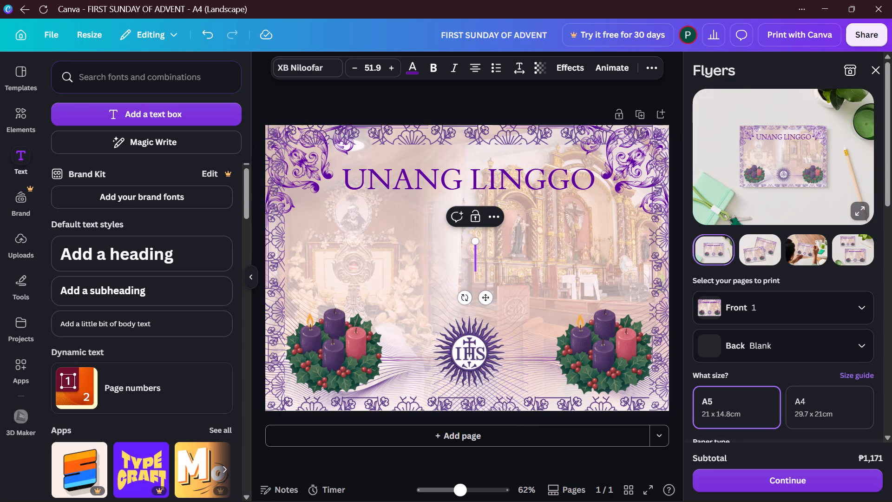
key("BackSpace")
key("BackSpace")
key("BackSpace")
type("NG")
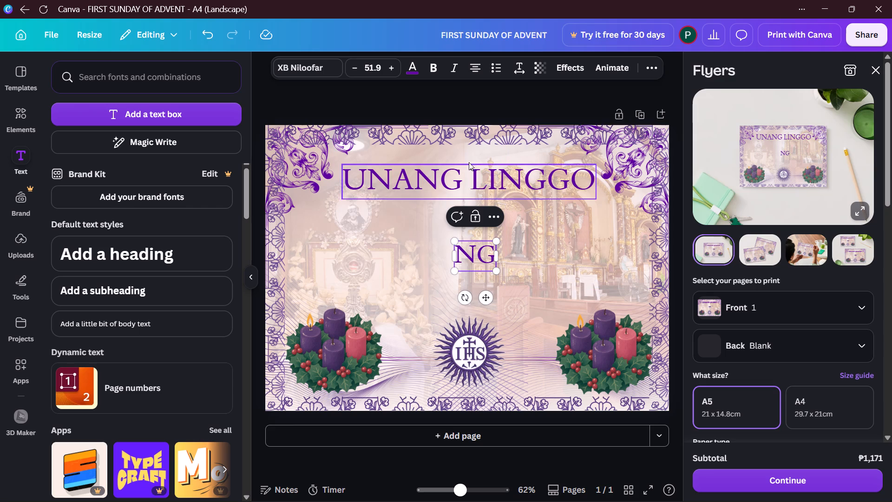
left_click(447, 114)
Shrink the NG text to font size 40.7 and centre it directly below UNANG LINGGO.
left_click(475, 234)
left_click(478, 250)
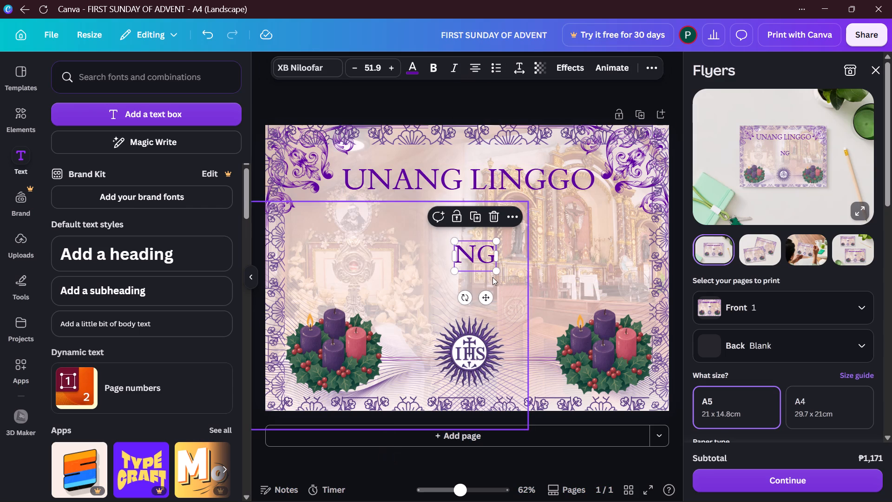
left_click_drag(494, 274, 486, 267)
left_click_drag(479, 259, 495, 219)
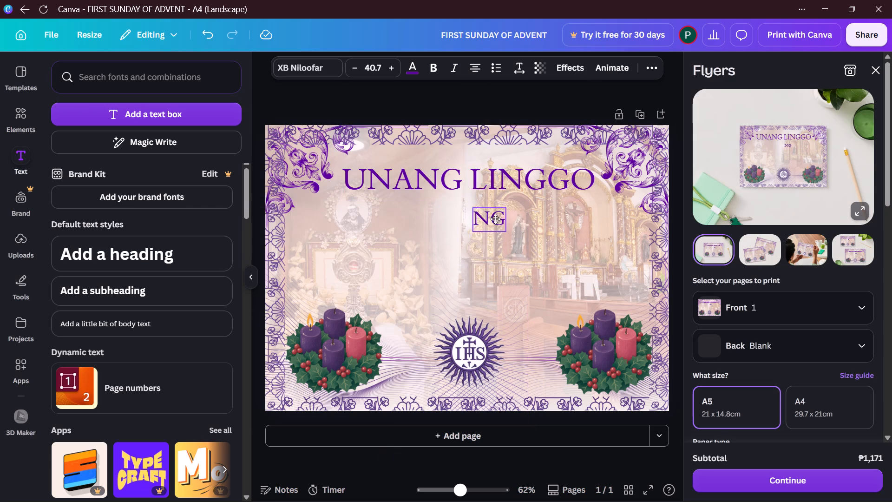
left_click_drag(495, 219, 494, 219)
left_click_drag(492, 219, 479, 220)
left_click_drag(486, 217, 479, 219)
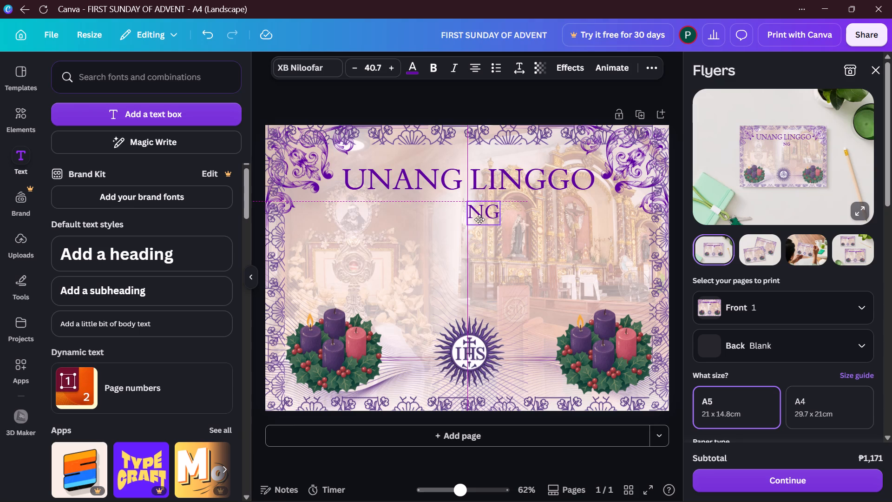
left_click_drag(479, 219, 471, 218)
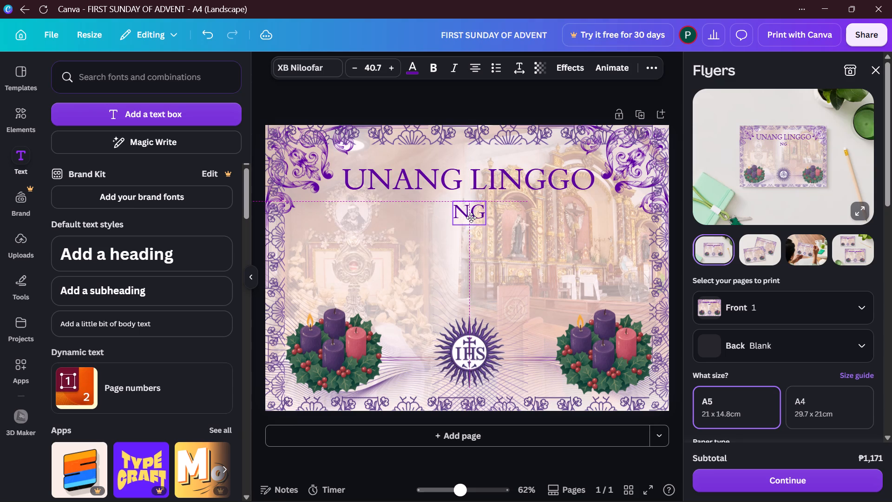
left_click_drag(471, 218, 469, 218)
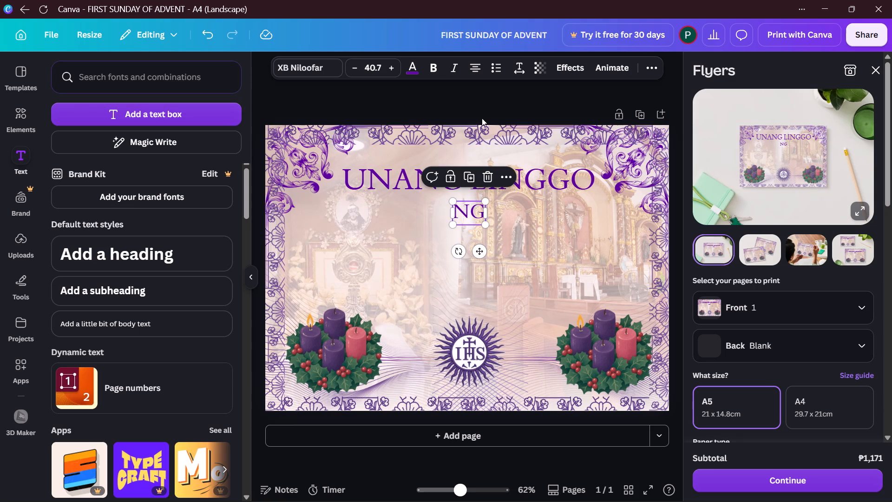
left_click(480, 114)
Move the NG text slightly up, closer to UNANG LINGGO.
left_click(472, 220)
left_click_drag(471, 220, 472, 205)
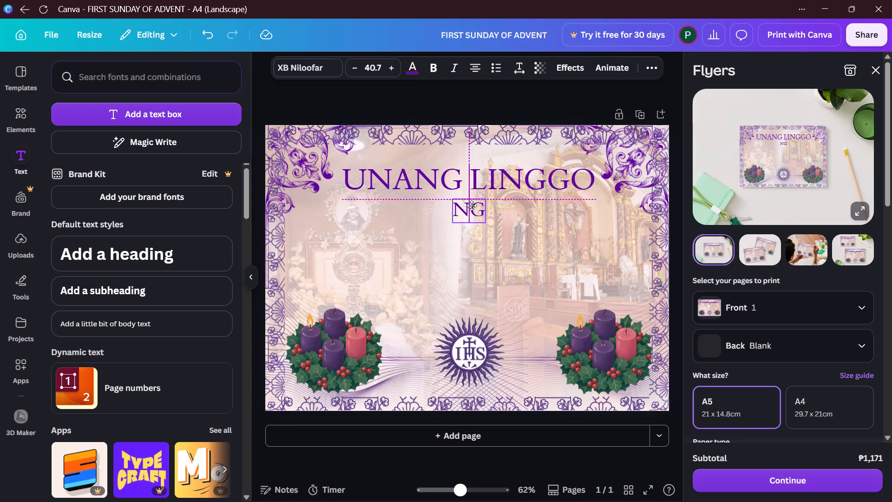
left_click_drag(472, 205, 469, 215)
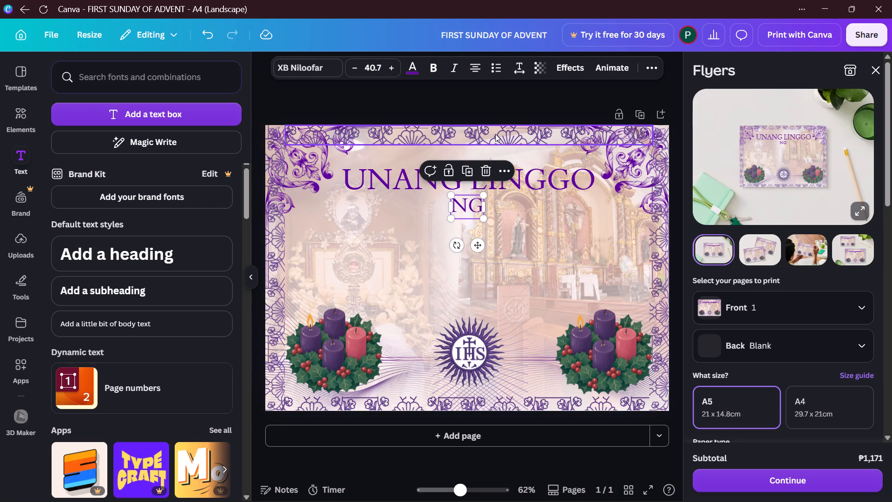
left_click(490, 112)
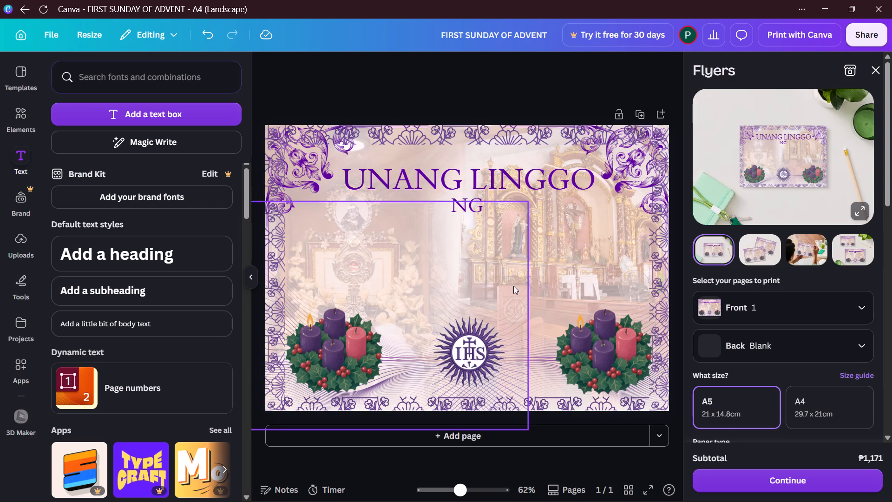
Enlarge the NG text to font size 45.7 and centre it just below UNANG LINGGO.
left_click(468, 216)
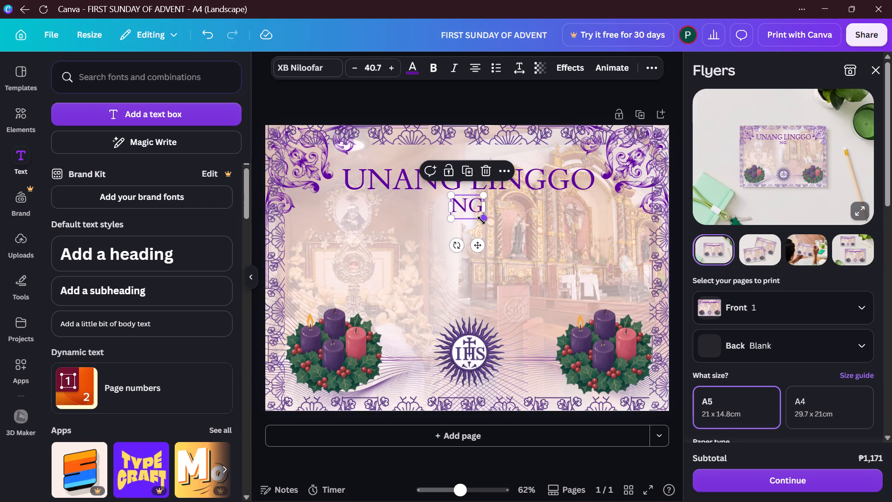
left_click_drag(481, 220, 483, 225)
left_click_drag(474, 218, 475, 226)
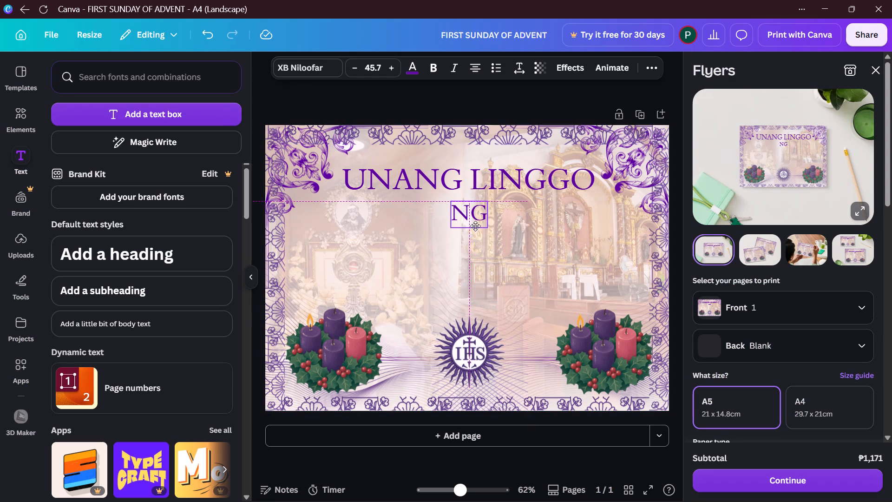
left_click_drag(475, 226, 474, 226)
left_click(482, 108)
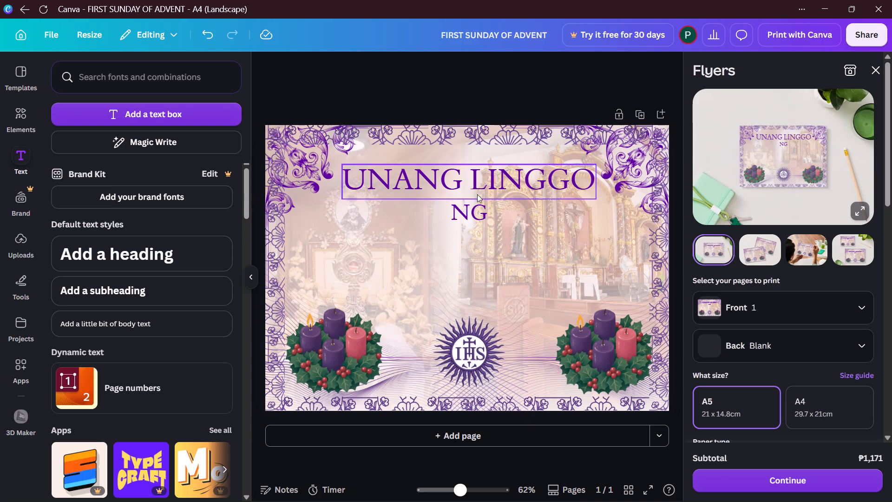
Duplicate the NG text and place the copy a little below the original.
left_click(468, 204)
left_click(465, 178)
left_click_drag(481, 218, 466, 235)
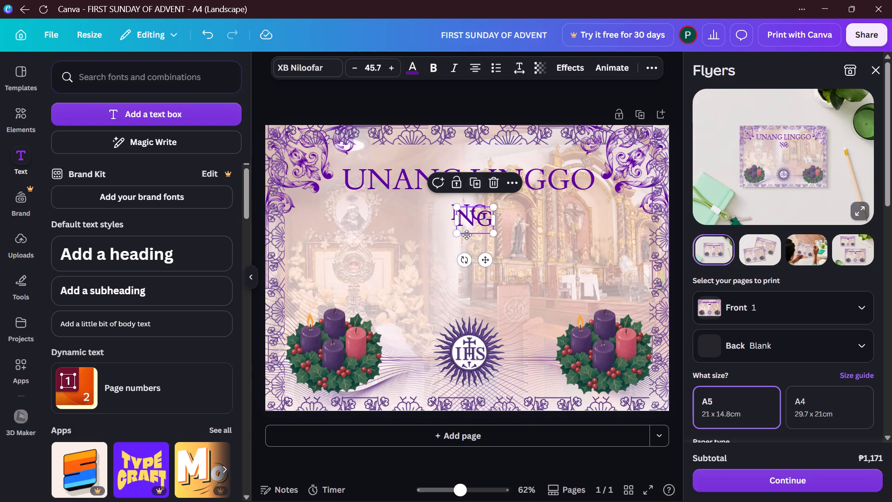
left_click_drag(466, 235, 466, 244)
Replace the copied NG text with ADBIYENTO.
left_click(466, 244)
key("BackSpace")
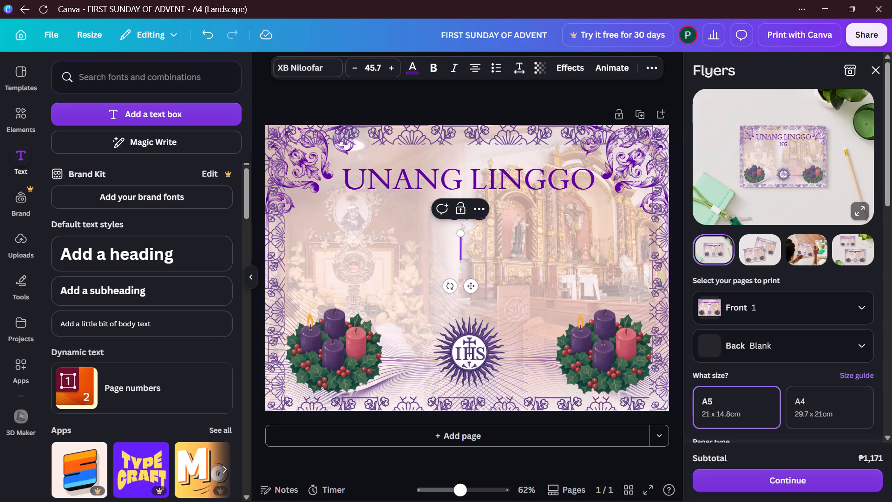
type("AD")
key("BackSpace")
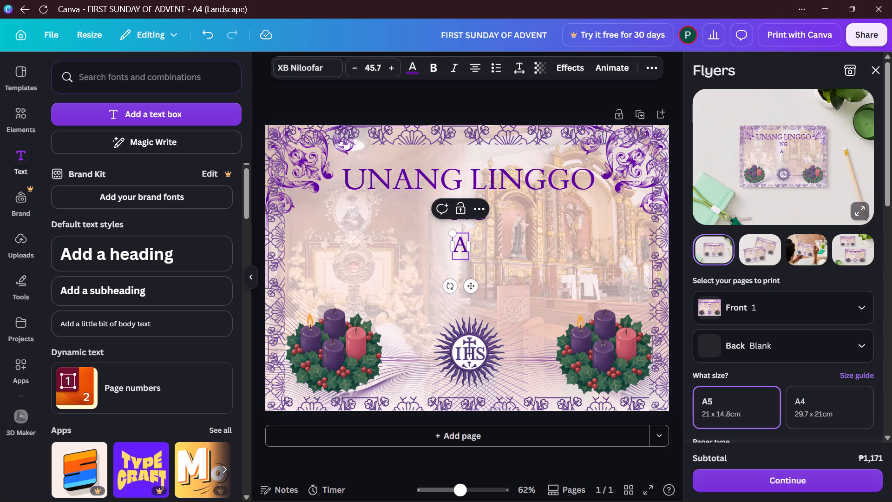
type("DBI")
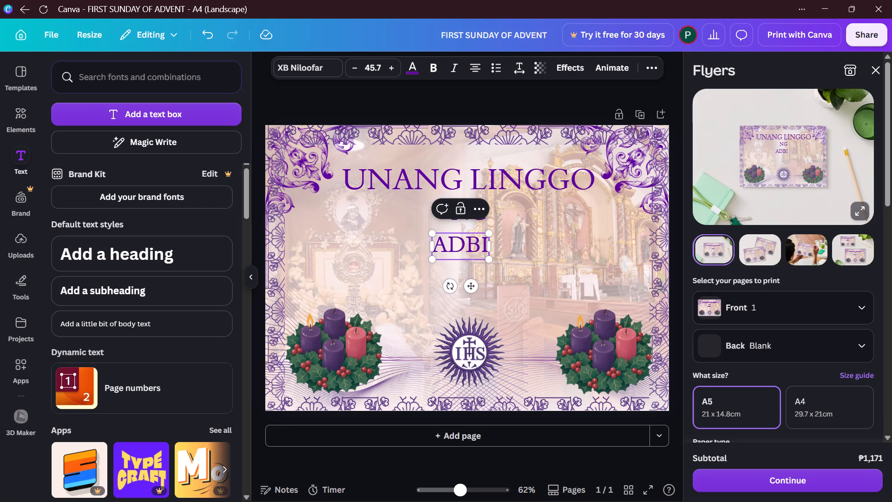
type("YEN")
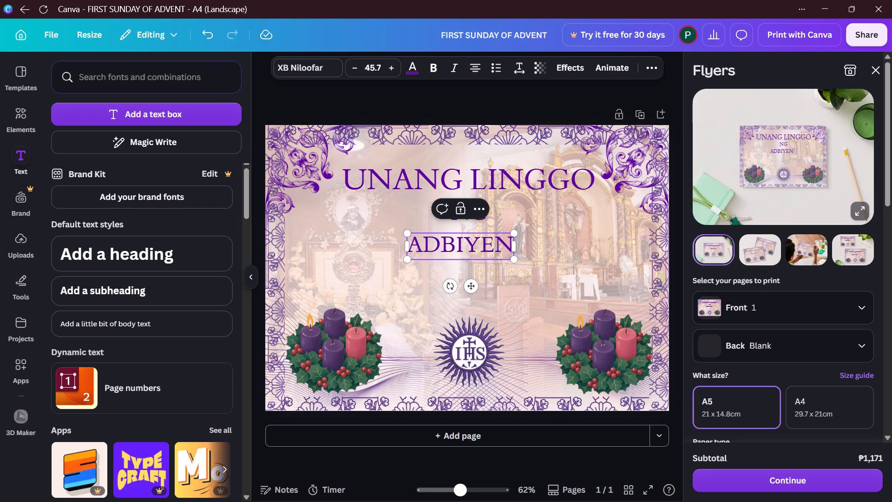
type("TO")
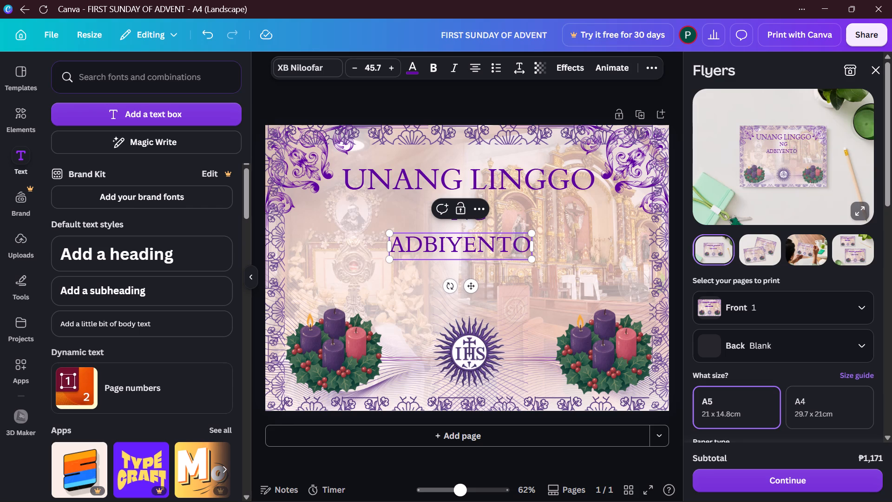
Search the font library for CUR to find a cursive font for the ADBIYENTO text.
left_click(301, 64)
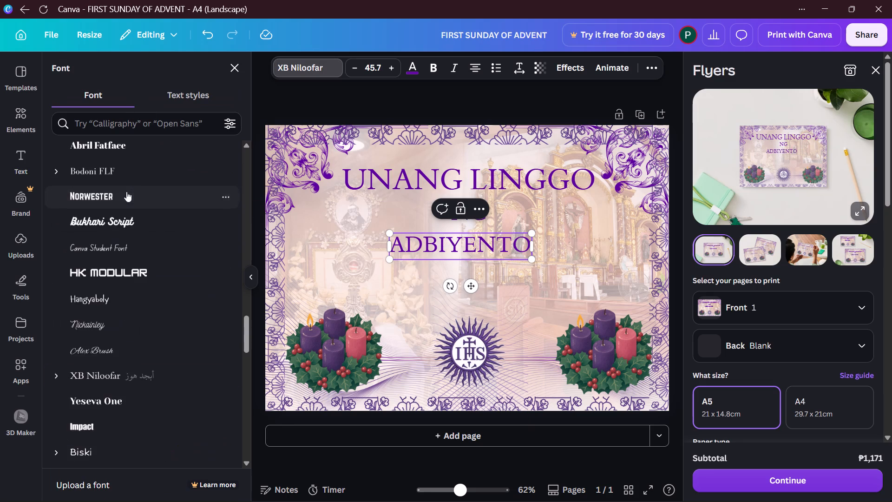
scroll(121, 159, "down", 7)
scroll(106, 200, "up", 4)
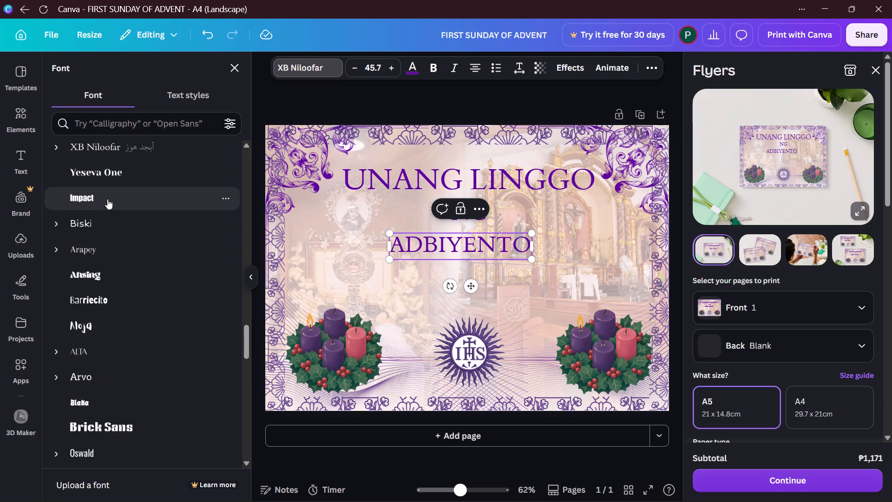
scroll(107, 198, "up", 2)
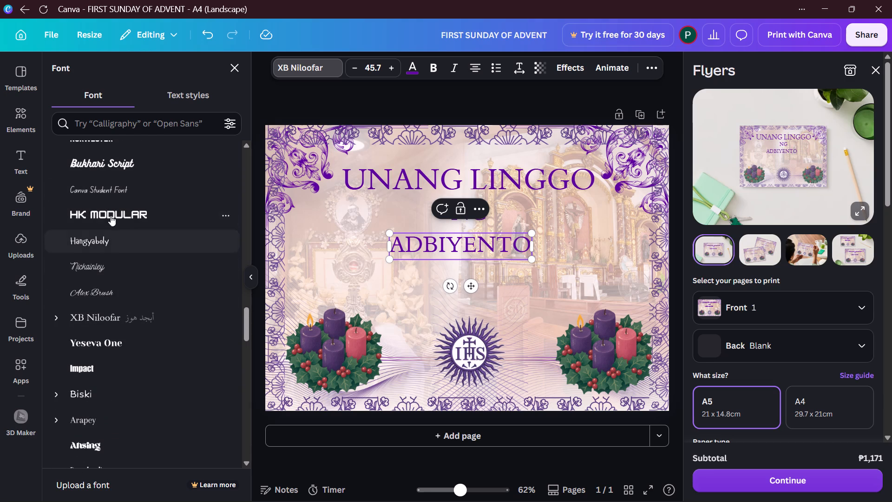
left_click(128, 116)
type("CUR")
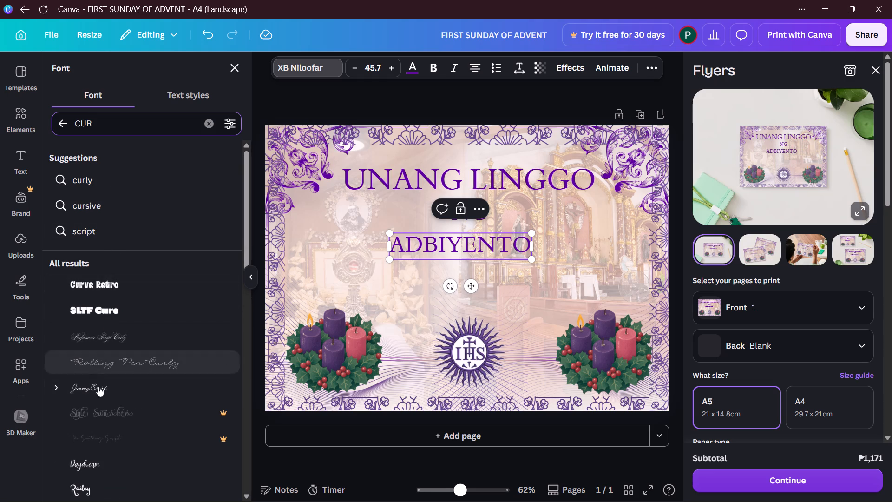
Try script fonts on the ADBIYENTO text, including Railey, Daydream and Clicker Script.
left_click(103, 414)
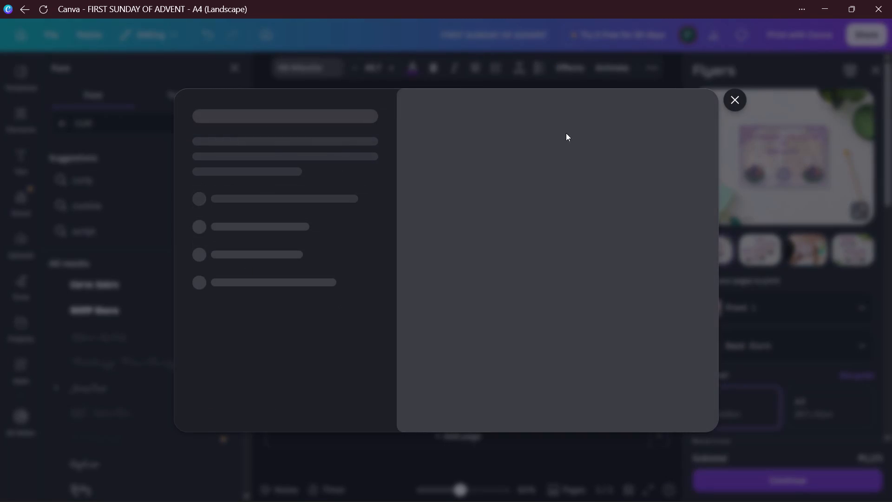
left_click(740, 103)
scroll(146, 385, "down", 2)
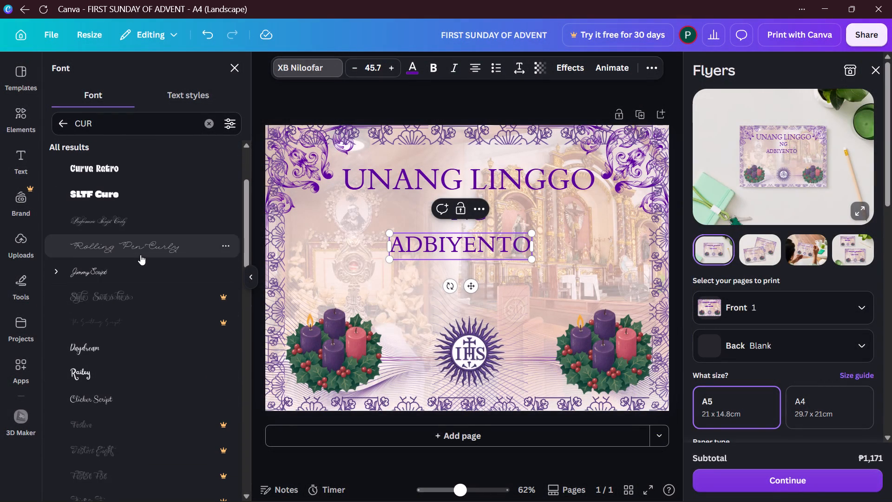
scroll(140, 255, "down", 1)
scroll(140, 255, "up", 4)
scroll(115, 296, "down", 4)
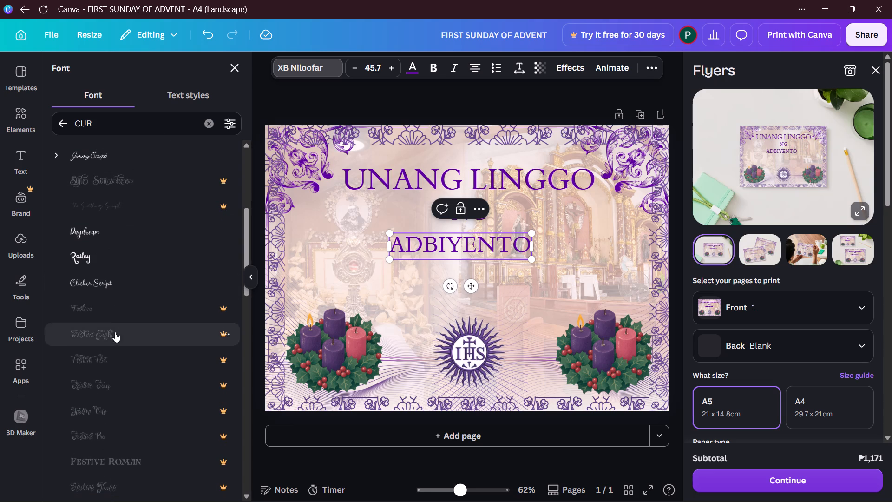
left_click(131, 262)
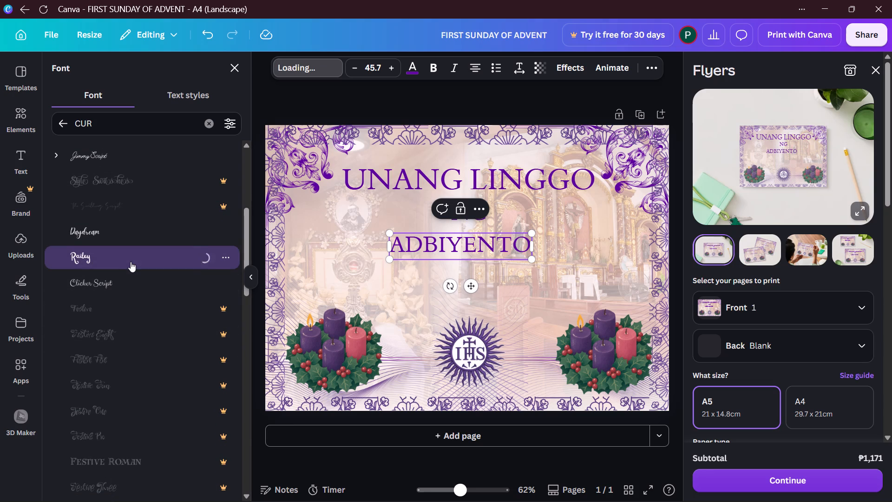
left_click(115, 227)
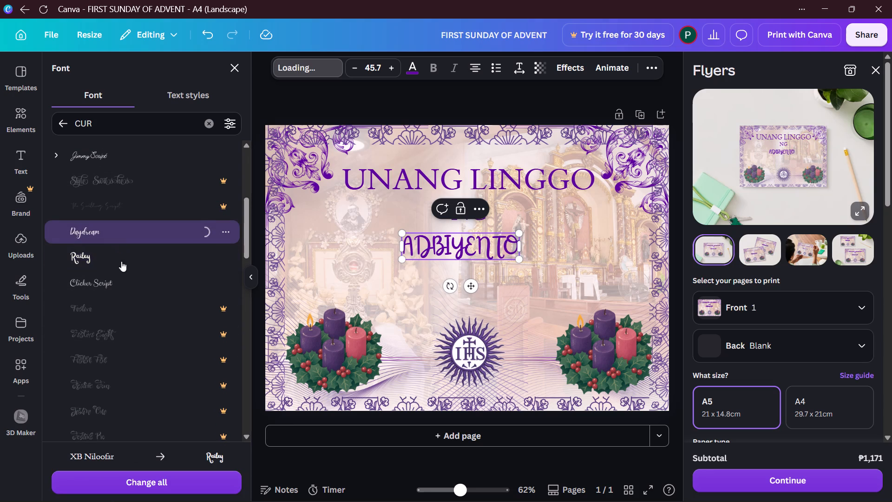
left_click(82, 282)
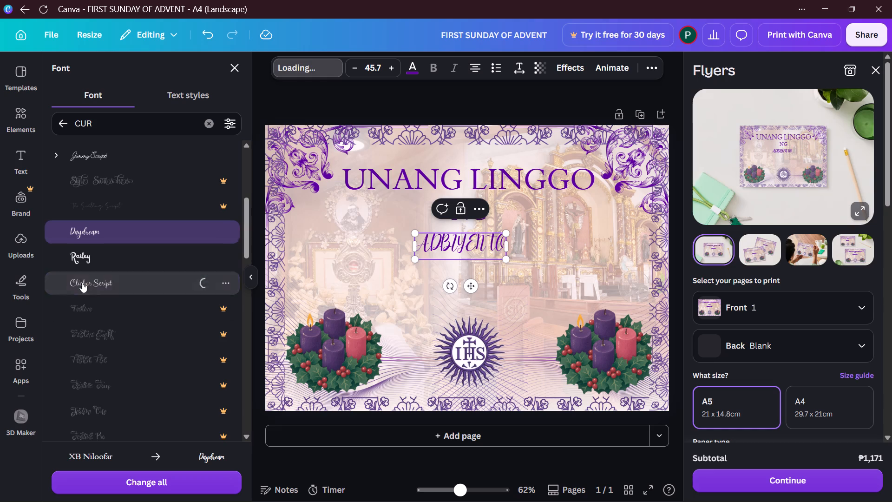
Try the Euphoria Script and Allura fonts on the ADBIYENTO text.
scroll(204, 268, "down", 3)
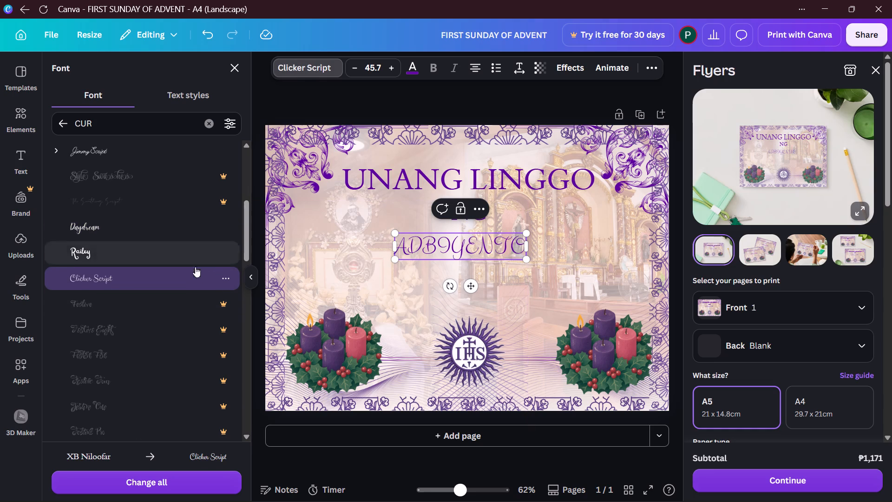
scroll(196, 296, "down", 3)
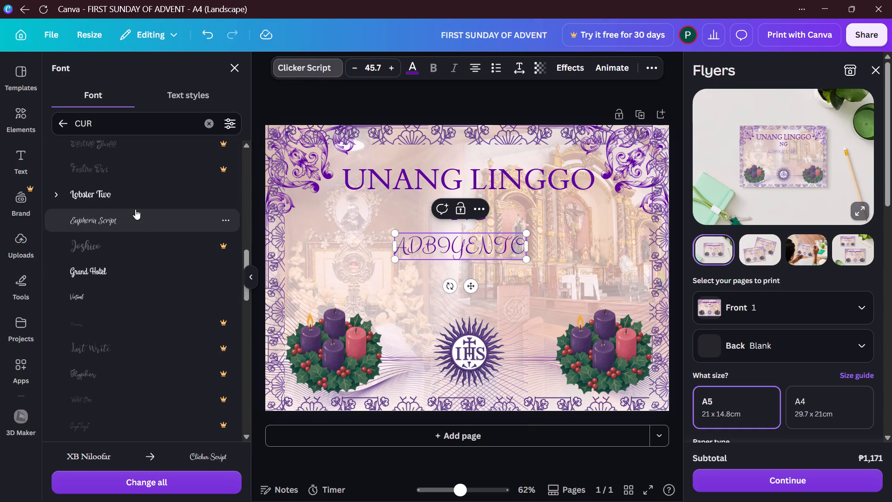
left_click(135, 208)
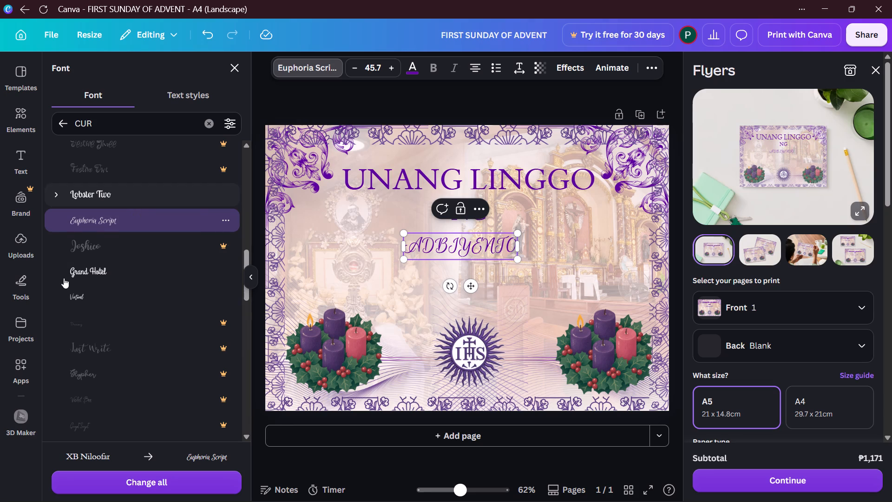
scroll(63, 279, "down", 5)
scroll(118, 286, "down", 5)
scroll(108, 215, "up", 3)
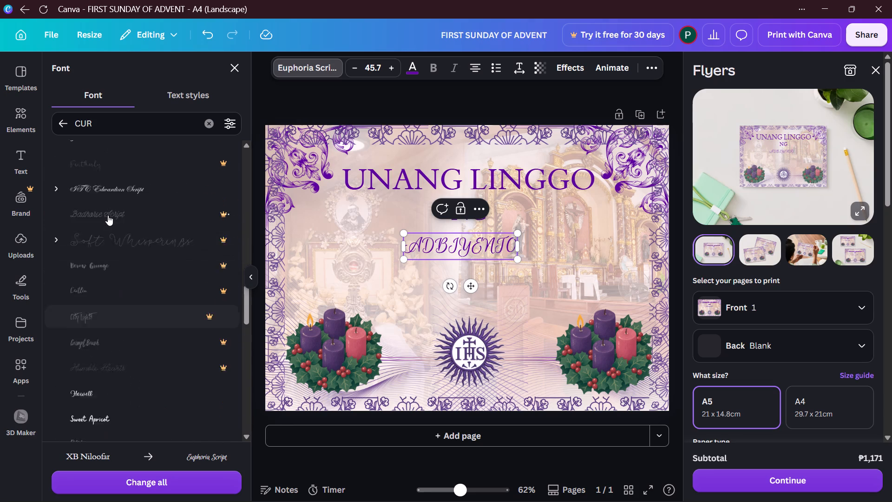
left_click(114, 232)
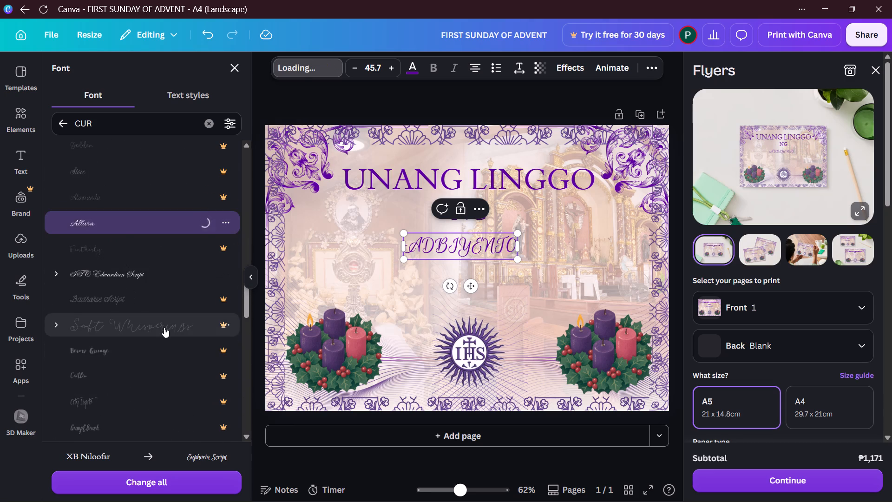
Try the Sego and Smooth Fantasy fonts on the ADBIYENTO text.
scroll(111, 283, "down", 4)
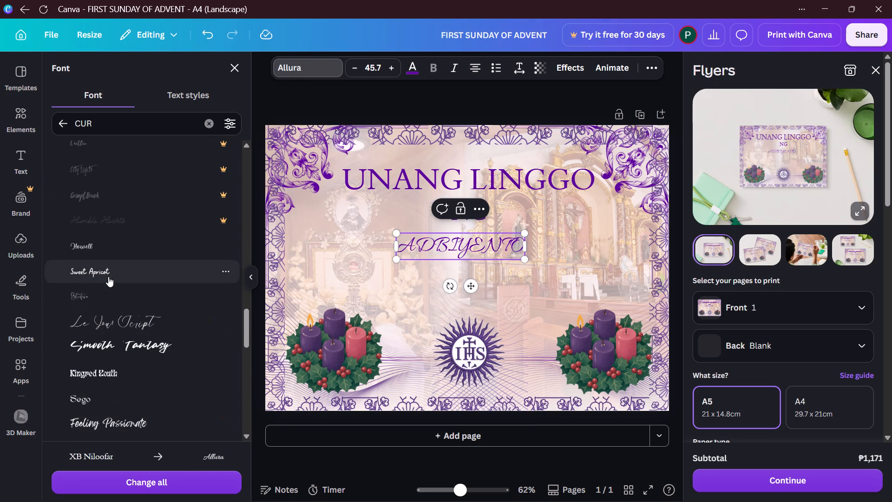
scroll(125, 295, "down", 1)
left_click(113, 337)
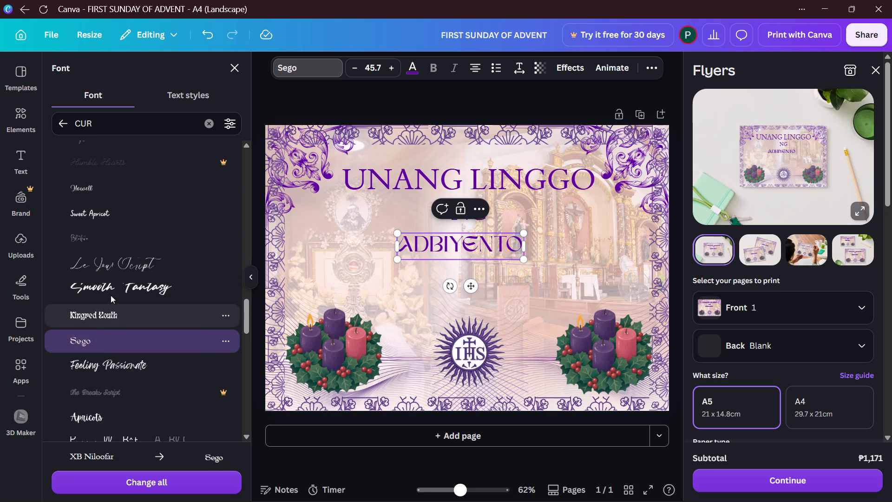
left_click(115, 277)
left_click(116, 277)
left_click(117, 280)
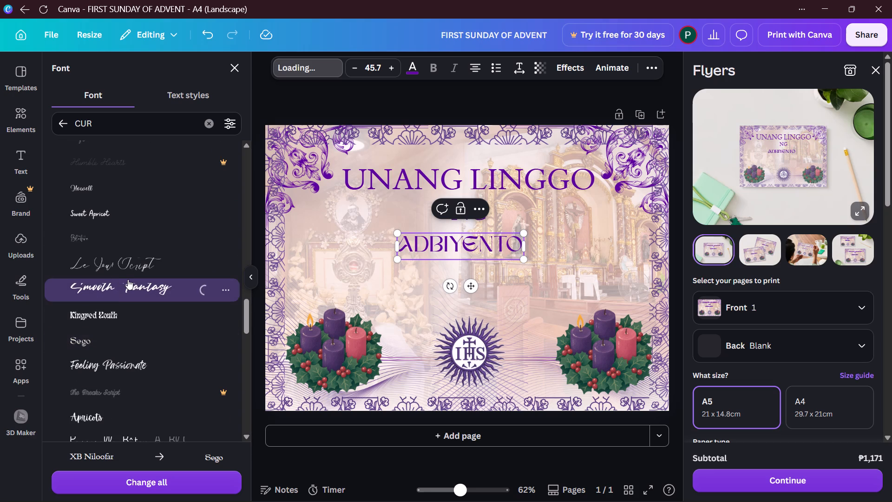
Look through more of the CUR font results for a suitable script style for ADBIYENTO.
scroll(101, 343, "down", 4)
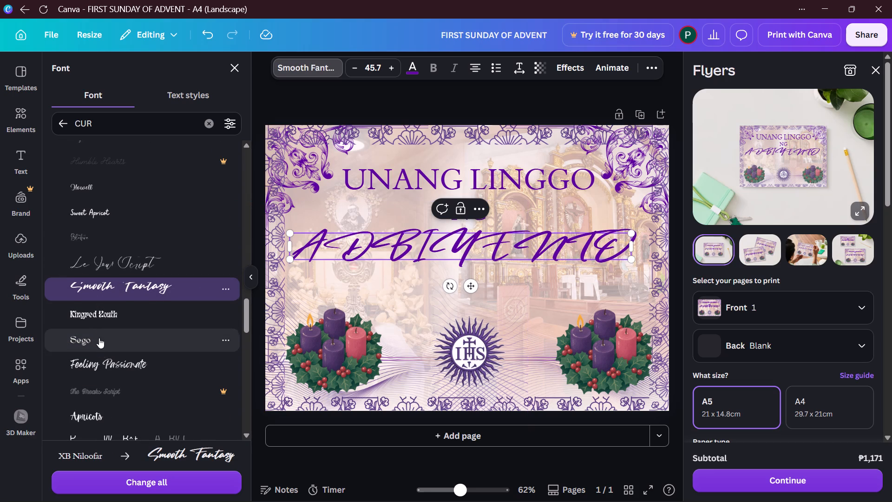
scroll(136, 352, "down", 2)
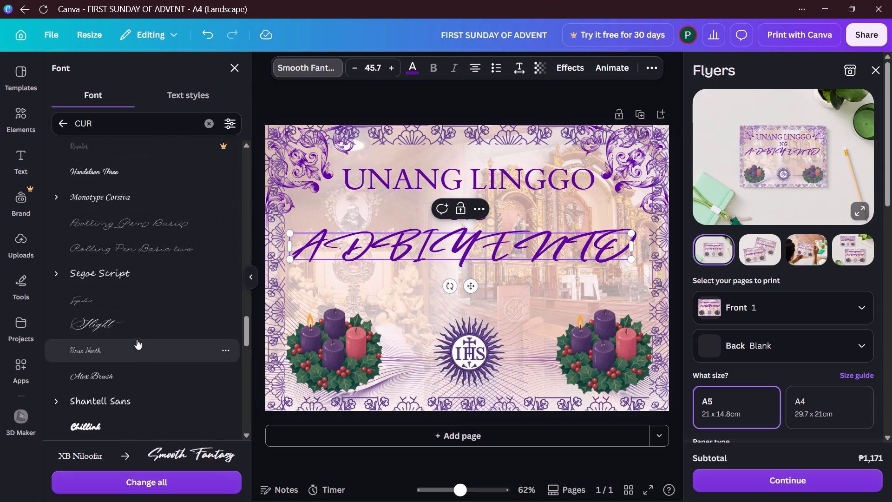
scroll(133, 360, "down", 4)
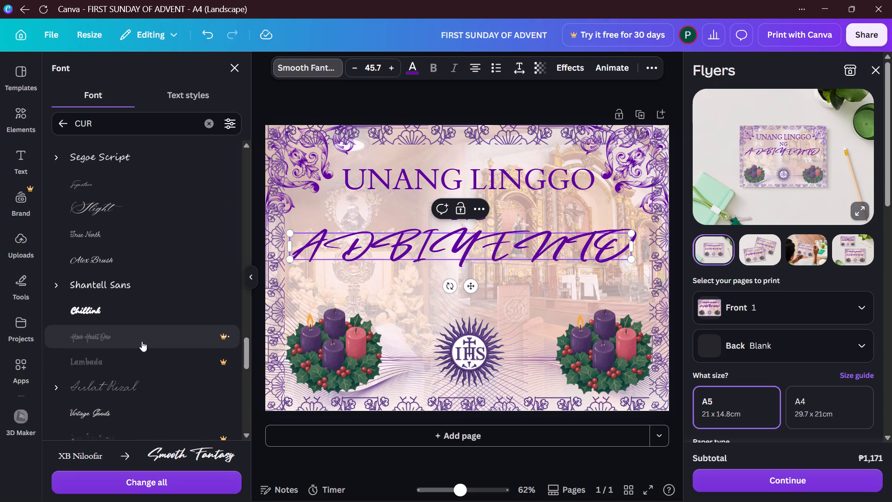
scroll(142, 341, "down", 1)
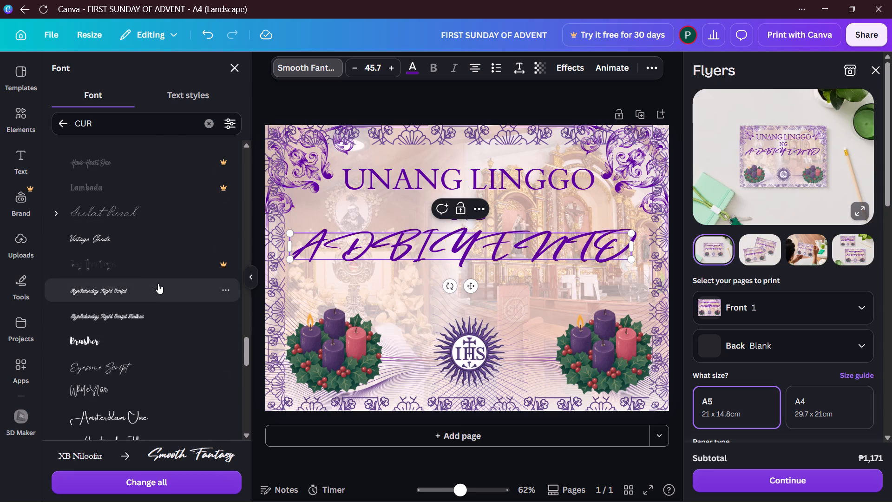
scroll(142, 264, "down", 7)
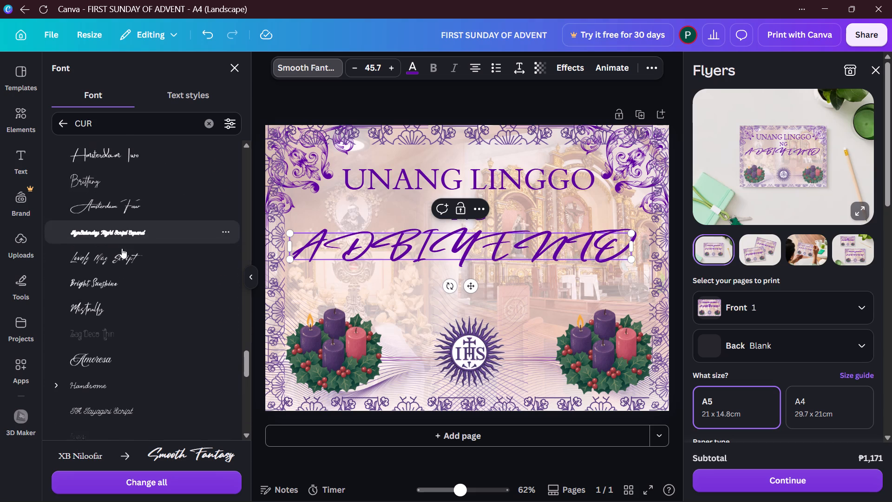
scroll(122, 248, "down", 4)
scroll(131, 231, "up", 2)
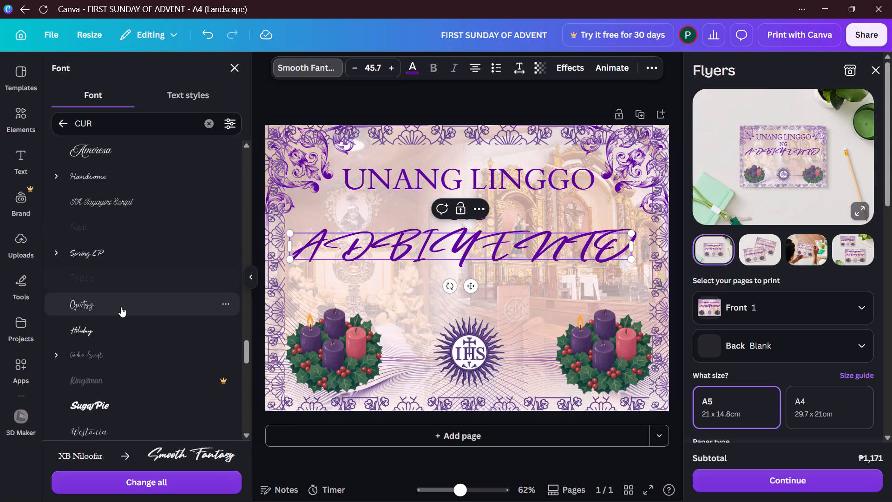
scroll(121, 307, "up", 3)
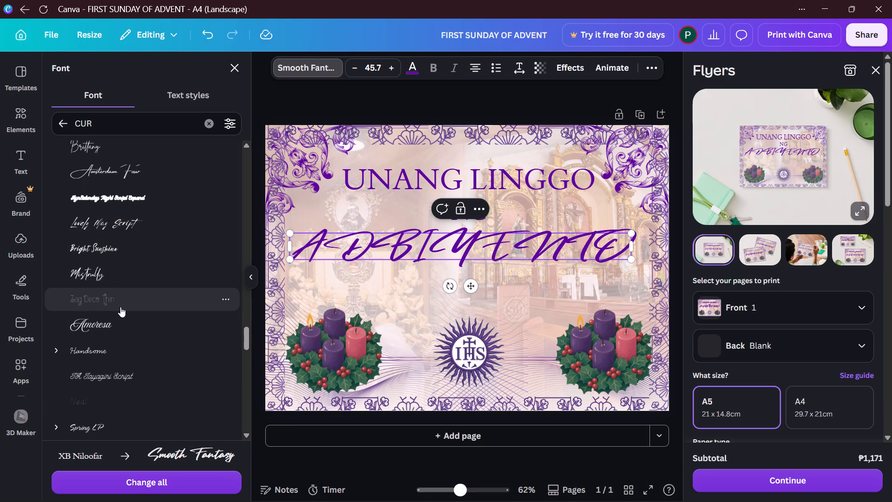
scroll(123, 307, "down", 2)
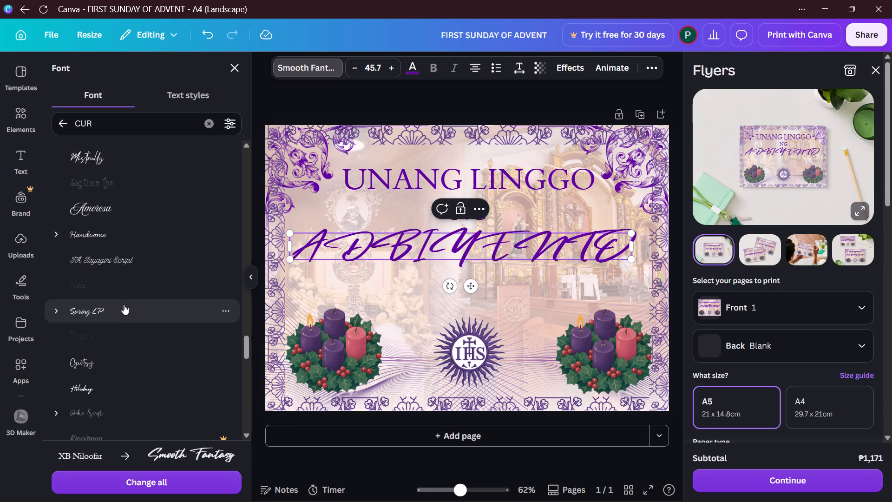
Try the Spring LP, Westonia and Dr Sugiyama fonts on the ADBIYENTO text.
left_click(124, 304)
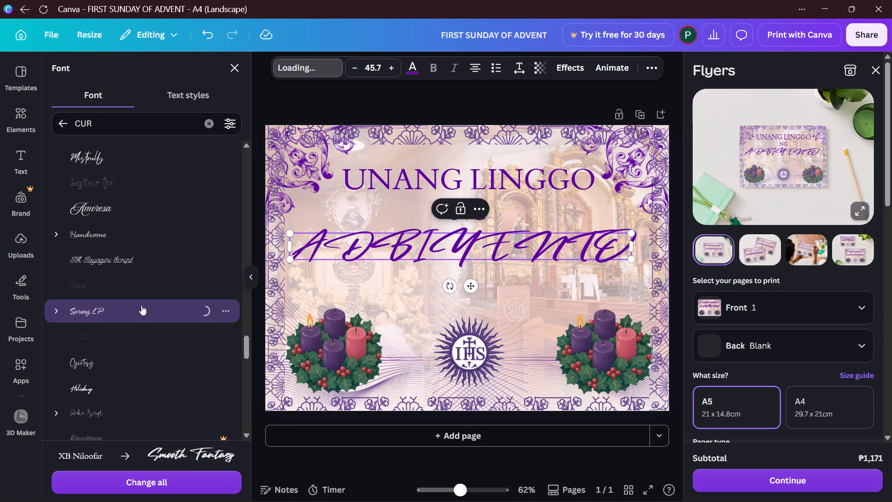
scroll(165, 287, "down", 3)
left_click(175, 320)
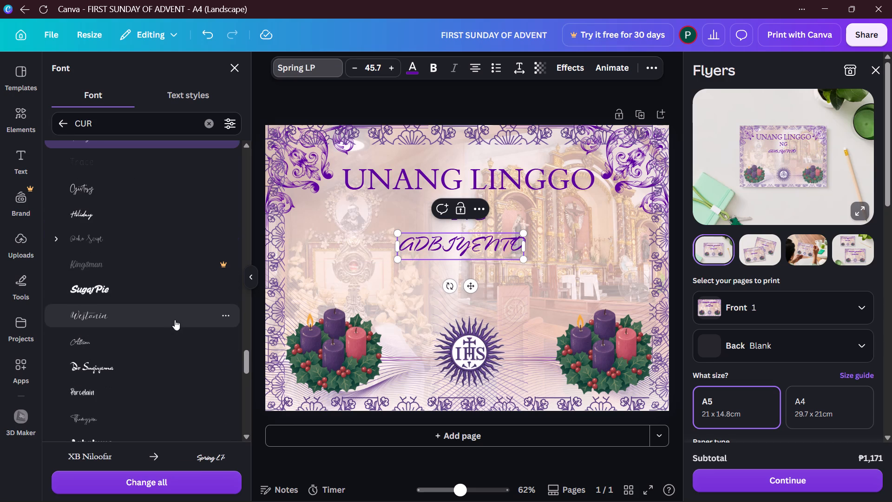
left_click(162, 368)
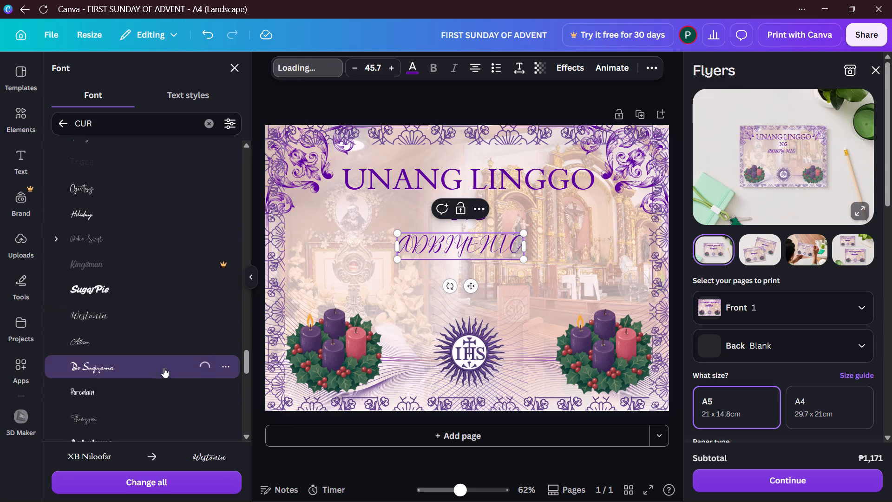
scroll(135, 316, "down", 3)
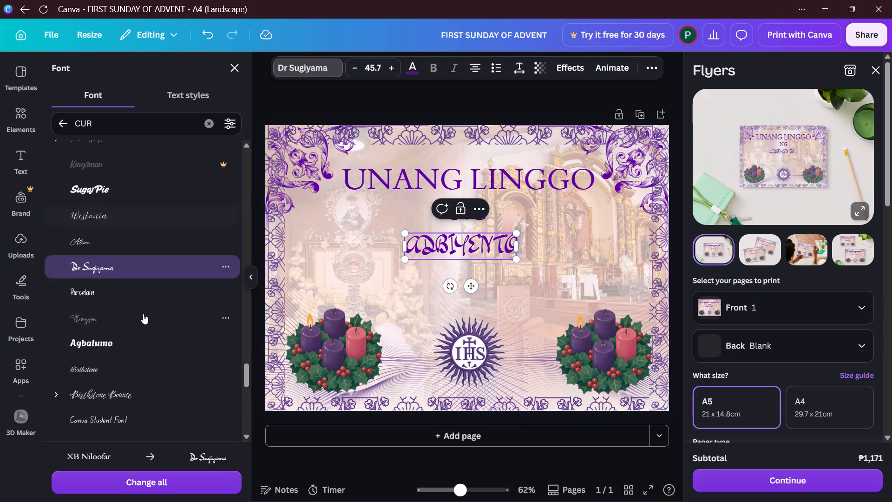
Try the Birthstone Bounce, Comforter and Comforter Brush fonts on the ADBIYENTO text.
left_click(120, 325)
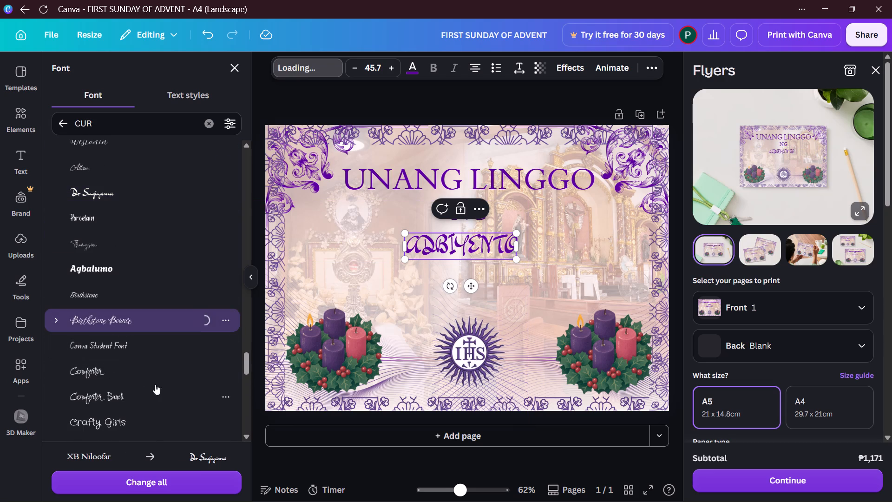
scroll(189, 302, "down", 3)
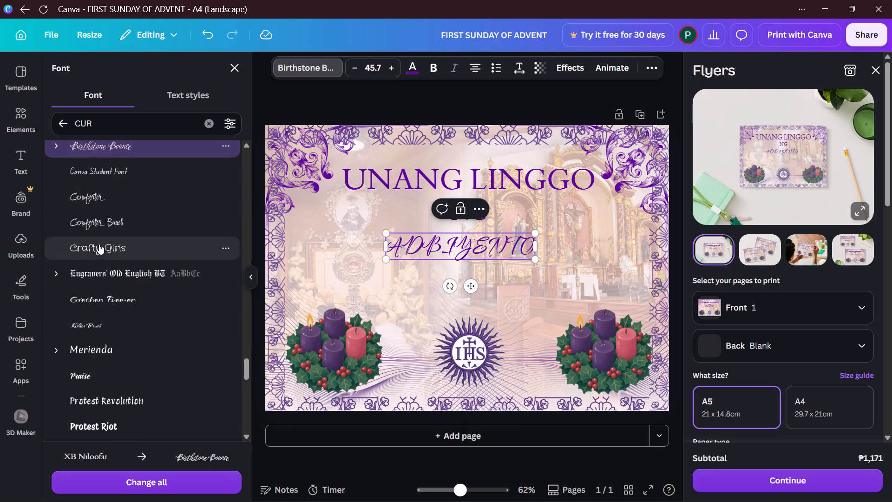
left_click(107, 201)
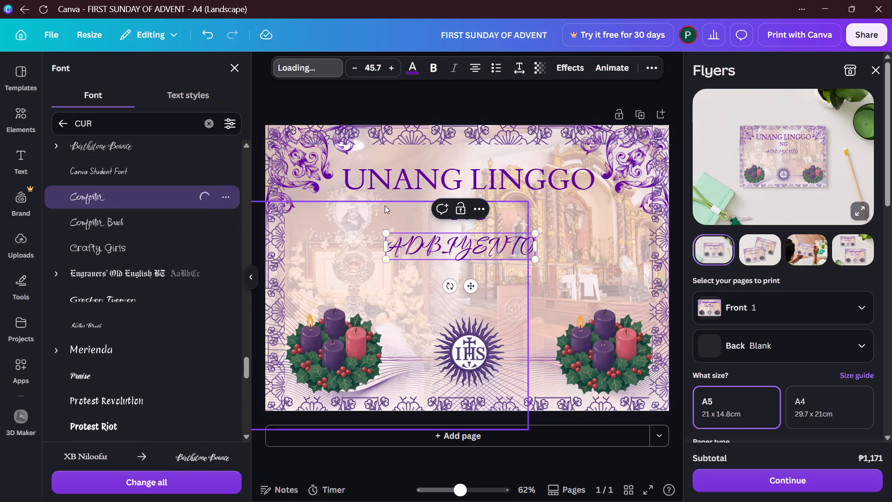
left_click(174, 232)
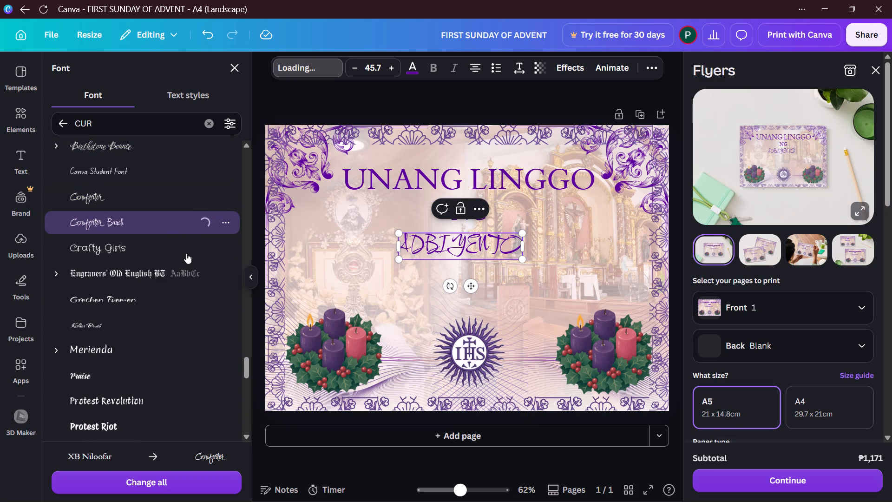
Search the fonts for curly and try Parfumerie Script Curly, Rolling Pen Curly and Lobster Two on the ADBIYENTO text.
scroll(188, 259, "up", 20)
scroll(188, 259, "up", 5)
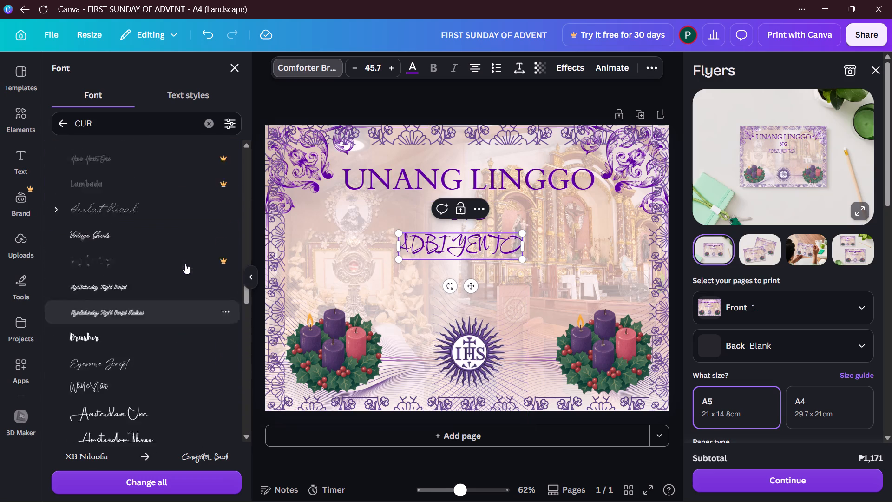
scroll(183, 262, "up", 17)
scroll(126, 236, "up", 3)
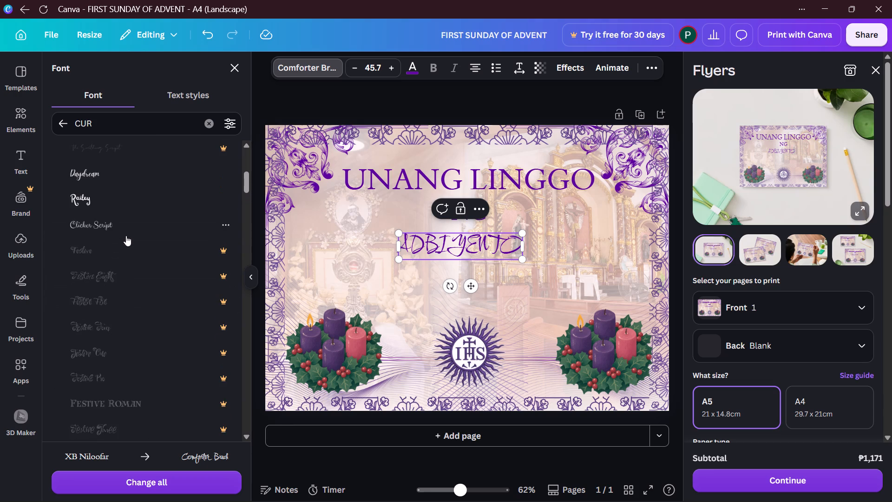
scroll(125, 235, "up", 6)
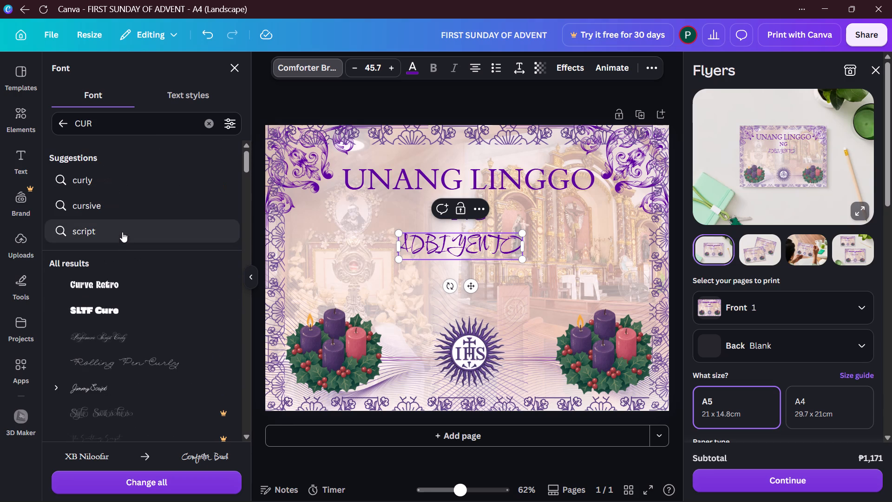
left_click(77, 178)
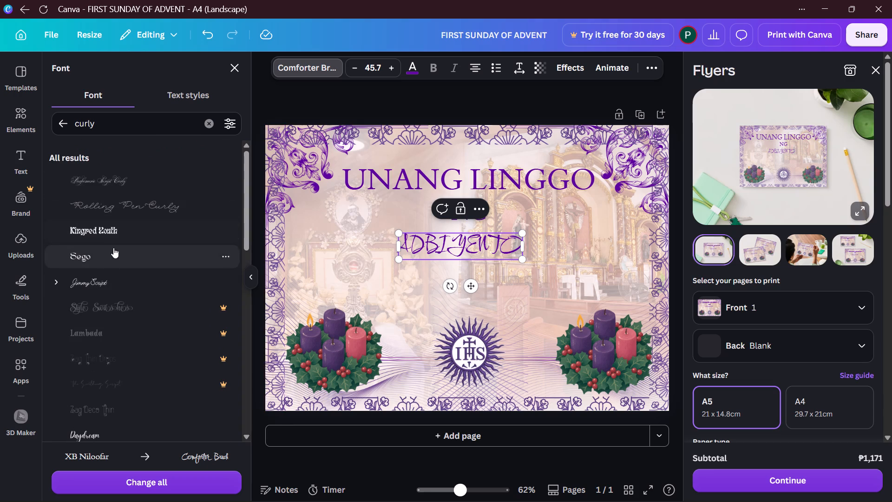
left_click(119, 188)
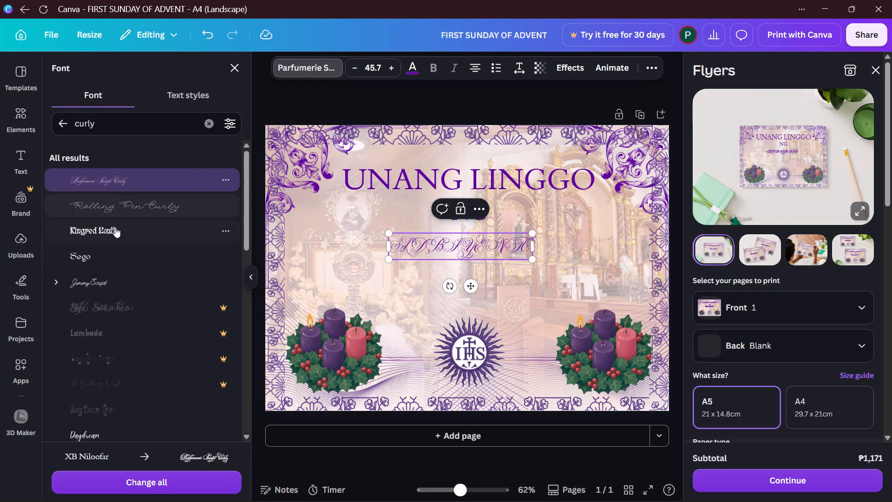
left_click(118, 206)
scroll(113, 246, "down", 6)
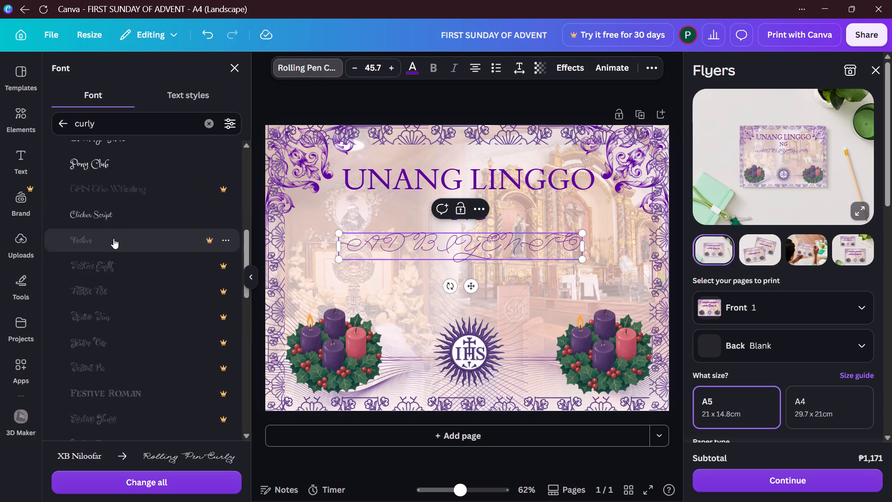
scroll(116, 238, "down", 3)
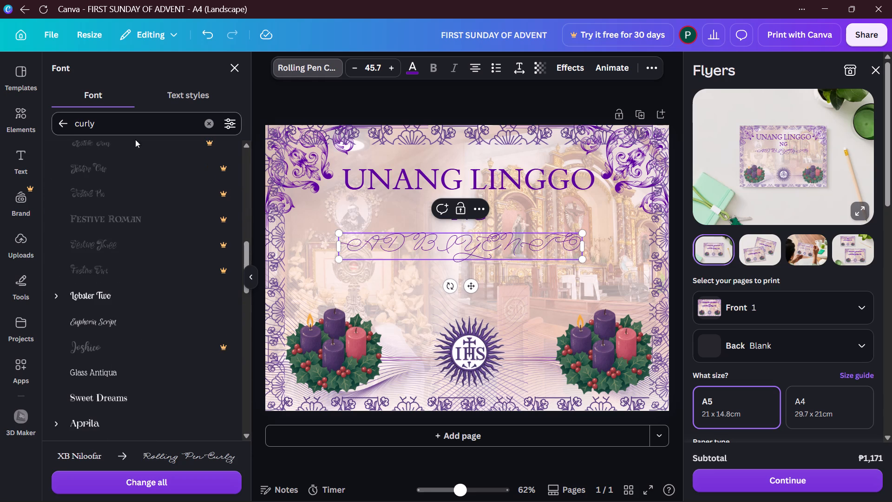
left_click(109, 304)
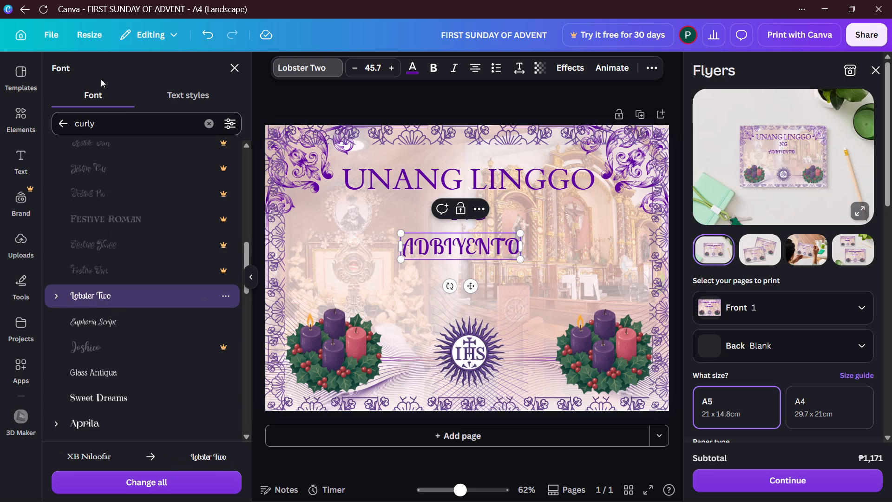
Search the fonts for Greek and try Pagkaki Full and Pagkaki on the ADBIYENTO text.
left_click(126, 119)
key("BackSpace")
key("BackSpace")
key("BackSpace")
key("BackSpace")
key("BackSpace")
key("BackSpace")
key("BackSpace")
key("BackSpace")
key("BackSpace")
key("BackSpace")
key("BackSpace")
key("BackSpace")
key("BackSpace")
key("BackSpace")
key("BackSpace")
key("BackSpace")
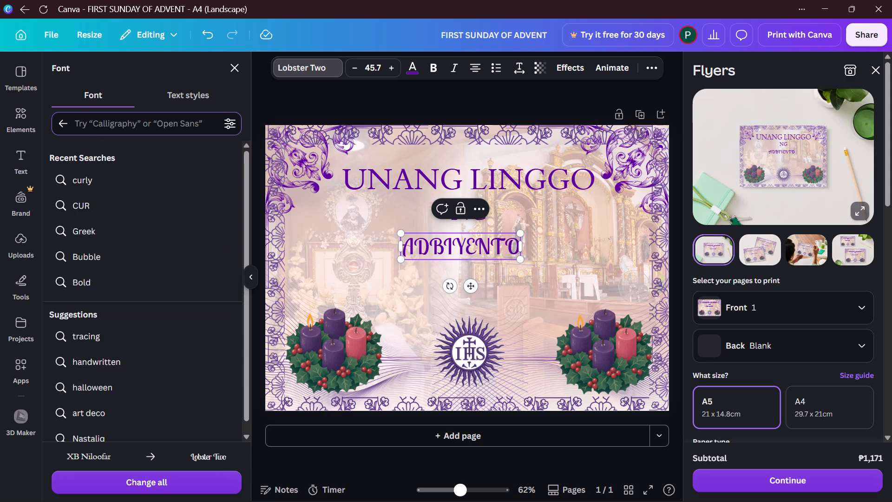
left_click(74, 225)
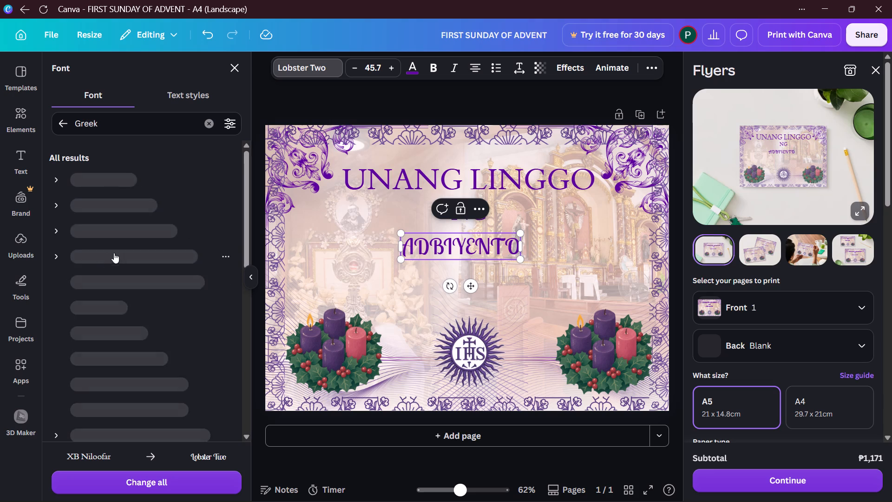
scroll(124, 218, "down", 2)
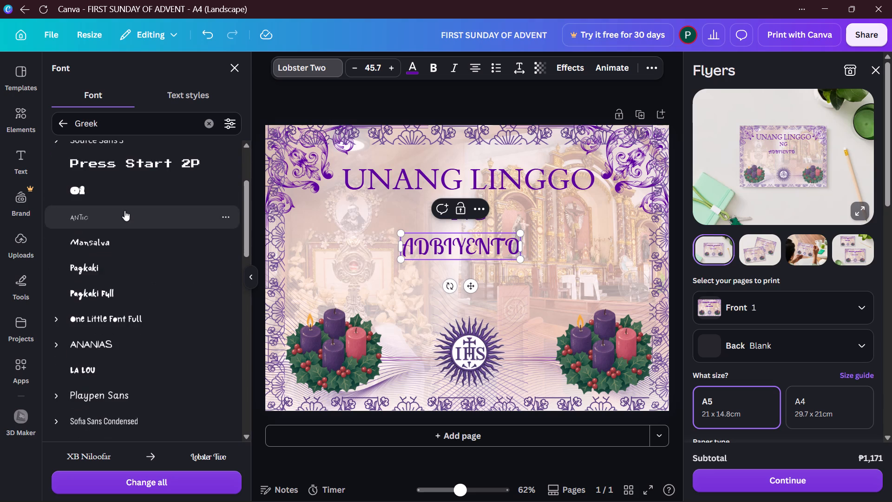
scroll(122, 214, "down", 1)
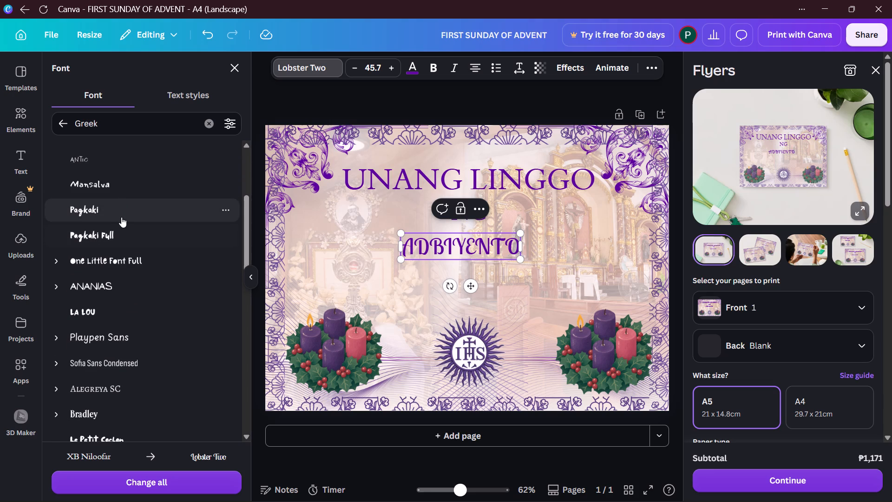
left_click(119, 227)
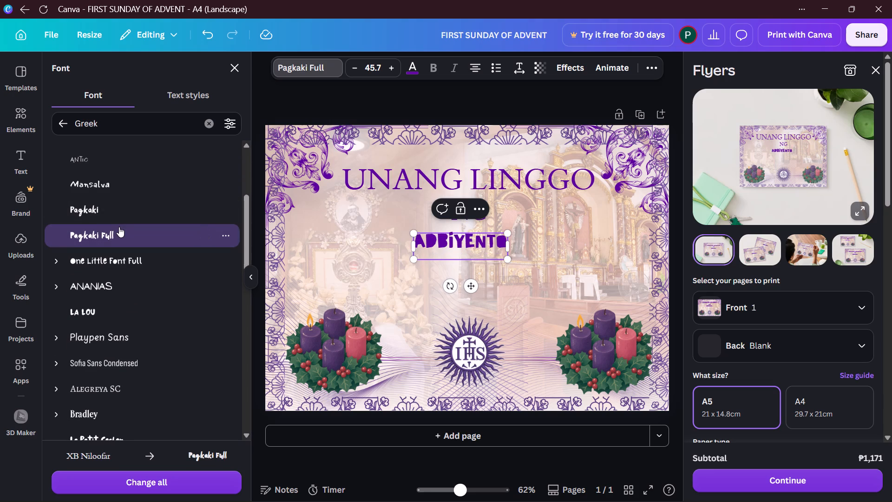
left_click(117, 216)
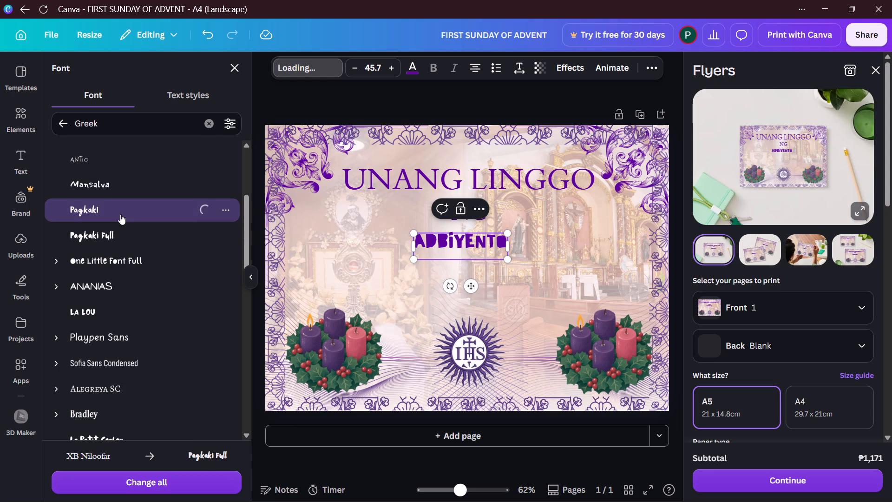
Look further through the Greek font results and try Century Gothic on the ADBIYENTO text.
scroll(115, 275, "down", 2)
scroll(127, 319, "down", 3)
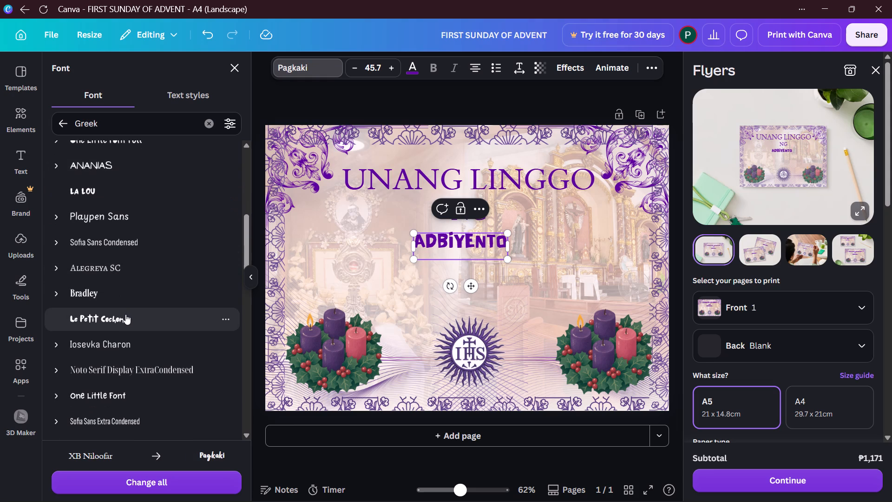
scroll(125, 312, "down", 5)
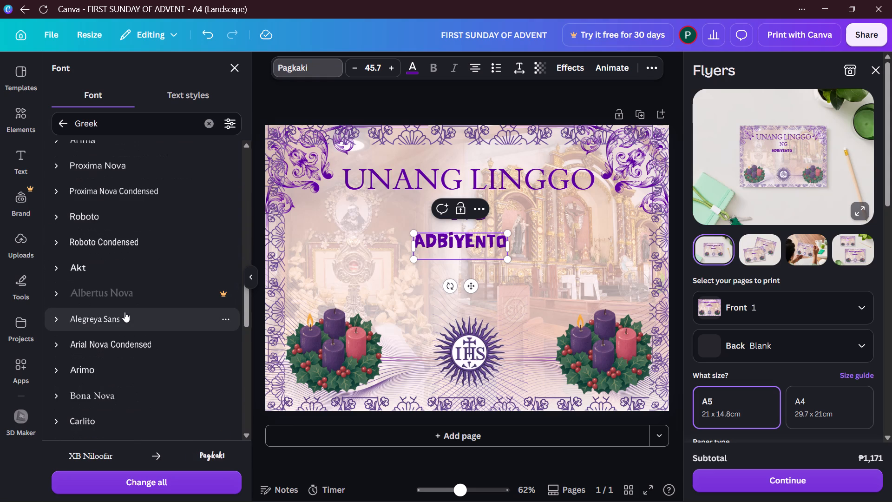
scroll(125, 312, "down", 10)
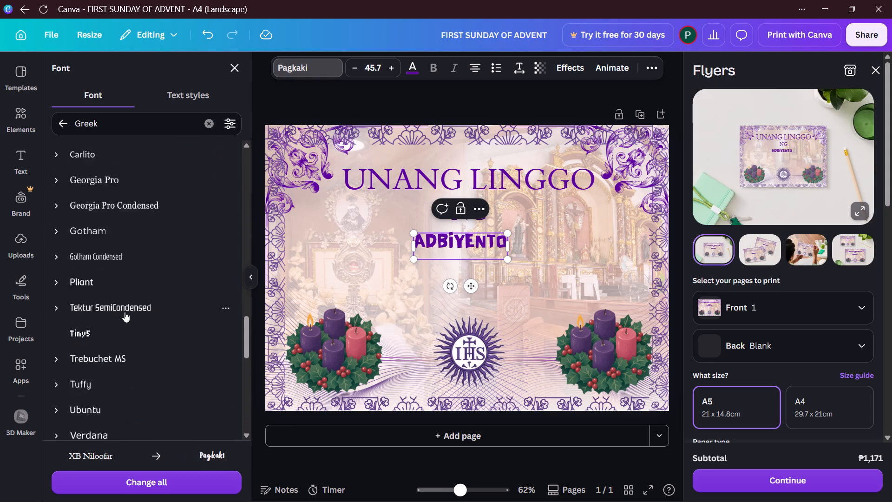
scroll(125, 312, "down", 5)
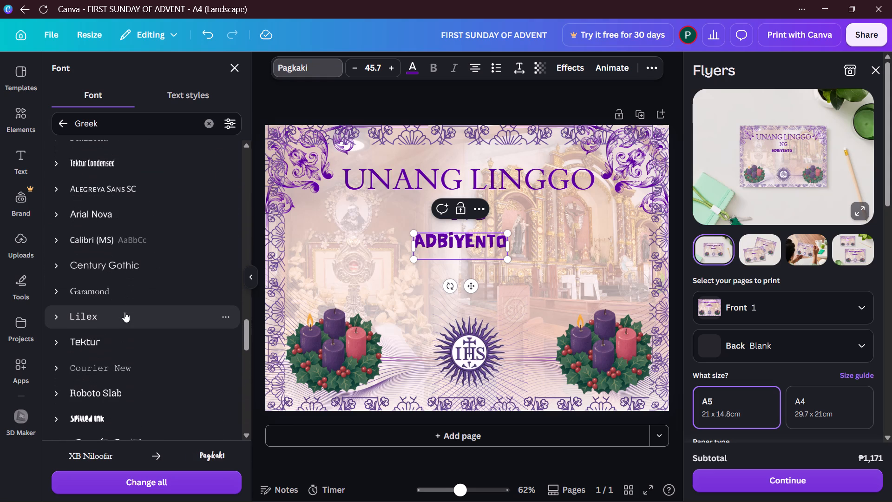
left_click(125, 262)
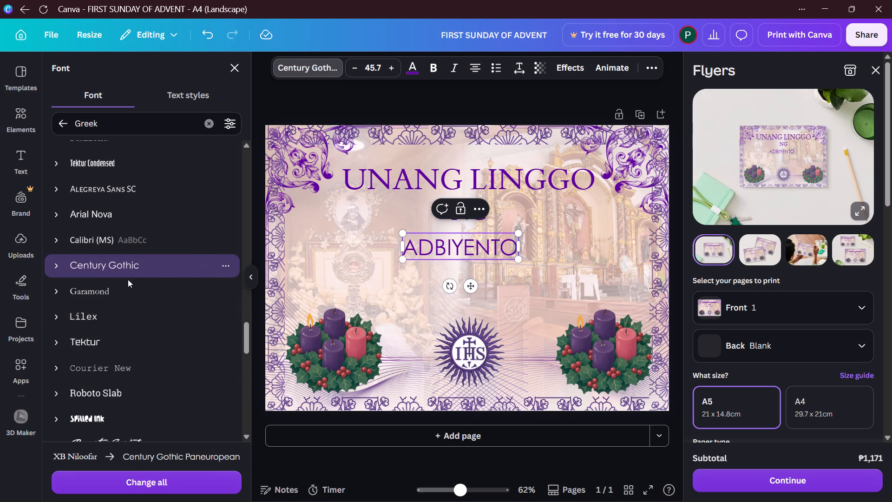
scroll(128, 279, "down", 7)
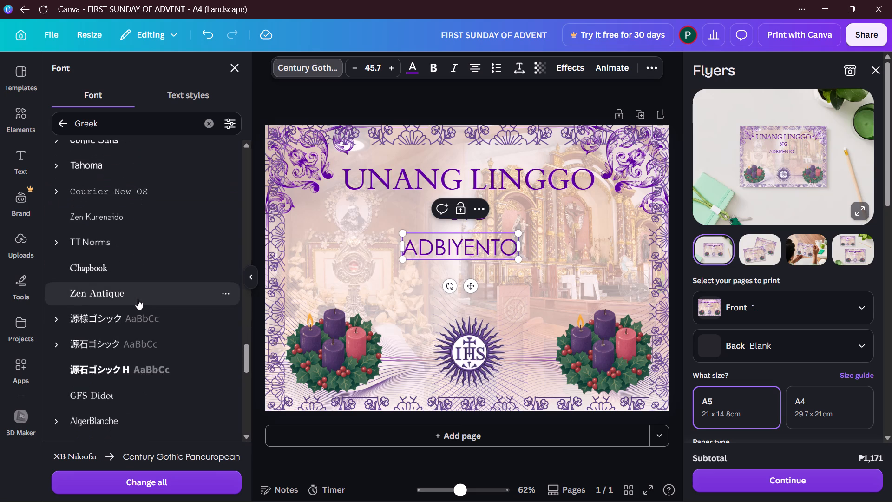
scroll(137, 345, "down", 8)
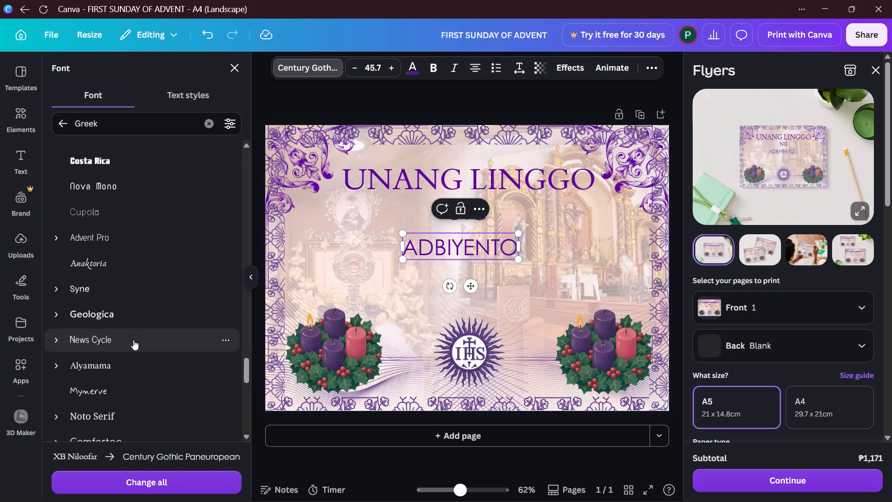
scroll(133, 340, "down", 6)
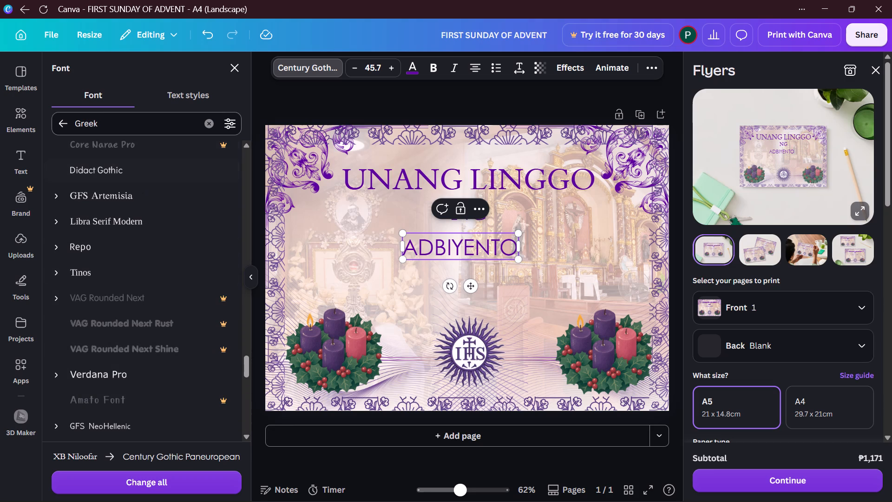
Replace the Greek font search with a search for cursive fonts.
left_click(129, 130)
key("BackSpace")
key("BackSpace")
key("BackSpace")
key("BackSpace")
key("BackSpace")
key("BackSpace")
key("BackSpace")
key("BackSpace")
key("BackSpace")
key("BackSpace")
key("BackSpace")
key("BackSpace")
key("BackSpace")
key("BackSpace")
key("BackSpace")
key("BackSpace")
key("BackSpace")
key("BackSpace")
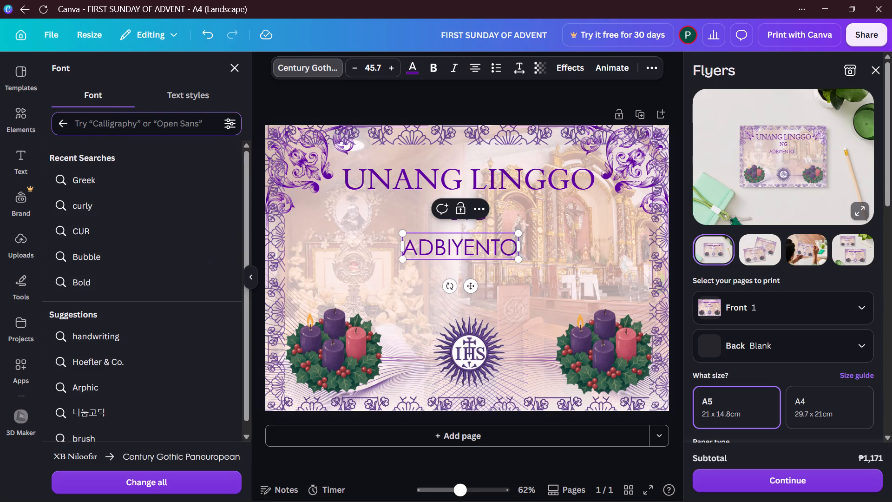
scroll(126, 273, "down", 9)
scroll(126, 273, "up", 6)
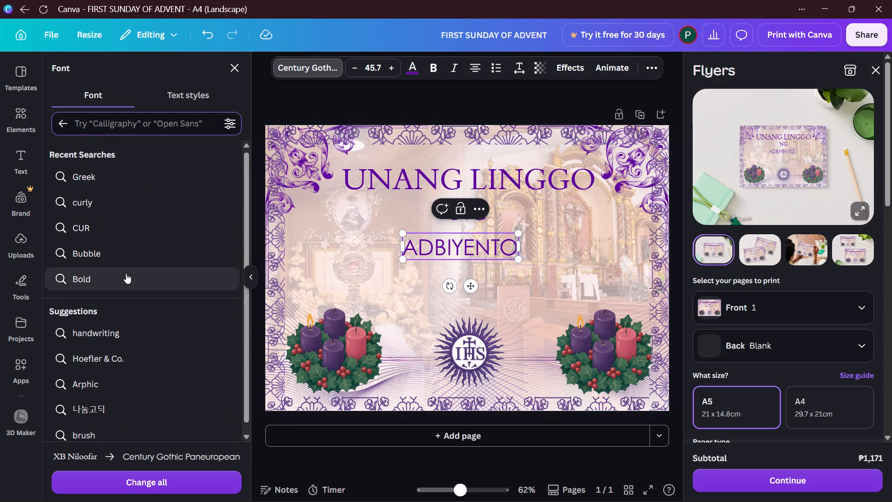
left_click(122, 129)
type("CUR")
type("SI")
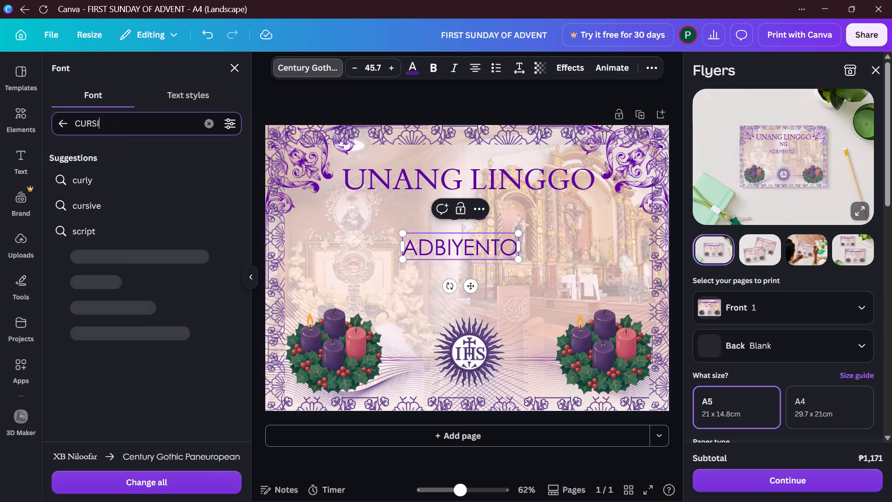
left_click(82, 186)
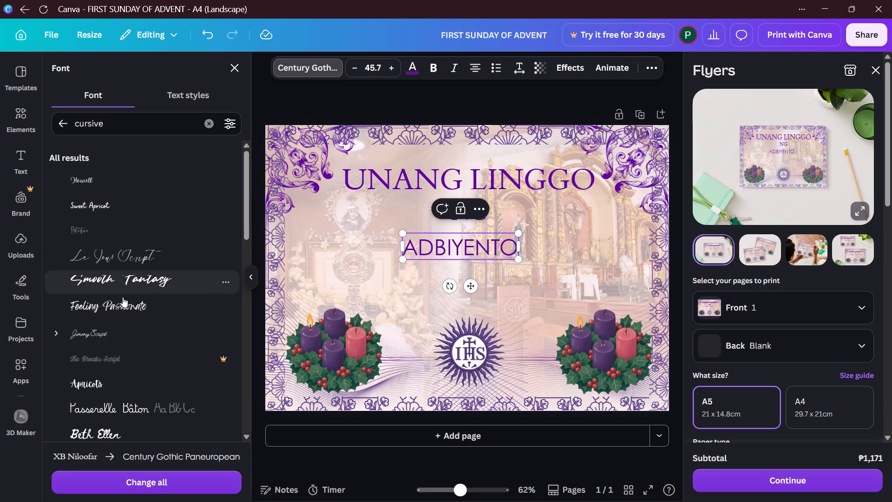
Compare the Feeling Passionate and Sweet Apricot fonts on the ADBIYENTO text, settling on Feeling Passionate.
left_click(118, 308)
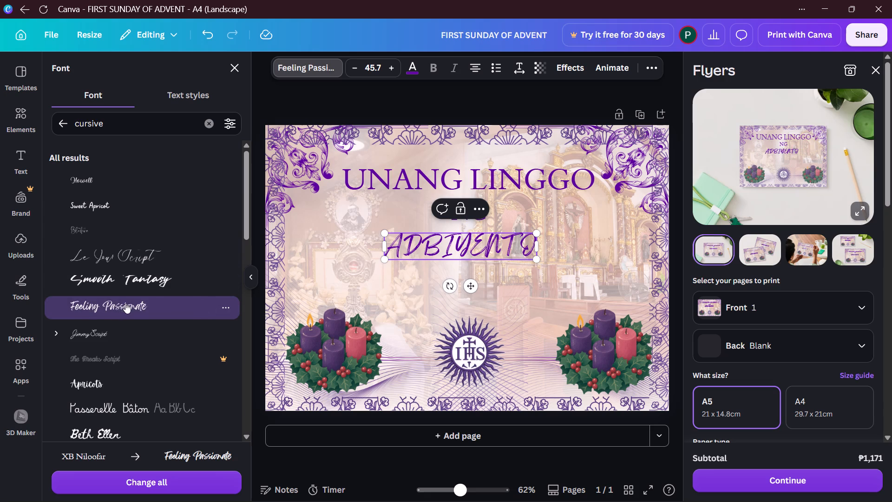
scroll(129, 300, "down", 3)
scroll(129, 300, "up", 6)
scroll(129, 300, "down", 3)
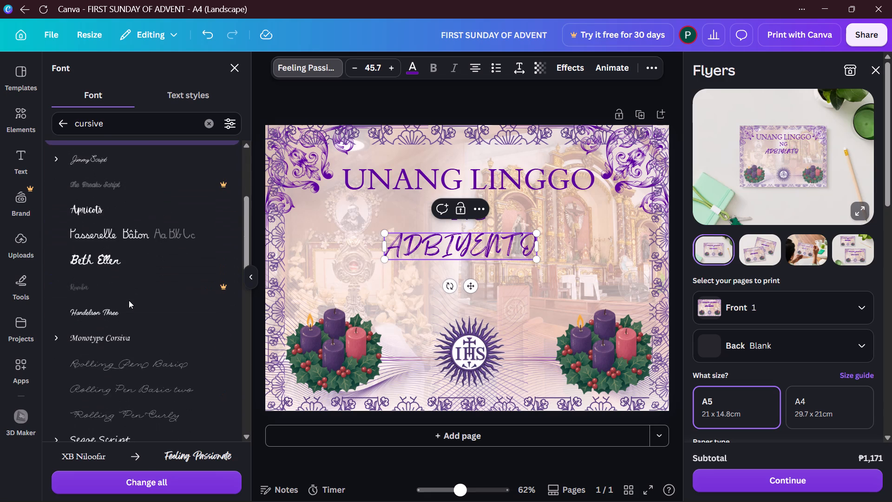
scroll(129, 300, "up", 8)
left_click(129, 213)
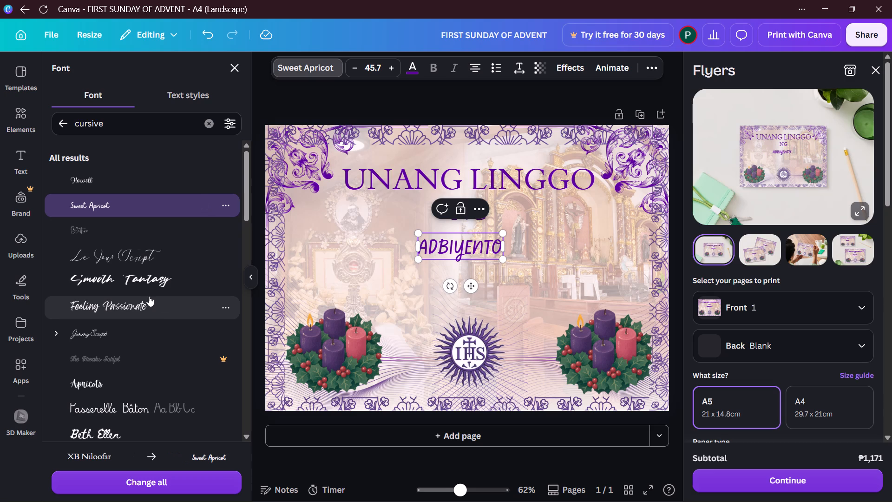
left_click(135, 303)
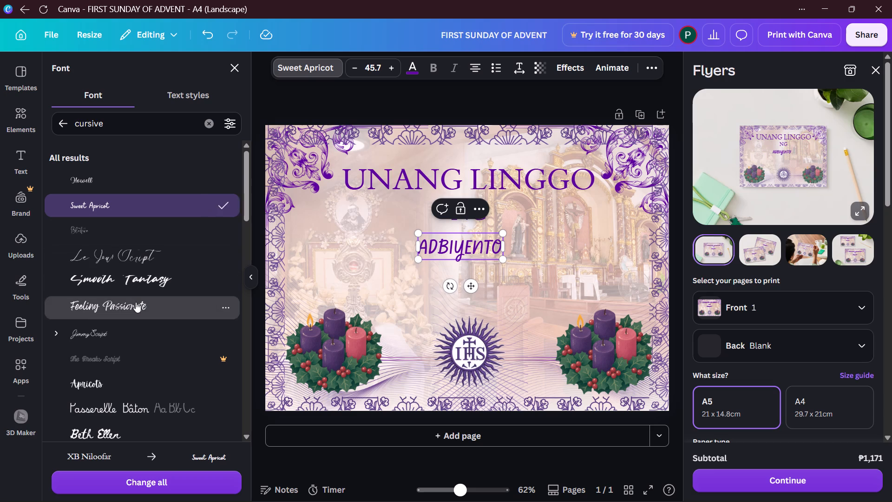
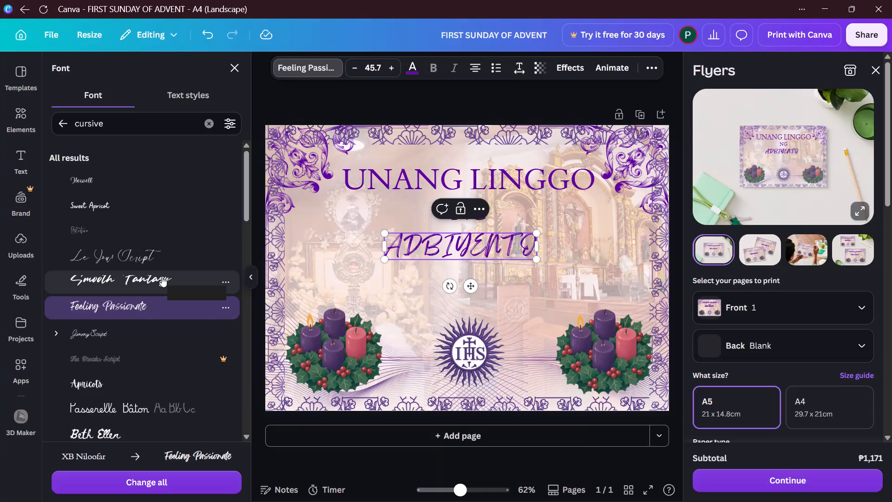
Try the Handelson Three font from the cursive results on the ADBIYENTO text, settling on Segoe Script.
scroll(161, 274, "down", 2)
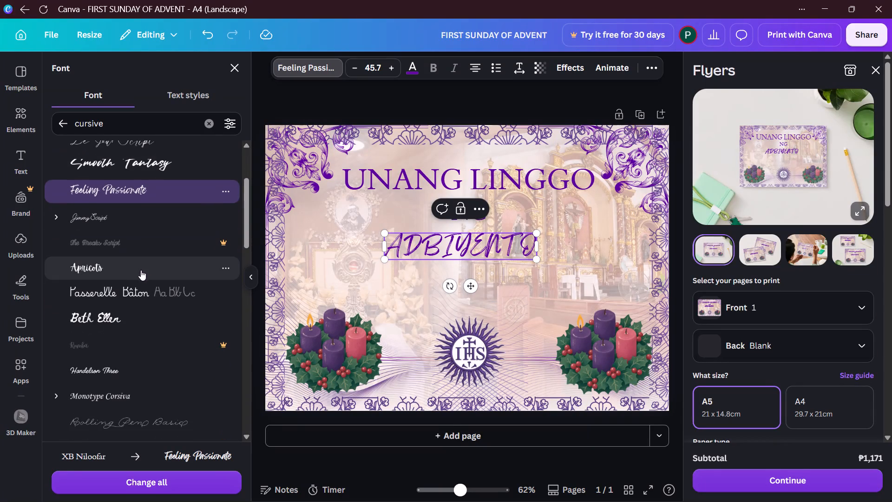
scroll(129, 256, "down", 1)
left_click(122, 317)
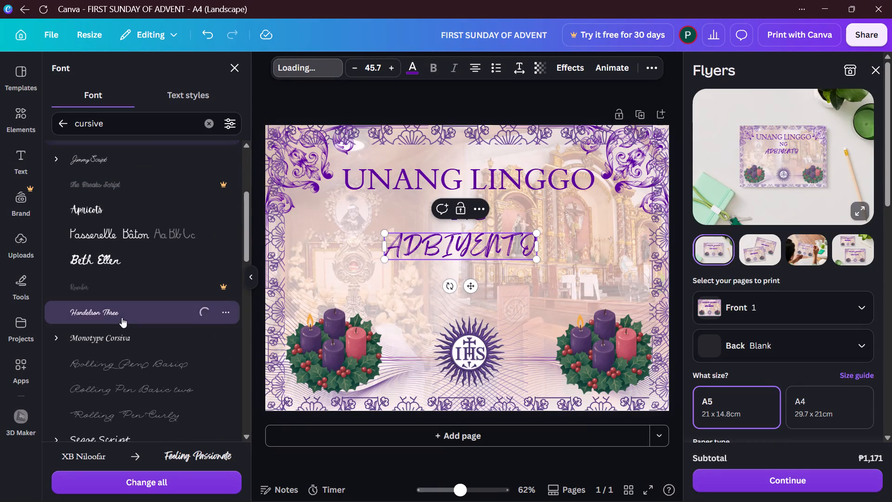
scroll(135, 326, "down", 3)
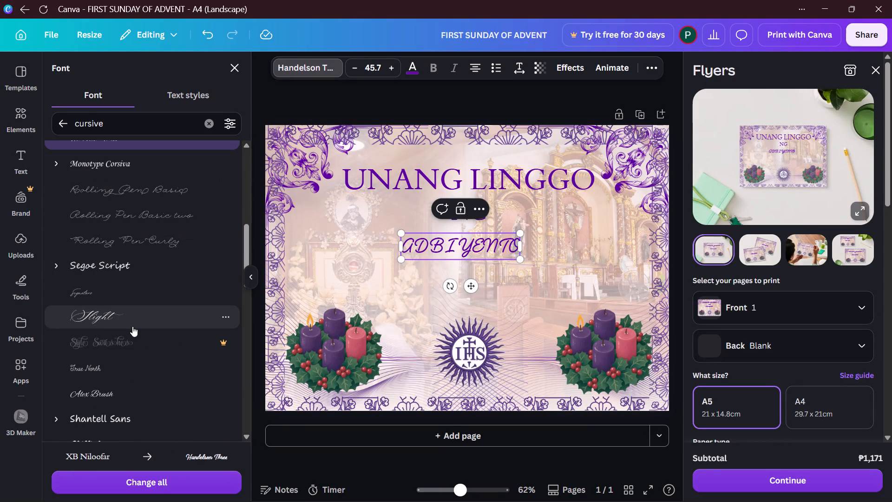
left_click(142, 272)
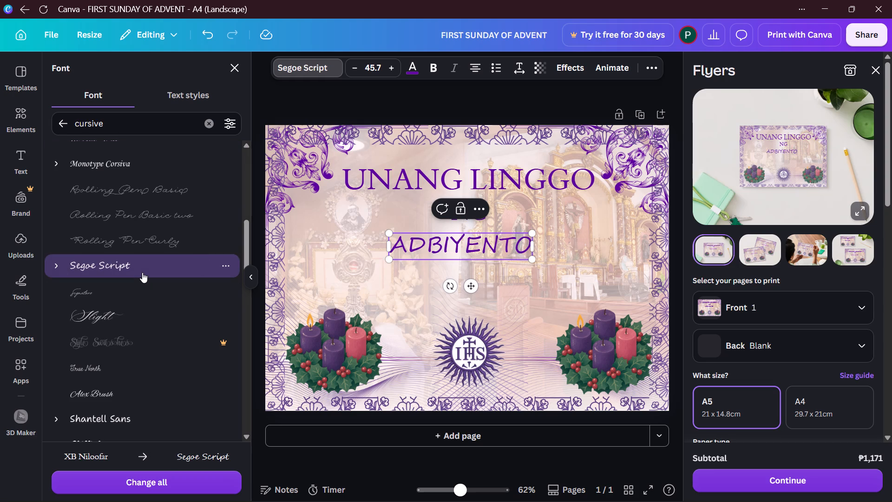
left_click(507, 91)
left_click(488, 109)
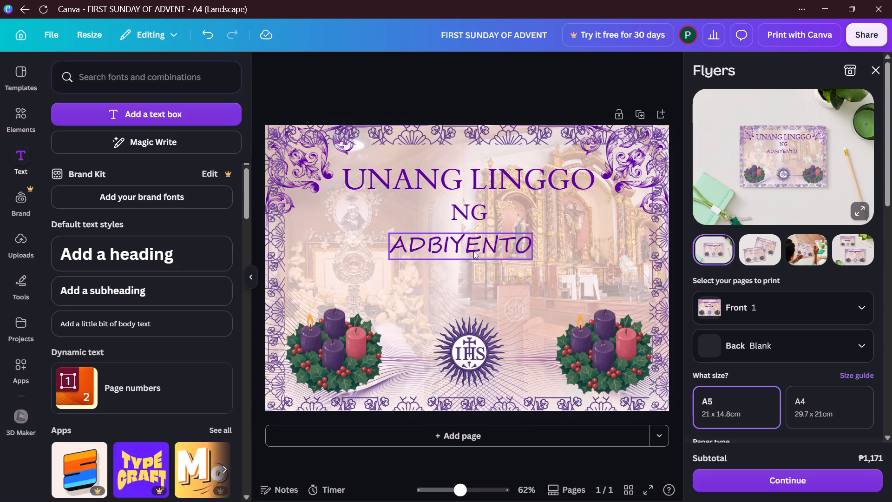
Enlarge the ADBIYENTO text to a font size of about 58.8 and reposition it just below NG.
left_click(473, 251)
left_click_drag(476, 251, 502, 253)
left_click(484, 245)
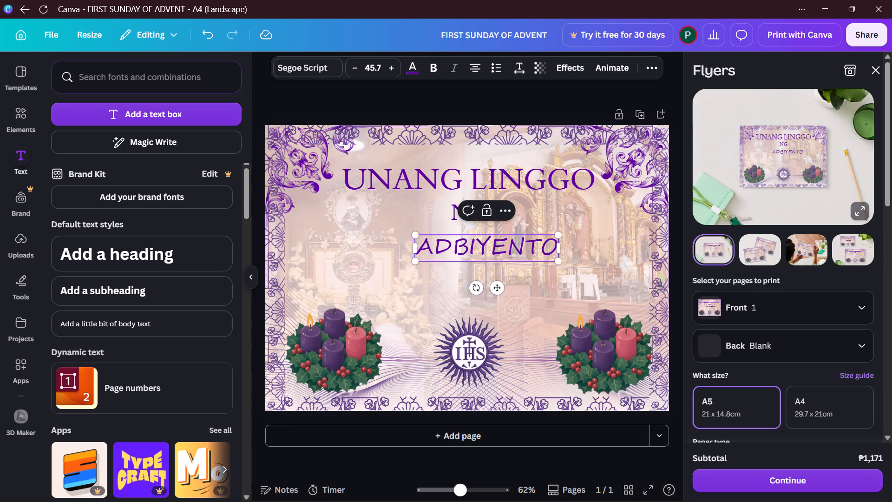
left_click(492, 111)
left_click(518, 240)
left_click_drag(517, 241, 494, 243)
left_click_drag(533, 260, 558, 272)
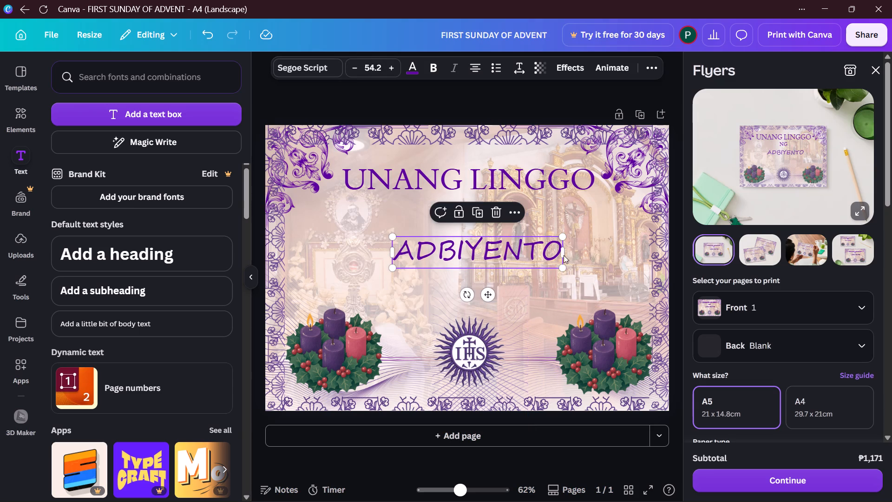
left_click_drag(563, 269, 576, 275)
left_click_drag(532, 264, 520, 256)
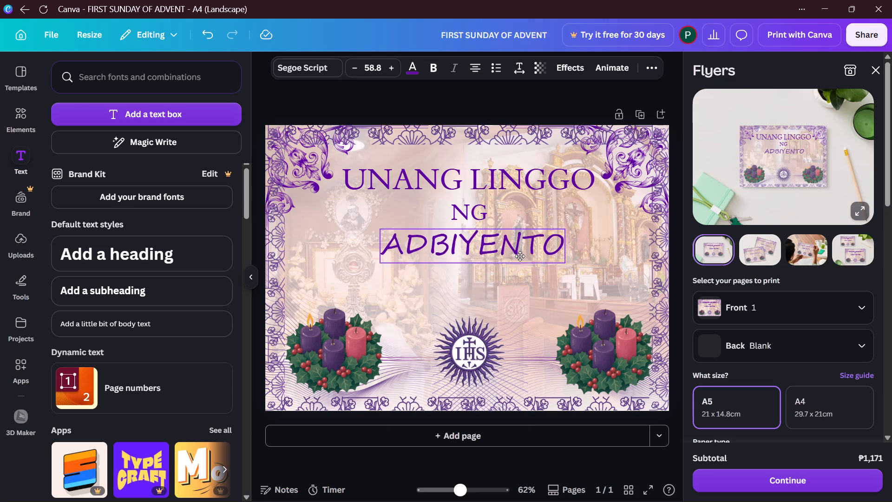
left_click_drag(520, 256, 515, 253)
left_click(479, 112)
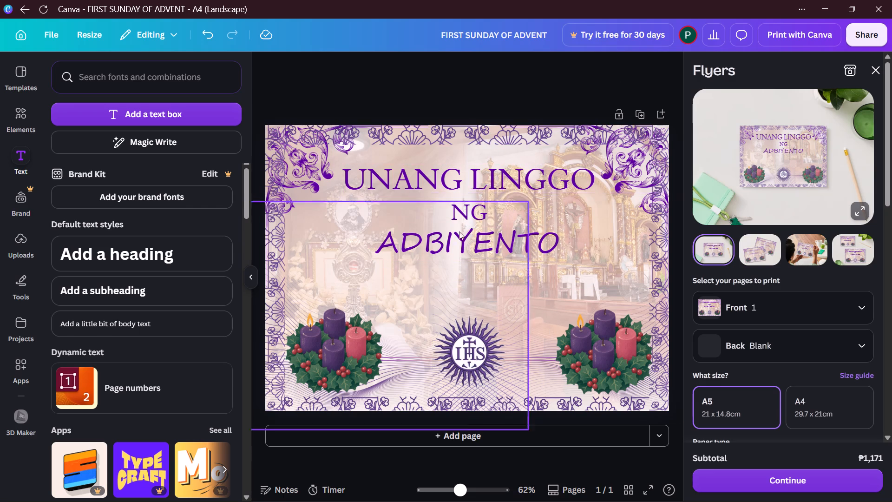
Look through the full collection of recently used elements for decorations that could suit the design.
left_click(26, 122)
scroll(156, 177, "down", 1)
scroll(155, 179, "up", 2)
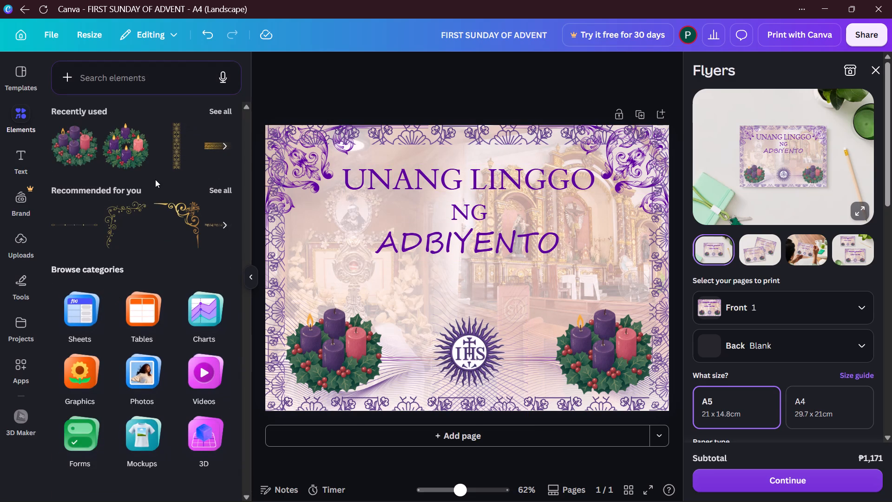
scroll(146, 207, "down", 1)
left_click(217, 107)
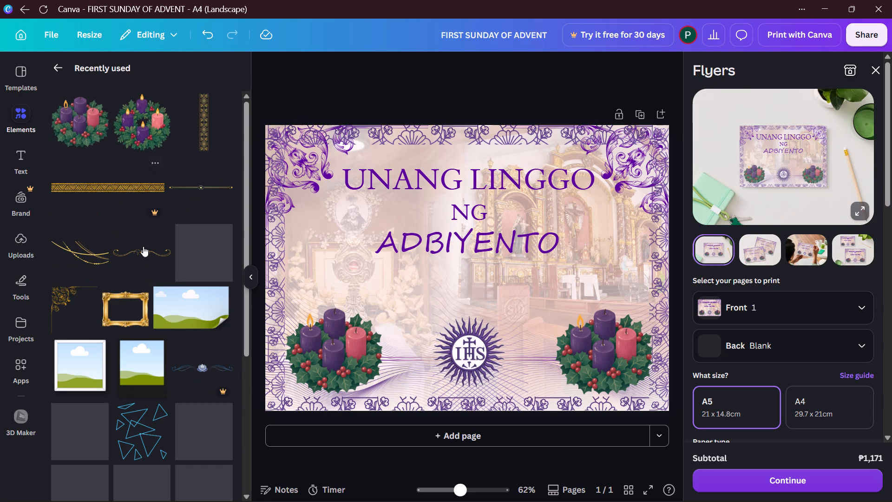
scroll(157, 244, "down", 2)
scroll(166, 211, "up", 1)
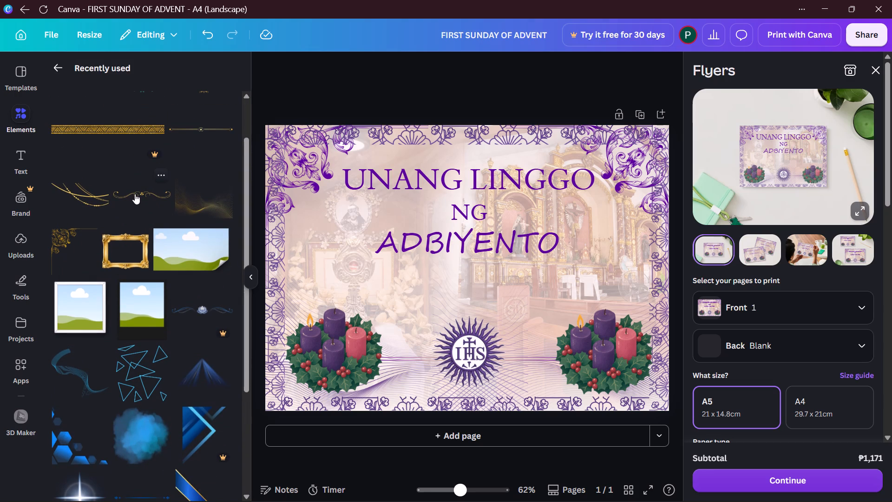
scroll(133, 232, "down", 3)
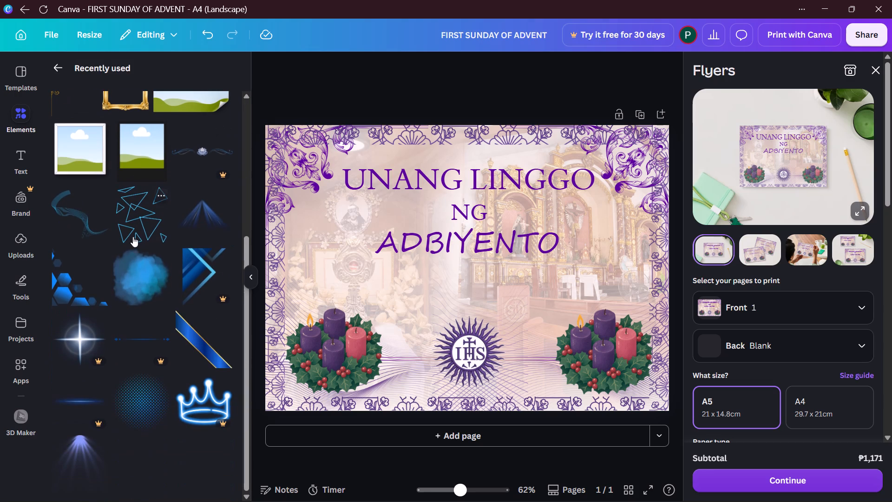
scroll(134, 236, "down", 1)
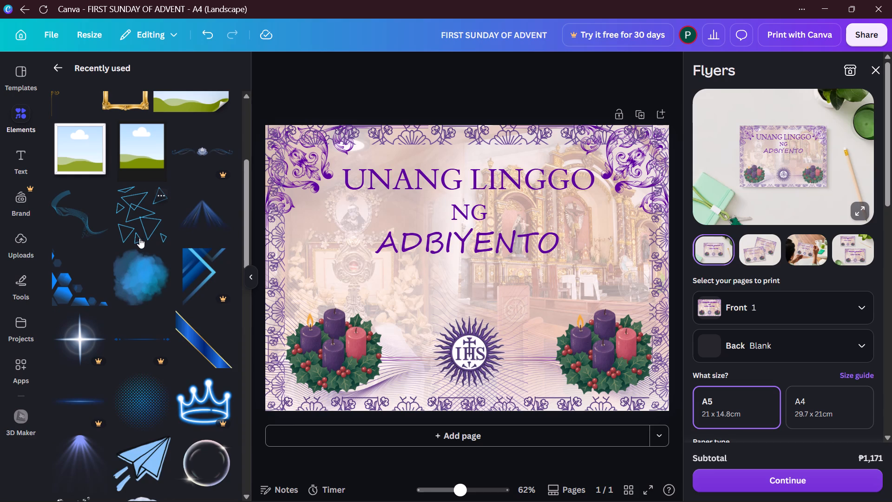
scroll(139, 238, "up", 6)
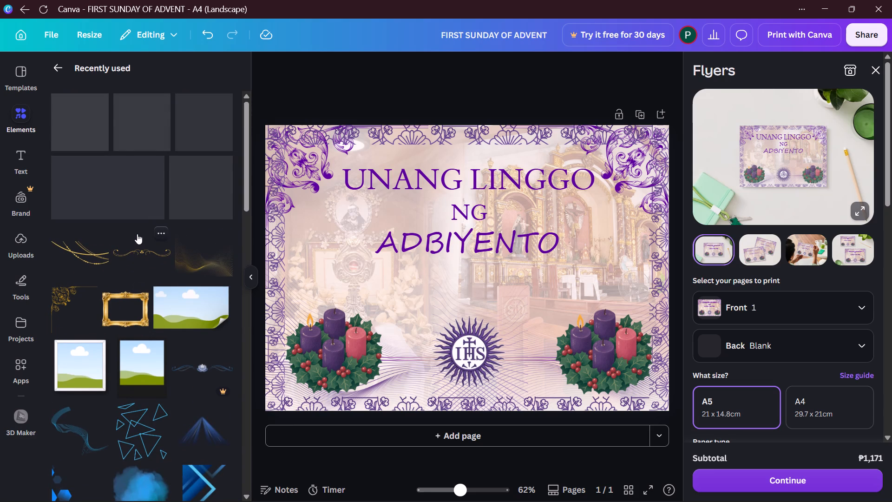
scroll(137, 234, "up", 5)
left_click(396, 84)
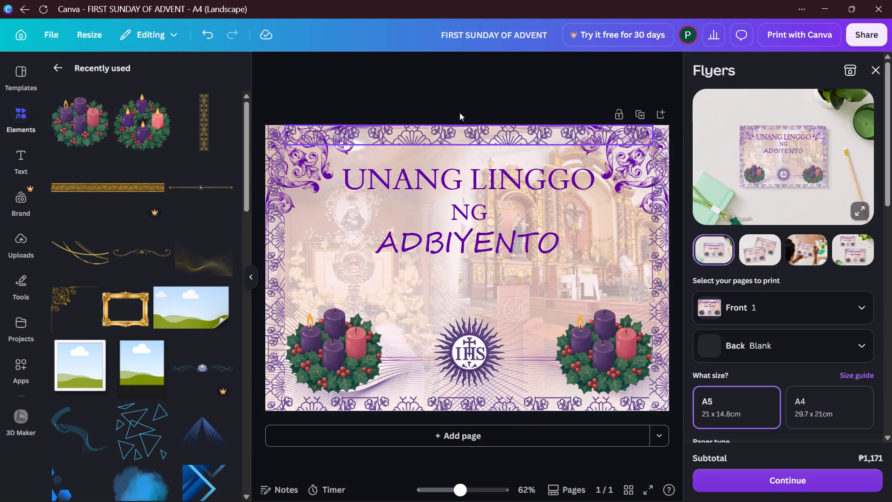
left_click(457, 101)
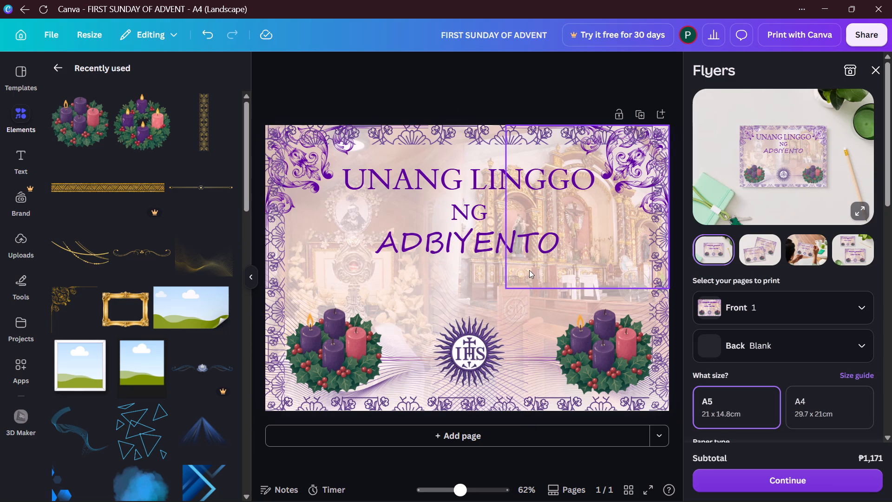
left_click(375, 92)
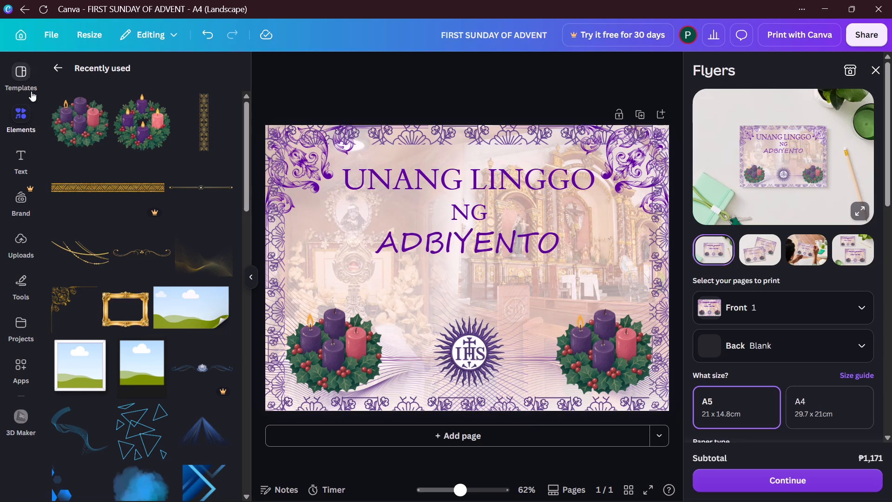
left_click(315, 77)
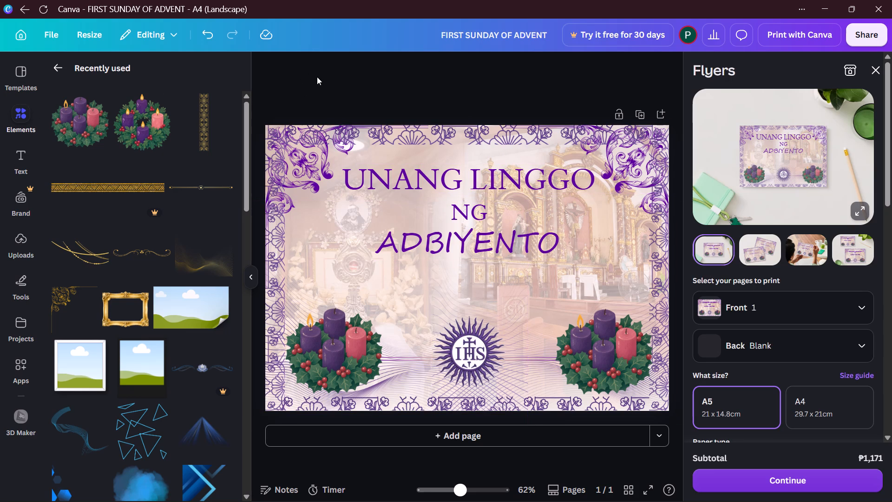
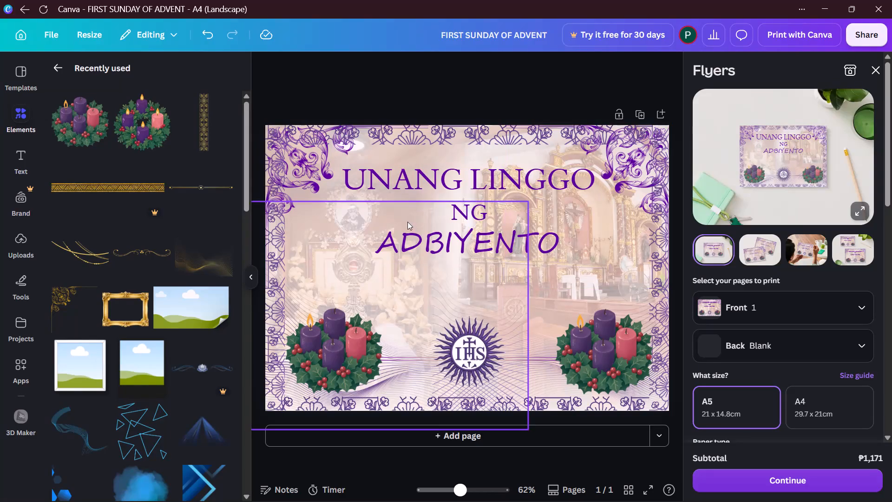
Move the ADBIYENTO, NG and UNANG LINGGO lines lower on the page, keeping them closely stacked and centred above the IHS emblem.
left_click_drag(452, 246, 453, 288)
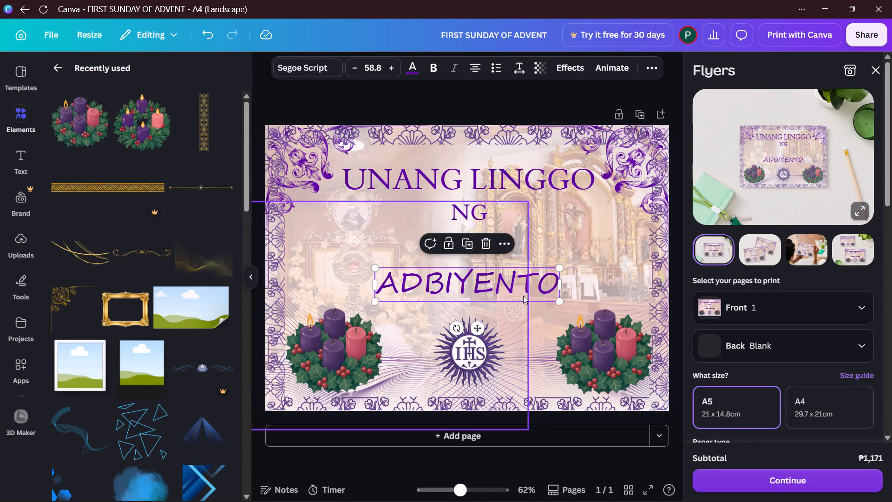
left_click(510, 288)
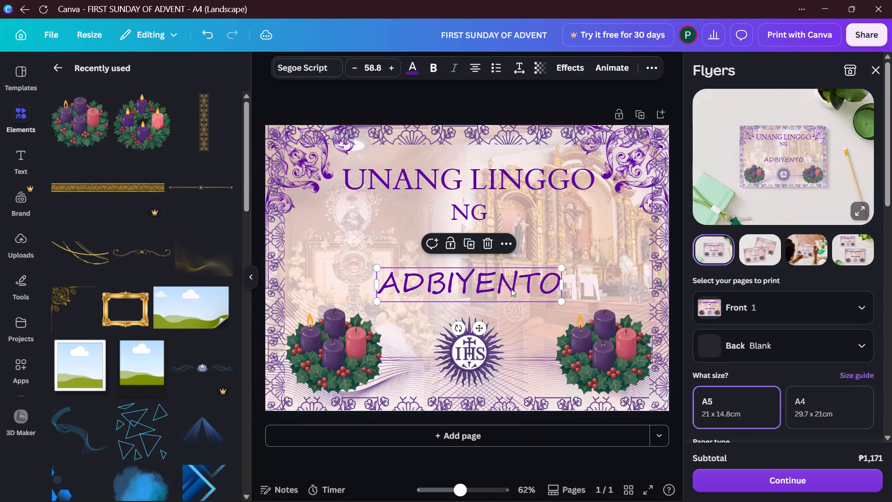
left_click(467, 208)
left_click_drag(468, 208, 466, 242)
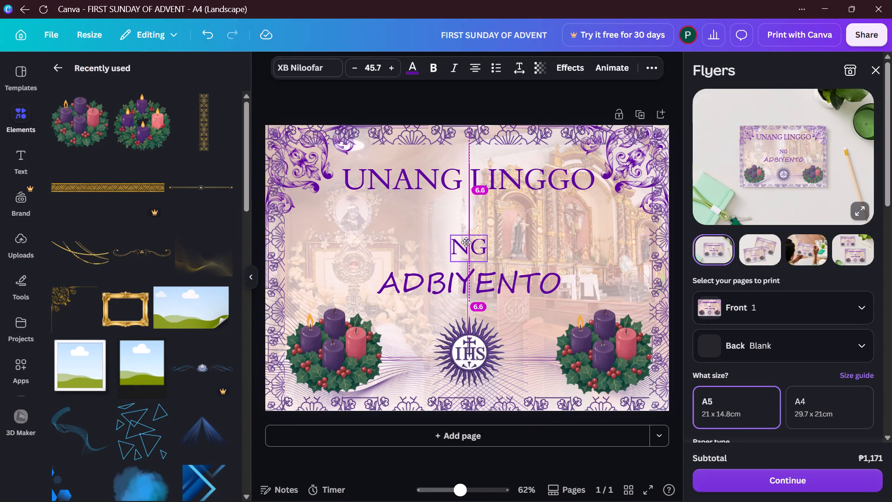
left_click_drag(466, 242, 467, 244)
left_click(492, 174)
left_click_drag(492, 174, 489, 213)
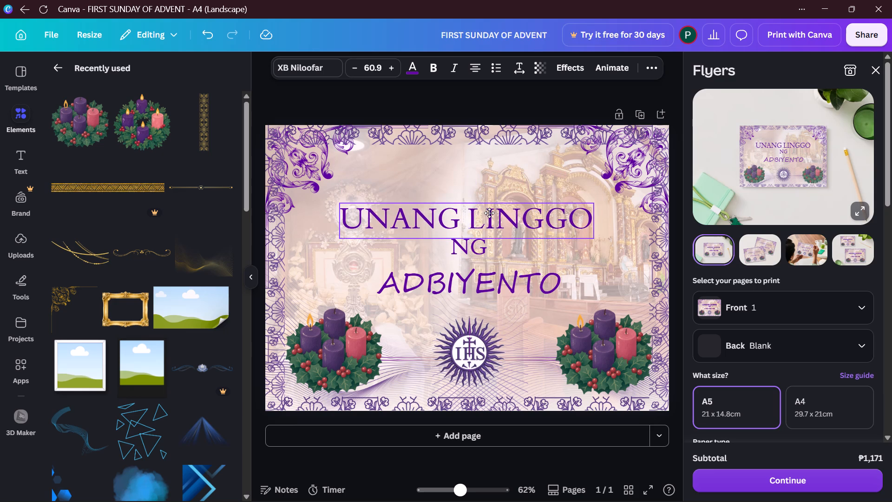
left_click_drag(489, 213, 489, 215)
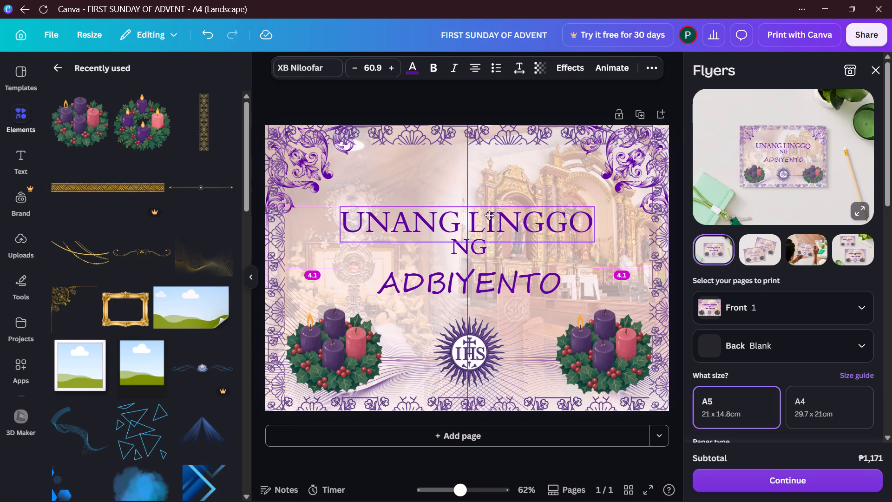
left_click_drag(489, 215, 488, 210)
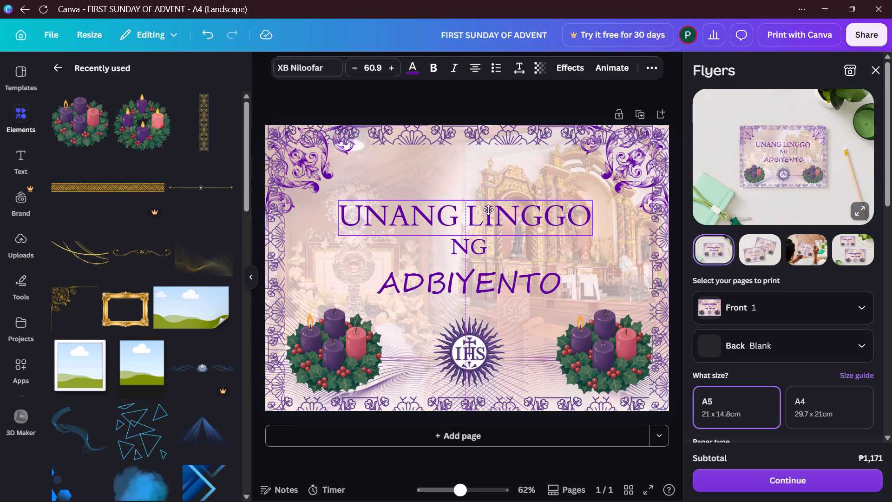
left_click_drag(488, 210, 490, 212)
left_click(510, 109)
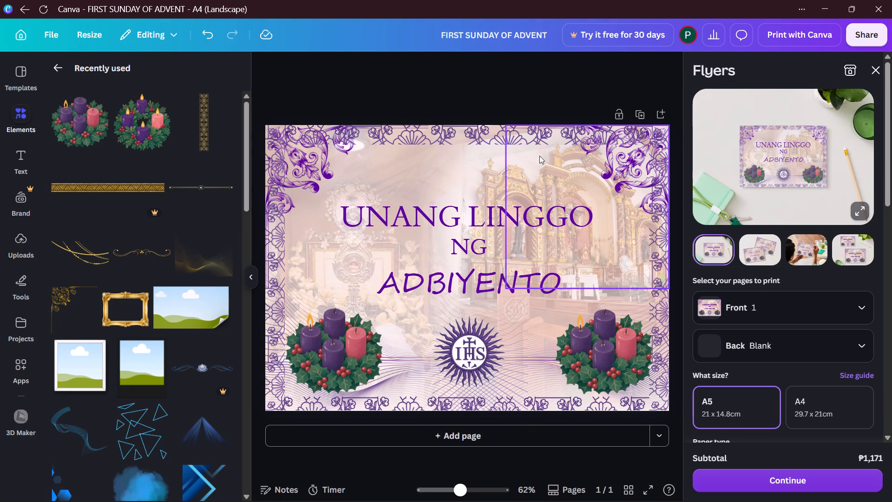
left_click(475, 98)
Add a new heading text box reading DIOCESE OF TARLAC.
scroll(157, 219, "down", 1)
scroll(157, 219, "up", 2)
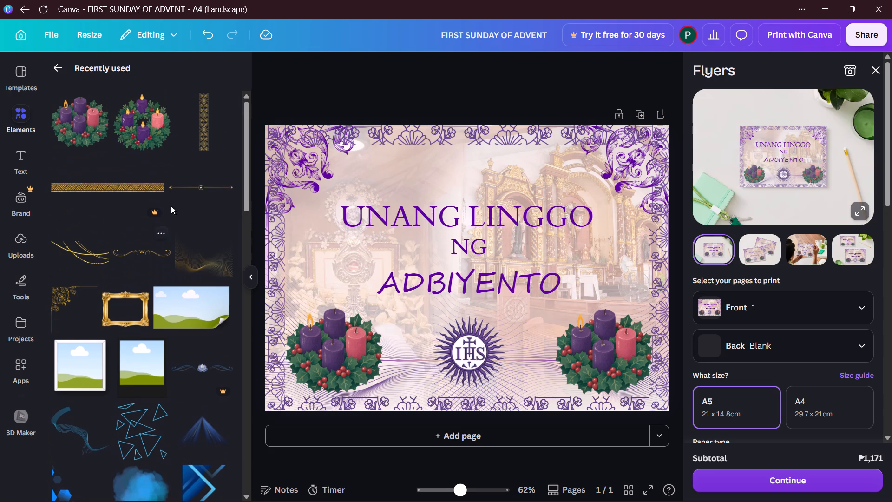
left_click(28, 164)
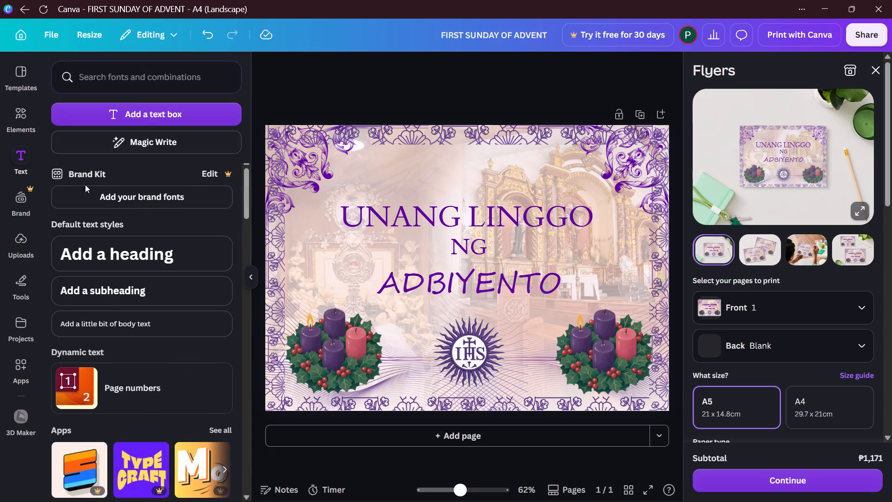
left_click(109, 263)
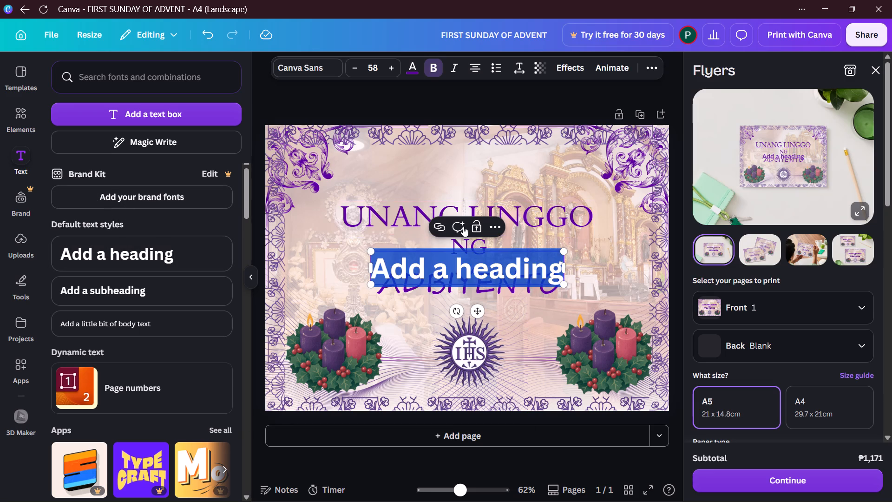
key("BackSpace")
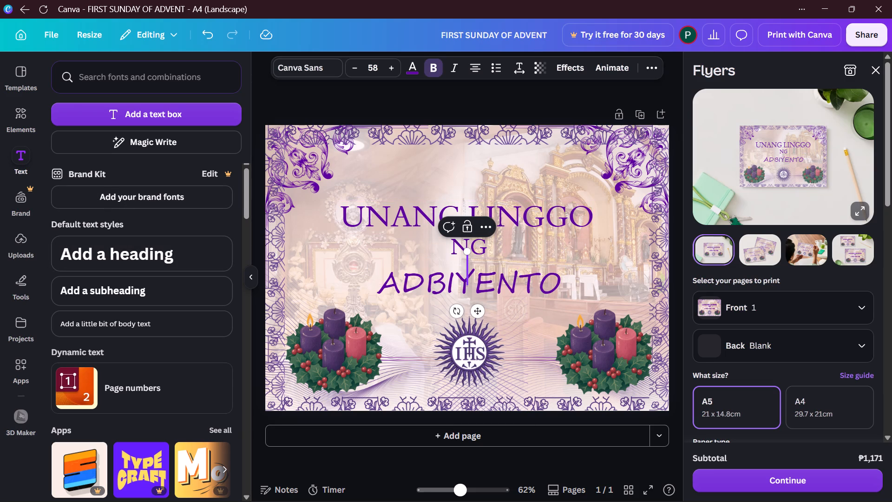
key("d")
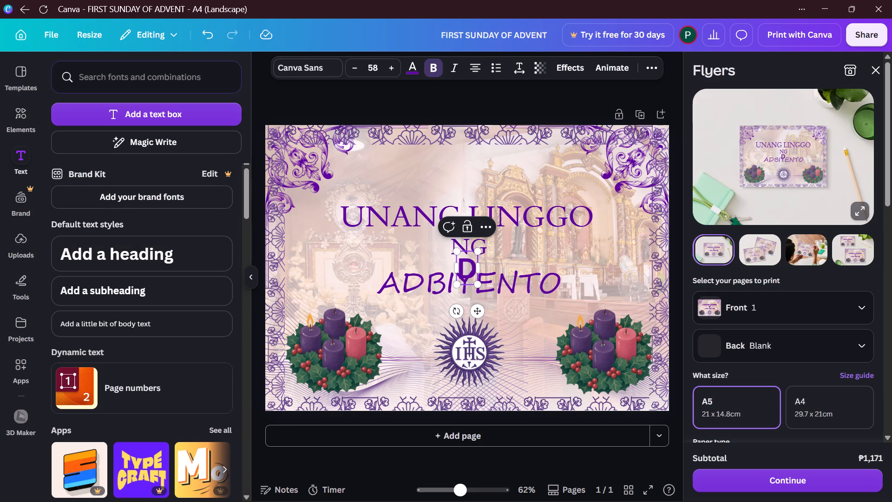
type("IOCESE")
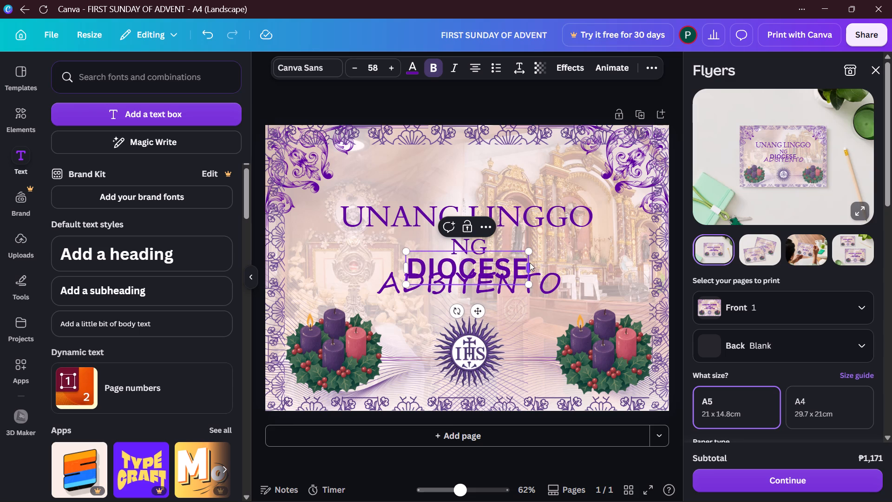
key("space")
type("OF TAR")
type("LAC")
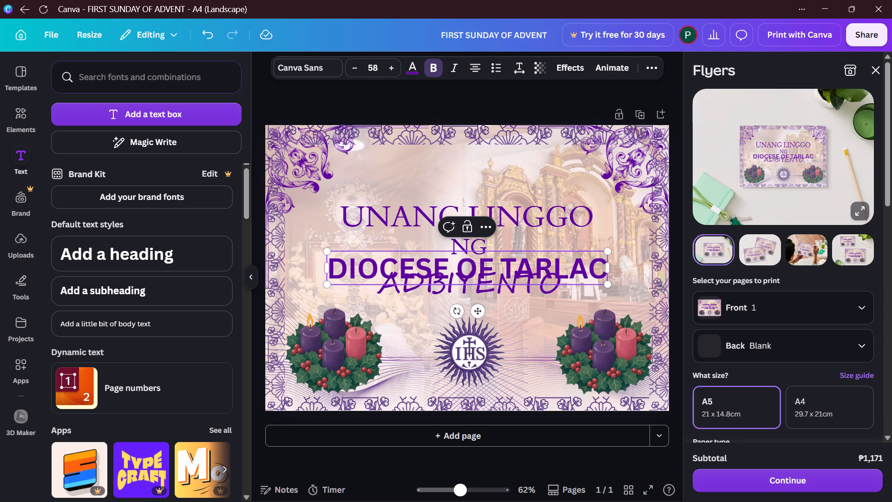
left_click(486, 104)
Shrink the DIOCESE OF TARLAC text to a font size of about 15.8 and centre it just below the page's top border.
left_click(535, 272)
left_click_drag(530, 270, 525, 220)
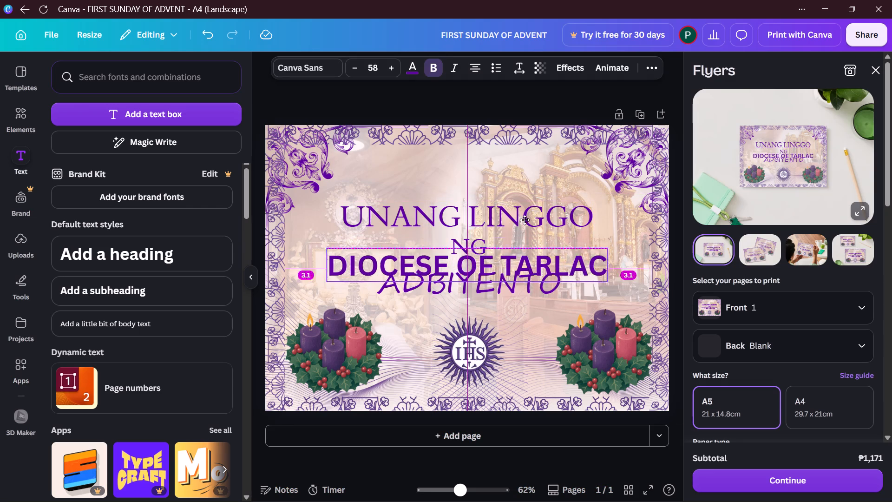
left_click_drag(525, 220, 526, 180)
left_click_drag(607, 193, 433, 190)
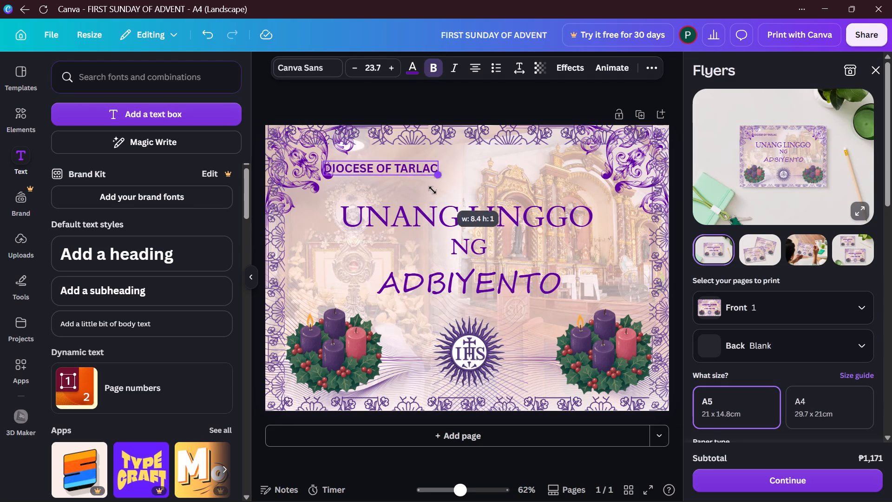
left_click_drag(433, 190, 426, 190)
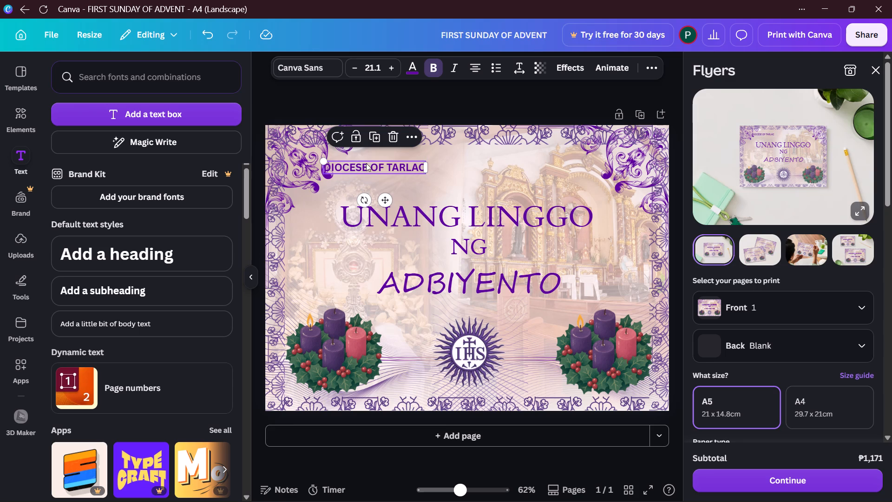
left_click_drag(366, 163, 409, 155)
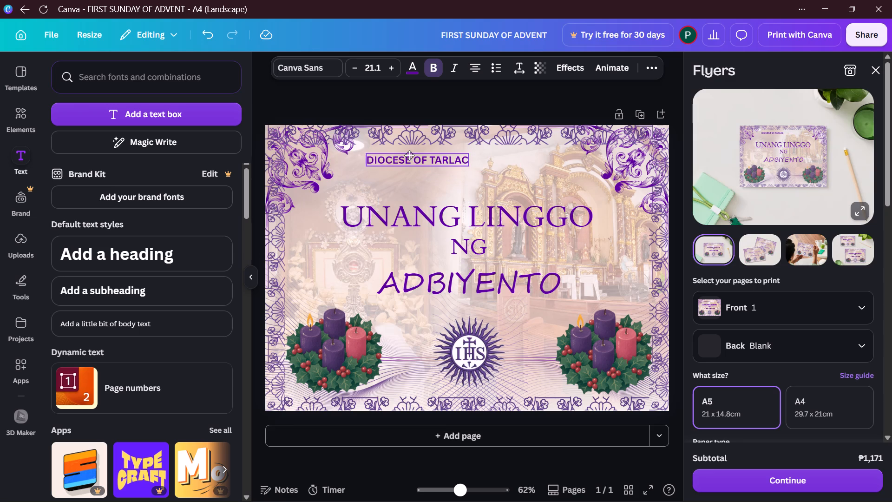
left_click_drag(409, 155, 479, 155)
left_click_drag(496, 157, 482, 157)
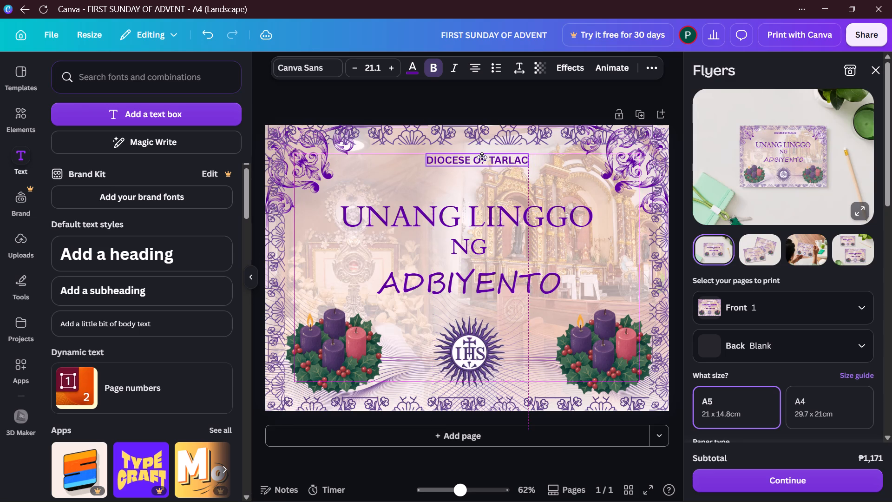
left_click_drag(482, 157, 489, 158)
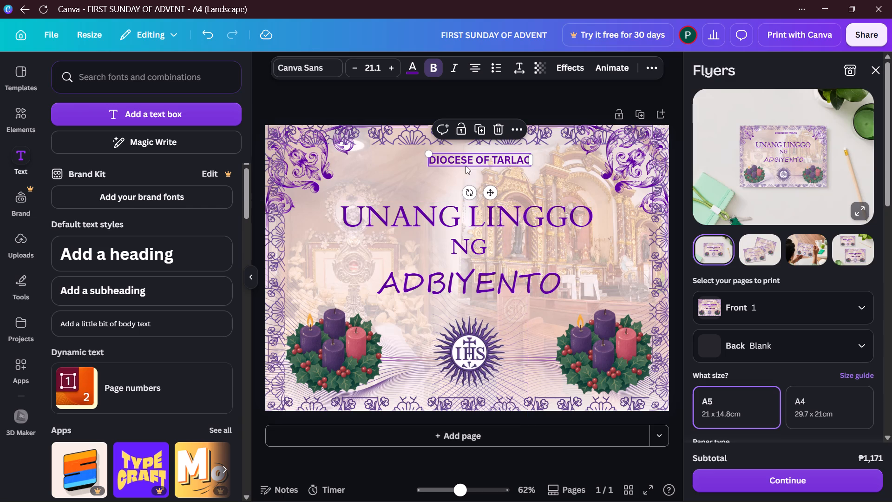
left_click_drag(428, 152, 452, 172)
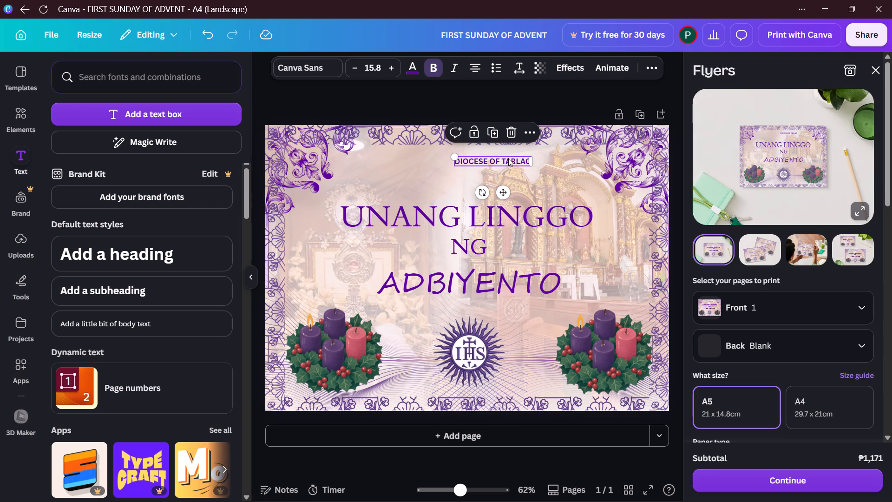
left_click_drag(504, 161, 483, 155)
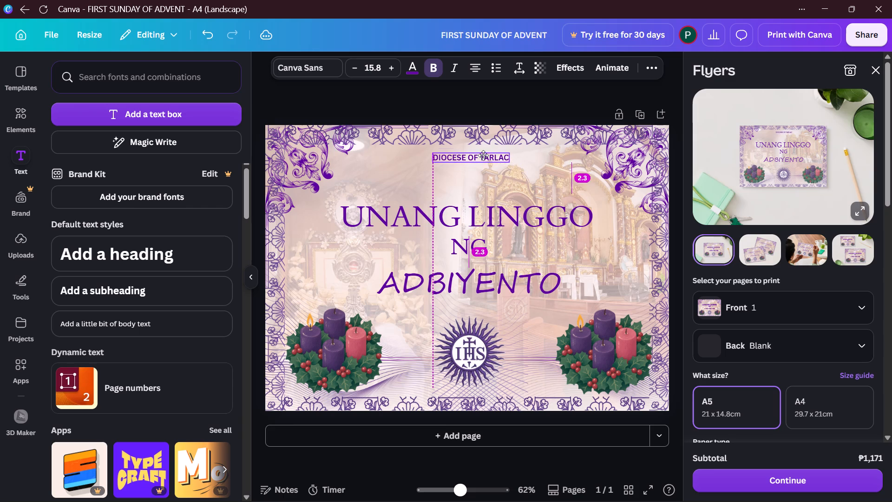
left_click_drag(483, 155, 480, 155)
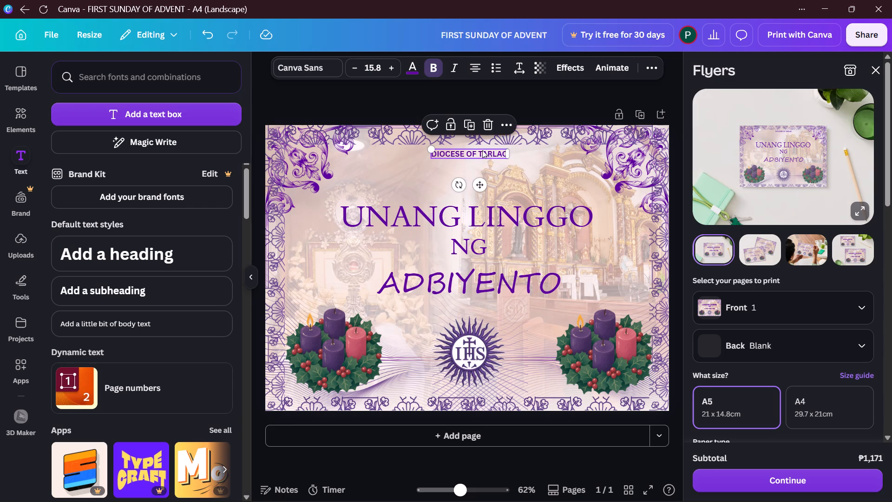
left_click(500, 99)
Duplicate the DIOCESE OF TARLAC line, place the copy directly beneath it, and replace its text with DIOCESAN SHRINE AND PARISH OF.
left_click(485, 154)
left_click(468, 124)
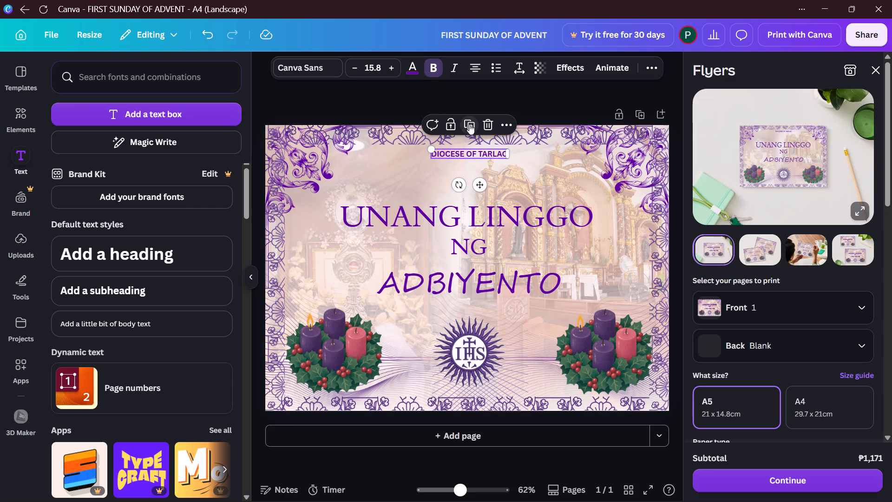
left_click_drag(477, 160, 471, 164)
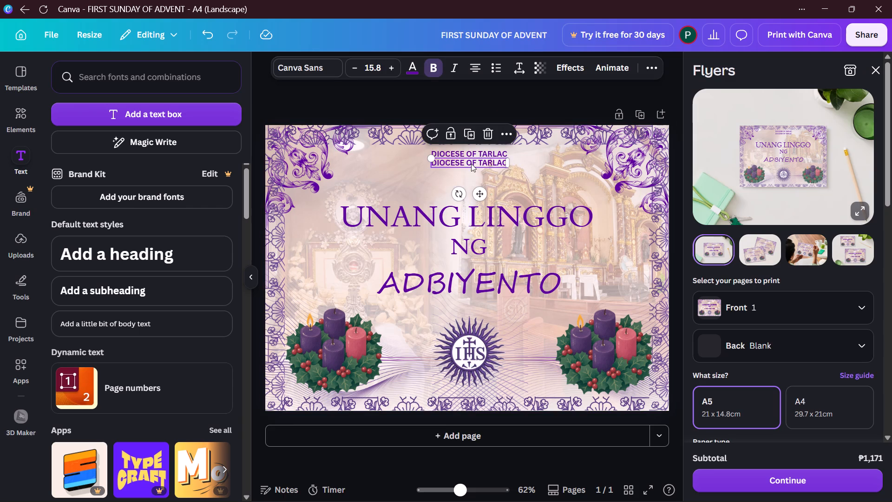
left_click(471, 164)
key("BackSpace")
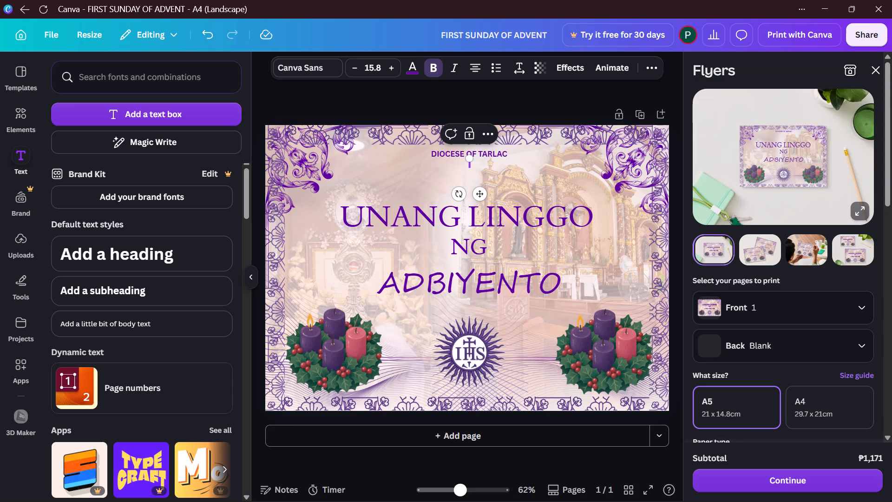
type("DIO")
type("CE")
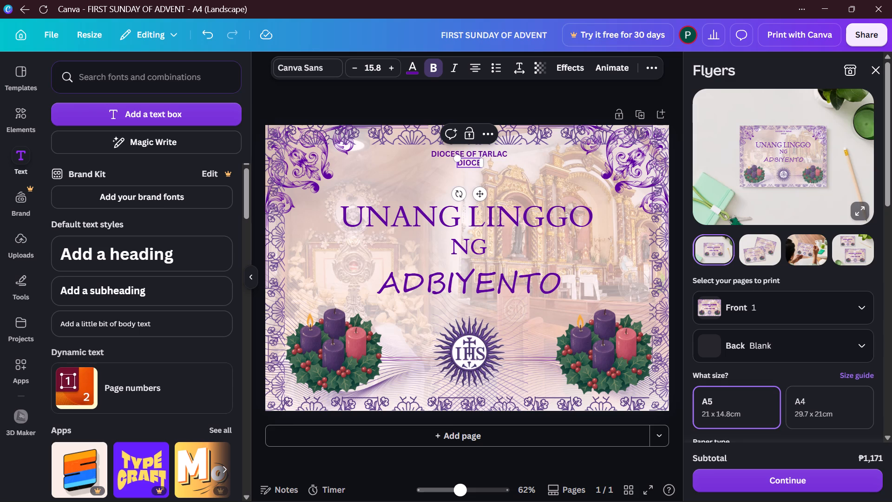
type("SAN SHRINE")
key("space")
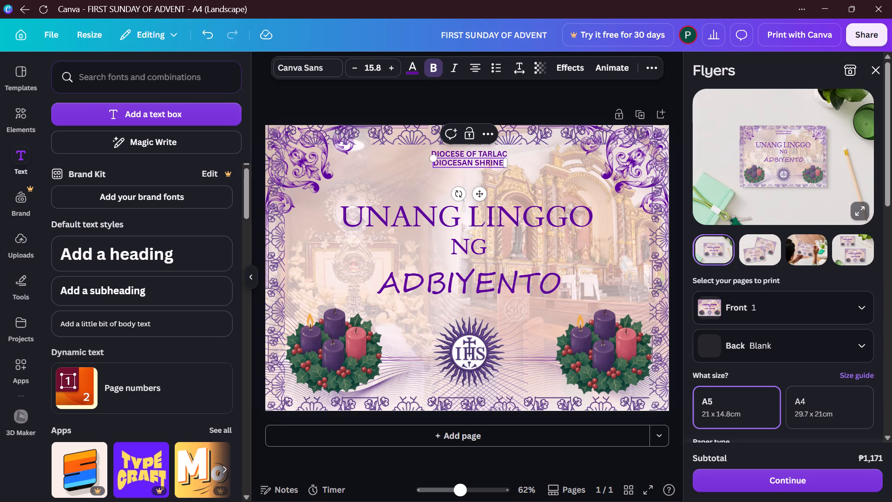
type("AND")
key("space")
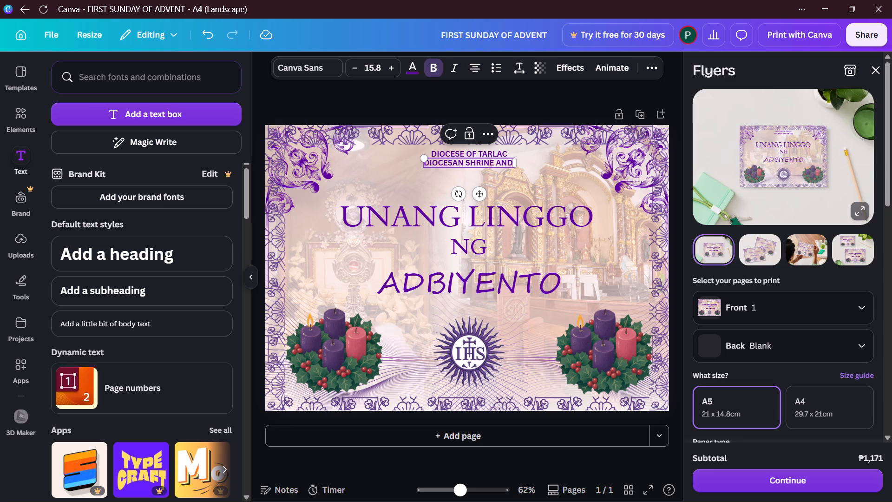
type("PARISH")
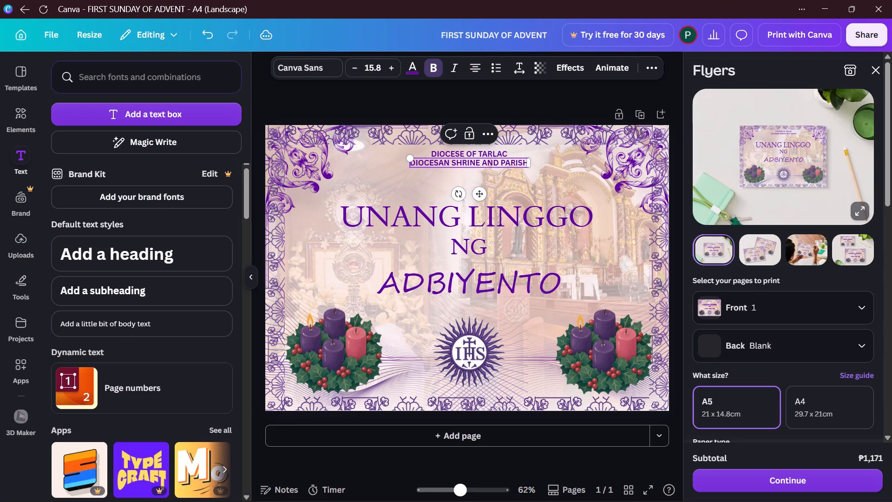
key("space")
type("OF")
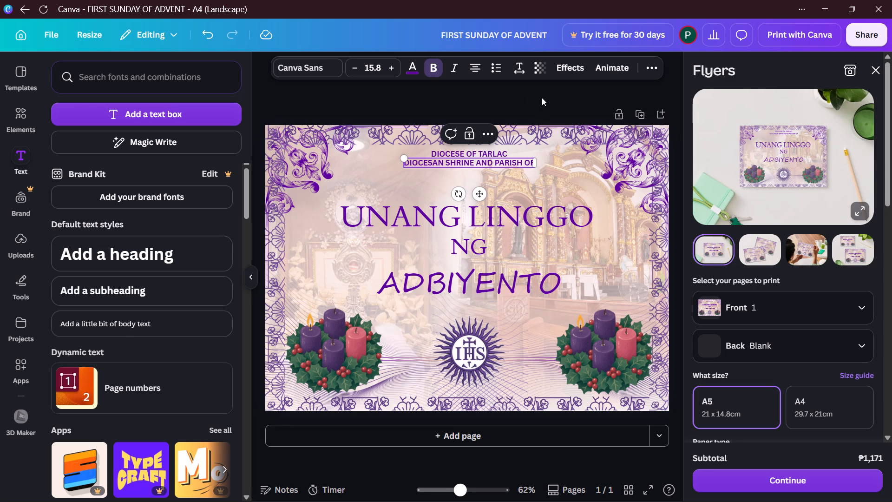
left_click(542, 98)
Duplicate the DIOCESAN SHRINE AND PARISH OF line and centre the copy directly beneath it.
left_click(451, 165)
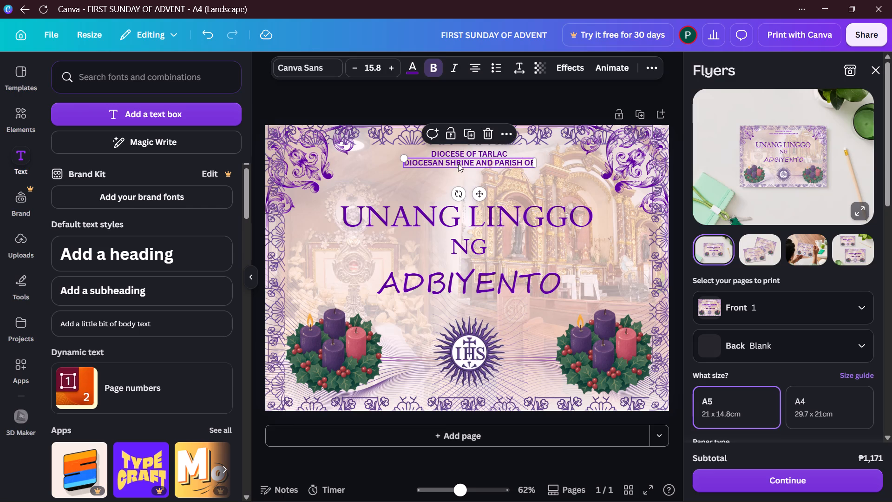
left_click(466, 133)
left_click_drag(478, 173, 494, 173)
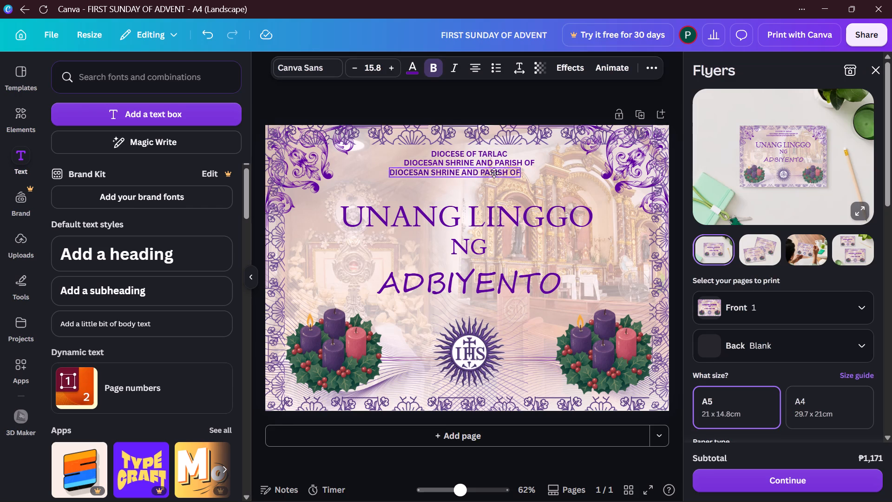
left_click_drag(494, 173, 505, 175)
Replace the text of the lower duplicated line with SAN NICOLAS DE TOLENTINO, keeping it bold.
left_click(505, 175)
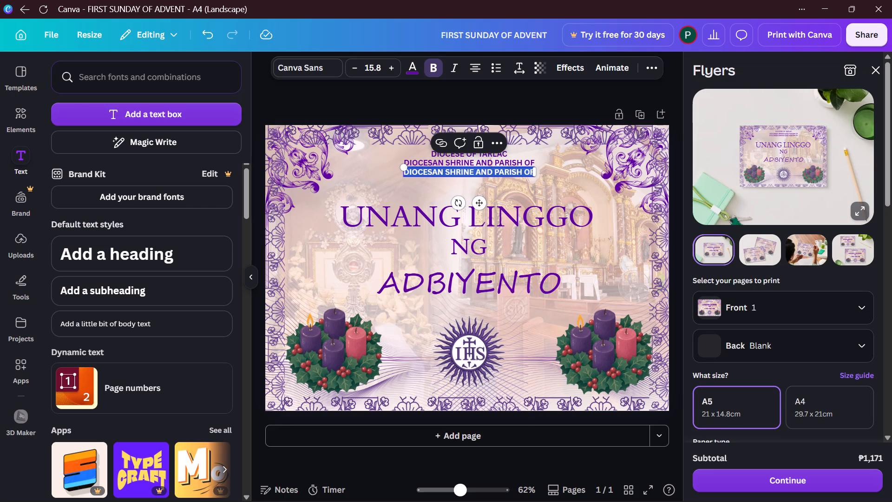
key("BackSpace")
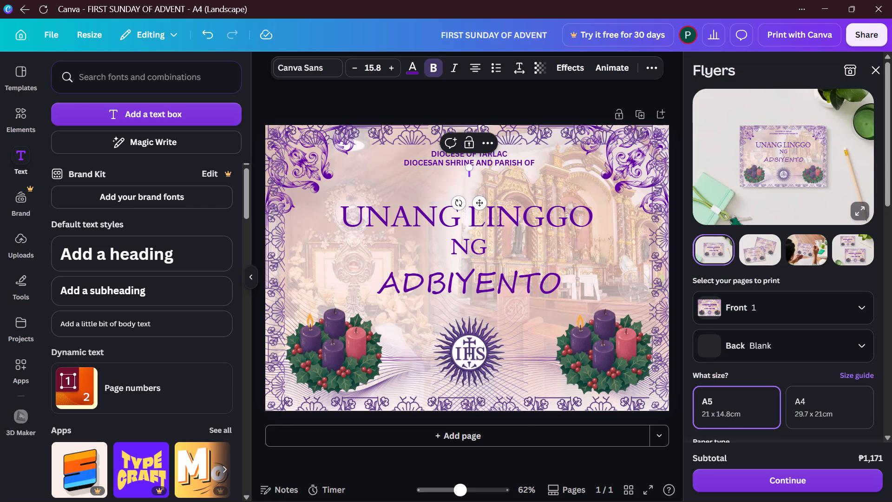
type("SA")
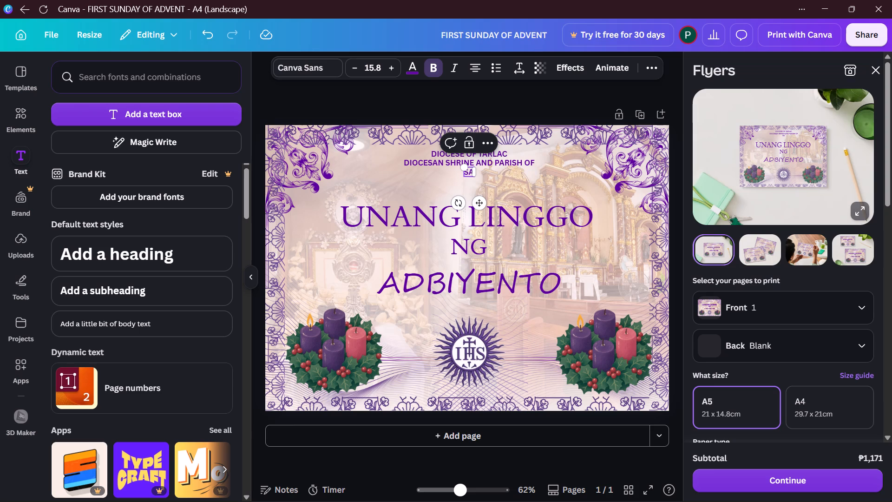
type("N")
key("space")
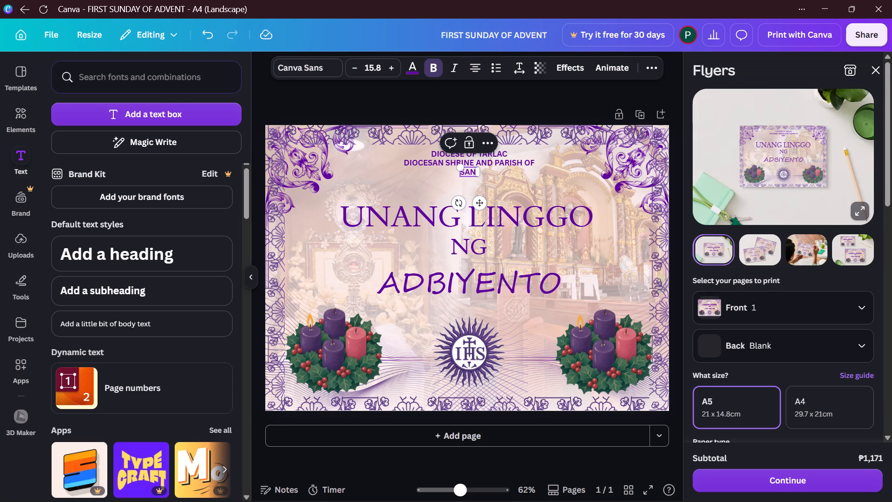
left_click(433, 73)
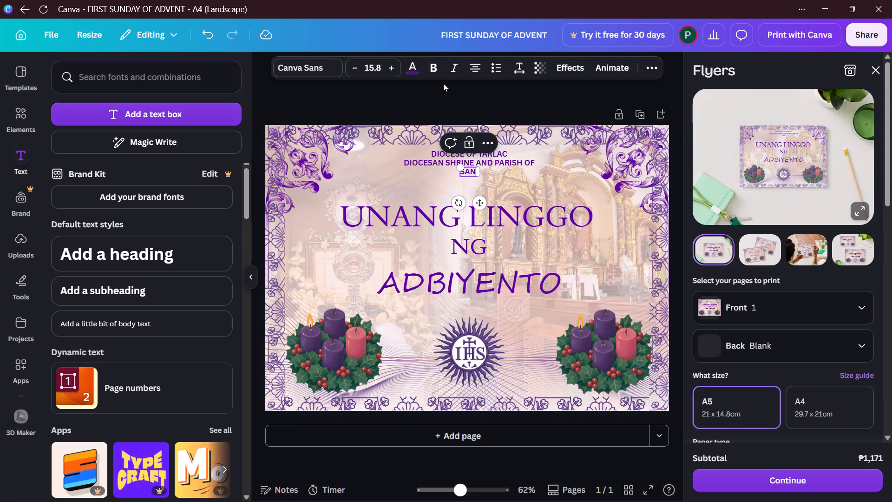
left_click(434, 68)
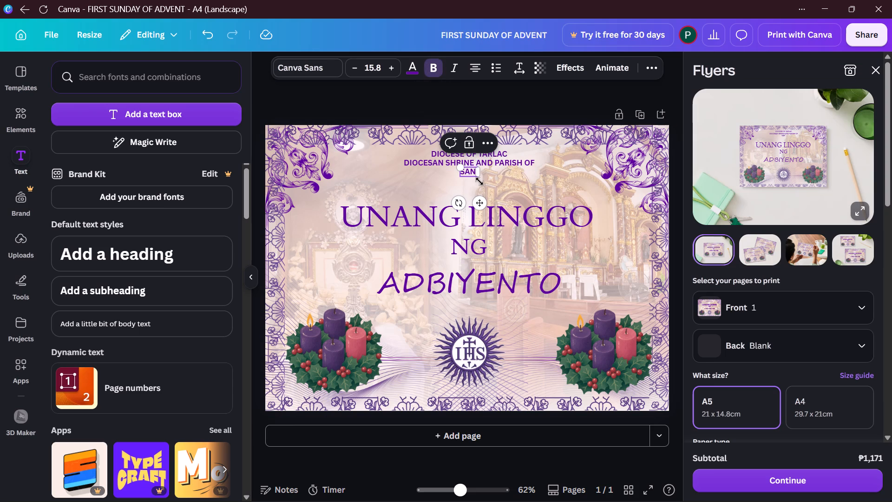
left_click(470, 171)
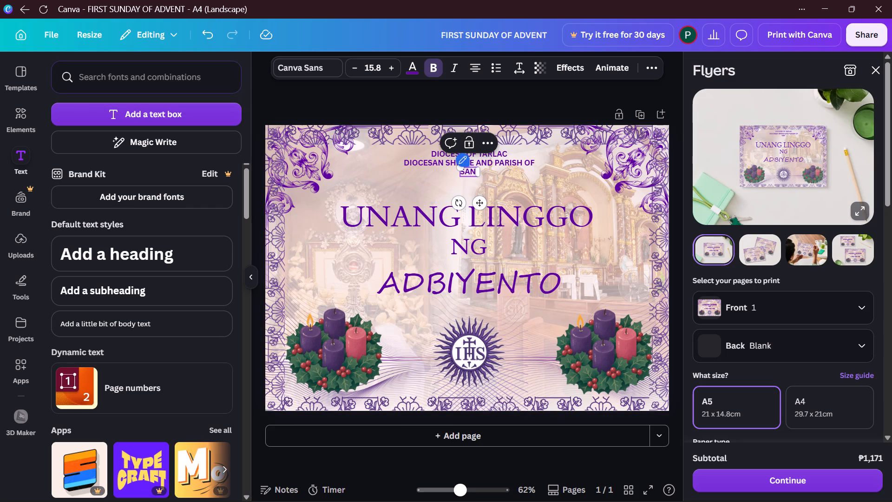
left_click(472, 172)
left_click(473, 174)
key("space")
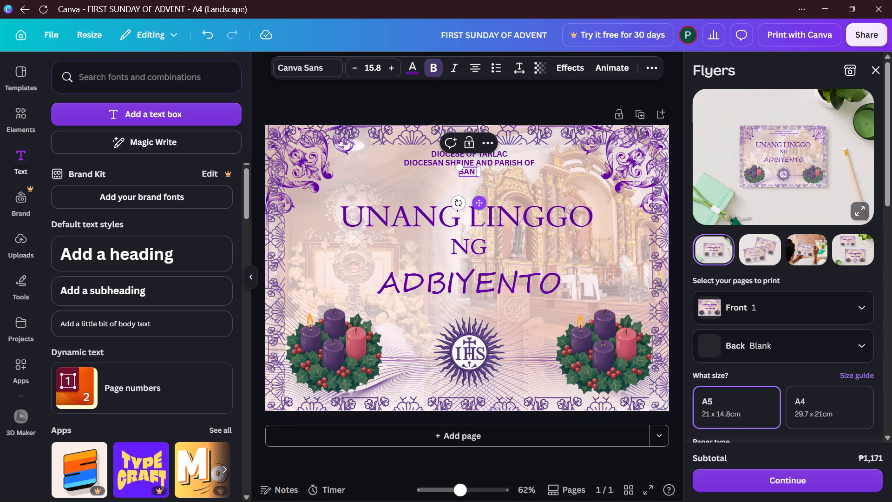
type("NICOLAS")
key("space")
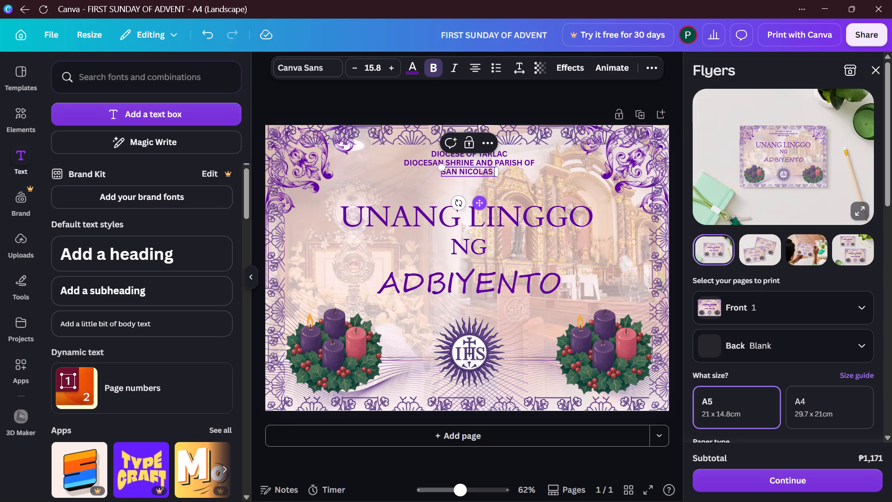
type("DE")
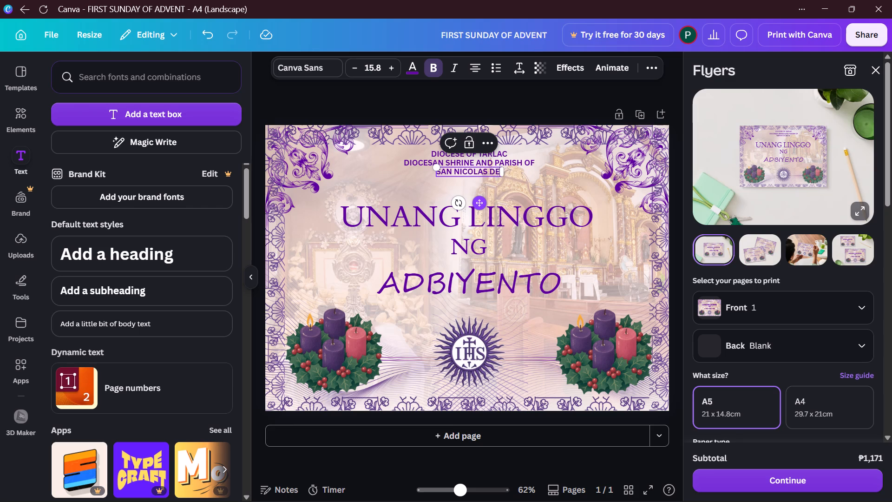
key("space")
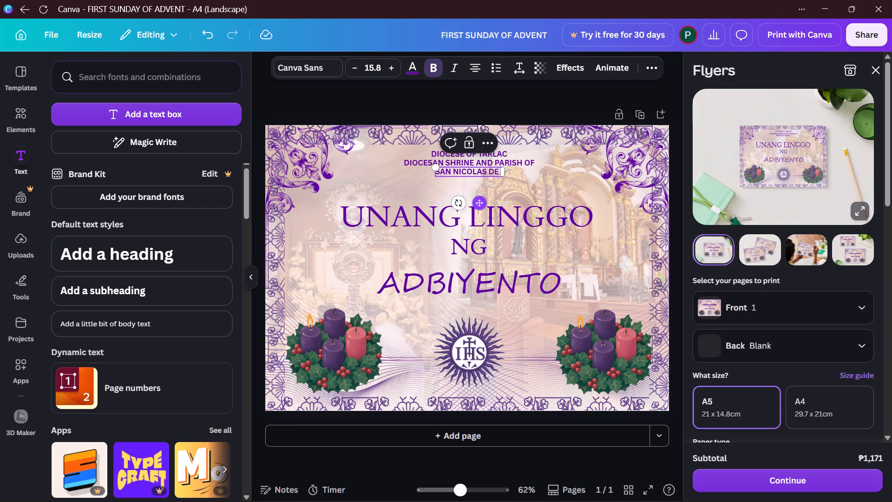
type("TOLENTINO")
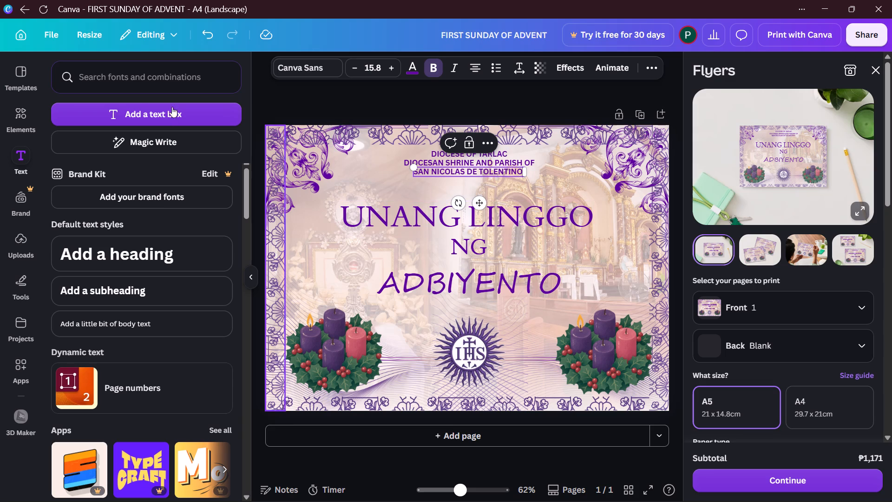
Apply the Outline effect with a thickness of 50 to the SAN NICOLAS DE TOLENTINO line.
left_click(319, 65)
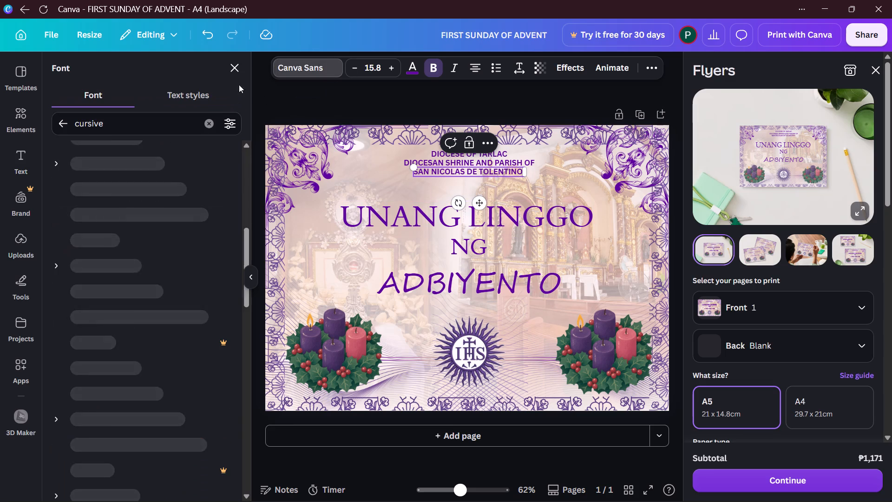
left_click(574, 73)
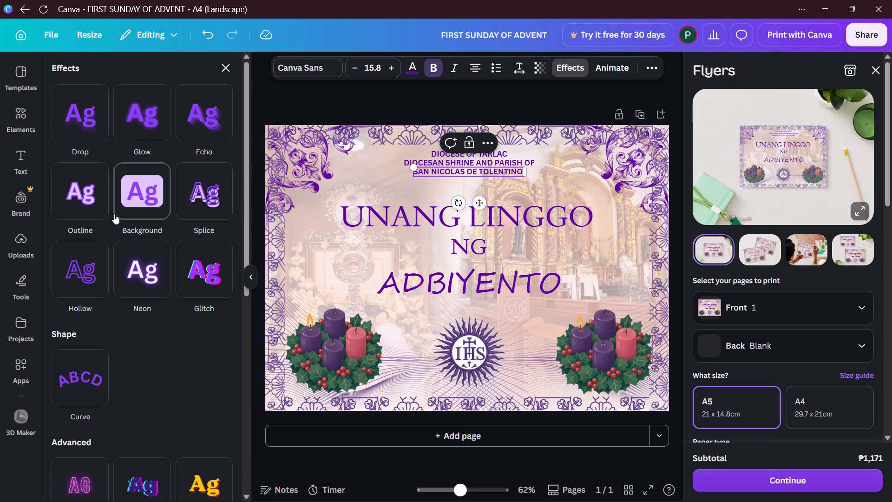
left_click(80, 206)
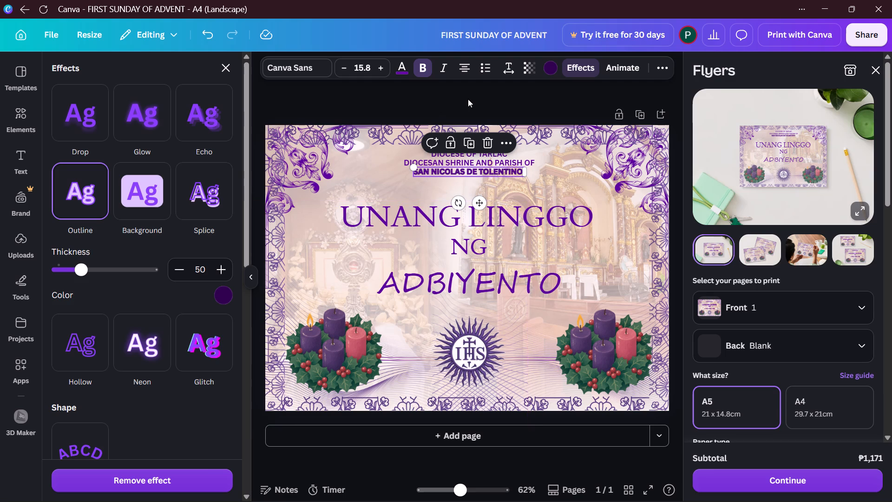
left_click(472, 101)
left_click(510, 84)
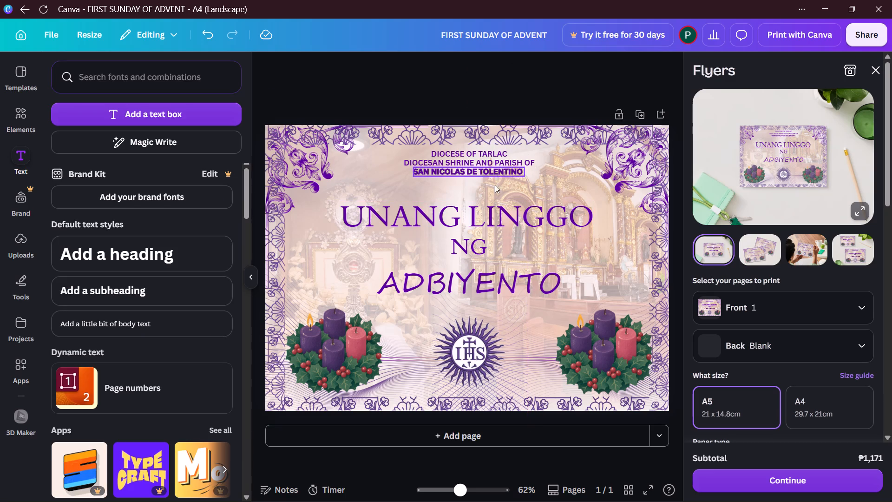
Duplicate the DIOCESAN SHRINE AND PARISH OF line, centre the copy beneath SAN NICOLAS DE TOLENTINO, and replace its text with CAPAS, TARLAC.
left_click(473, 160)
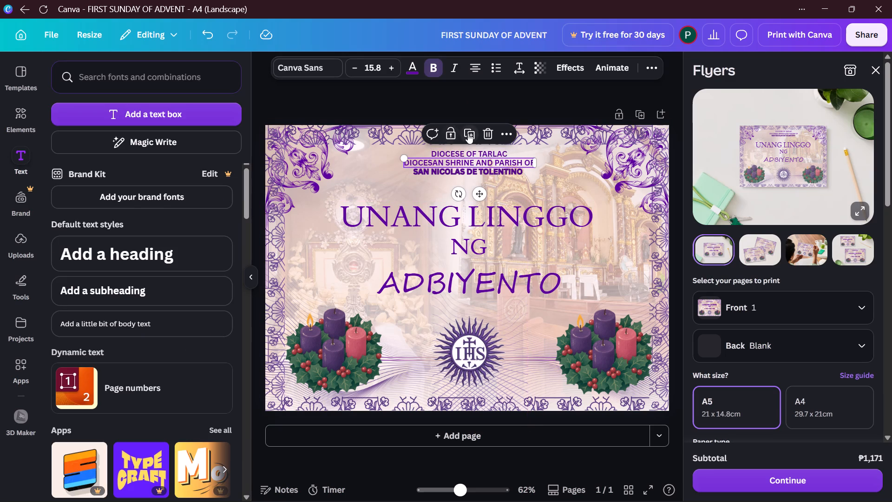
left_click(468, 133)
left_click_drag(478, 168, 474, 181)
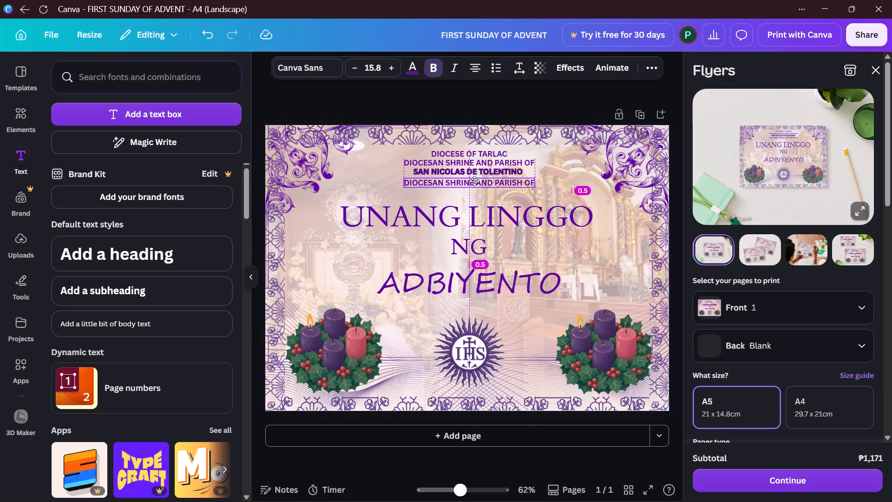
left_click_drag(474, 181, 473, 179)
left_click(472, 180)
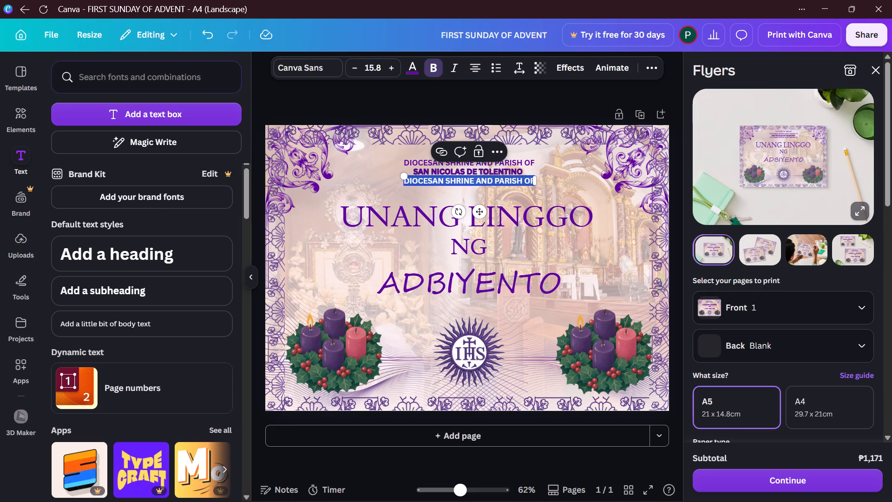
key("BackSpace")
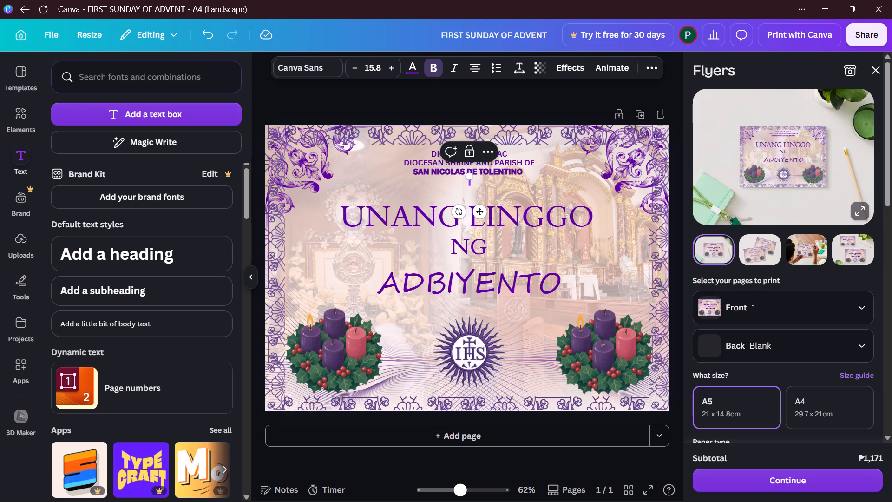
type("CA")
type("PAS")
type(",")
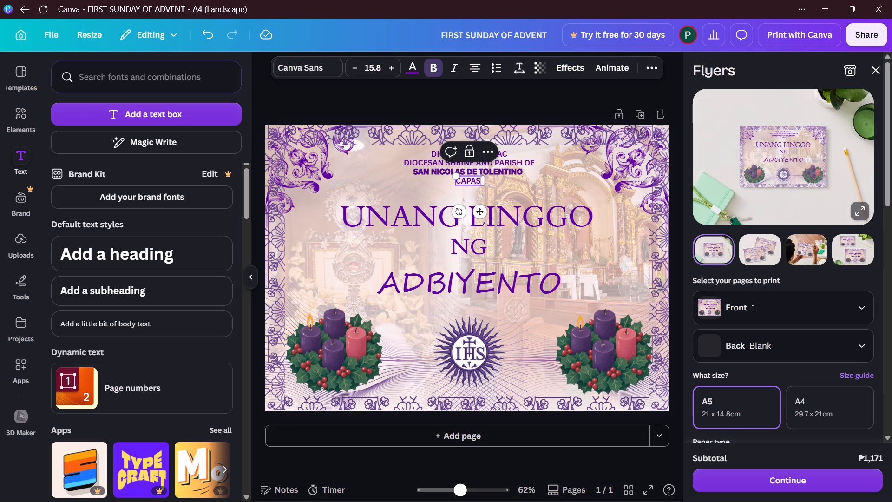
key("space")
type("TARLAC")
left_click(552, 107)
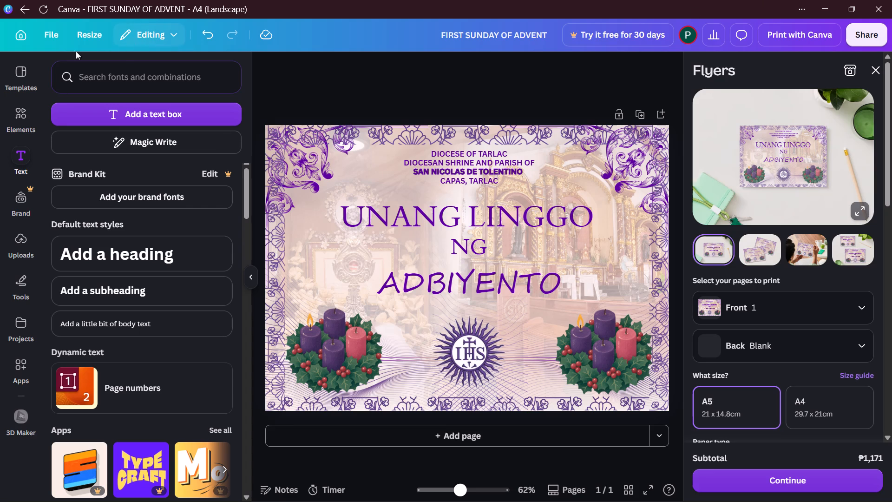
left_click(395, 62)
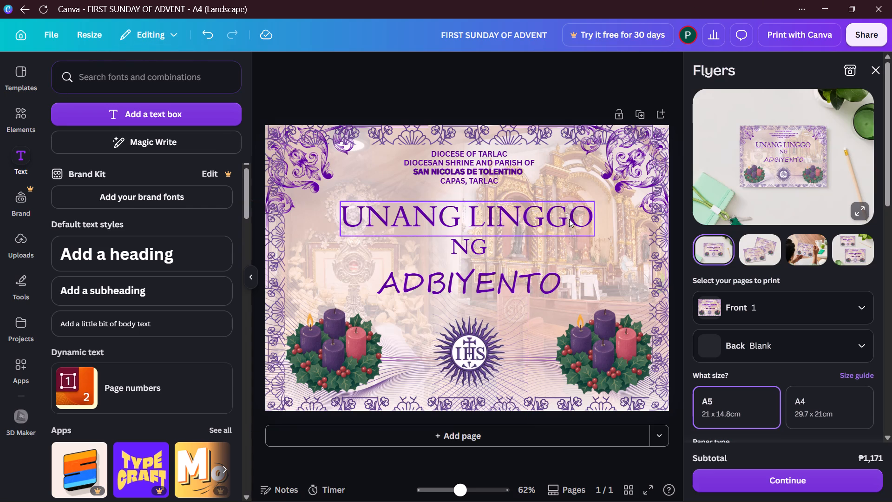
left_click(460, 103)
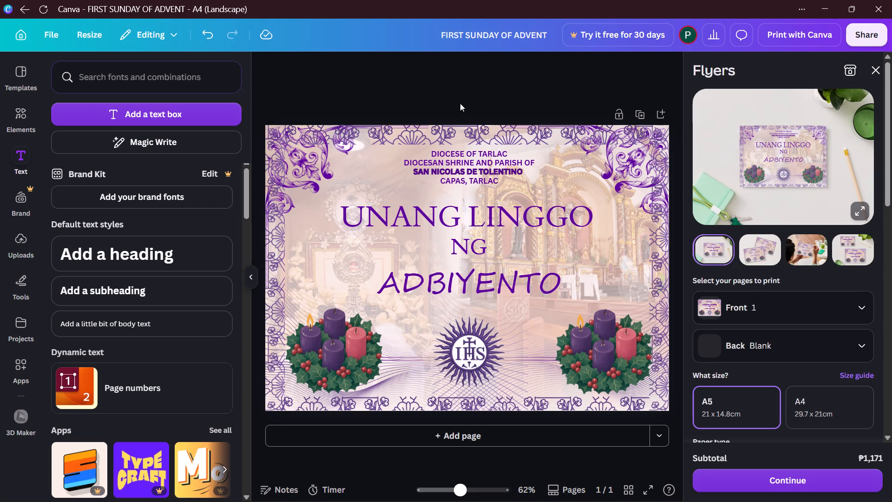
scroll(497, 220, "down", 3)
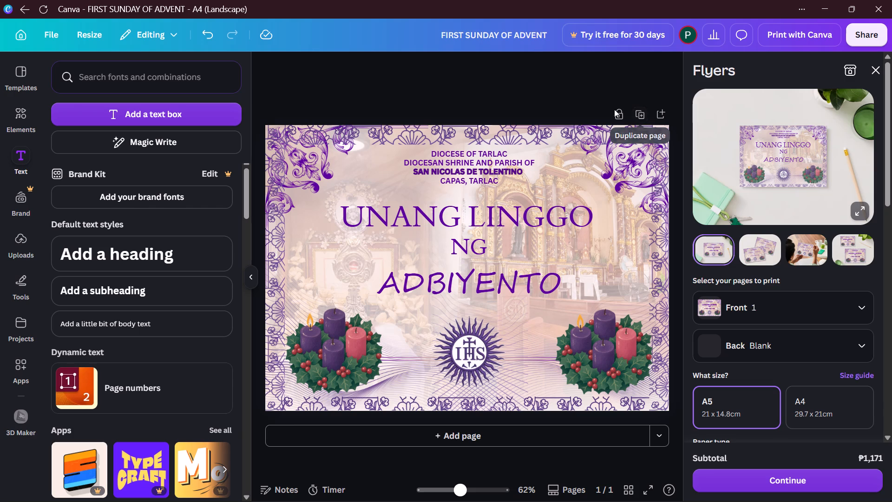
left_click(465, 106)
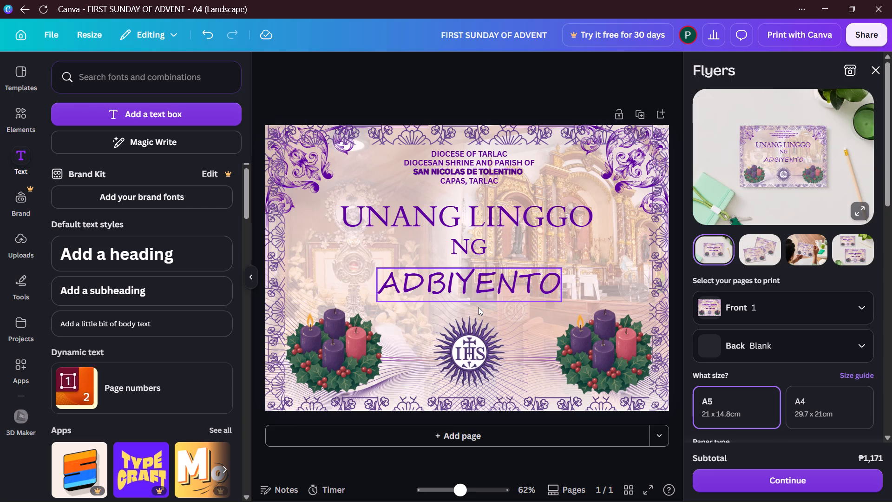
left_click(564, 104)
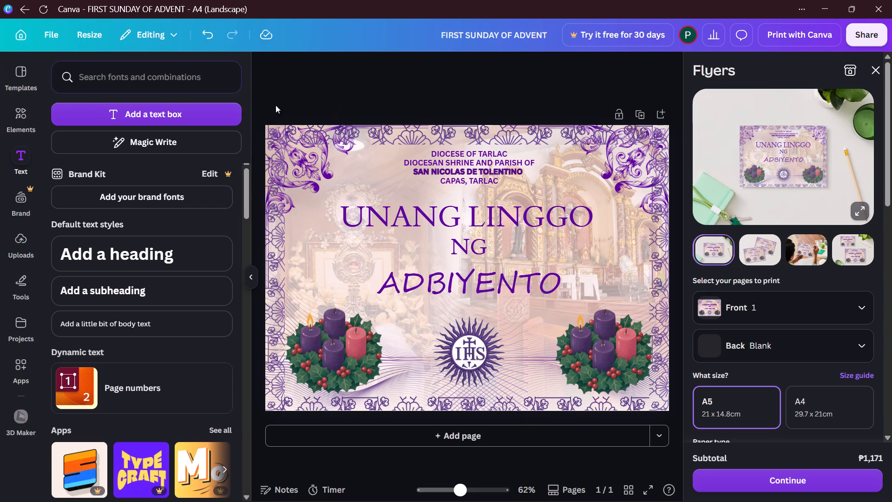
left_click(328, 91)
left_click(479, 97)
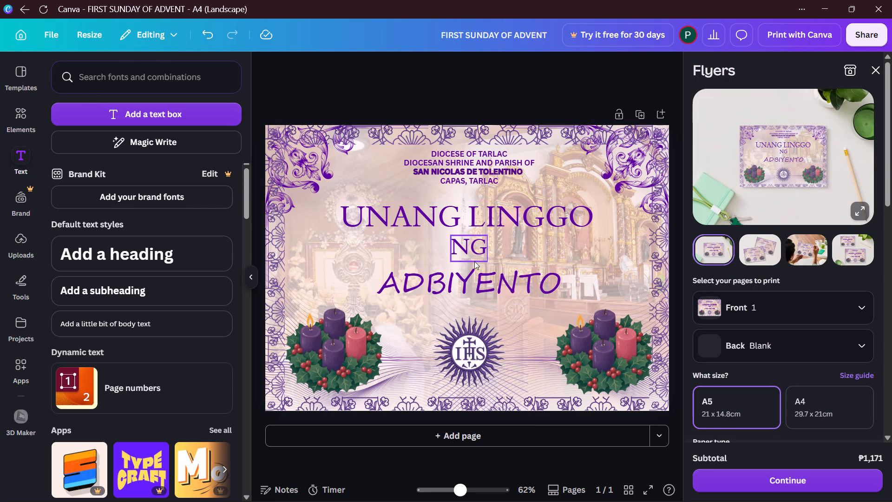
Add a new blank second page to the design.
left_click(547, 441)
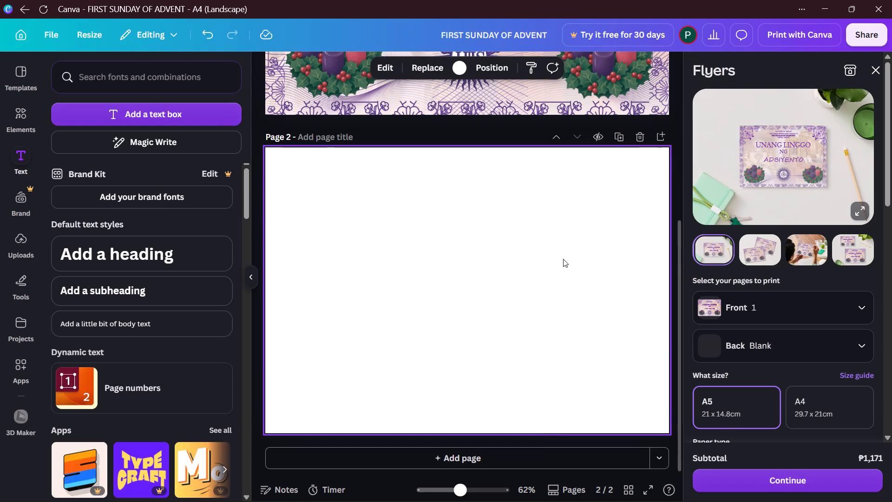
scroll(563, 272, "up", 4)
scroll(563, 272, "down", 1)
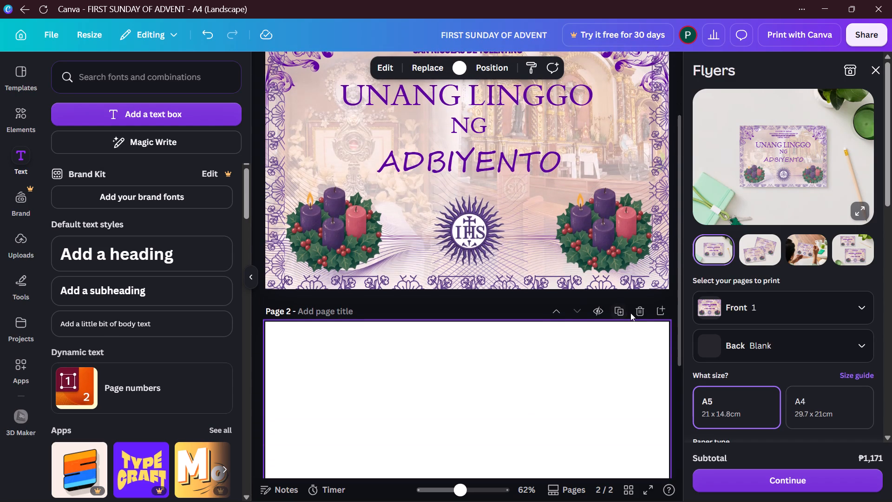
Delete the blank second page and duplicate the first page in its place.
left_click(638, 311)
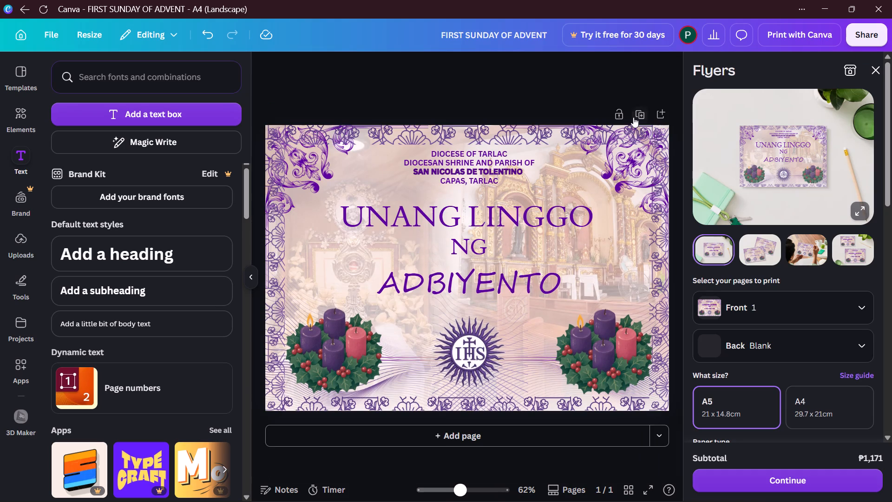
left_click(633, 117)
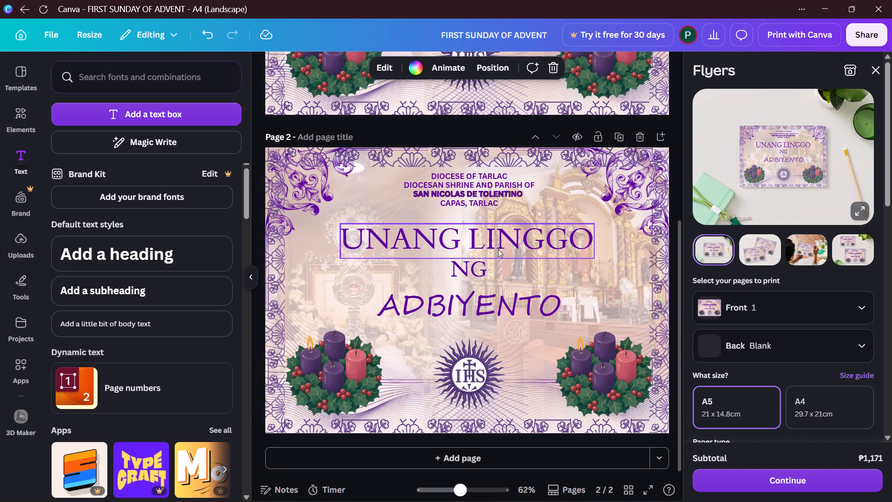
Delete the four diocese and parish lines, from DIOCESE OF TARLAC to CAPAS, TARLAC, on page 2.
left_click(498, 249)
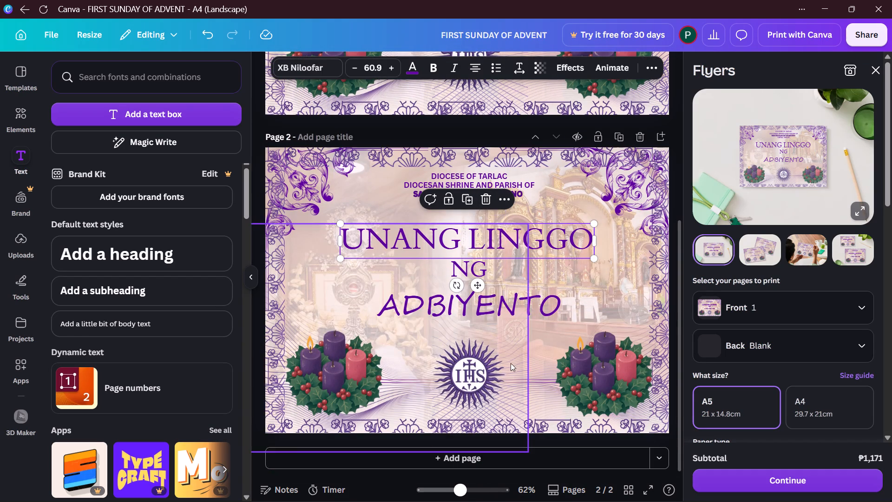
left_click(500, 174)
left_click(487, 143)
left_click(485, 182)
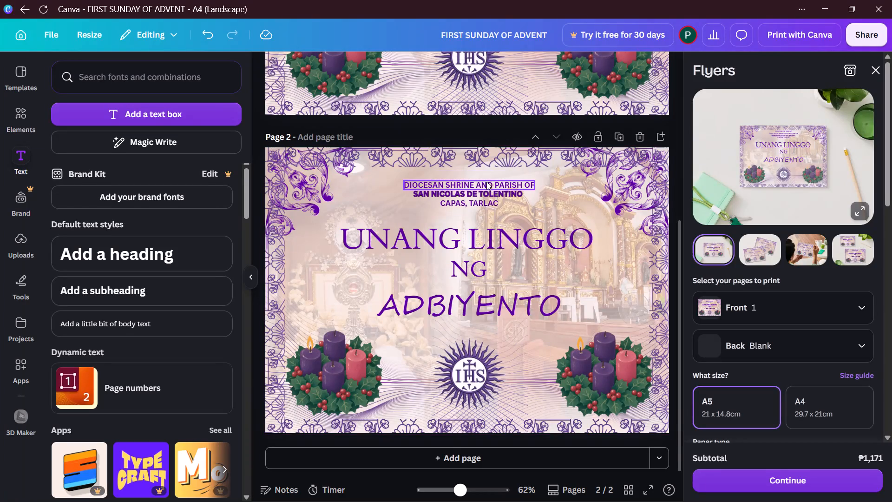
left_click(483, 157)
left_click(483, 192)
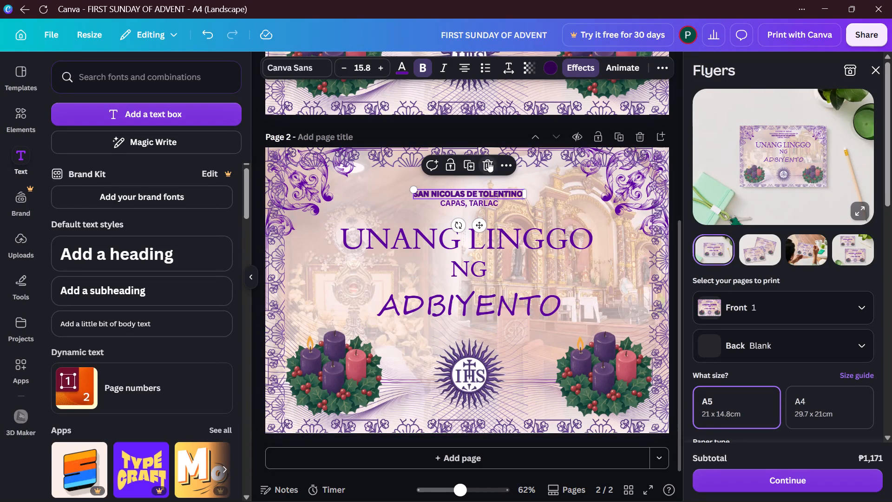
left_click(488, 162)
left_click(482, 201)
left_click(489, 172)
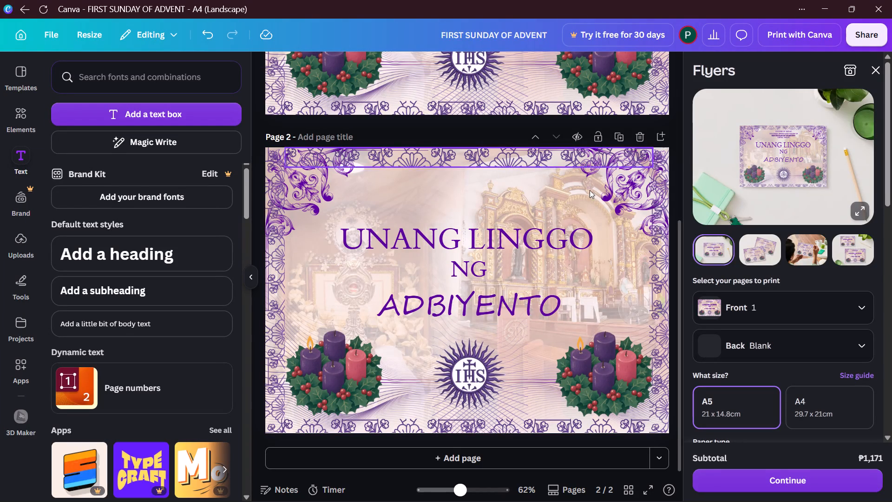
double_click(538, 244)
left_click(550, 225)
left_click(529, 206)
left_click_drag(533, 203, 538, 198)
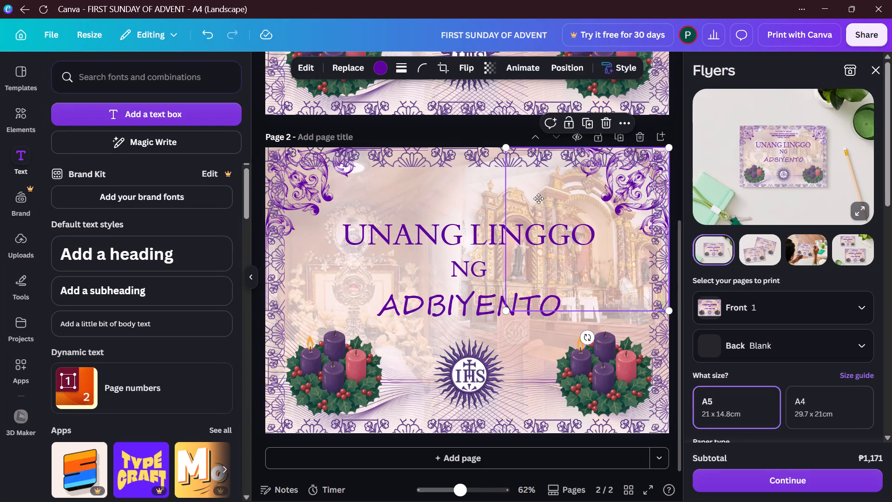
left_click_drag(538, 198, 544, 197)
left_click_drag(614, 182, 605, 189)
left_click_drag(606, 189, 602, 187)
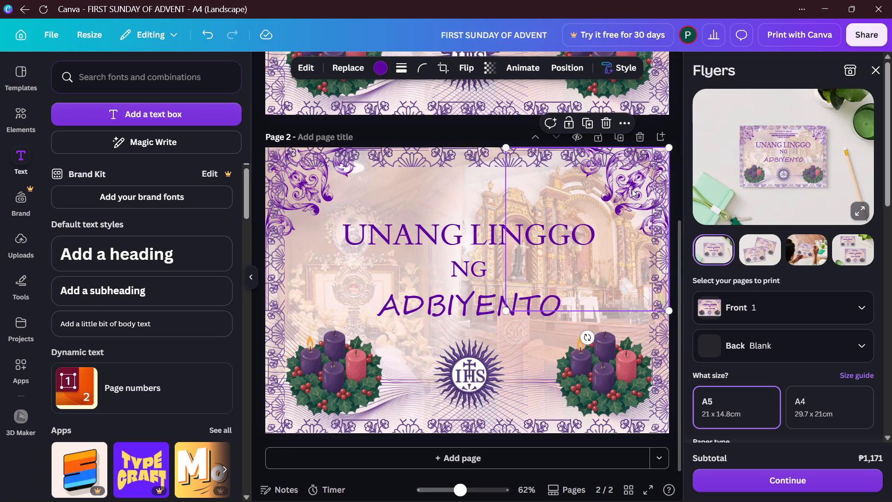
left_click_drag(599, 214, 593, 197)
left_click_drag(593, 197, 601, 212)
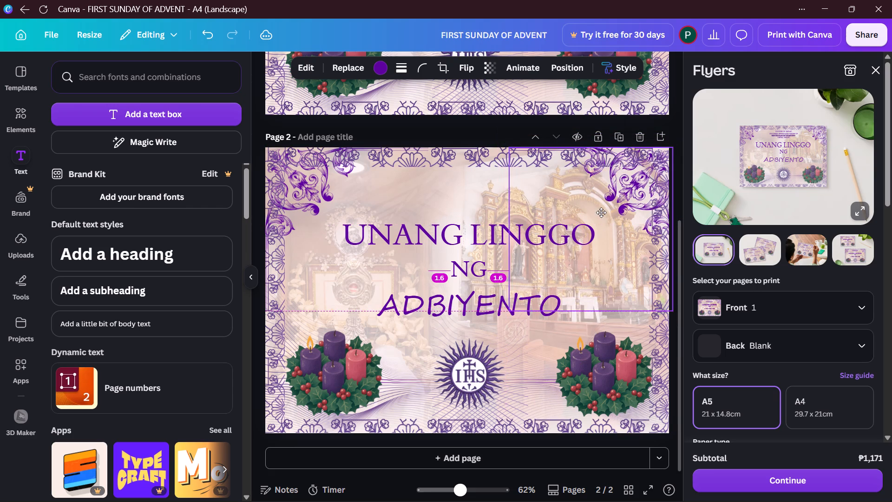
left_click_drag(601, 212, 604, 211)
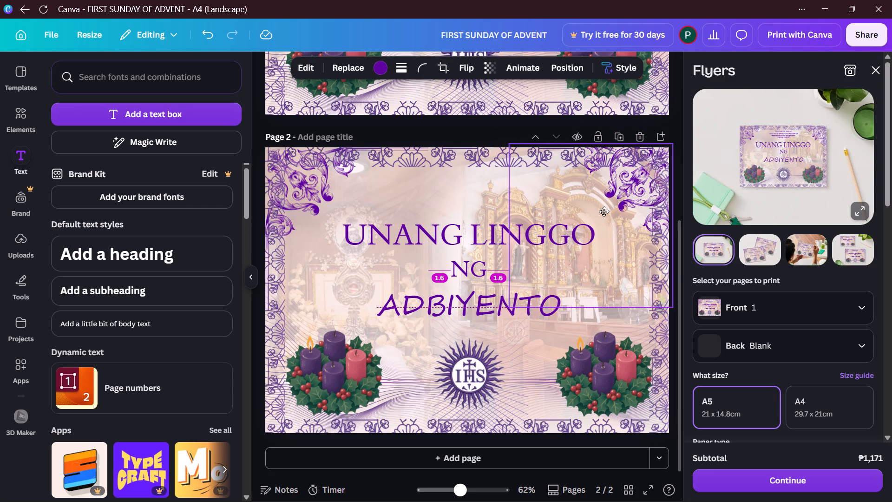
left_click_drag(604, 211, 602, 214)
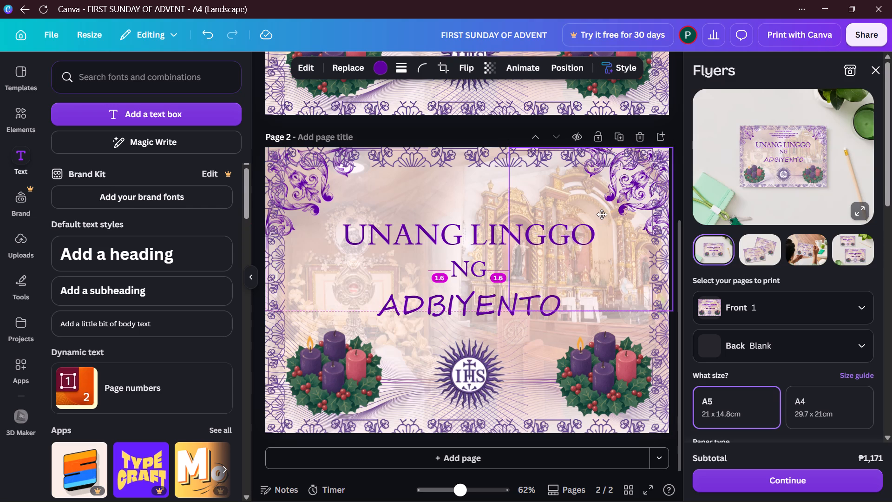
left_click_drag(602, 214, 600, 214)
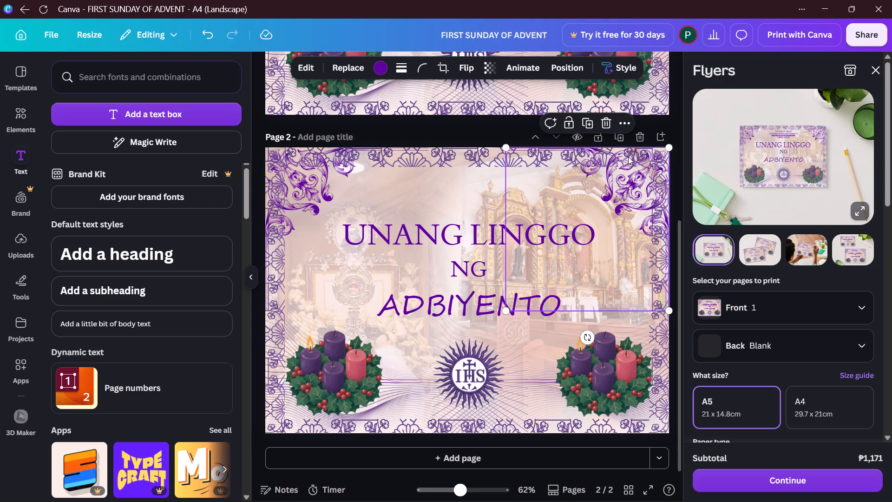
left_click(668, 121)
Delete the ADBIYENTO and NG text lines from page 2, keeping UNANG LINGGO.
scroll(563, 255, "down", 3)
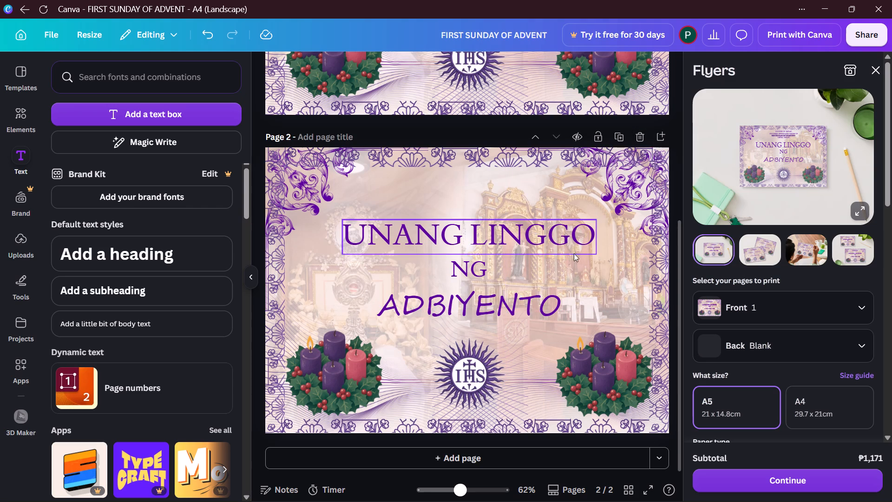
scroll(578, 257, "up", 4)
scroll(597, 260, "down", 6)
scroll(596, 257, "up", 7)
scroll(596, 257, "down", 8)
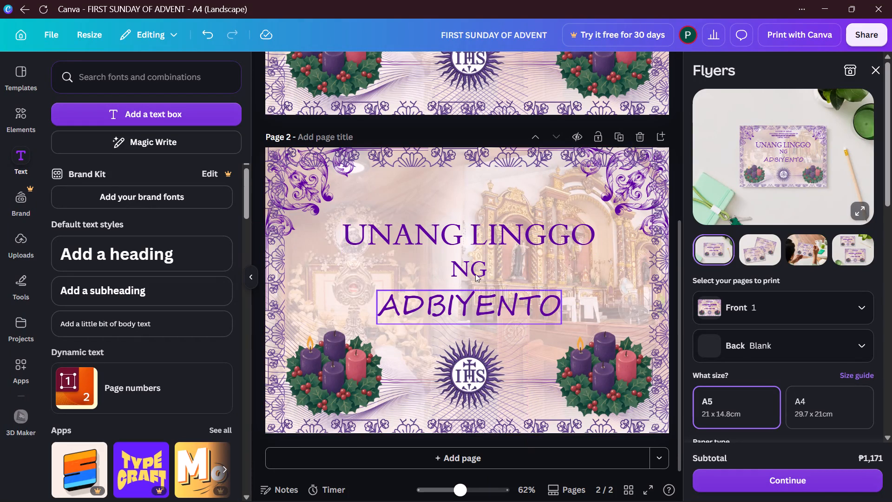
left_click(506, 310)
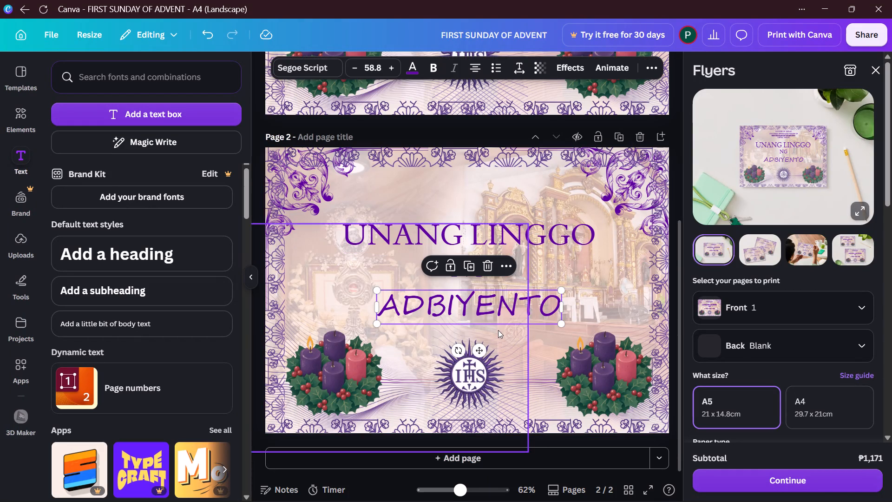
left_click(486, 266)
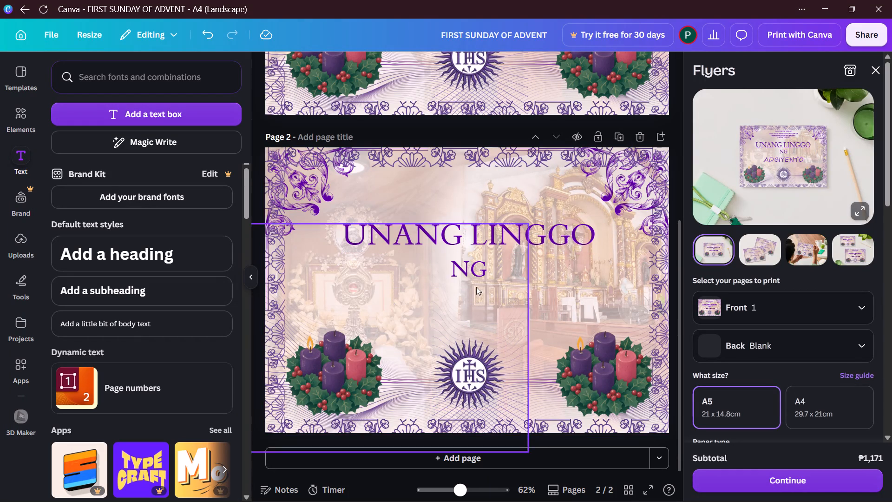
left_click(481, 264)
left_click(489, 231)
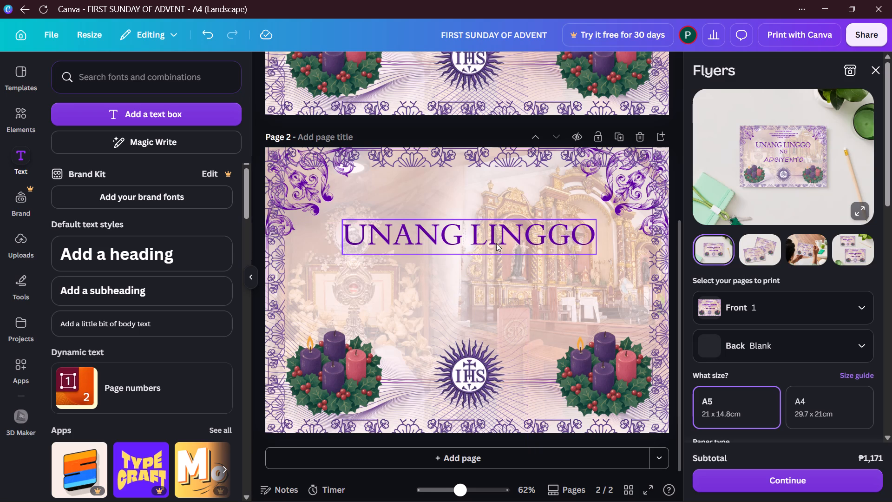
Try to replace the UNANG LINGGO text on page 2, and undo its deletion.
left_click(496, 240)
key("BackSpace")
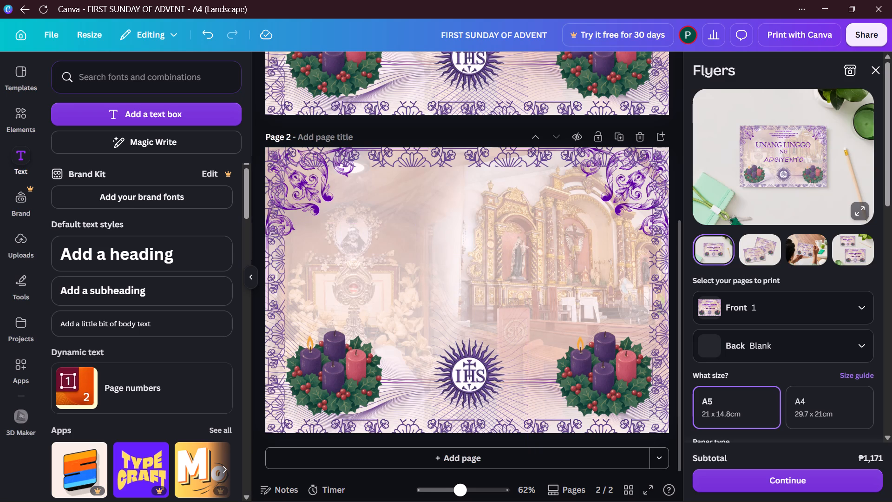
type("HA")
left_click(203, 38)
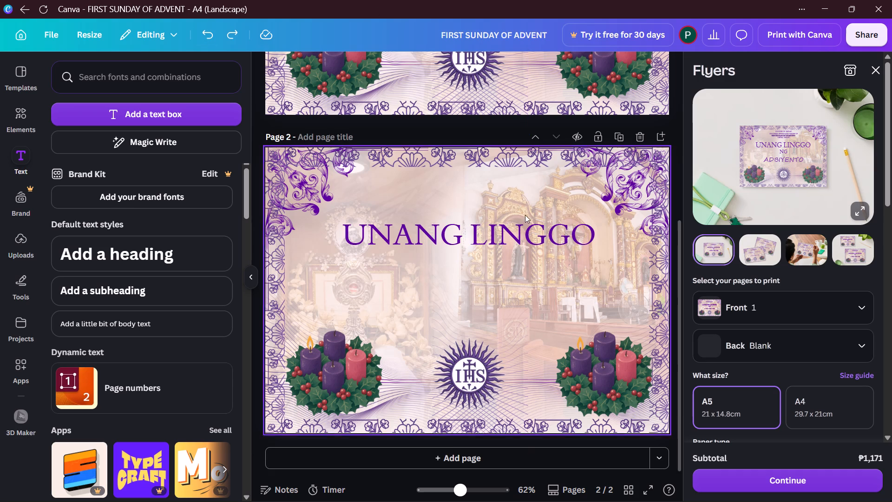
Replace the UNANG LINGGO text on page 2 with HALINA HESUS and HALINA on two lines.
left_click(531, 224)
left_click(588, 238)
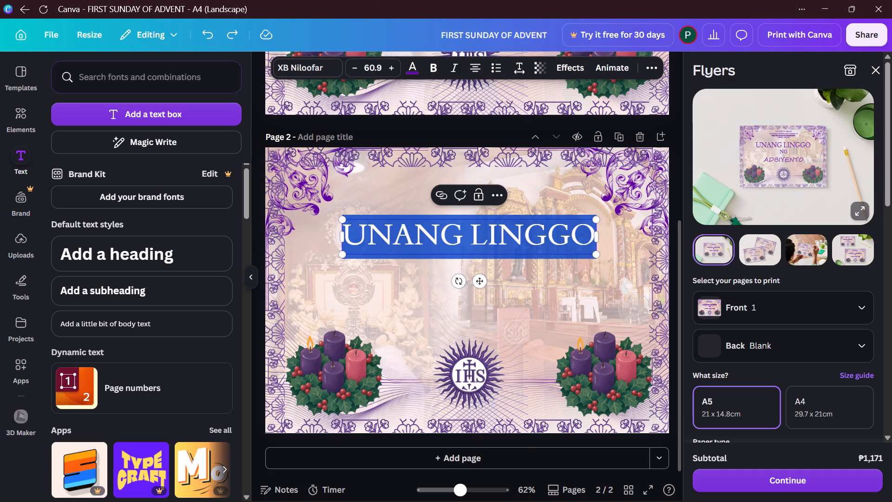
key("BackSpace")
type("HS")
key("BackSpace")
type("ALINA")
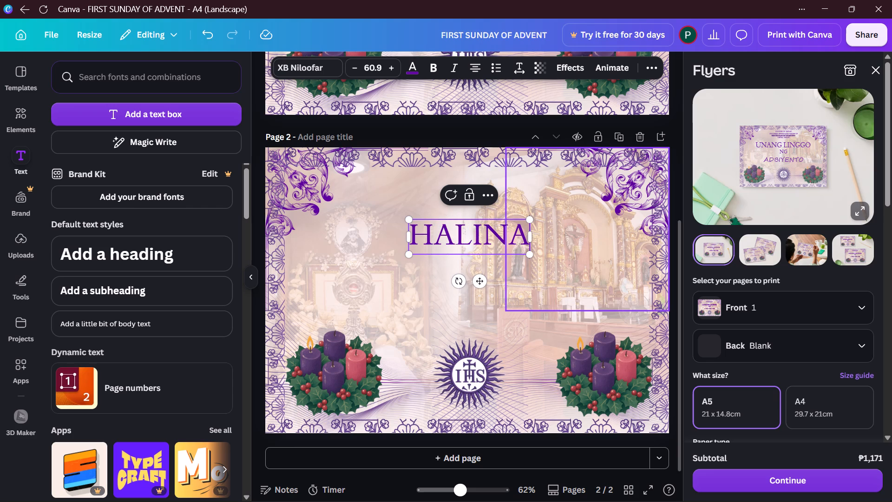
key("space")
type("HE")
type("SUS")
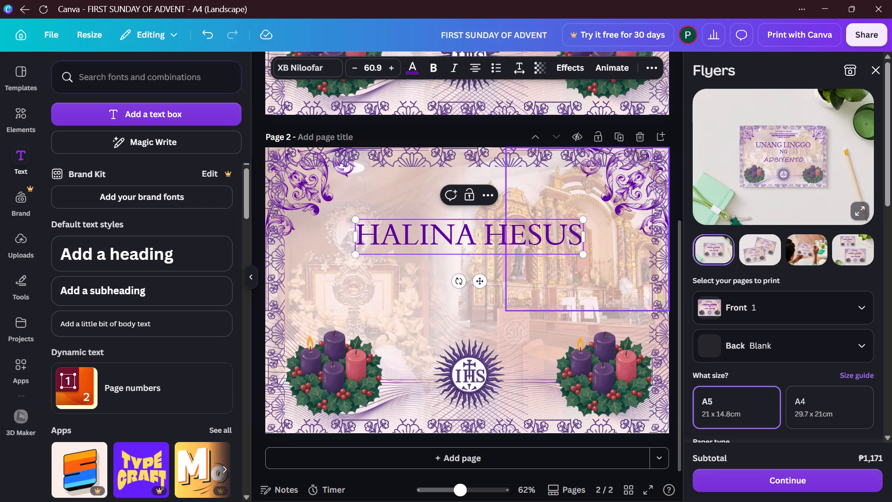
key("shift+Return")
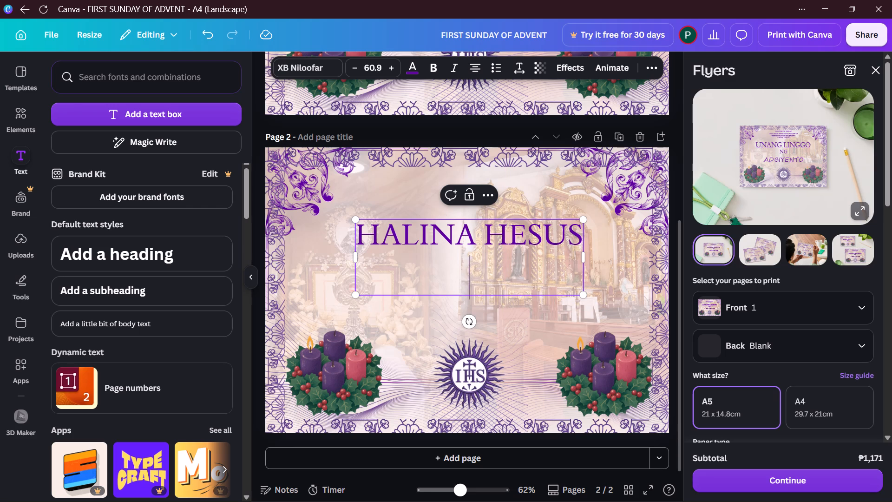
type("HALINA")
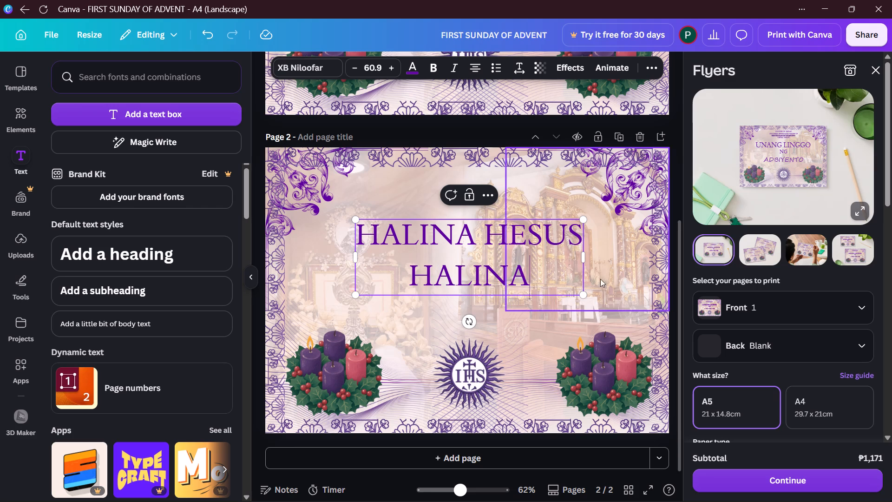
left_click(482, 125)
Move the HALINA HESUS HALINA text down on page 2, enlarge it slightly, and roughly recentre it above the IHS emblem.
left_click(502, 252)
left_click_drag(505, 265, 503, 268)
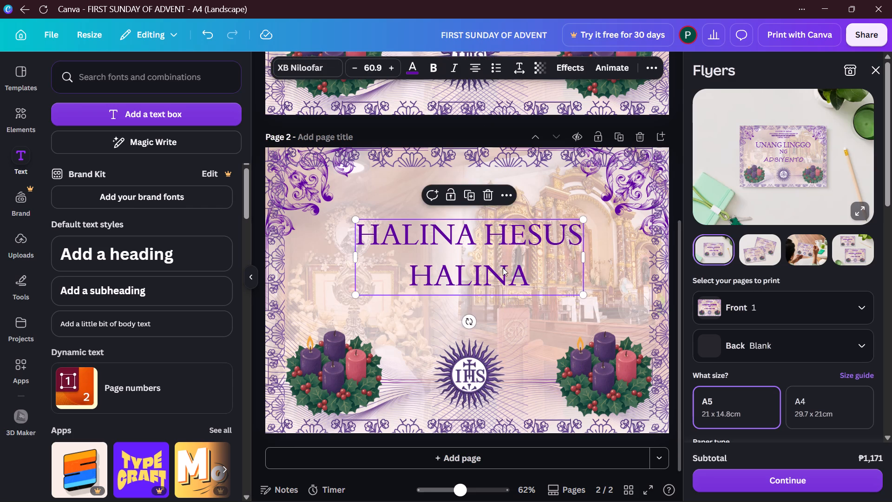
left_click_drag(503, 268, 507, 284)
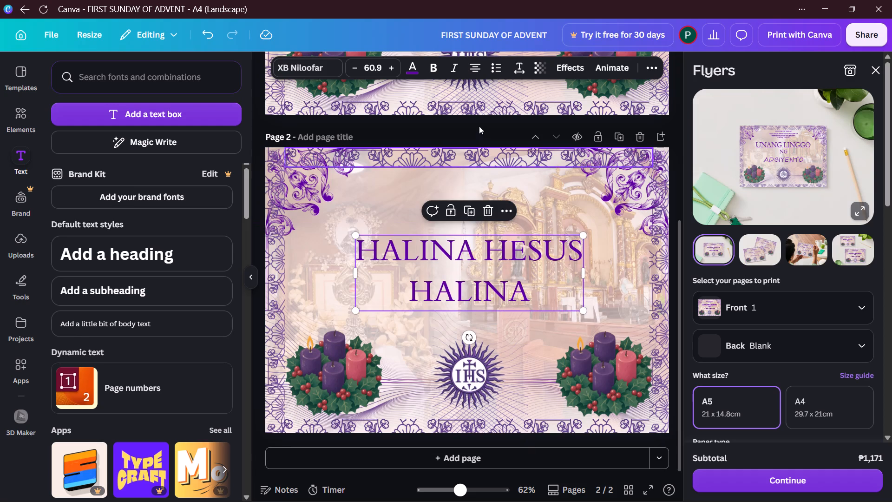
left_click(479, 126)
left_click(405, 269)
left_click_drag(581, 238, 599, 211)
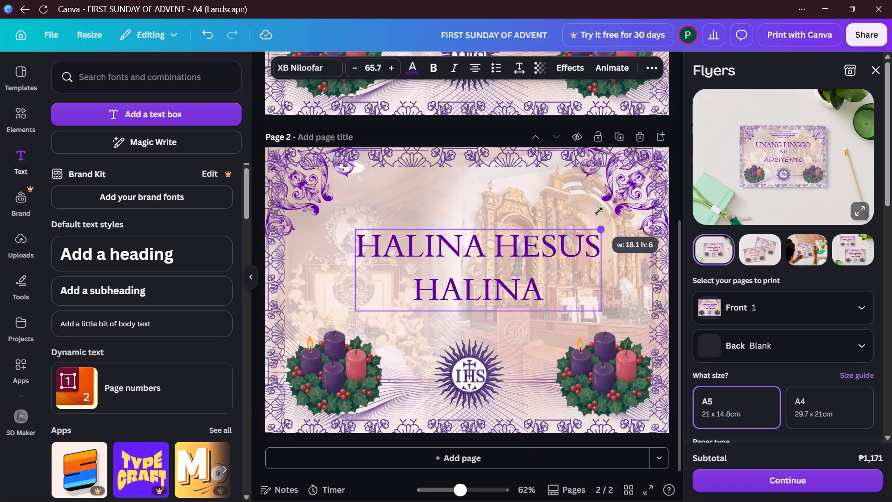
left_click_drag(599, 211, 600, 211)
left_click_drag(557, 266, 542, 265)
left_click(505, 124)
scroll(537, 301, "down", 3)
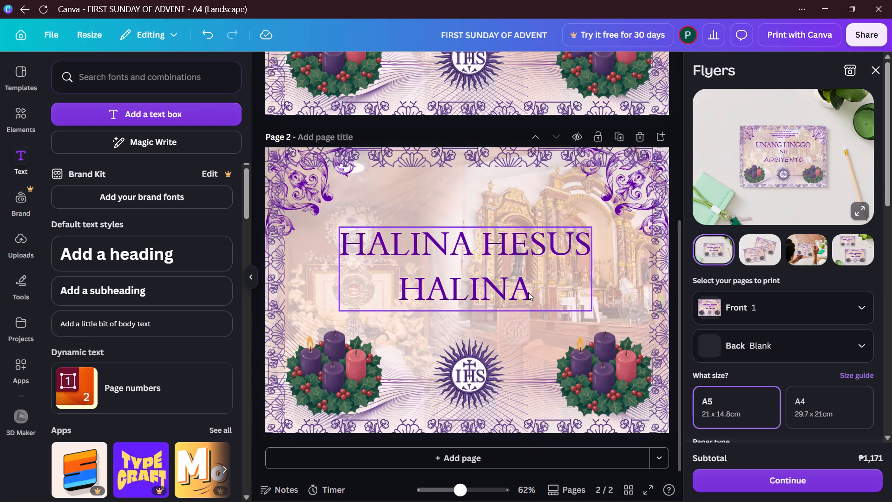
scroll(528, 292, "up", 5)
scroll(528, 292, "down", 8)
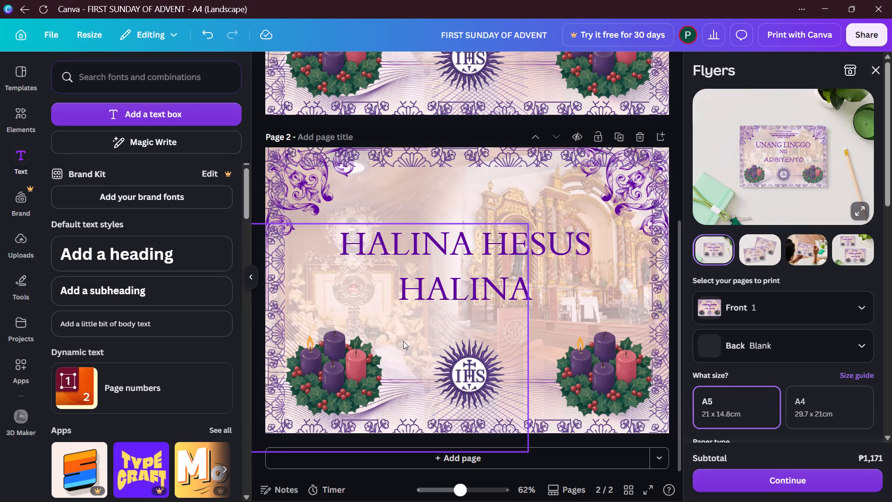
Move page 2's lower-right Advent wreath up beside the second-line HALINA and shrink it to about the height of that line.
left_click(579, 388)
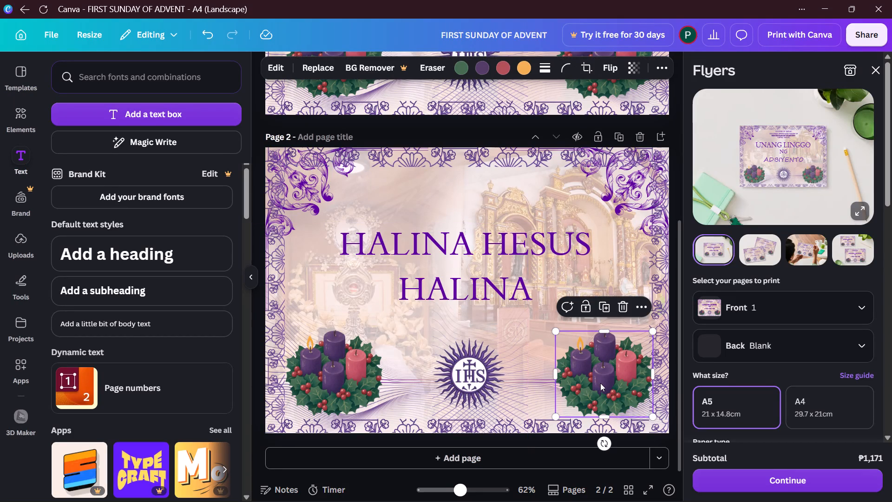
left_click_drag(601, 383, 592, 333)
left_click_drag(591, 330, 582, 279)
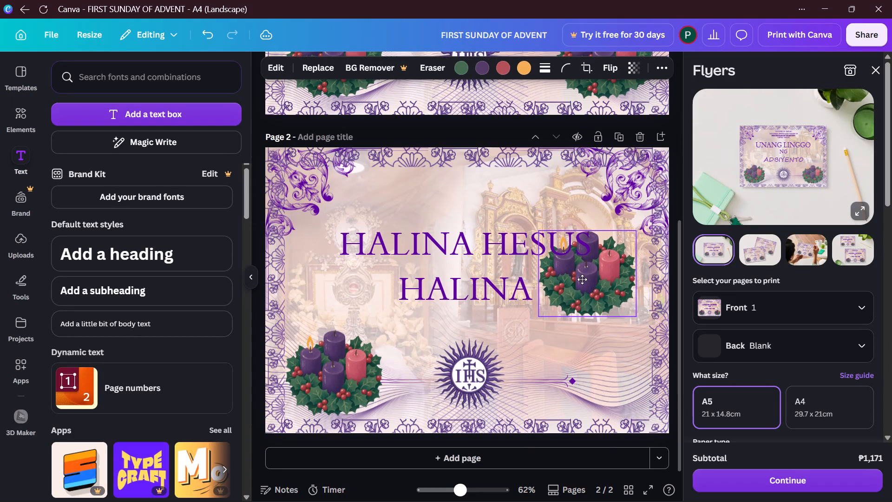
left_click_drag(582, 279, 578, 302)
left_click_drag(627, 341, 619, 329)
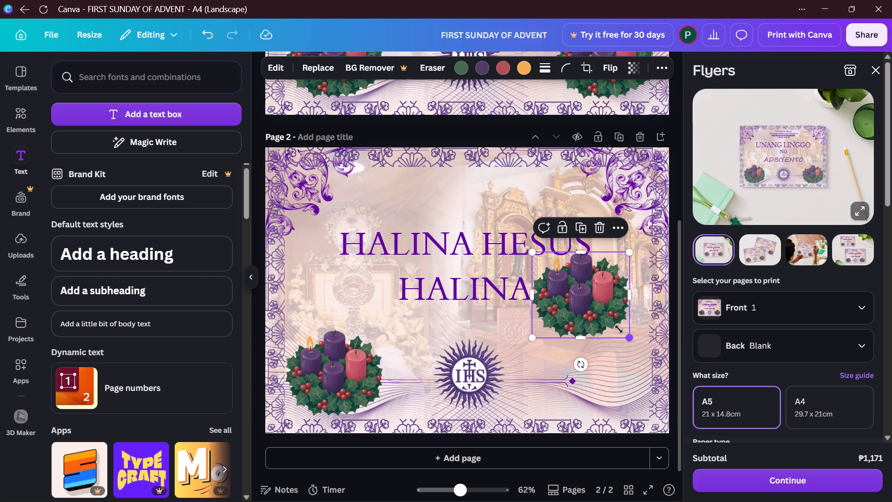
left_click_drag(619, 329, 587, 304)
left_click_drag(559, 282, 568, 296)
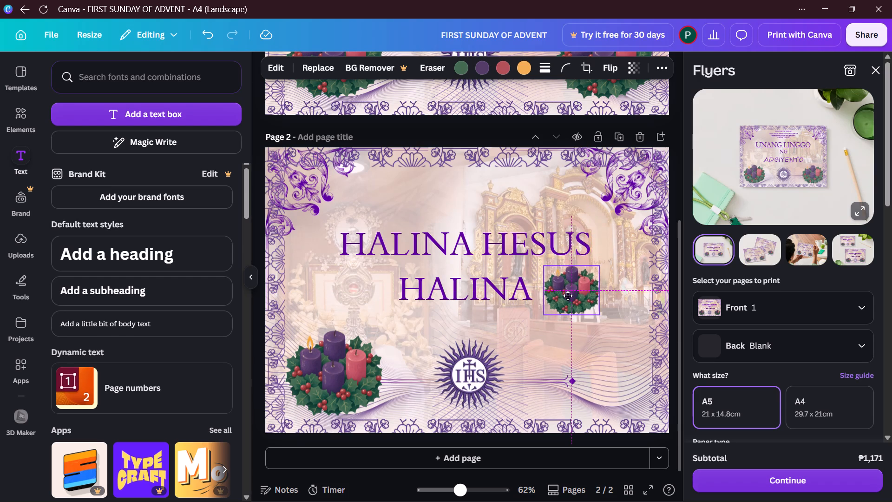
left_click_drag(568, 296, 564, 296)
Shrink page 2's lower-left Advent wreath and place it before the second-line HALINA, mirroring the wreath on the other side.
left_click(347, 364)
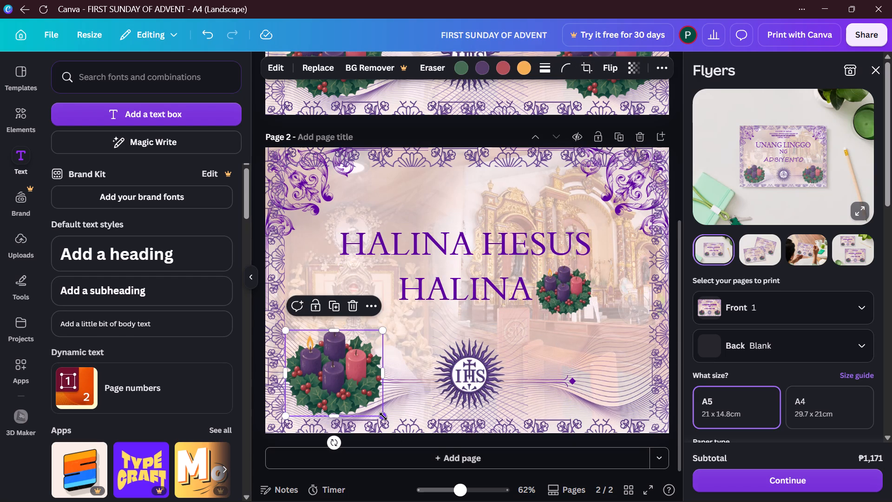
left_click_drag(383, 416, 361, 370)
left_click_drag(315, 342, 554, 285)
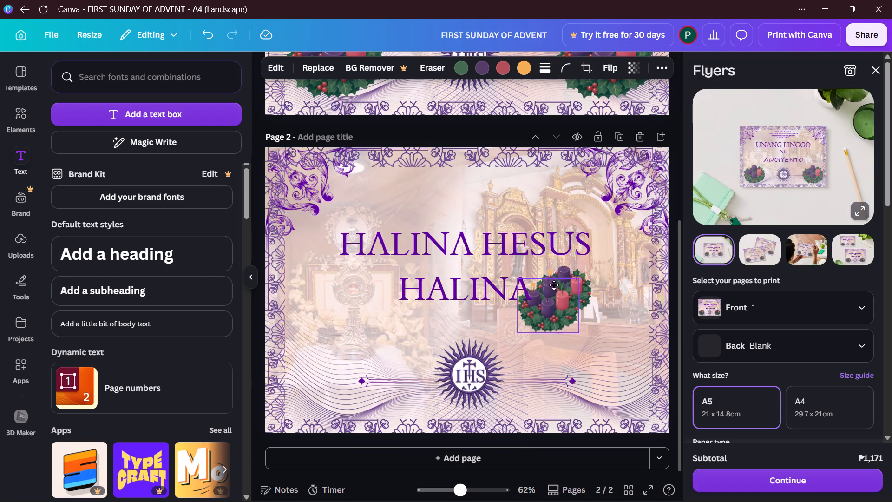
left_click_drag(554, 285, 560, 278)
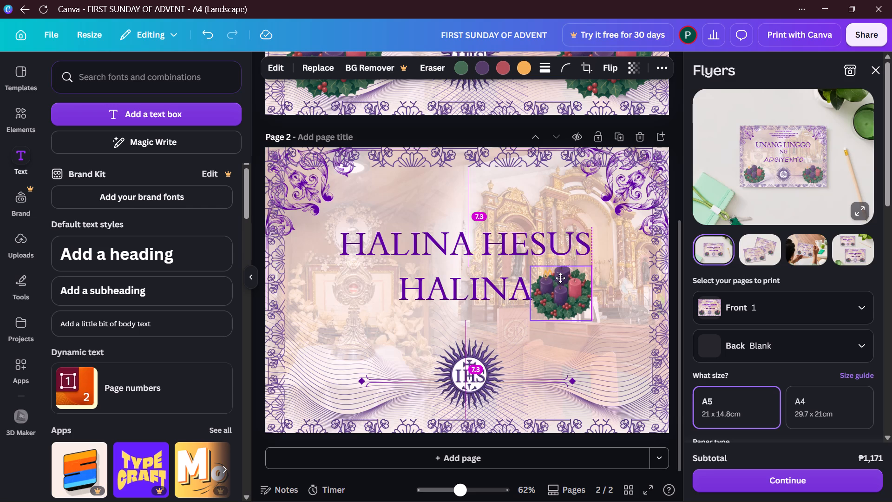
left_click_drag(560, 278, 563, 278)
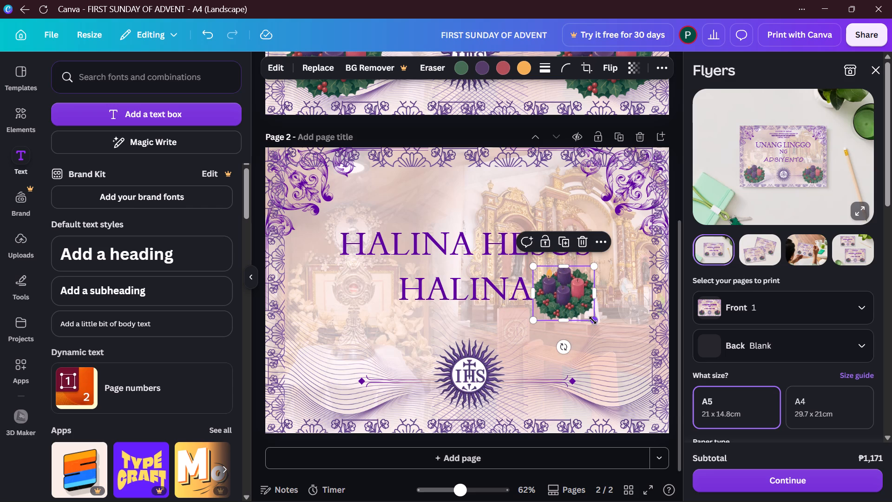
left_click(593, 320)
left_click_drag(582, 307, 388, 301)
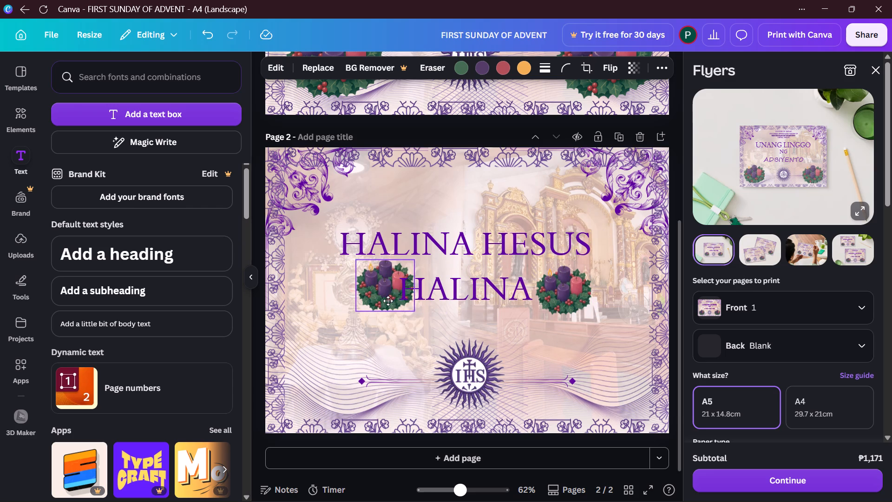
left_click_drag(388, 301, 386, 305)
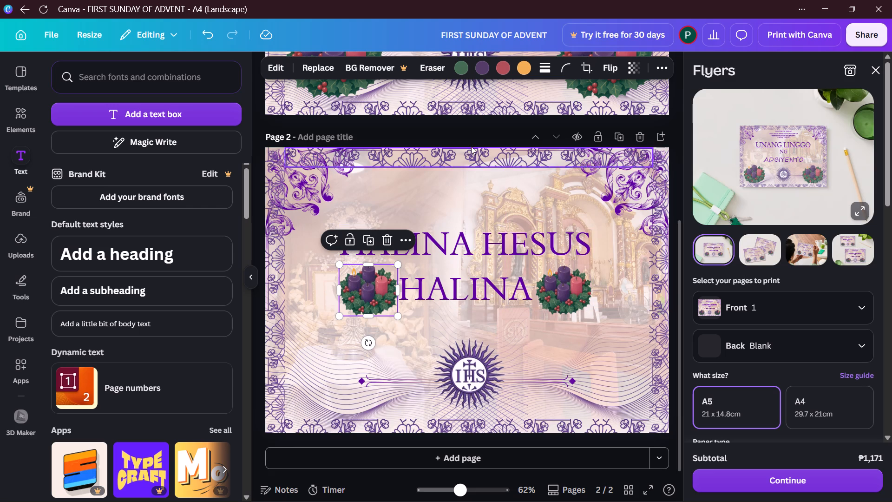
left_click(446, 135)
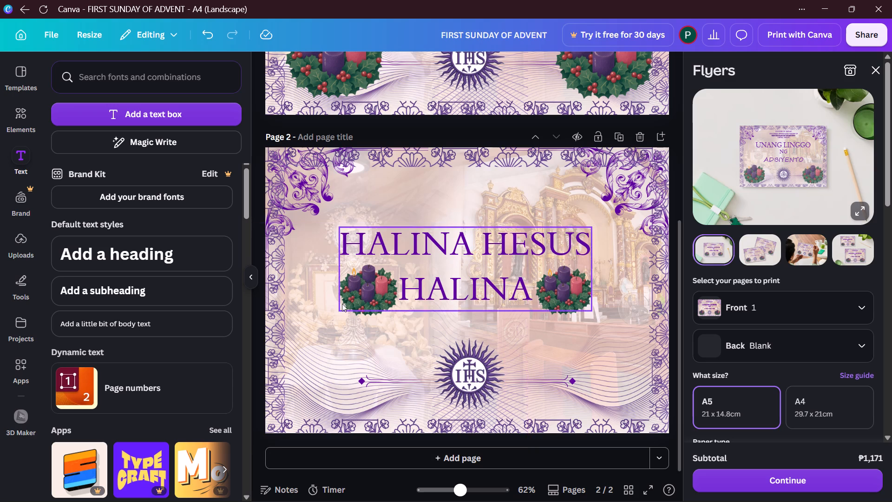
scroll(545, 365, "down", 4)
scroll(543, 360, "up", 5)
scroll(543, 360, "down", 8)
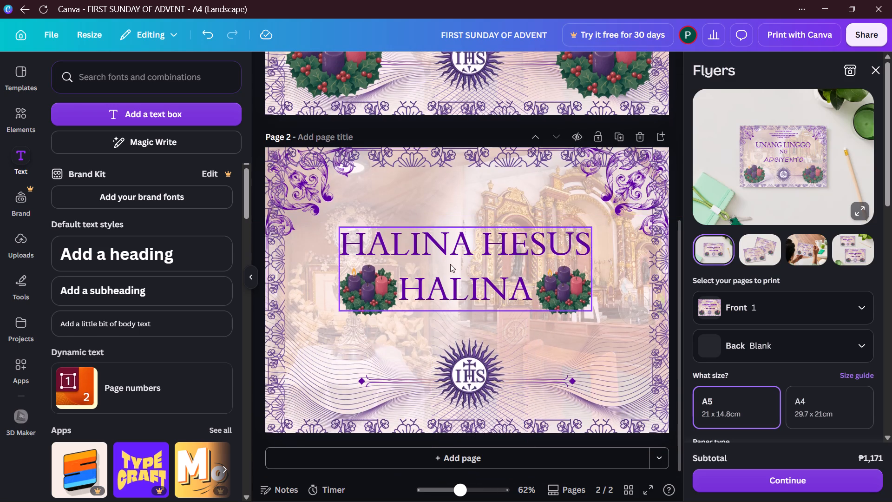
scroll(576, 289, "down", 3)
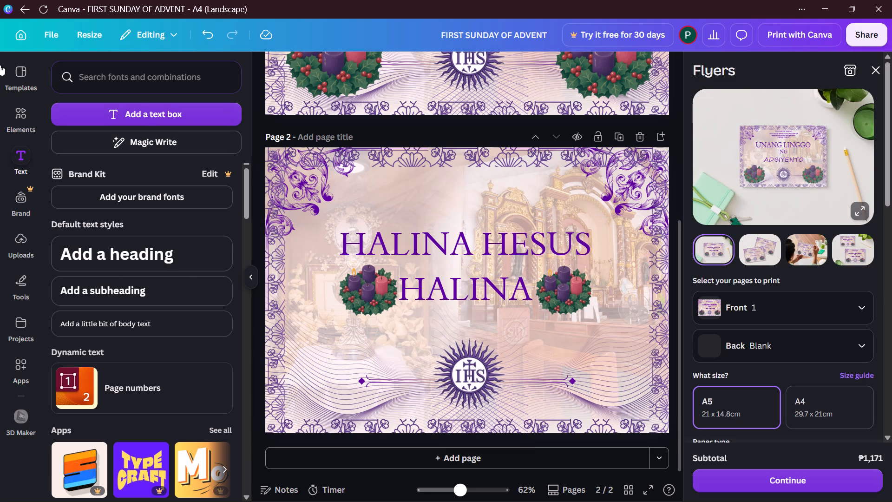
Leave the recently used elements and search the element library for ADVENT SEASON.
left_click(15, 106)
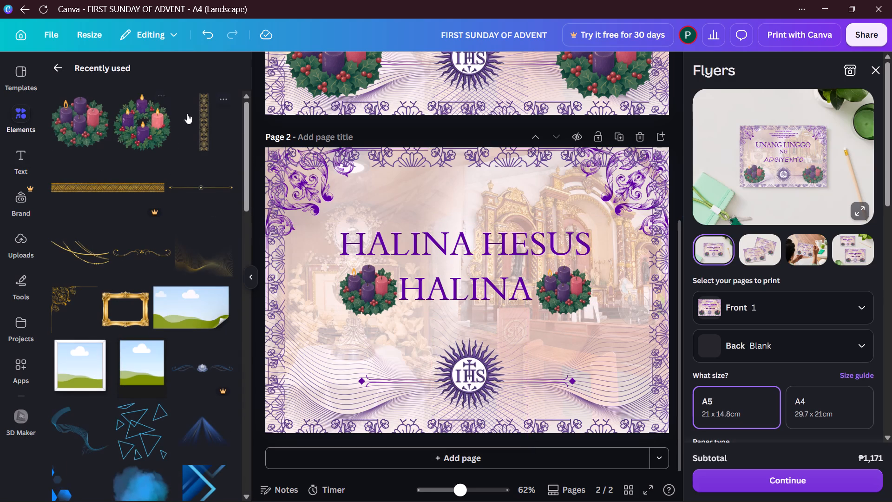
scroll(148, 373, "down", 4)
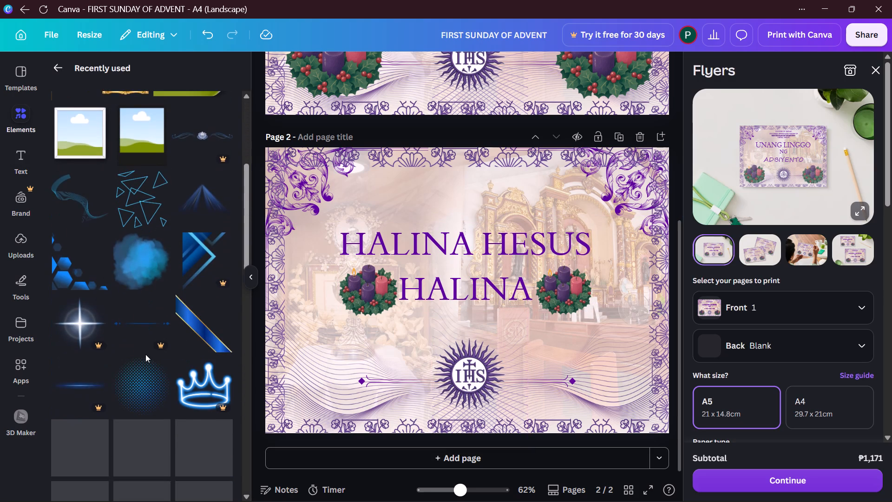
scroll(145, 354, "down", 2)
scroll(67, 275, "up", 7)
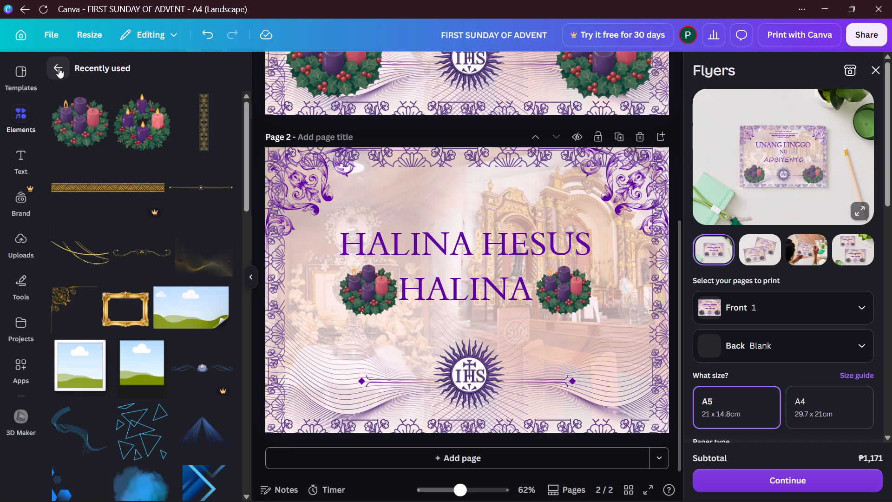
scroll(109, 125, "up", 6)
left_click(59, 69)
left_click(166, 85)
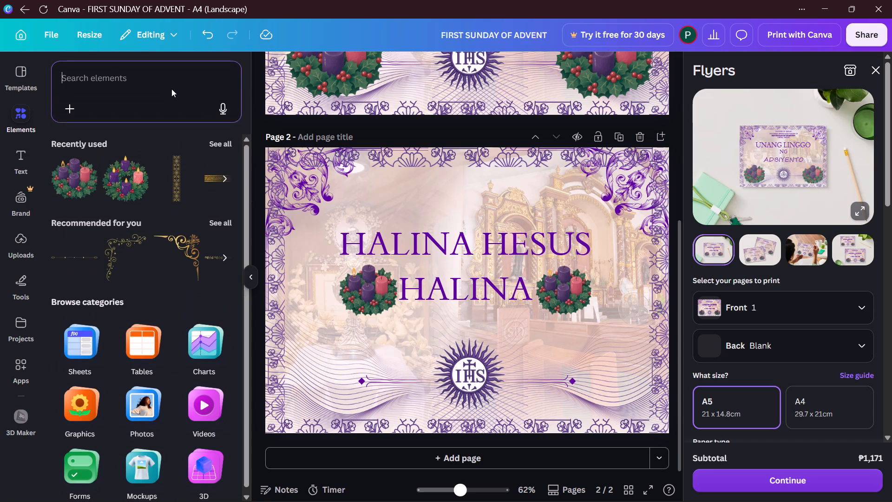
type("ADVENT SEA")
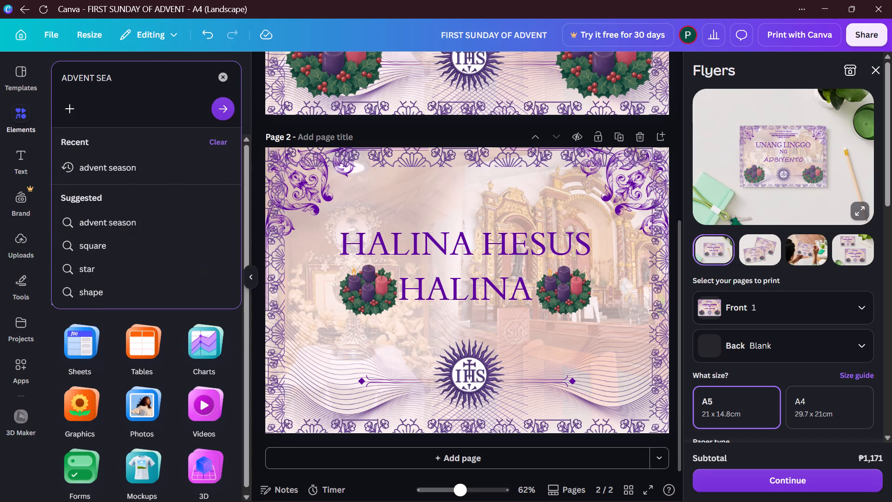
type("SON")
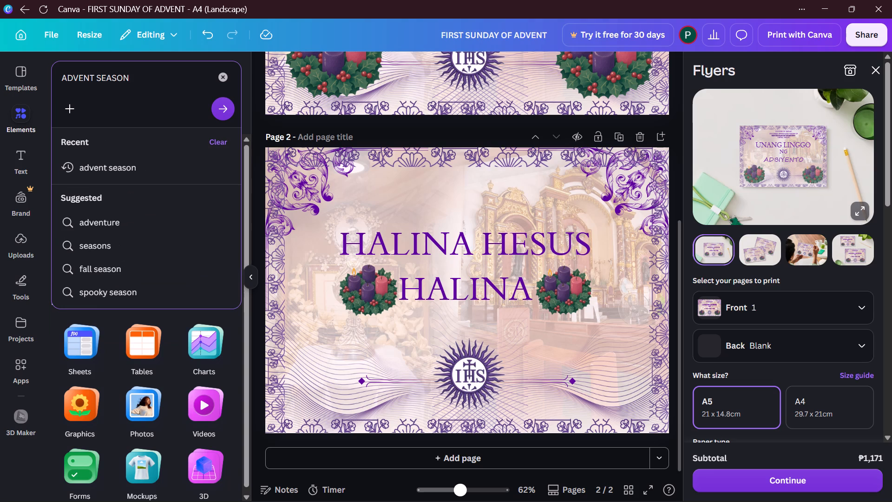
key("Return")
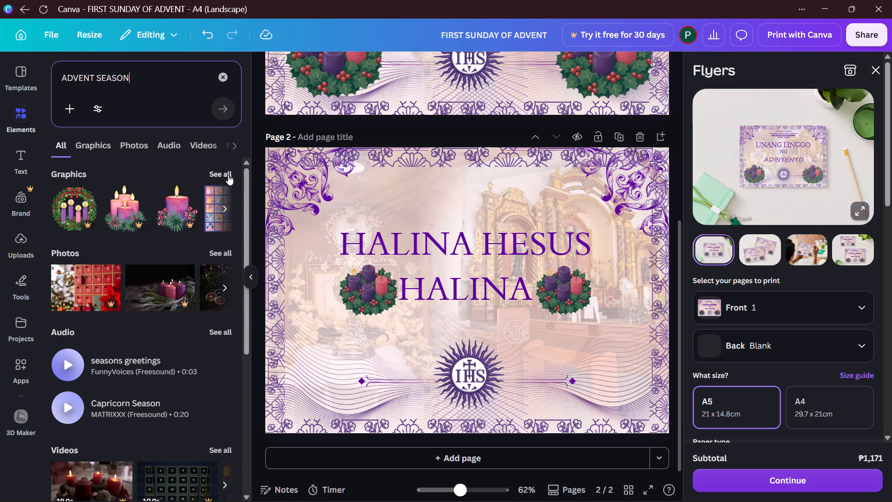
Browse the ADVENT SEASON photos and graphics, add the nativity stable graphic to page 2, and shrink it slightly.
left_click(213, 251)
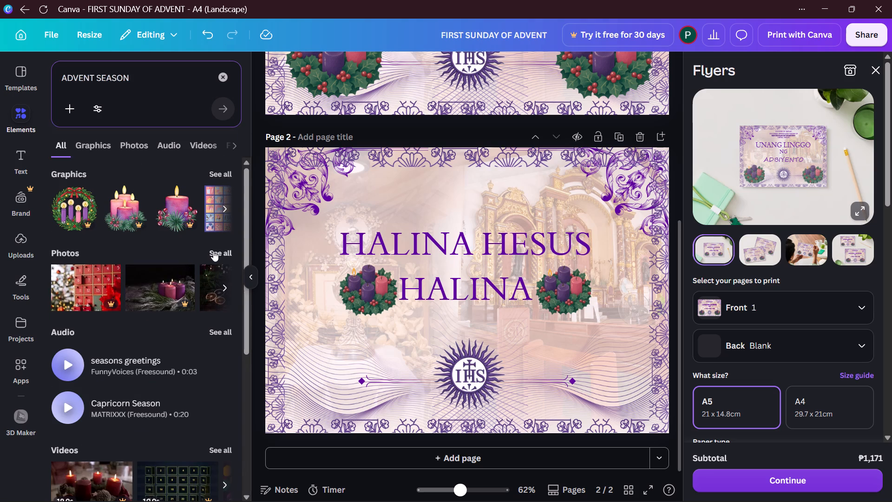
scroll(190, 256, "down", 3)
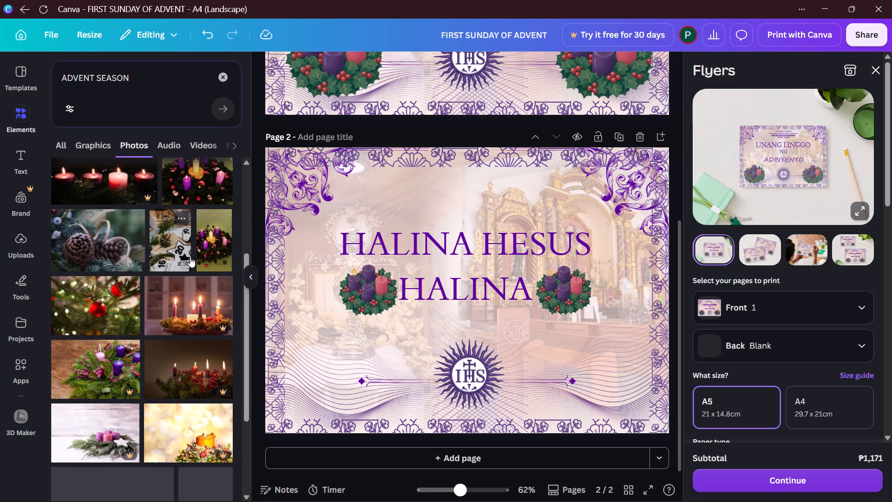
scroll(105, 218, "up", 4)
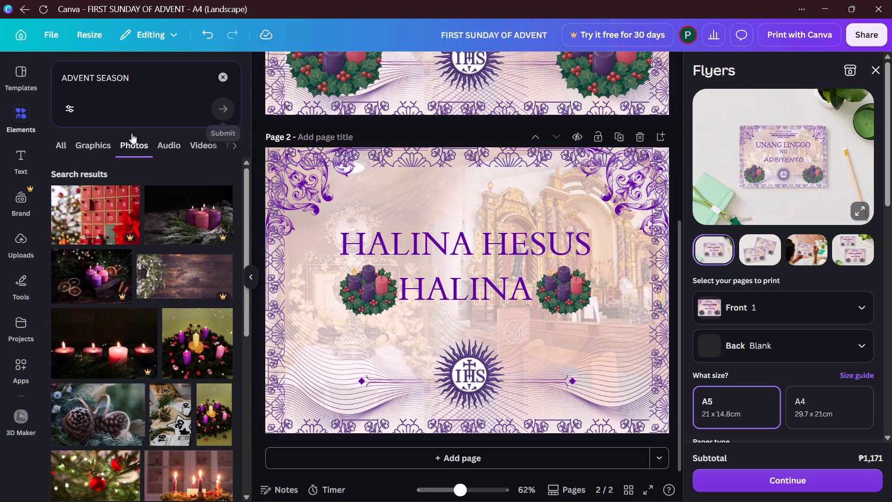
left_click(67, 140)
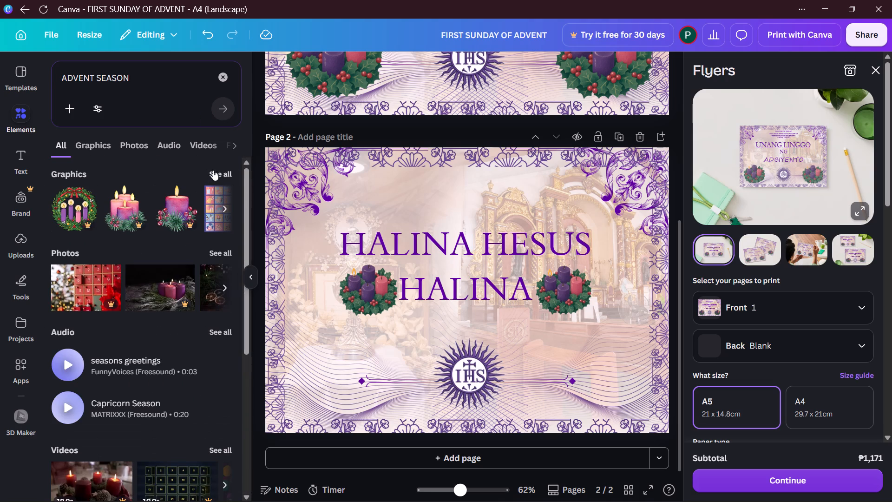
double_click(217, 173)
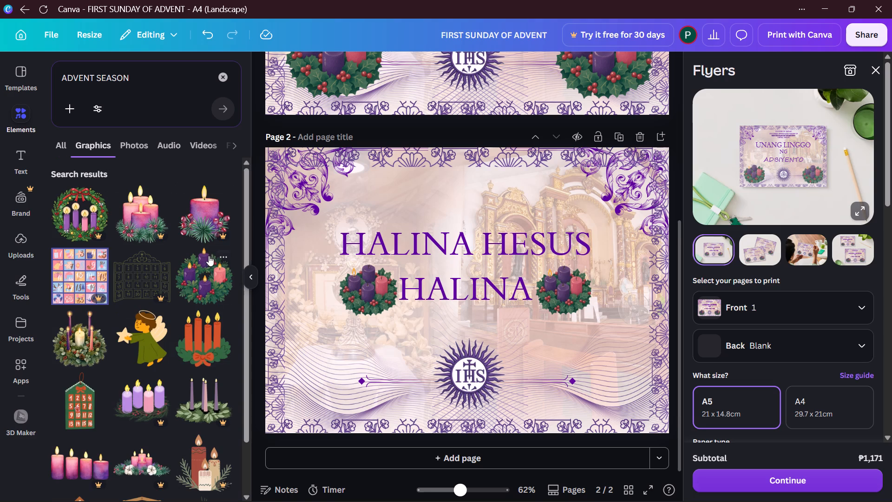
scroll(124, 302, "down", 3)
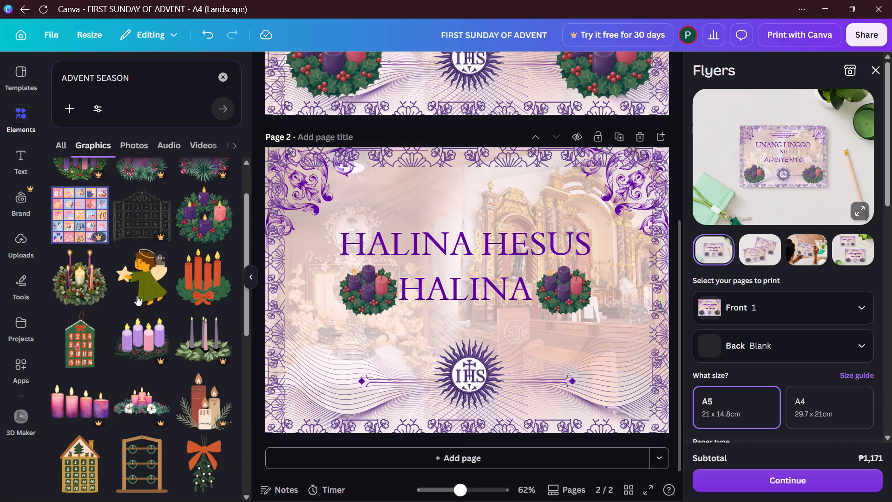
scroll(123, 274, "down", 6)
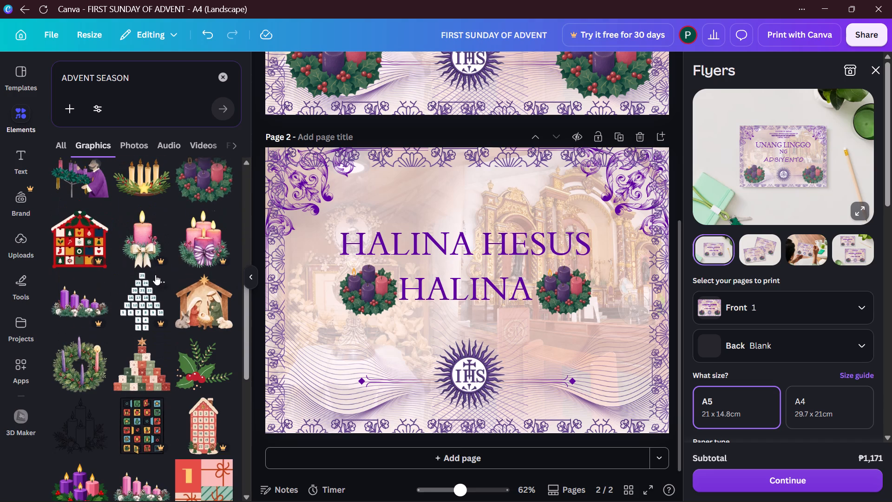
scroll(162, 289, "down", 2)
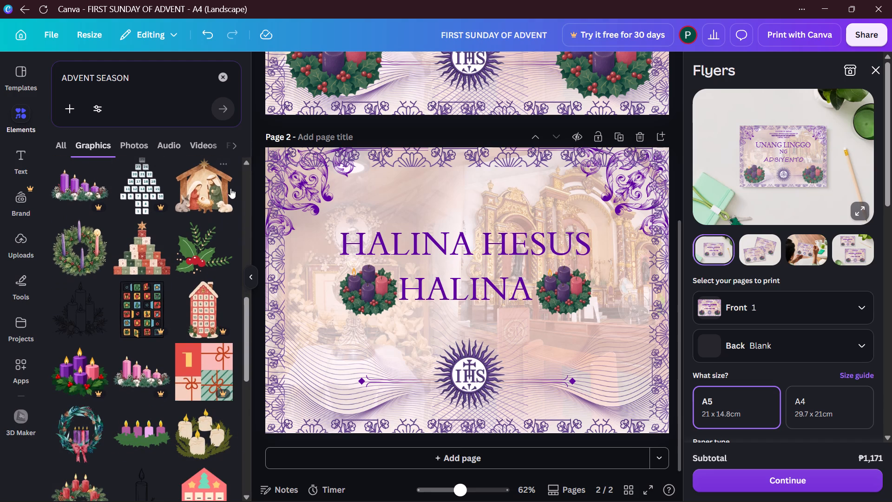
left_click(192, 192)
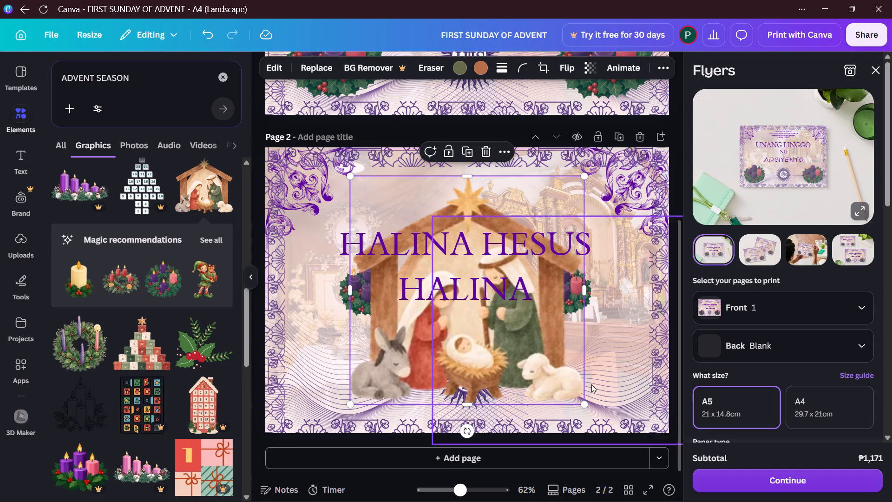
left_click_drag(585, 403, 577, 399)
left_click_drag(558, 385, 450, 294)
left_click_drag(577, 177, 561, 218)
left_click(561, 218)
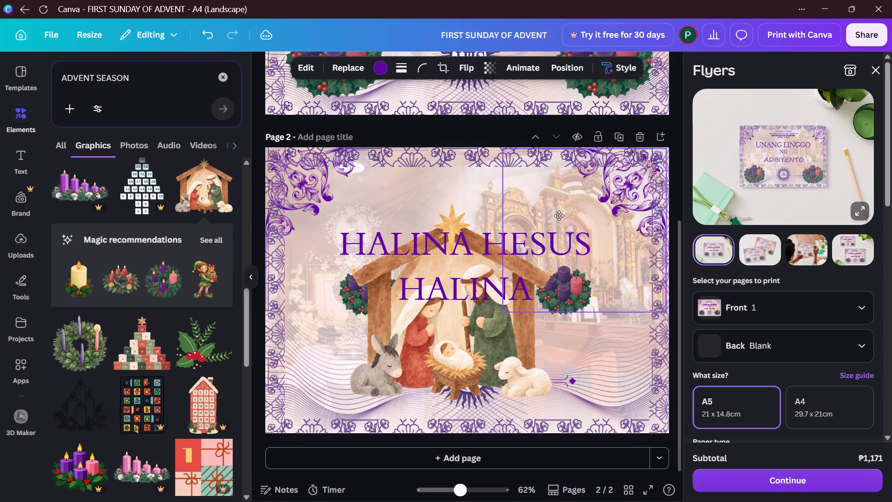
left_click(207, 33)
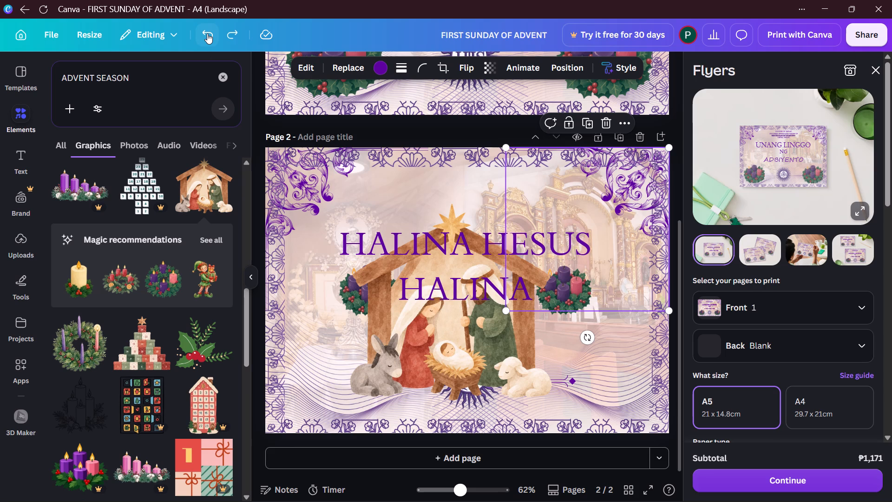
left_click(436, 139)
Shrink the nativity graphic on page 2 until it fits between the top border and HALINA HESUS, and centre it there.
left_click(457, 215)
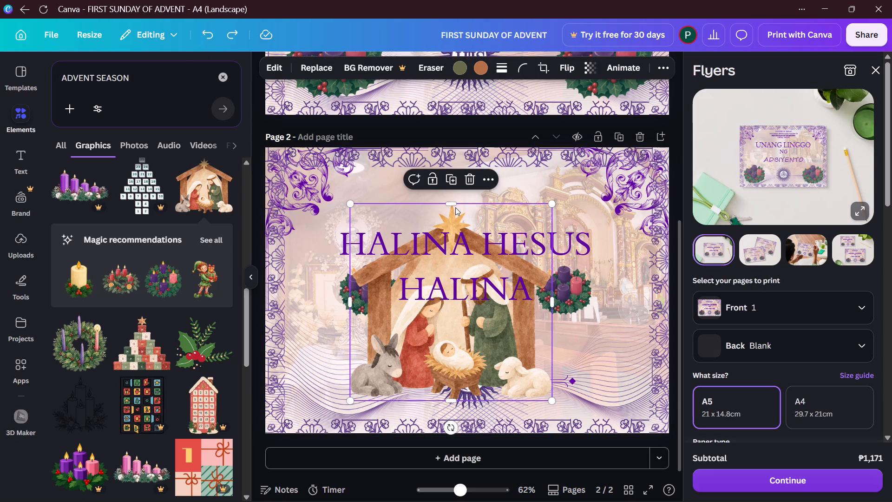
left_click_drag(555, 206, 500, 279)
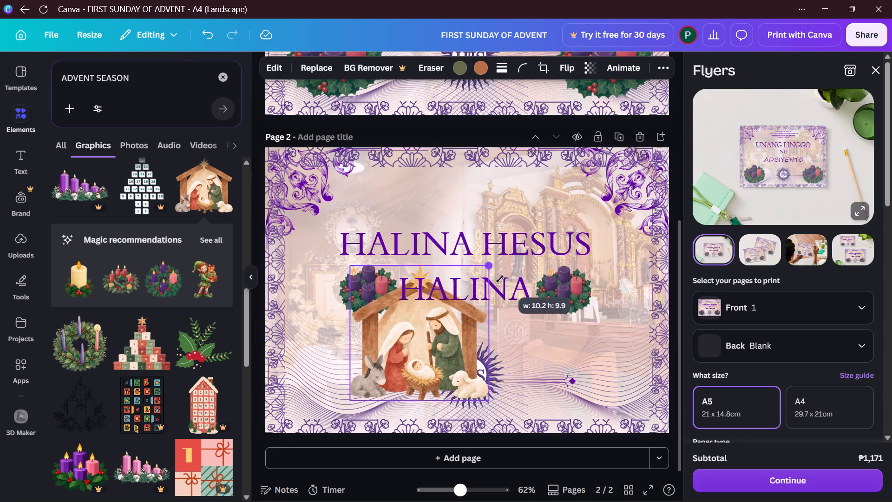
left_click_drag(500, 279, 495, 290)
left_click_drag(400, 342, 453, 215)
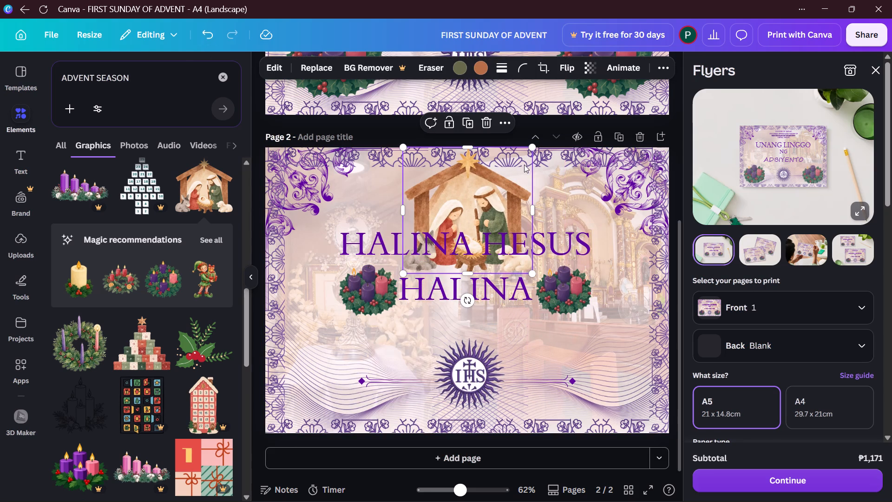
left_click_drag(533, 144, 503, 189)
left_click_drag(465, 213, 487, 198)
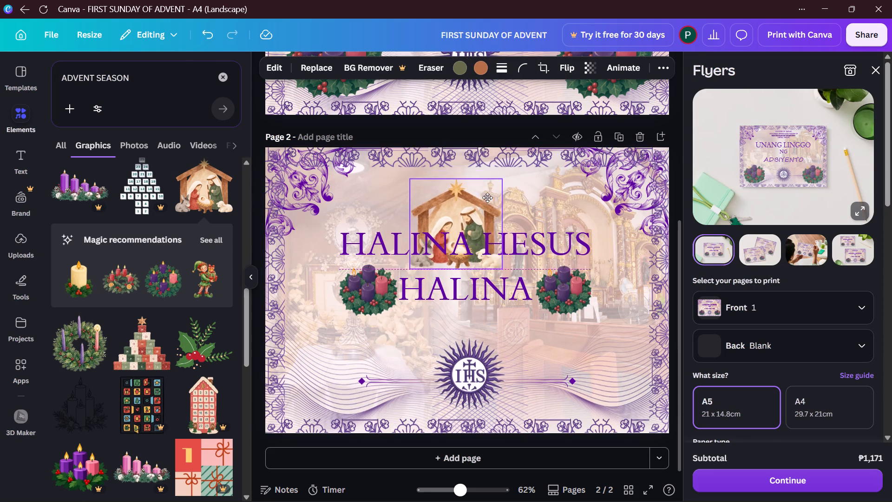
left_click_drag(487, 198, 491, 195)
left_click(486, 194)
left_click_drag(521, 165, 506, 193)
left_click_drag(479, 216, 477, 194)
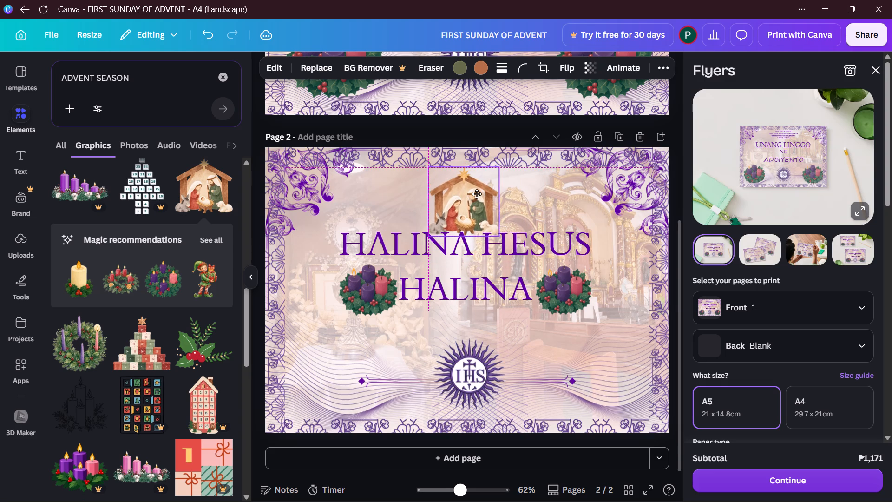
left_click_drag(477, 194, 479, 189)
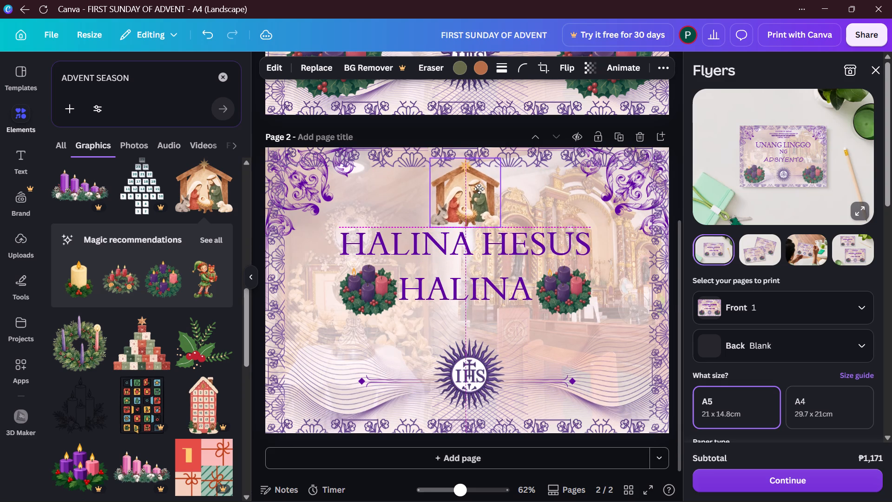
left_click_drag(479, 189, 479, 189)
left_click(617, 119)
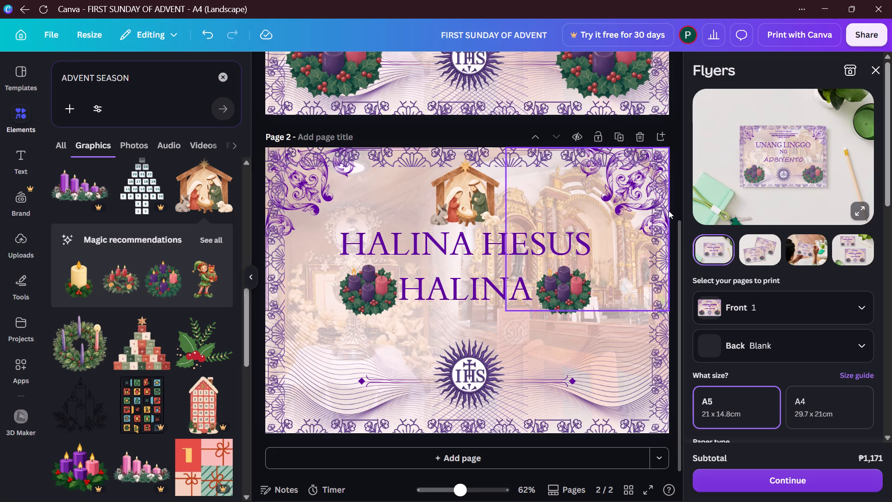
Reduce the nativity graphic to about 4.5 cm wide and recentre it just above HALINA HESUS.
left_click(482, 190)
left_click_drag(499, 161, 492, 175)
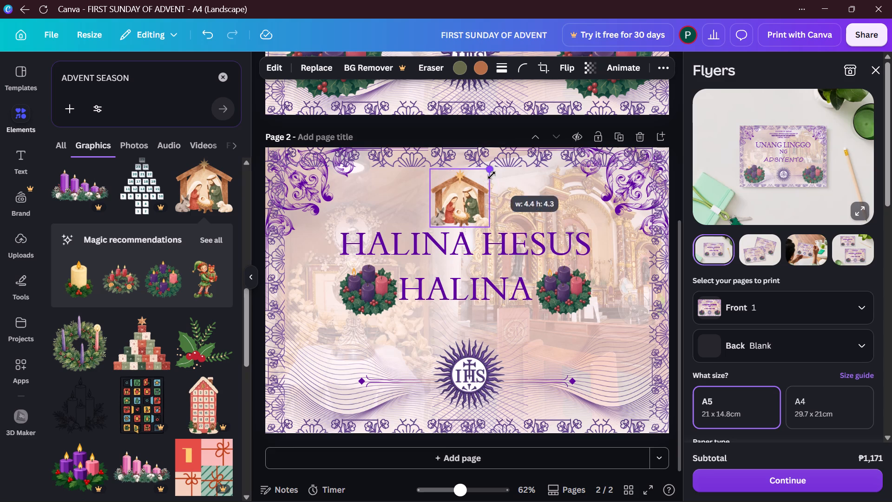
left_click_drag(492, 175, 492, 174)
left_click_drag(472, 197, 479, 197)
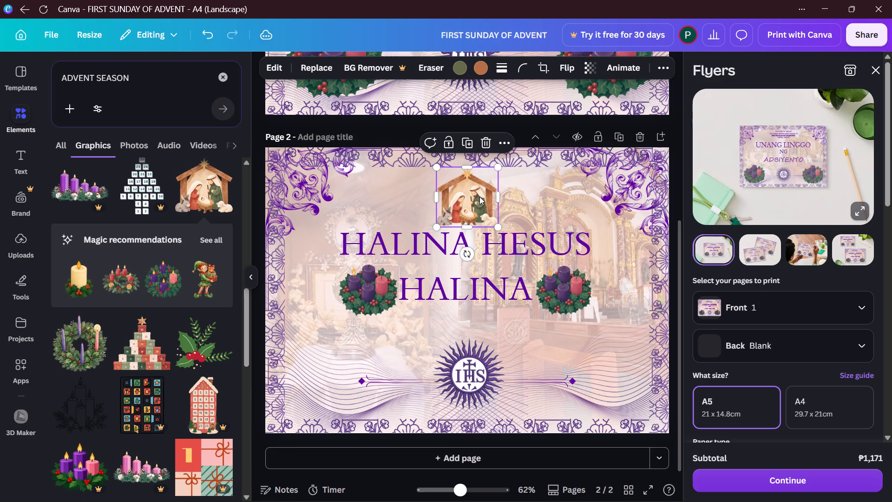
left_click(512, 124)
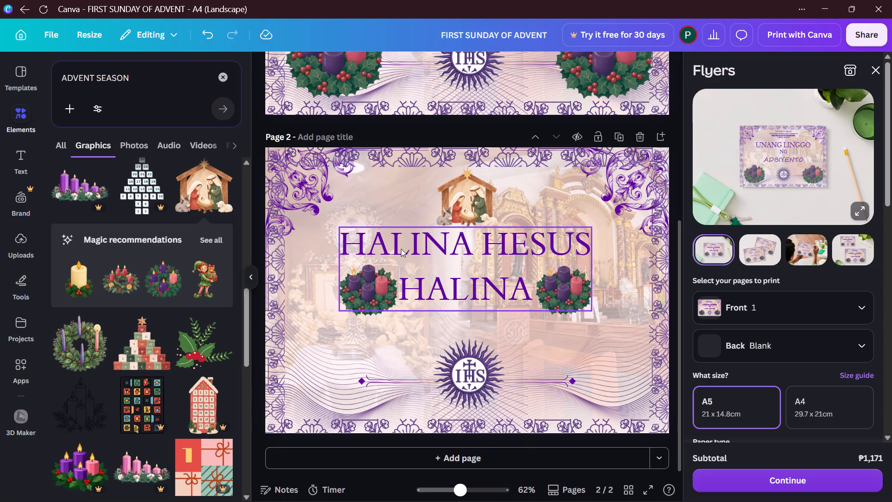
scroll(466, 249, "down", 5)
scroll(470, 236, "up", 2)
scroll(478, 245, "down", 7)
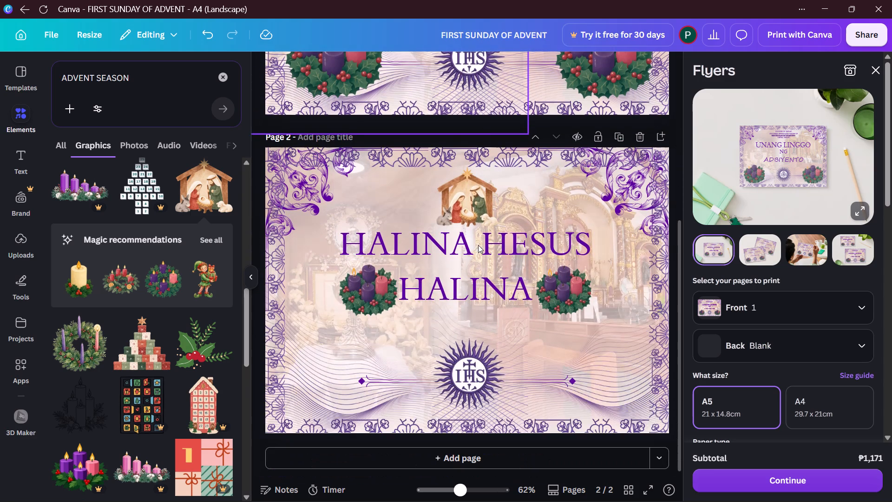
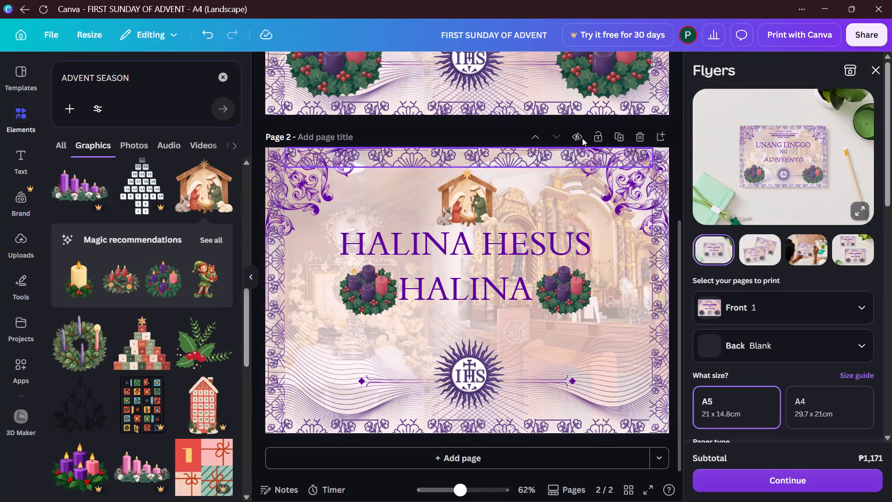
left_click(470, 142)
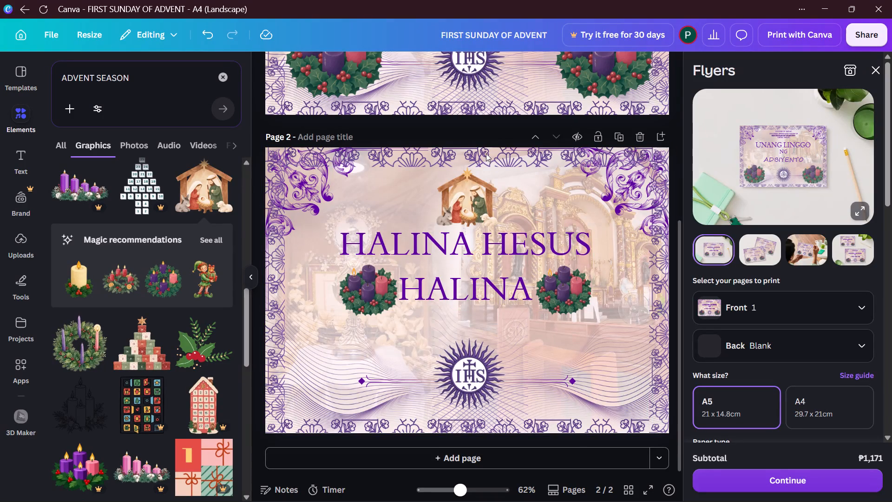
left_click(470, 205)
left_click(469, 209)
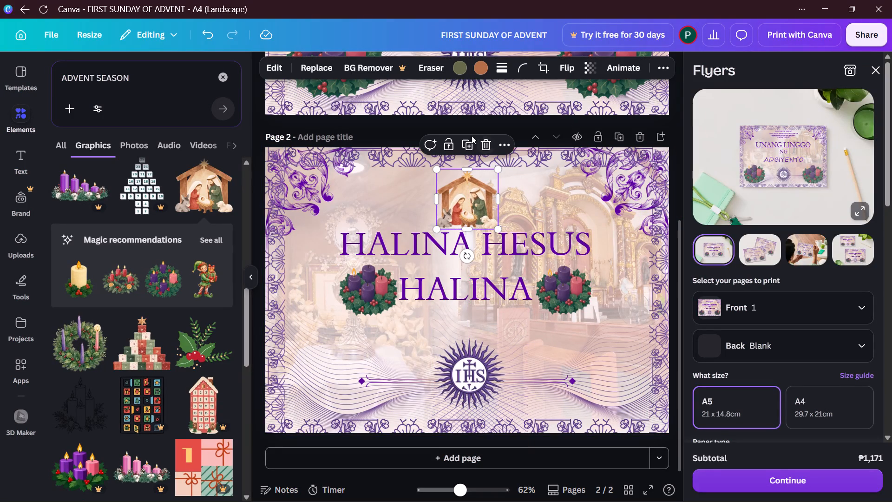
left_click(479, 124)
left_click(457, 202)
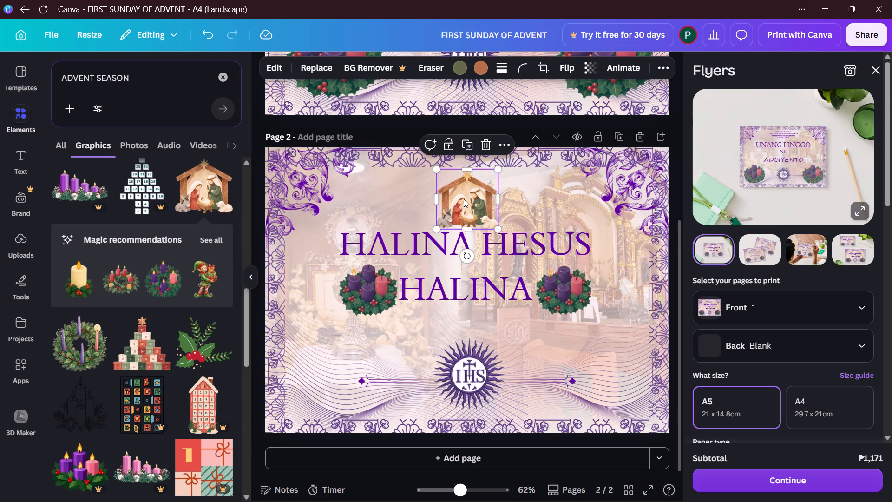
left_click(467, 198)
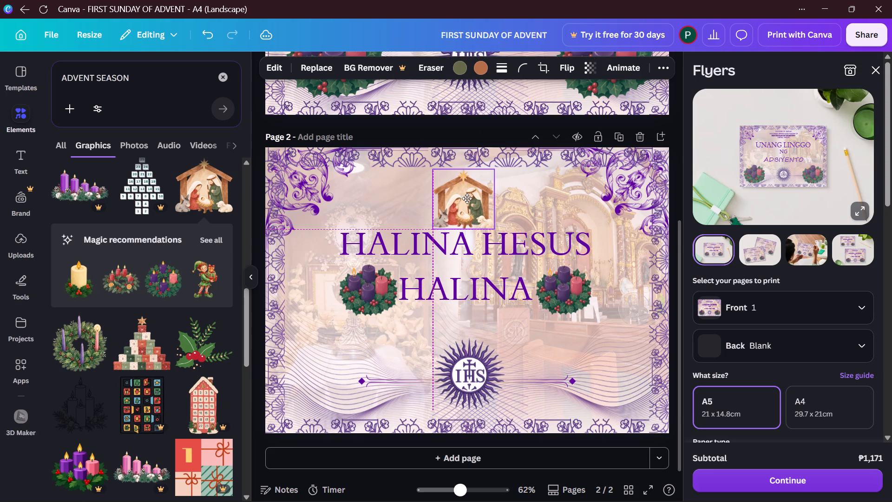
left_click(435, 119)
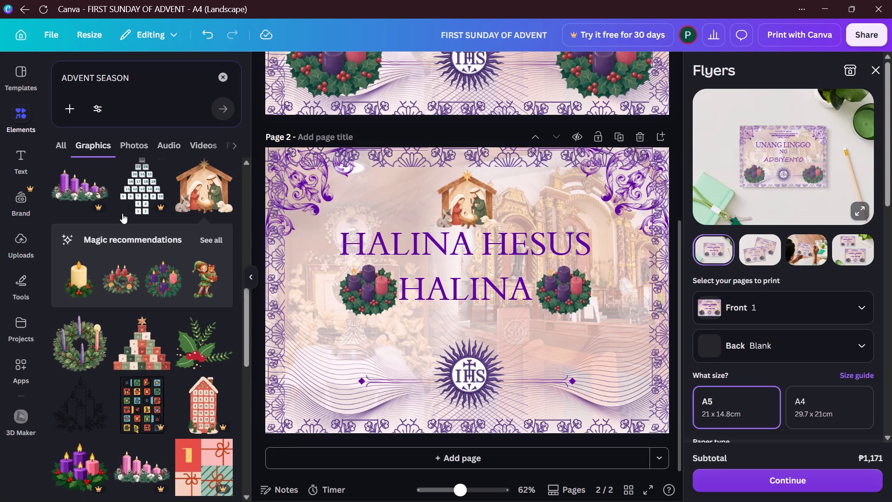
Clear the ADVENT SEASON search from the element library.
left_click(225, 80)
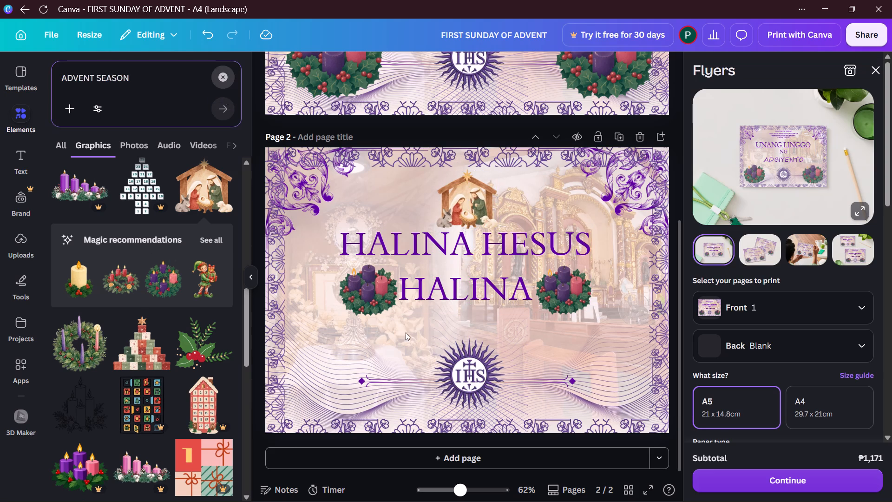
left_click(430, 132)
Review the layouts of page 1 and page 2 against each other.
scroll(552, 337, "down", 3)
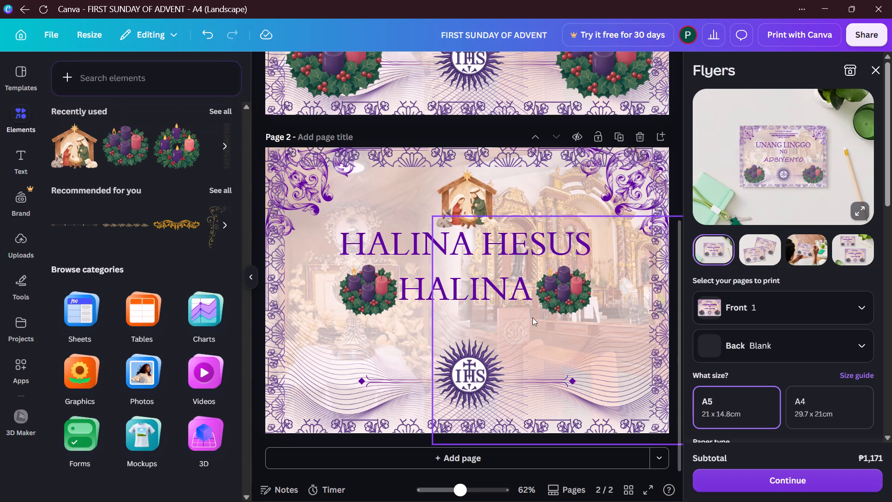
scroll(533, 317, "up", 8)
scroll(534, 317, "down", 3)
scroll(534, 317, "up", 4)
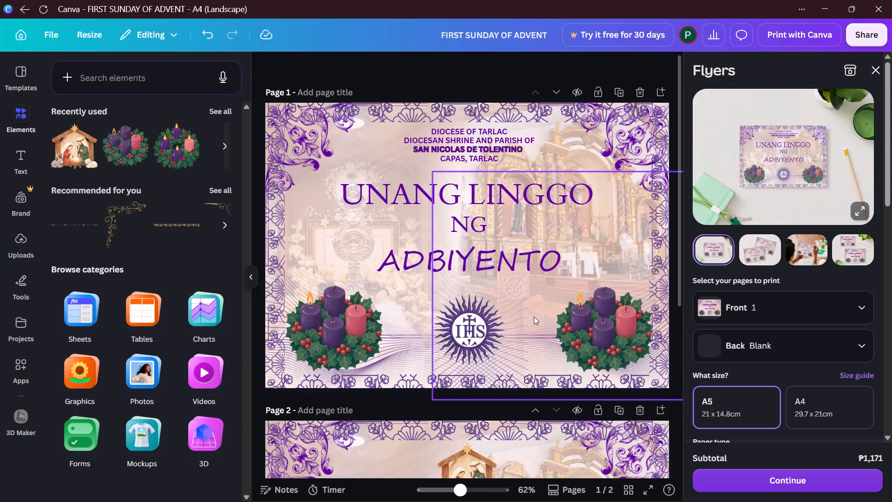
scroll(558, 280, "down", 9)
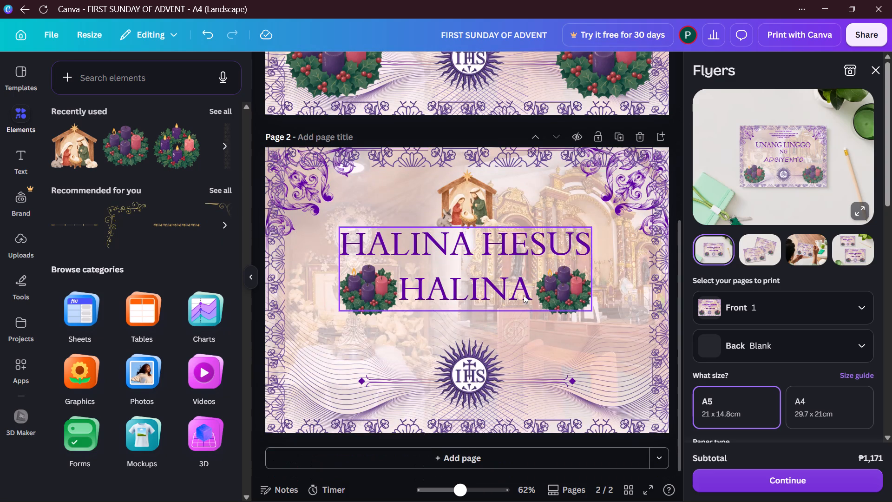
scroll(542, 317, "down", 7)
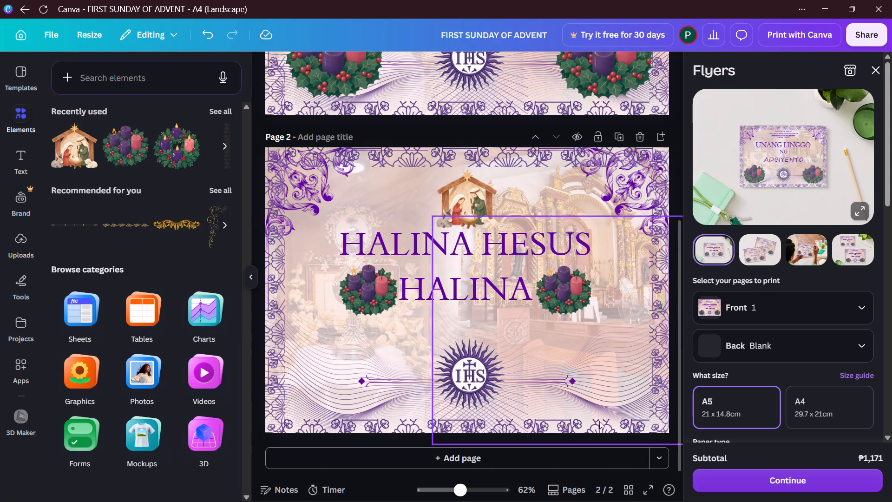
Duplicate page 2 with the HALINA HESUS HALINA layout and go to the copy, page 3.
left_click(614, 136)
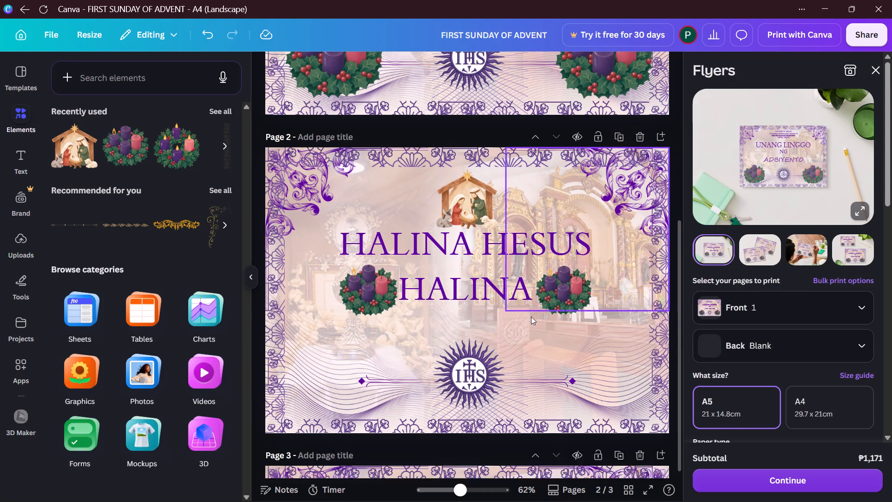
scroll(521, 317, "down", 3)
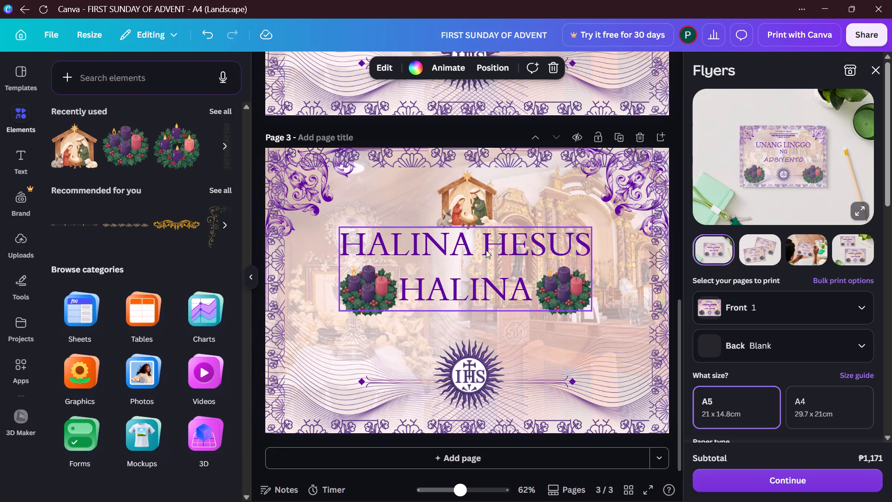
On page 3, shift the HALINA HESUS HALINA text aside and move both wreaths down to either side of the IHS emblem.
left_click(488, 269)
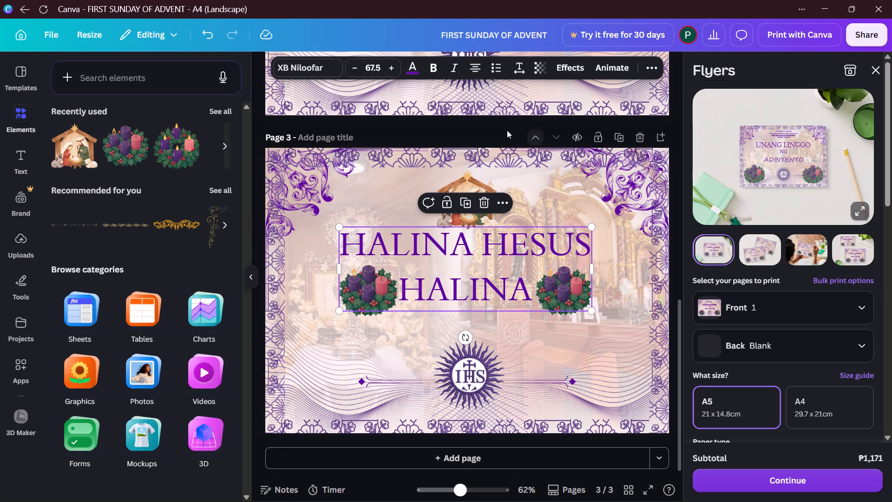
left_click(501, 128)
left_click(583, 291)
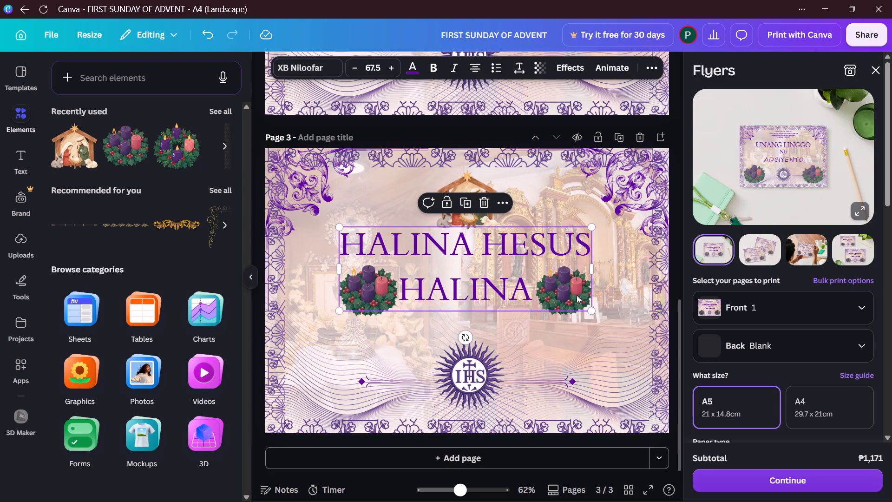
left_click(577, 295)
left_click(579, 297)
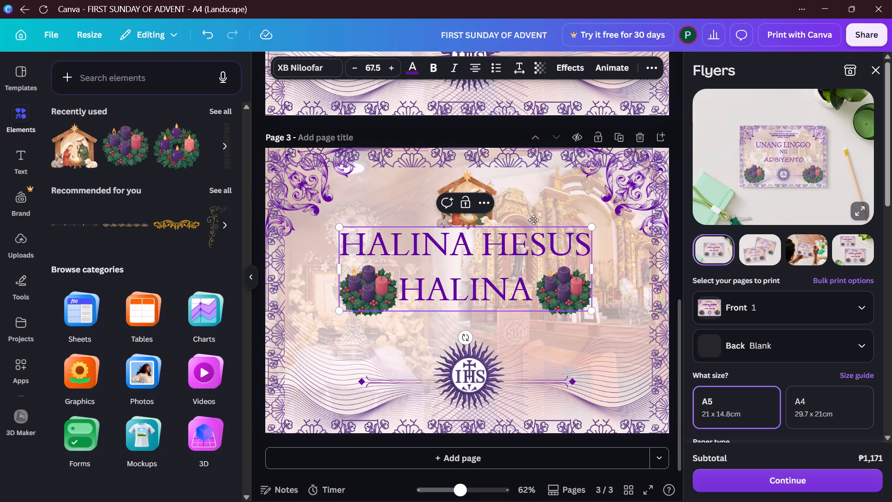
left_click(490, 146)
left_click_drag(487, 256, 439, 215)
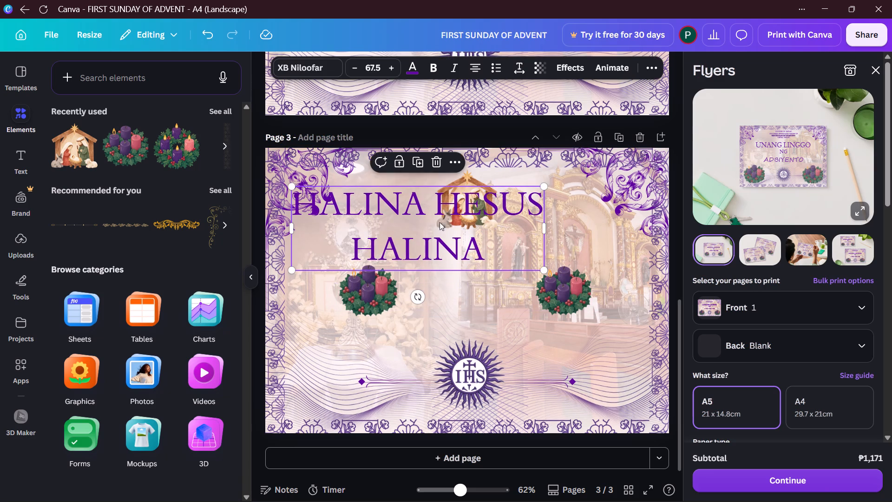
left_click(561, 292)
left_click_drag(558, 291, 572, 393)
left_click(383, 280)
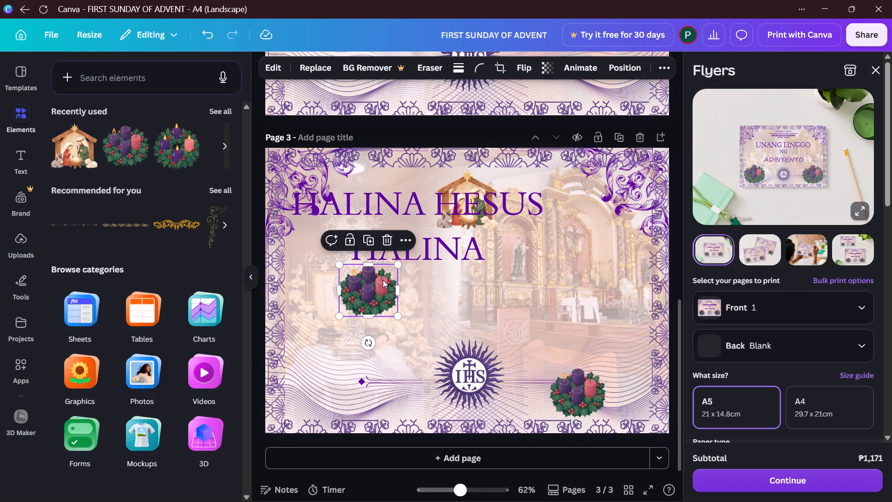
left_click_drag(382, 282, 366, 360)
Move the HALINA HESUS HALINA text on page 3 back to the middle of the page, above the IHS emblem.
left_click(411, 194)
left_click_drag(411, 202, 450, 241)
left_click_drag(451, 242, 468, 247)
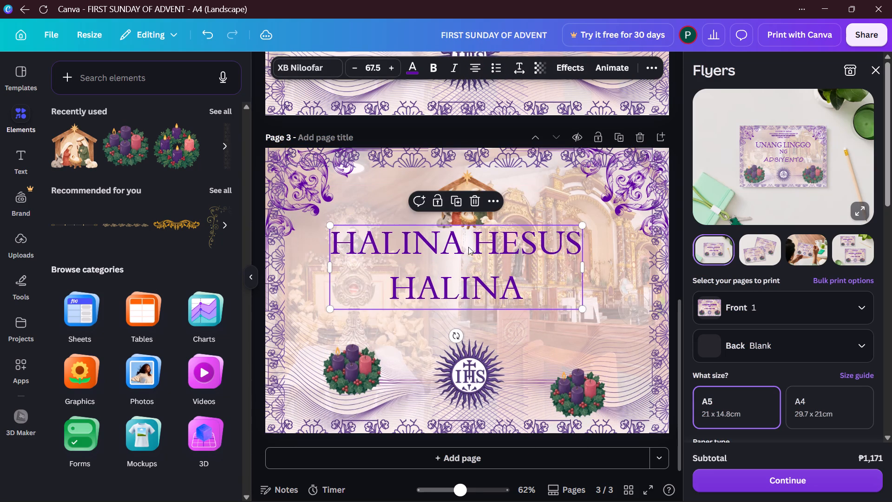
left_click_drag(468, 247, 477, 248)
Move the nativity graphic on page 3 to the page's lower-right corner, beside the right wreath.
left_click(477, 178)
left_click_drag(476, 183, 652, 287)
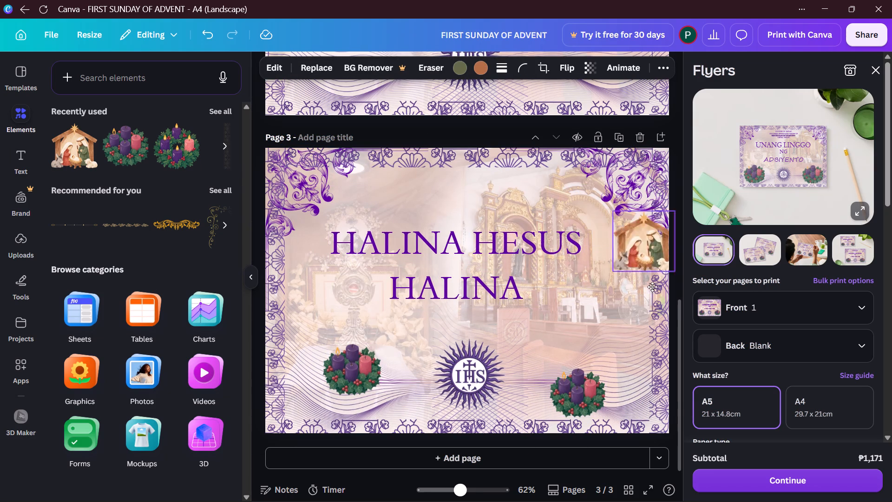
left_click_drag(652, 287, 637, 383)
Replace the heading text on page 3 with HALINA, HESUS, HALINA!
left_click(512, 250)
left_click(529, 270)
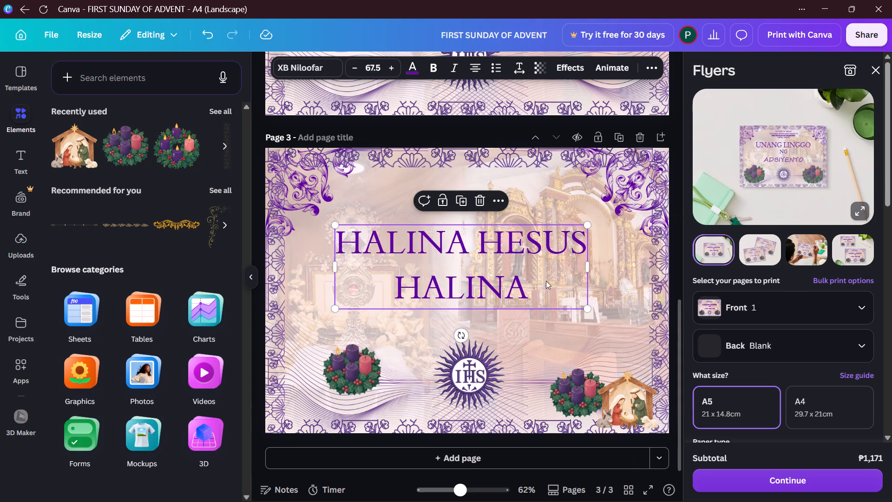
left_click(546, 281)
key("BackSpace")
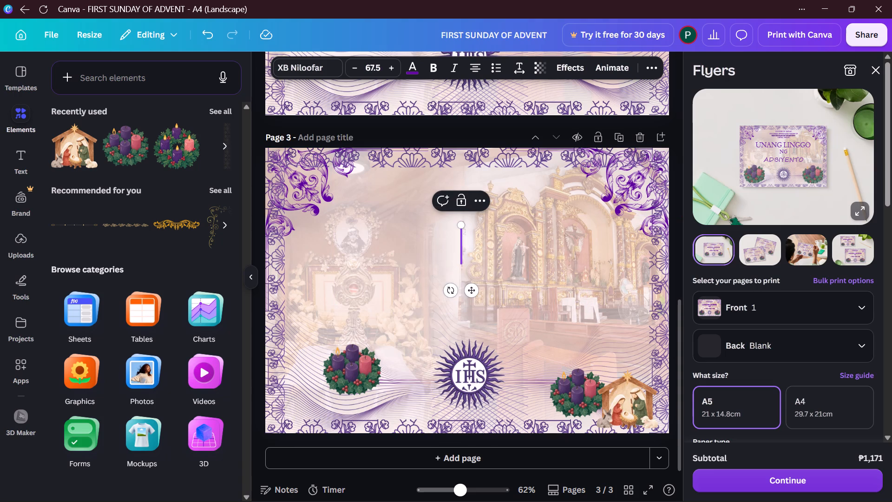
type("HA")
type("LINA")
key("space")
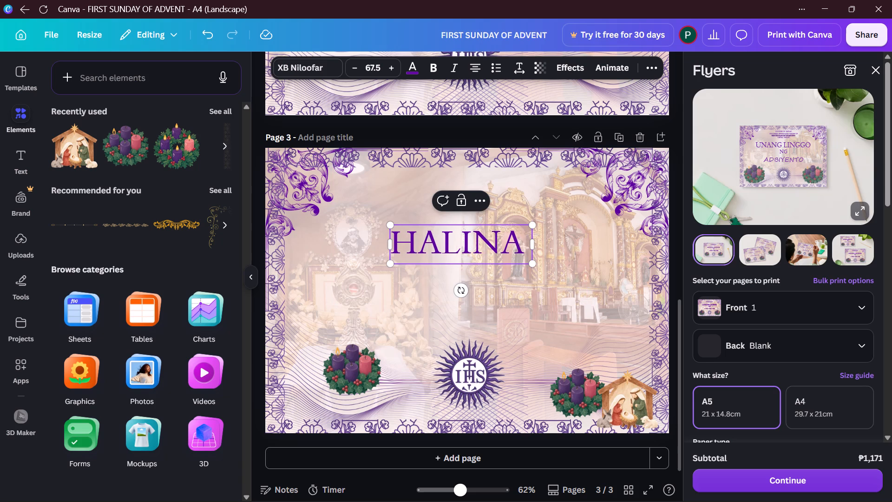
key("BackSpace")
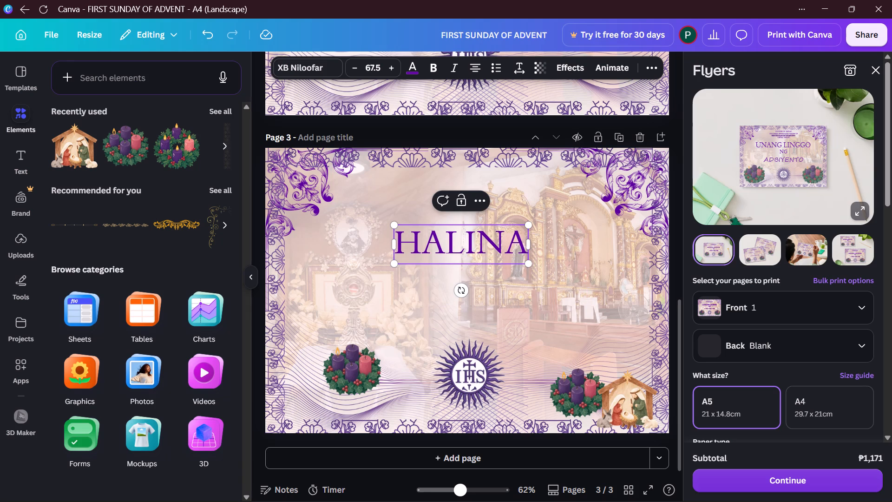
key("comma")
key("space")
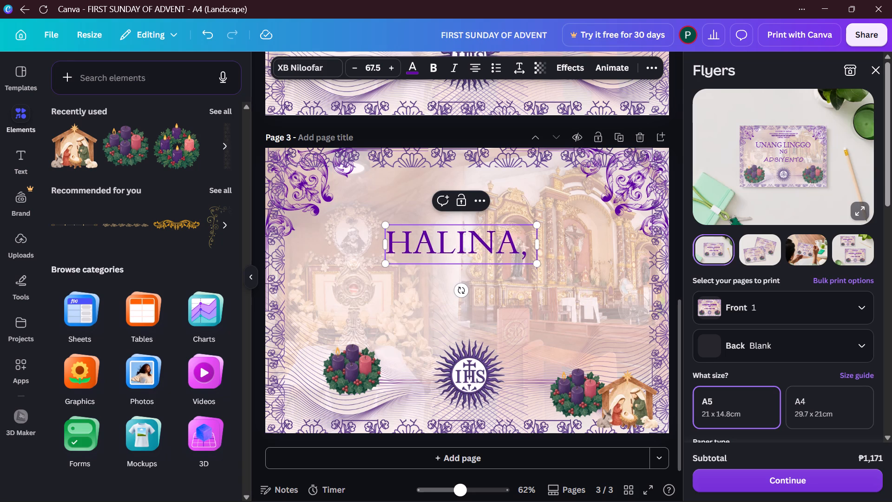
type("HESUS")
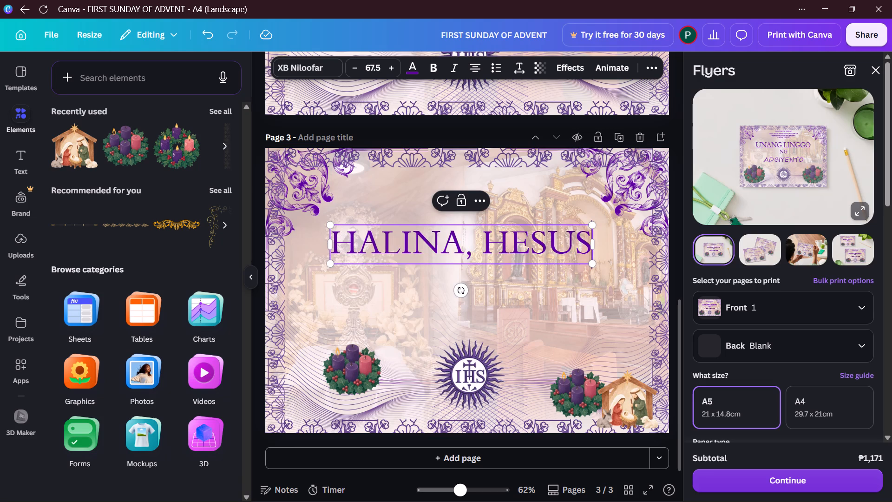
type(",")
key("space")
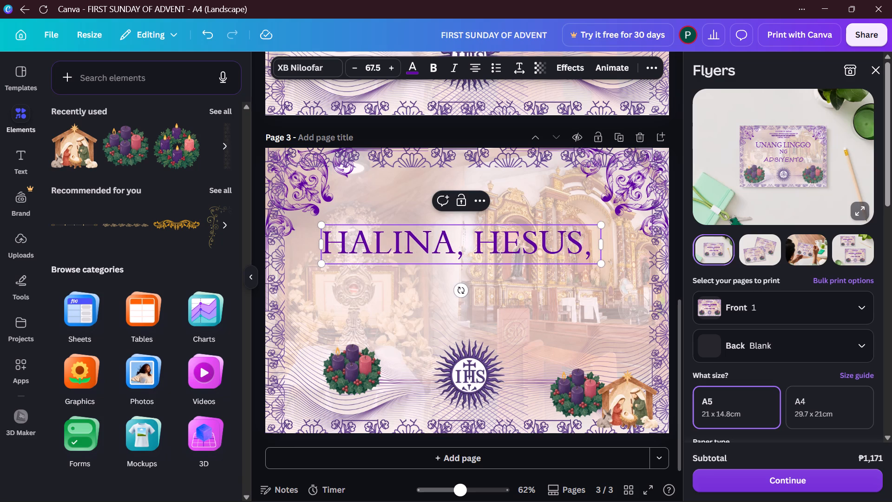
type("HALINA")
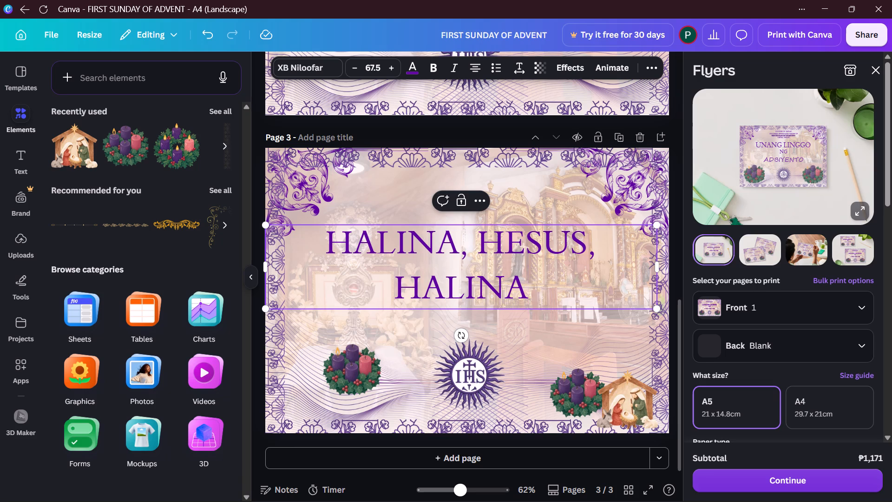
key("shift+exclam")
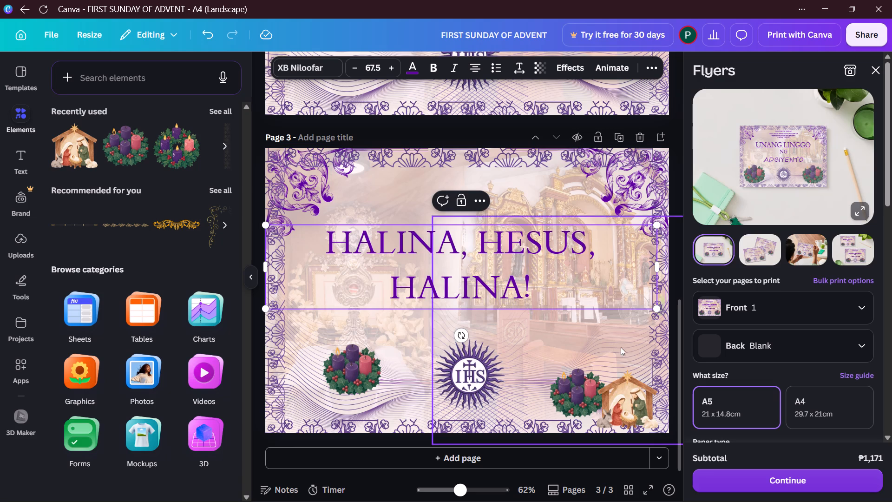
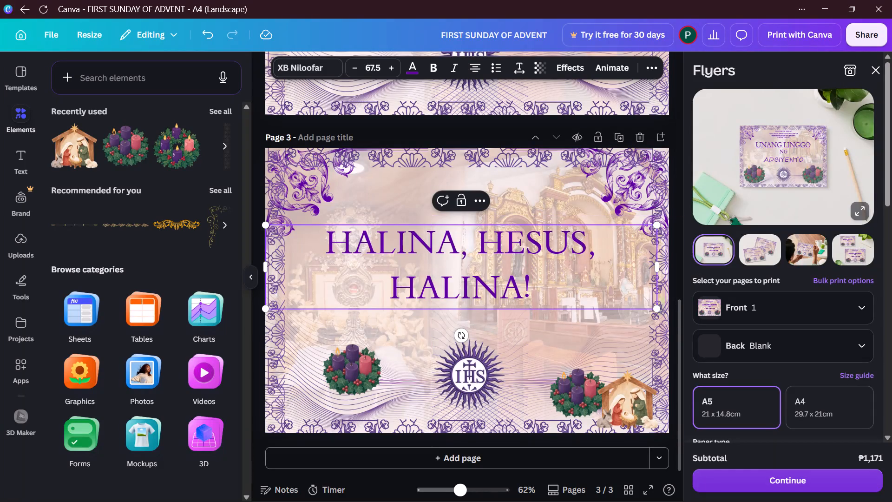
Centre the HALINA, HESUS, HALINA! text on page 3 horizontally, above the IHS emblem.
scroll(568, 292, "down", 3)
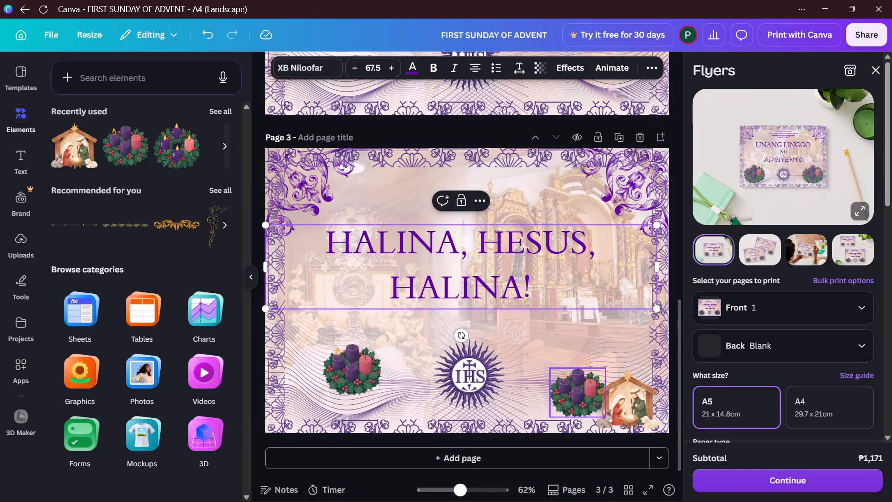
left_click(491, 139)
left_click(534, 277)
left_click_drag(541, 277, 555, 290)
left_click(552, 288)
left_click_drag(550, 285, 548, 278)
left_click(544, 277)
left_click(466, 131)
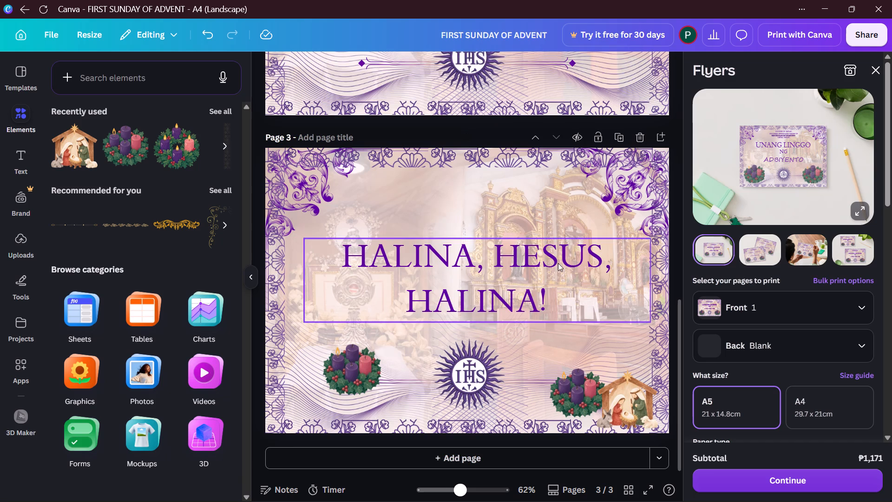
left_click(558, 263)
left_click_drag(554, 263, 546, 255)
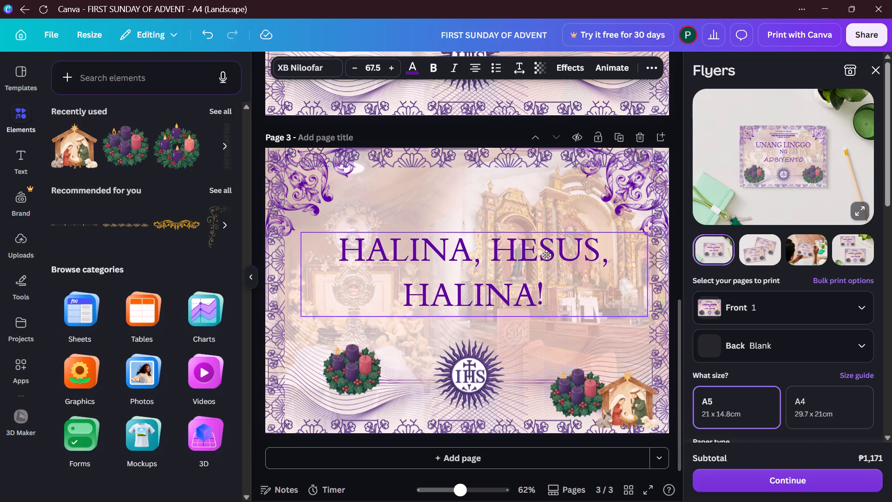
left_click_drag(546, 255, 554, 258)
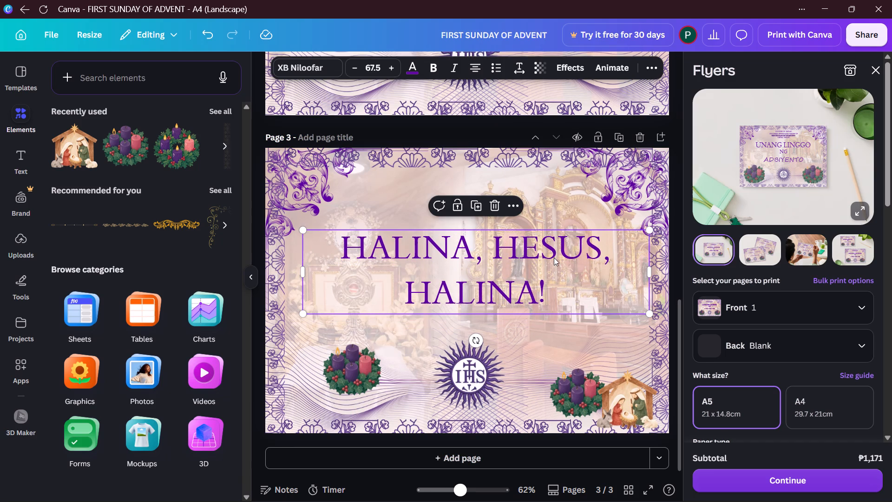
left_click_drag(548, 259, 547, 256)
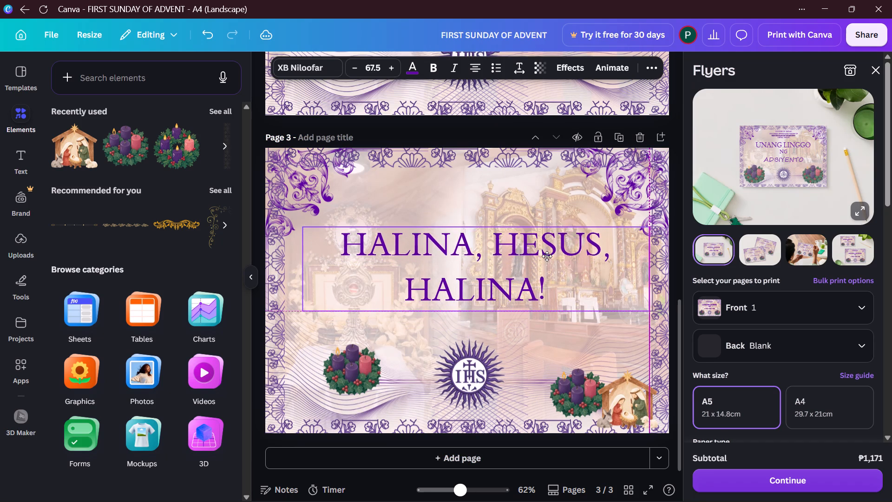
left_click_drag(547, 256, 540, 255)
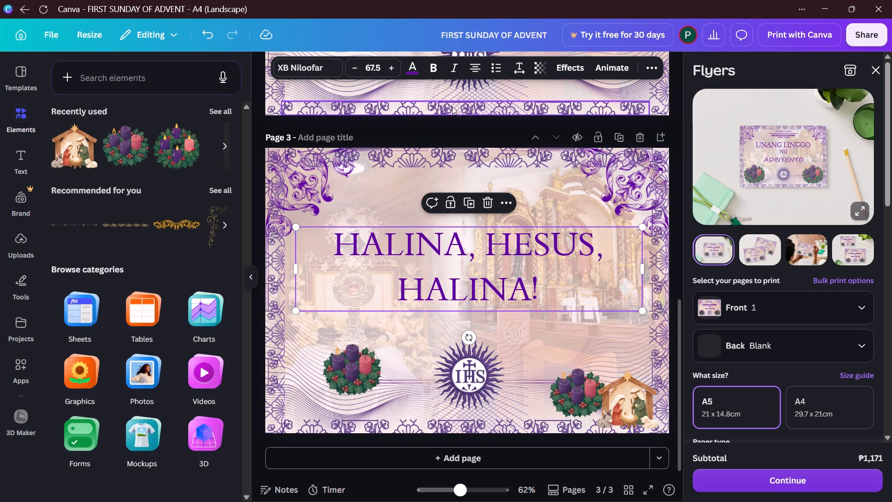
left_click(463, 130)
Move the two wreaths on page 3 up to either side of the heading's second line, HALINA!
left_click(356, 374)
left_click_drag(361, 374, 388, 322)
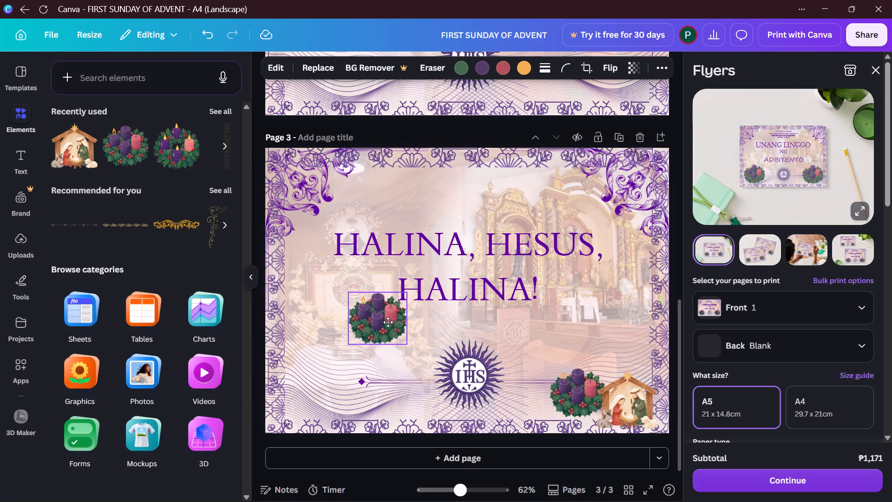
left_click_drag(388, 322, 390, 315)
left_click_drag(390, 314, 399, 299)
left_click_drag(395, 298, 379, 274)
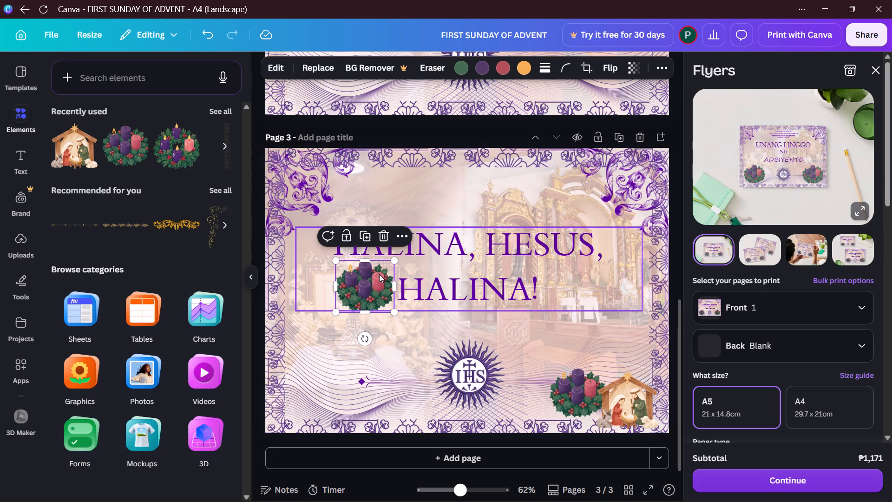
left_click(587, 375)
left_click_drag(587, 382, 575, 277)
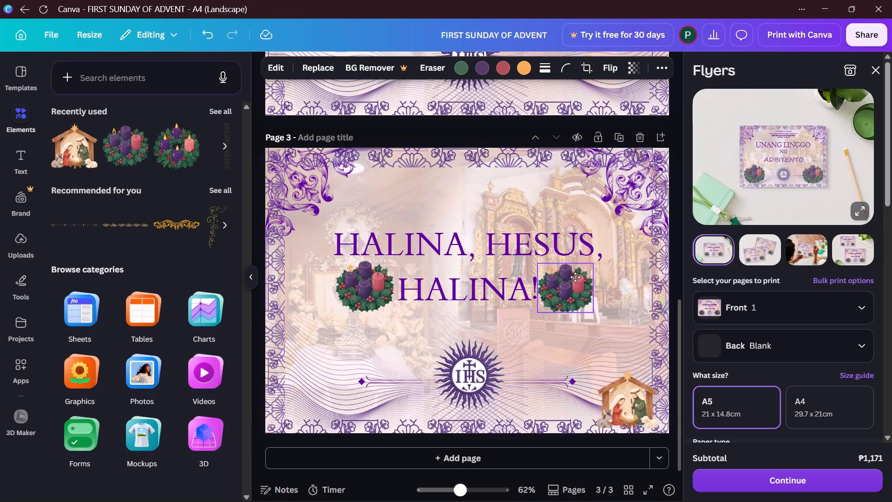
left_click_drag(575, 277, 581, 275)
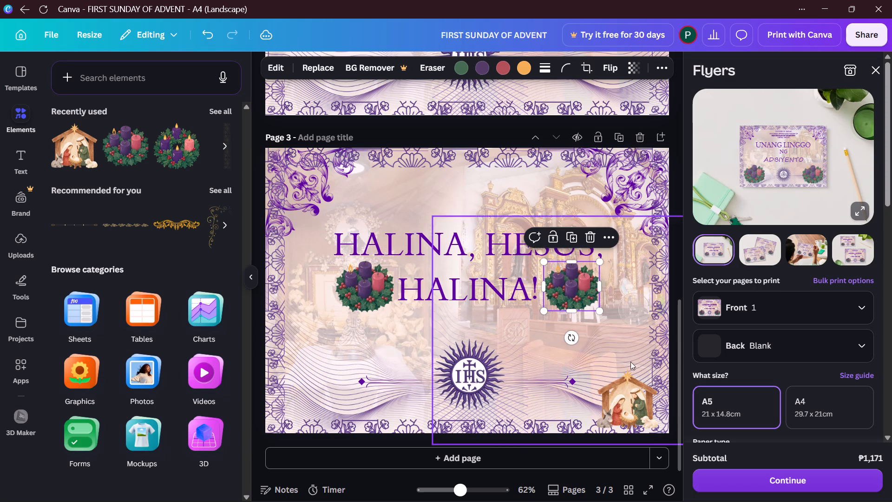
Move the nativity graphic on page 3 from the page's lower-right corner to just above the heading, slightly left of centre.
left_click(630, 385)
left_click_drag(633, 393, 512, 252)
left_click_drag(488, 273, 490, 313)
left_click_drag(481, 316, 451, 326)
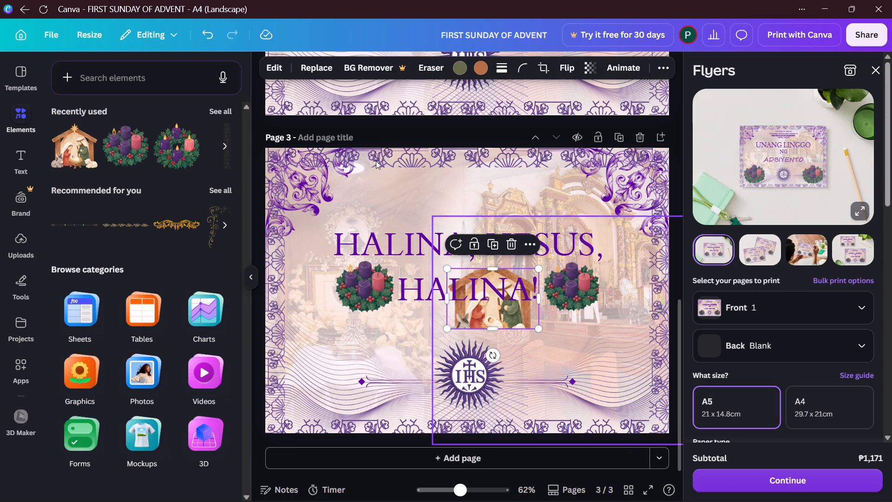
left_click(199, 35)
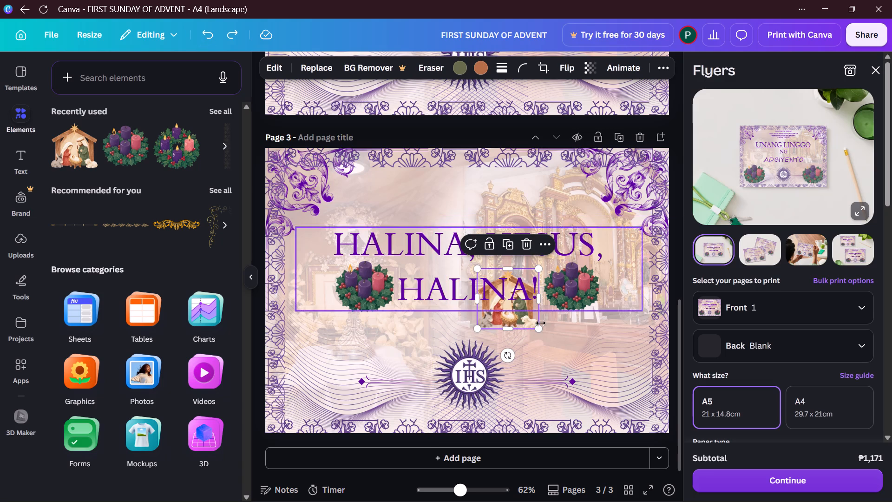
left_click_drag(517, 315, 483, 223)
left_click_drag(483, 223, 482, 223)
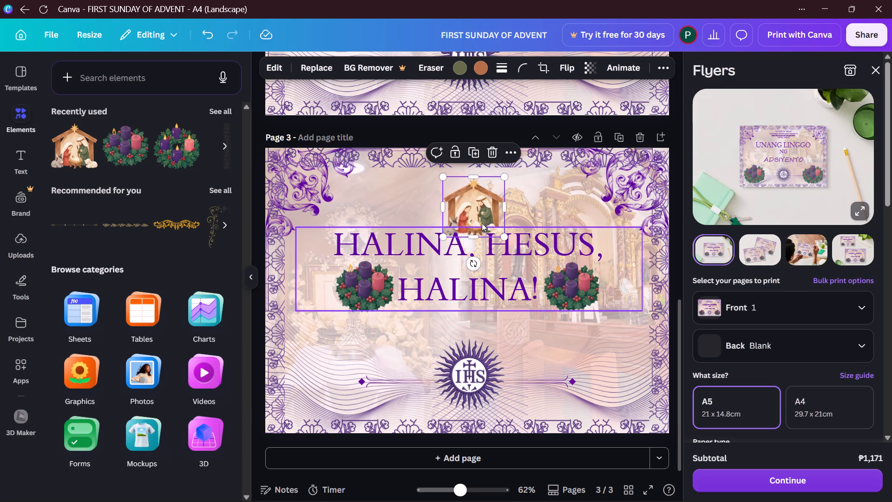
left_click_drag(482, 223, 482, 337)
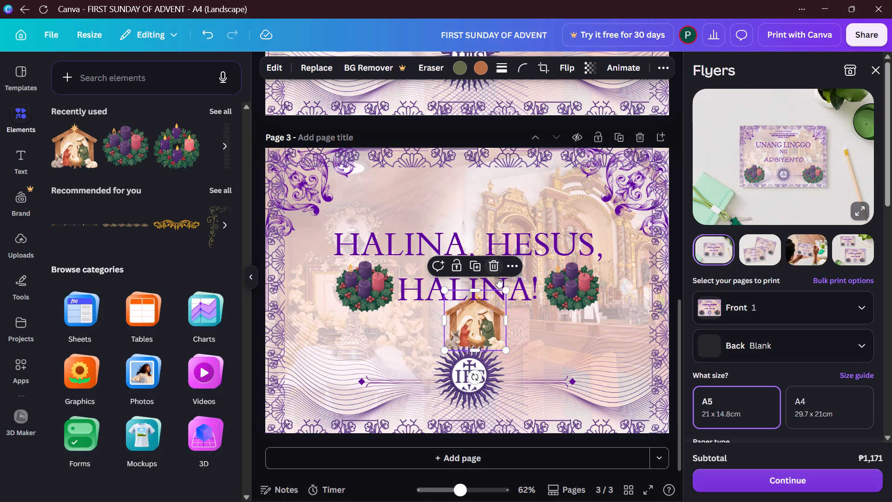
left_click_drag(485, 316, 439, 204)
Duplicate page 3 to add a fourth page.
left_click(626, 139)
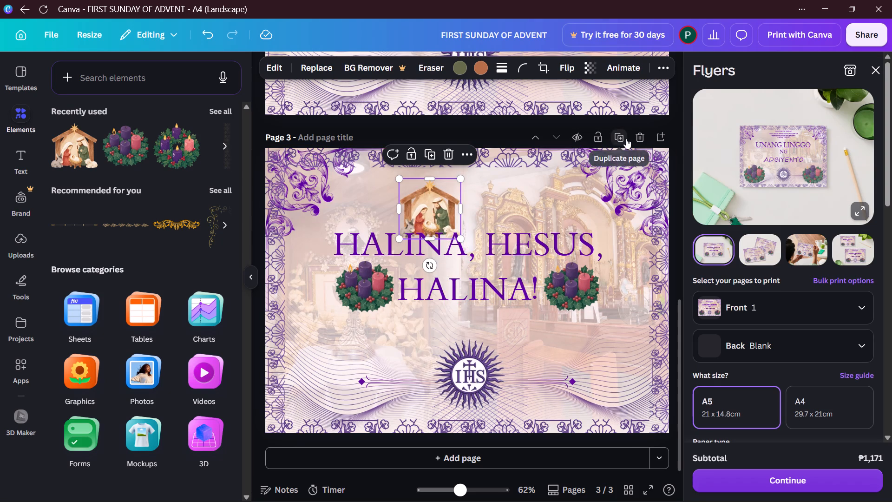
Delete the nativity graphic from page 3, keeping the one on page 4.
left_click(445, 212)
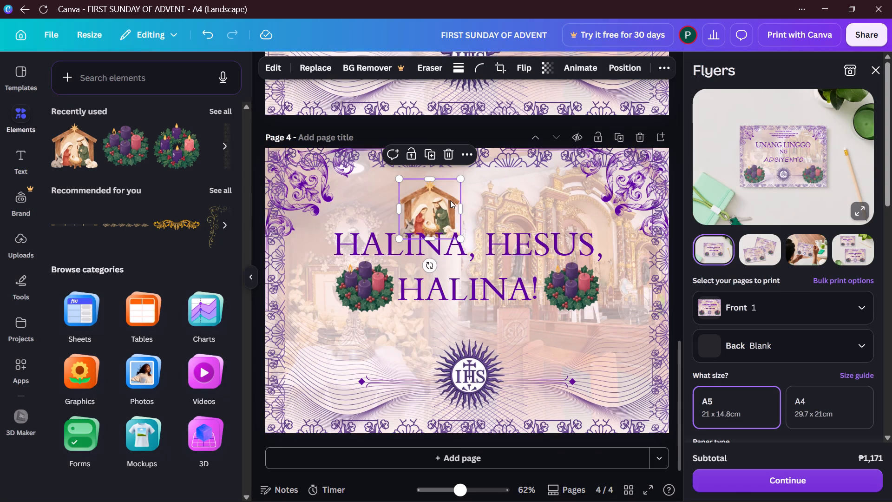
scroll(578, 170, "up", 4)
left_click(446, 127)
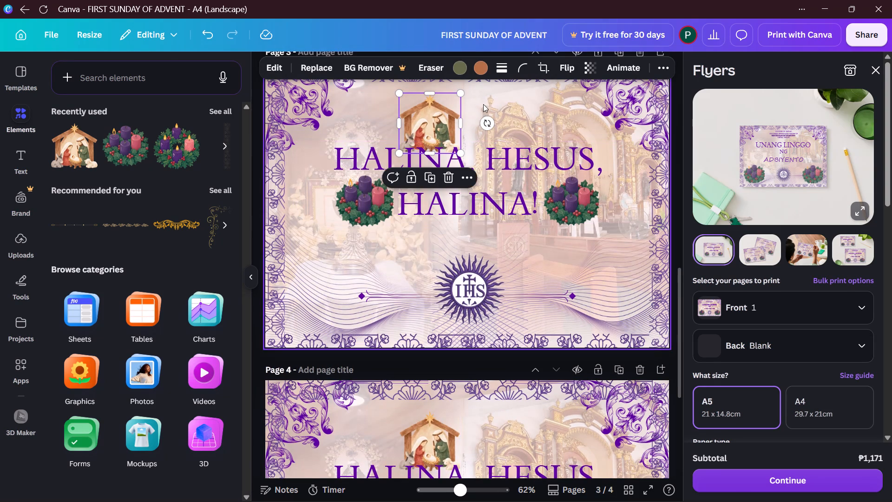
left_click(446, 181)
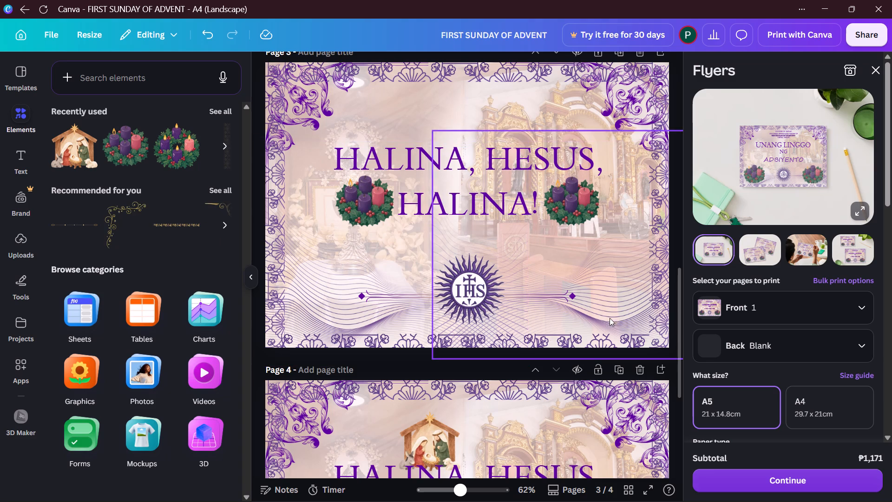
left_click(626, 357)
Review pages 1 to 4, comparing their headings and the placement of the wreaths and nativity graphic.
scroll(483, 199, "up", 3)
scroll(483, 199, "down", 2)
scroll(484, 199, "up", 4)
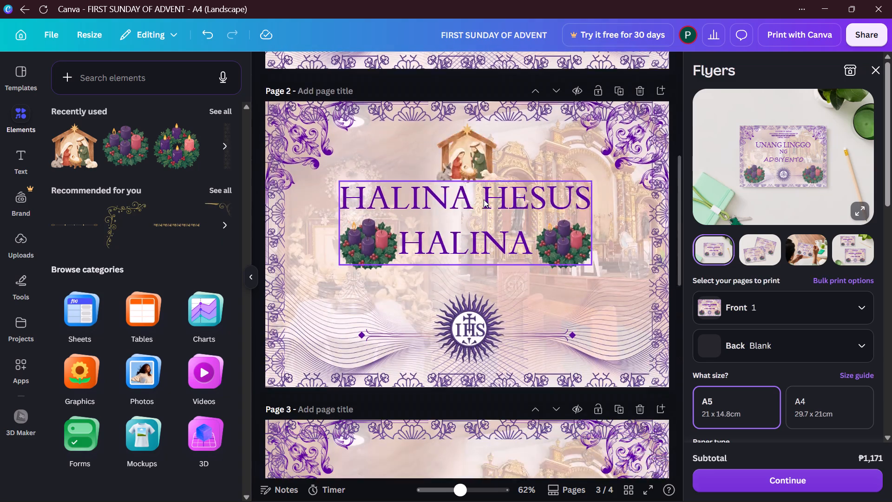
scroll(484, 199, "down", 2)
scroll(484, 199, "up", 3)
scroll(484, 199, "down", 3)
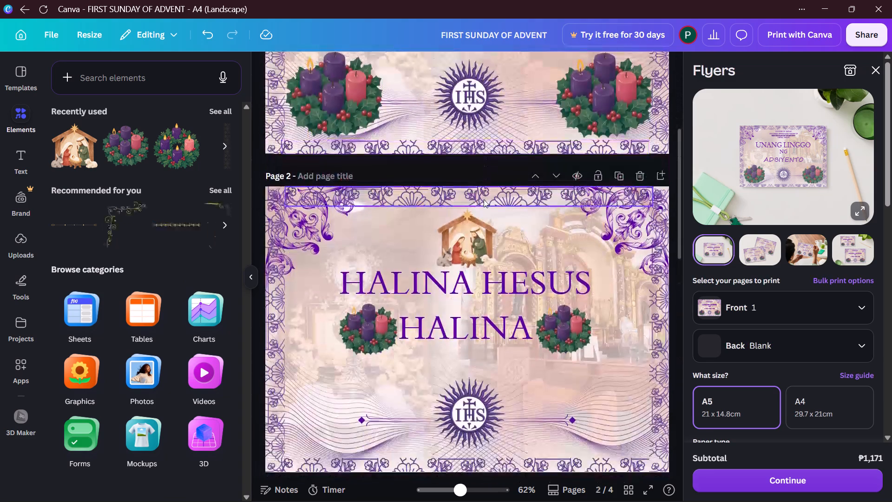
scroll(484, 199, "down", 4)
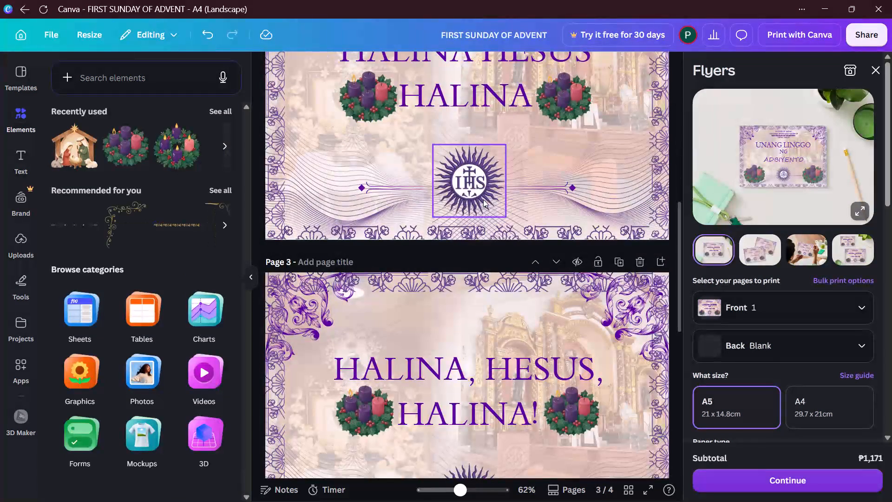
scroll(483, 199, "up", 3)
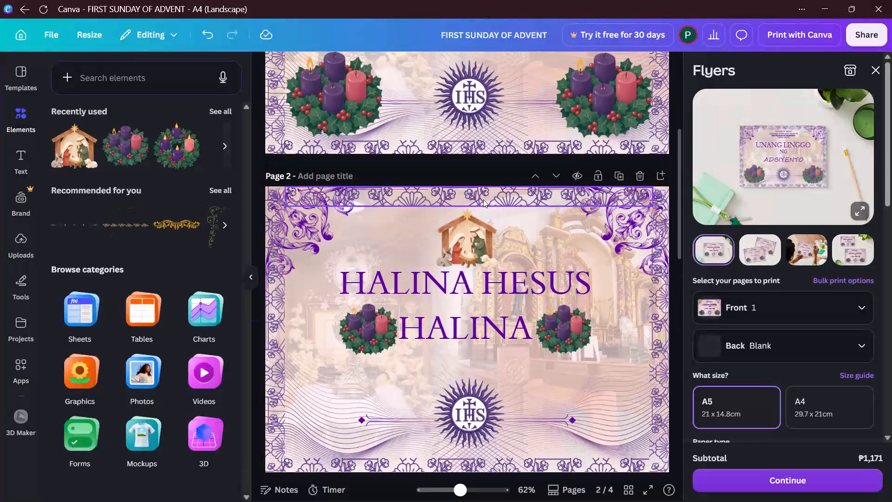
scroll(483, 199, "up", 2)
scroll(483, 199, "down", 2)
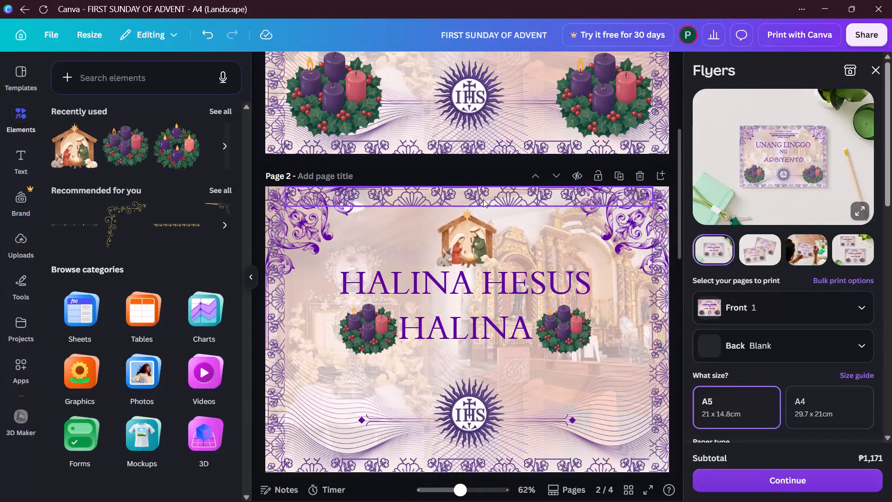
scroll(483, 199, "down", 4)
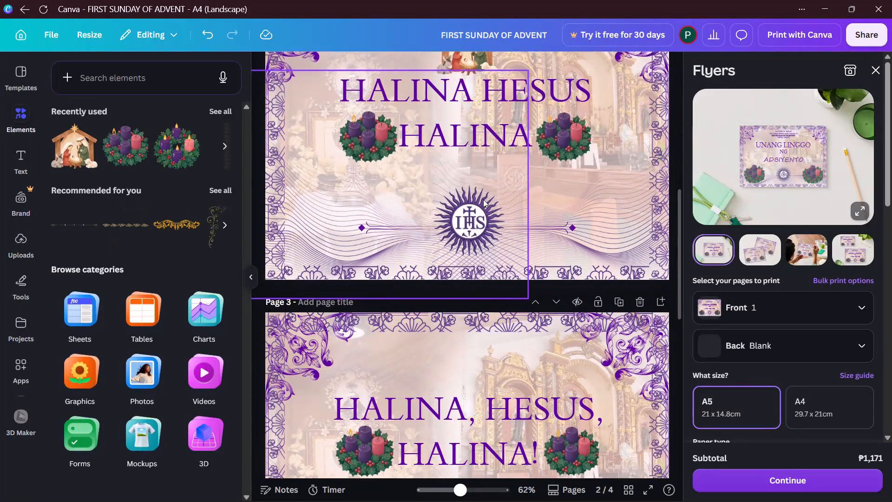
scroll(483, 199, "down", 1)
scroll(483, 199, "up", 10)
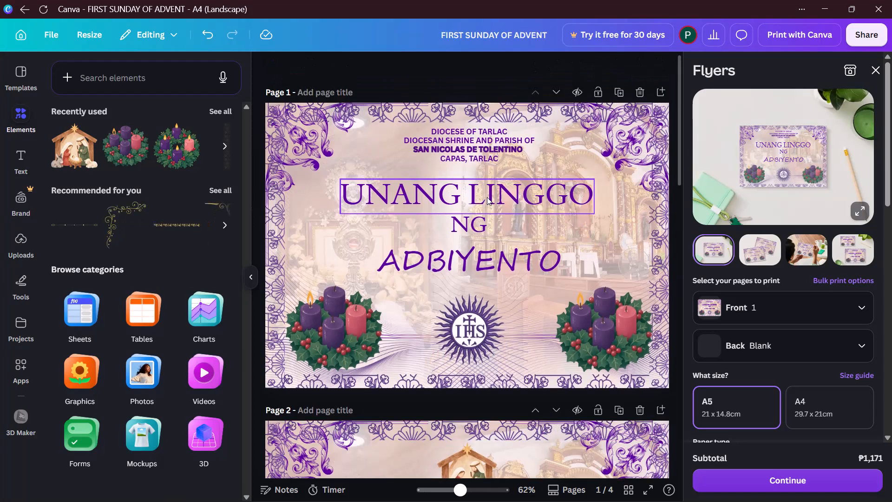
scroll(464, 225, "down", 8)
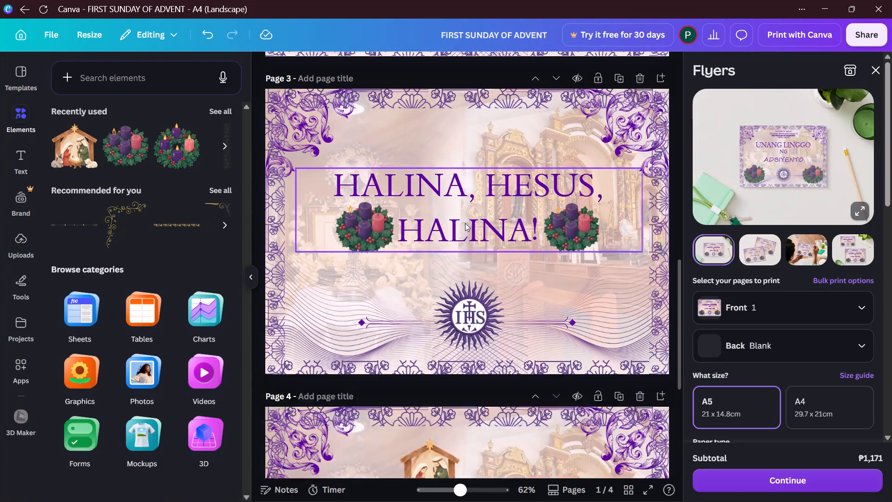
scroll(466, 223, "up", 5)
scroll(505, 265, "up", 6)
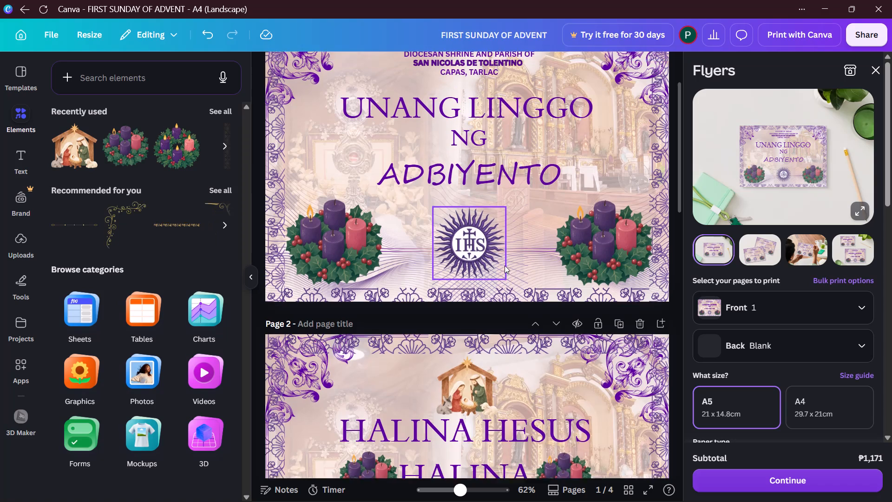
scroll(505, 265, "up", 3)
scroll(505, 265, "down", 13)
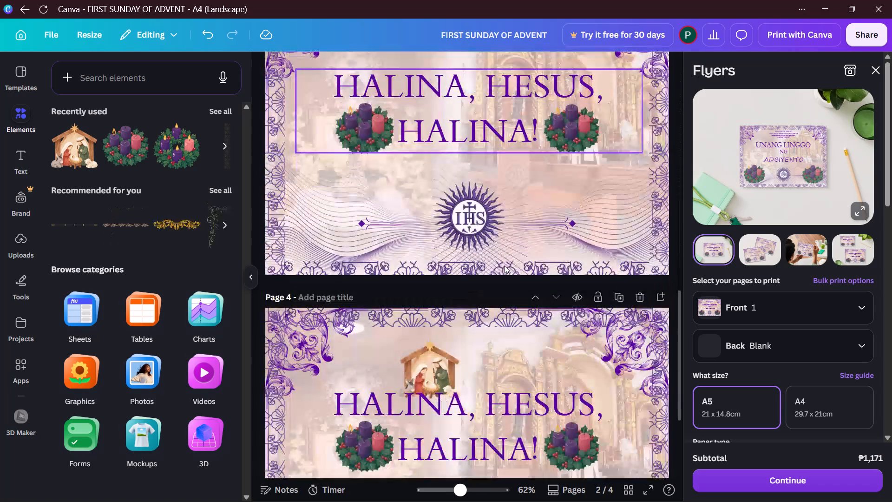
scroll(487, 277, "up", 3)
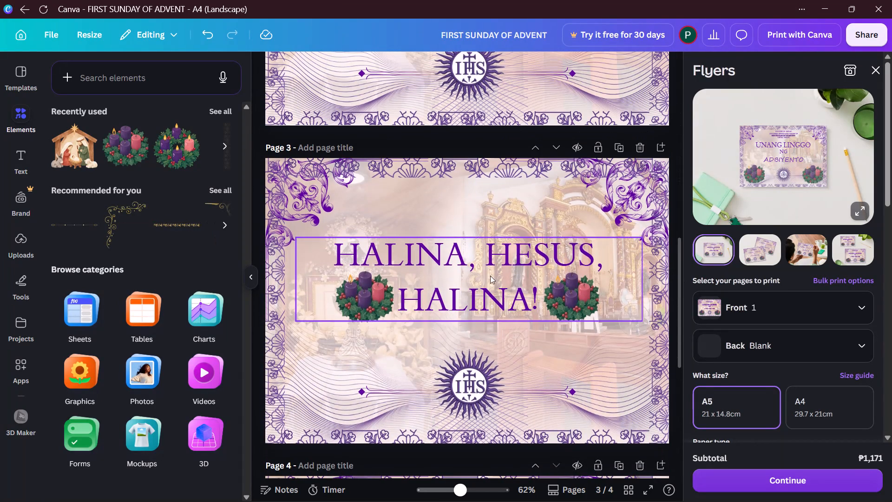
scroll(498, 270, "up", 3)
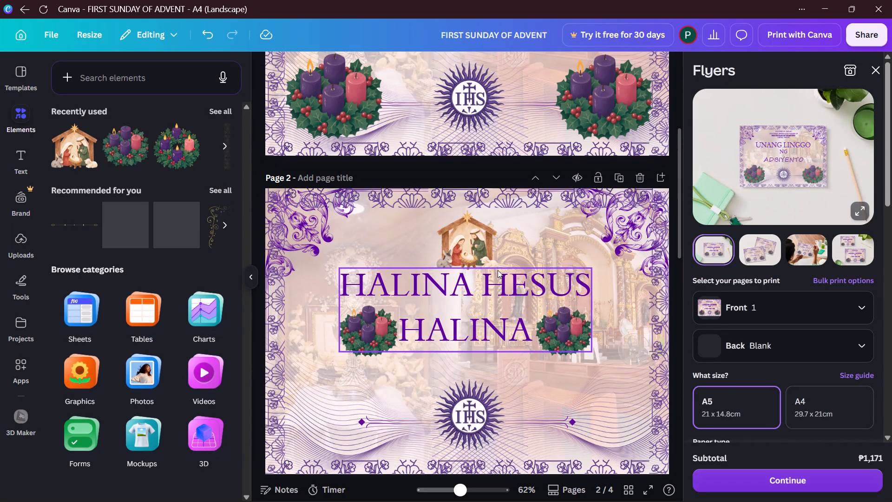
left_click(528, 327)
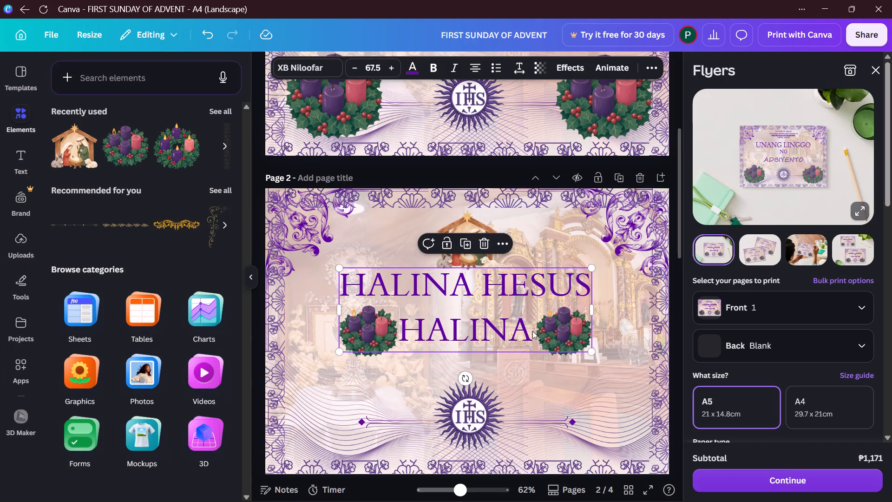
left_click(531, 331)
key("BackSpace")
key("BackSpace")
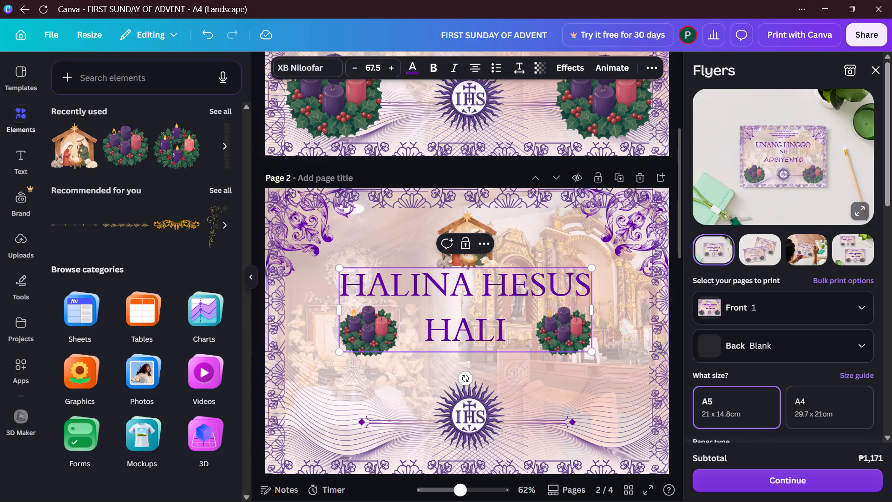
key("BackSpace")
key("BackSpace")
key("BackSpace")
key("BackSpace")
key("BackSpace")
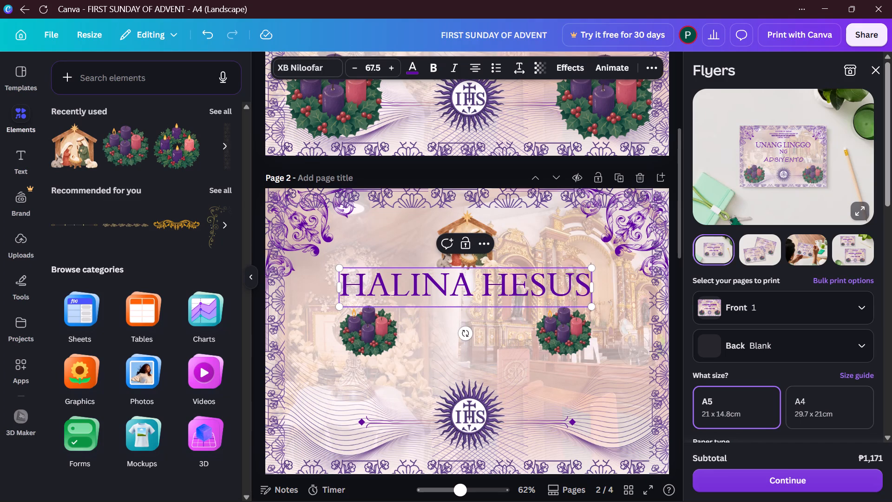
left_click(510, 171)
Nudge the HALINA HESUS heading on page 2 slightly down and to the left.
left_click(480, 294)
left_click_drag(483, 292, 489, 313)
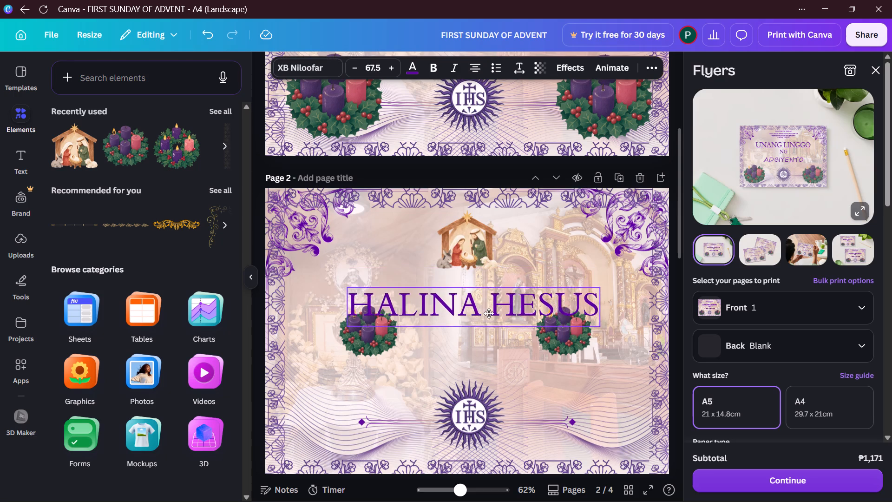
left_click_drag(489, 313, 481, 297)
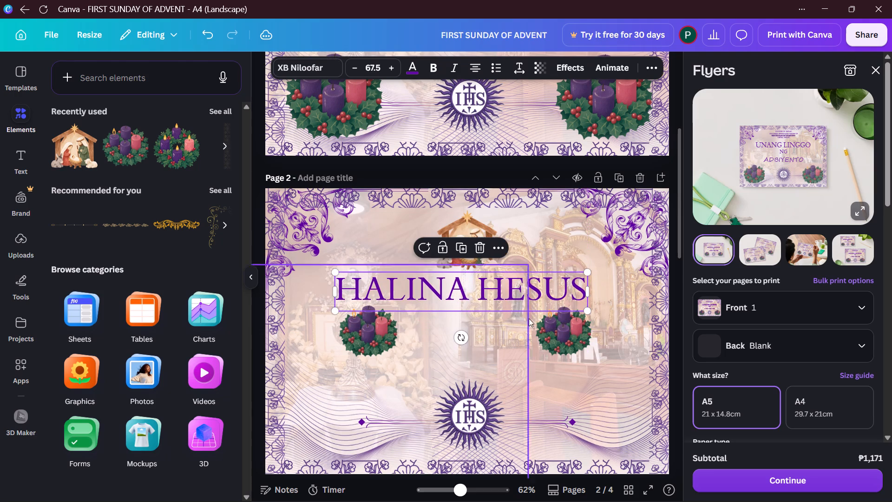
Move the two wreaths on page 2 up from below the heading so they flank HALINA HESUS, one at each end.
left_click(577, 335)
left_click_drag(577, 334, 640, 290)
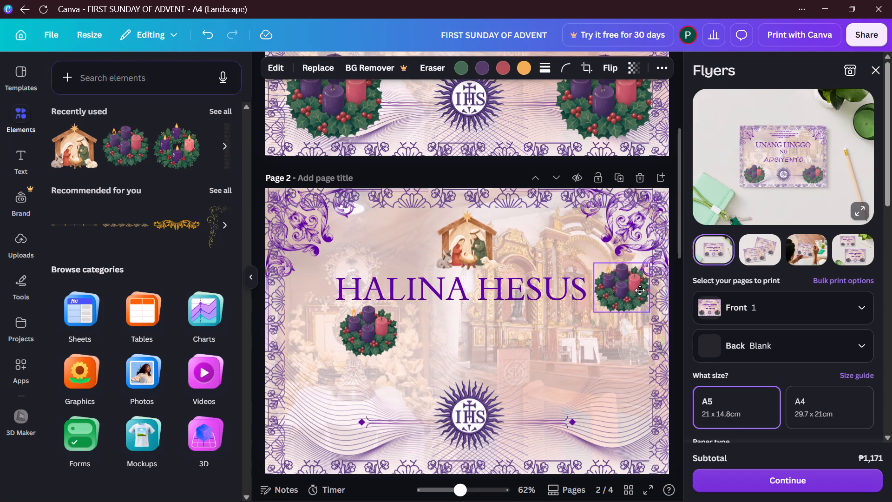
left_click_drag(640, 290, 628, 292)
left_click(378, 327)
left_click_drag(378, 327, 341, 297)
left_click_drag(335, 294, 310, 277)
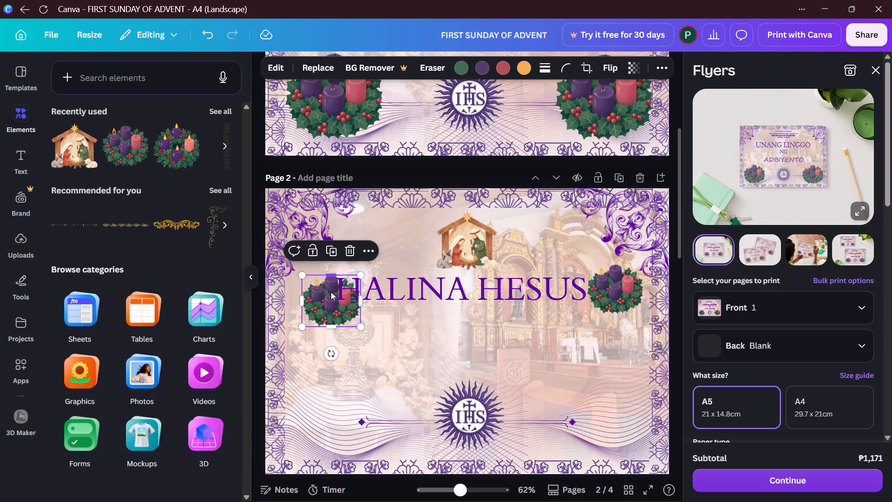
left_click_drag(335, 297, 323, 294)
left_click(323, 294)
left_click_drag(323, 295, 312, 281)
left_click_drag(328, 292, 318, 281)
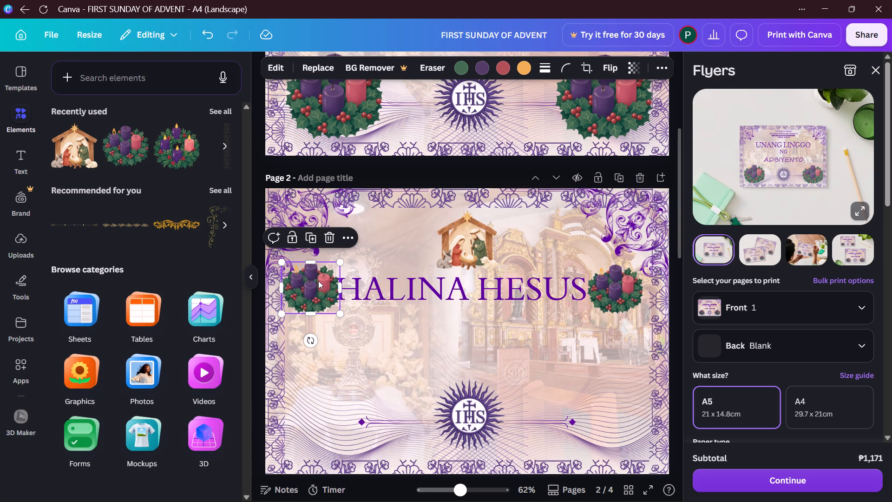
Shrink both wreaths on page 2 to matching smaller sizes and keep them beside the ends of the HALINA HESUS heading.
left_click_drag(338, 312, 328, 298)
left_click(315, 291)
left_click_drag(308, 289, 315, 292)
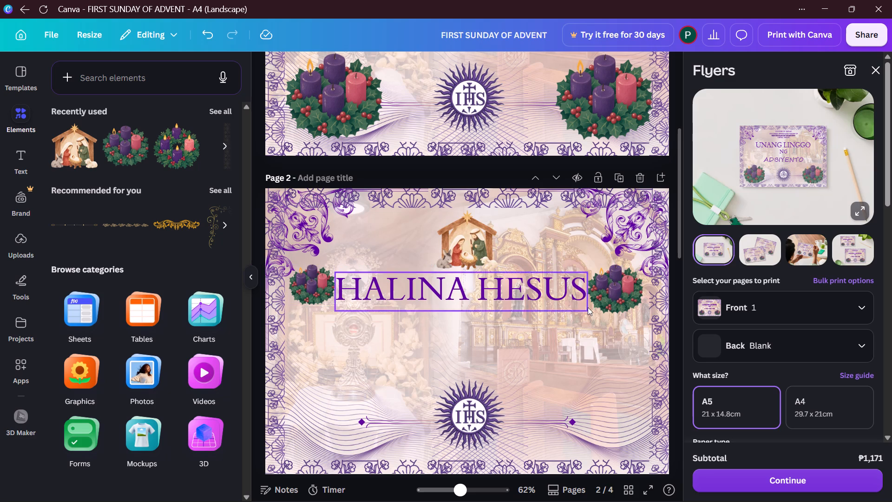
left_click(608, 294)
left_click_drag(587, 311, 597, 303)
left_click(616, 285)
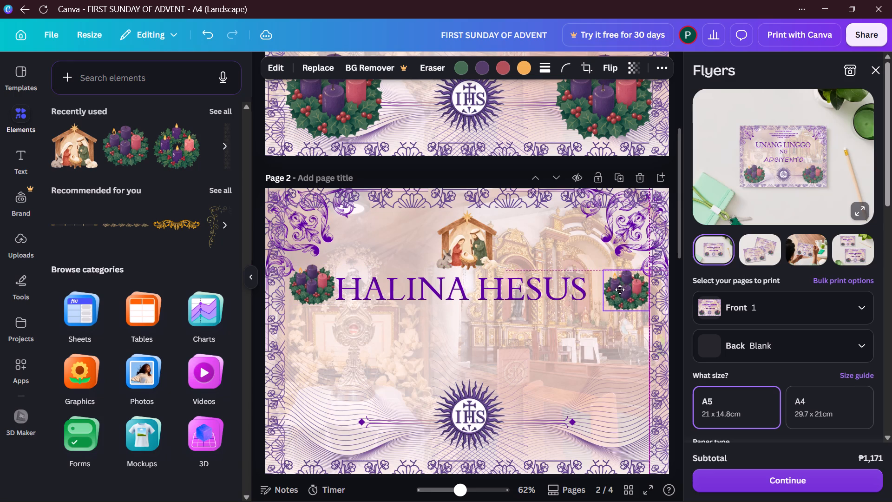
Lower the HALINA HESUS heading on page 2 towards the page's middle, centred, and place the nativity graphic directly above it.
left_click(473, 162)
left_click(473, 233)
left_click_drag(473, 233, 477, 243)
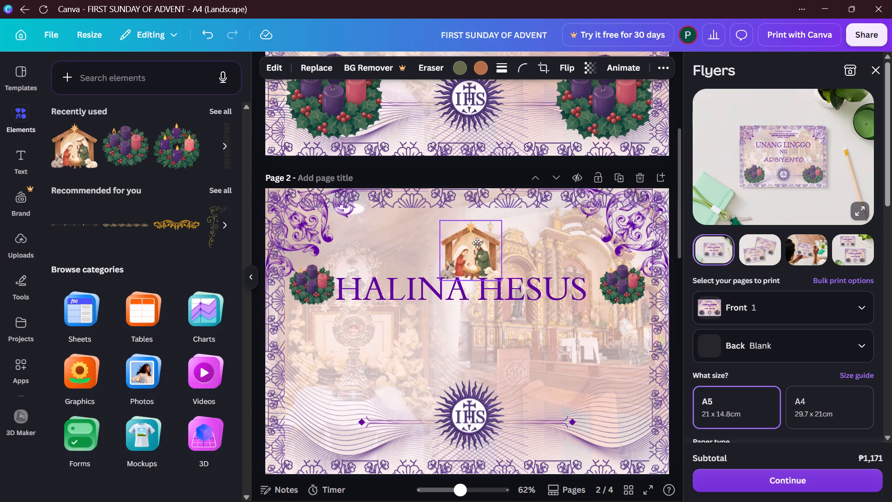
left_click_drag(477, 243, 475, 242)
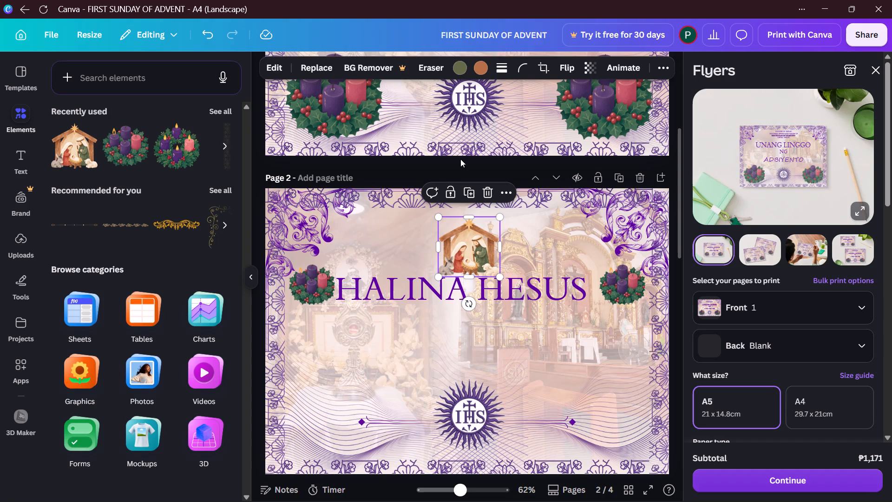
left_click(460, 159)
left_click(497, 300)
left_click_drag(497, 300, 497, 326)
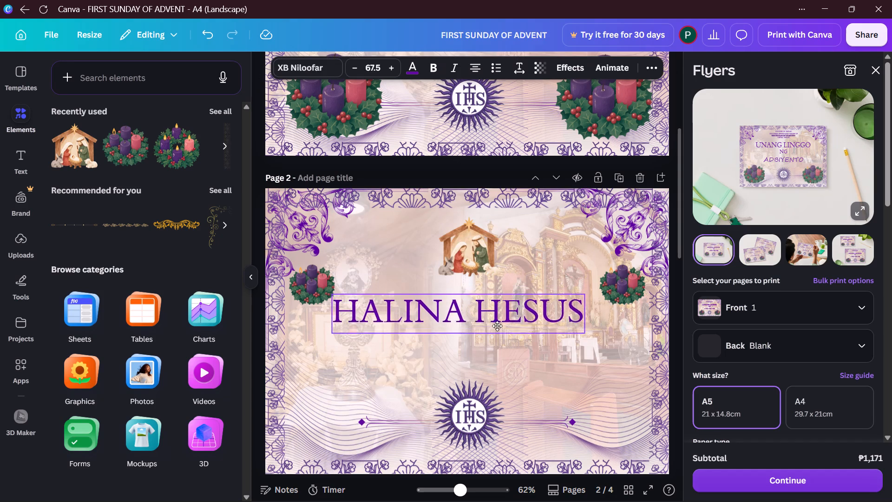
left_click_drag(497, 326, 505, 332)
left_click(474, 251)
left_click_drag(474, 251, 474, 285)
left_click(464, 172)
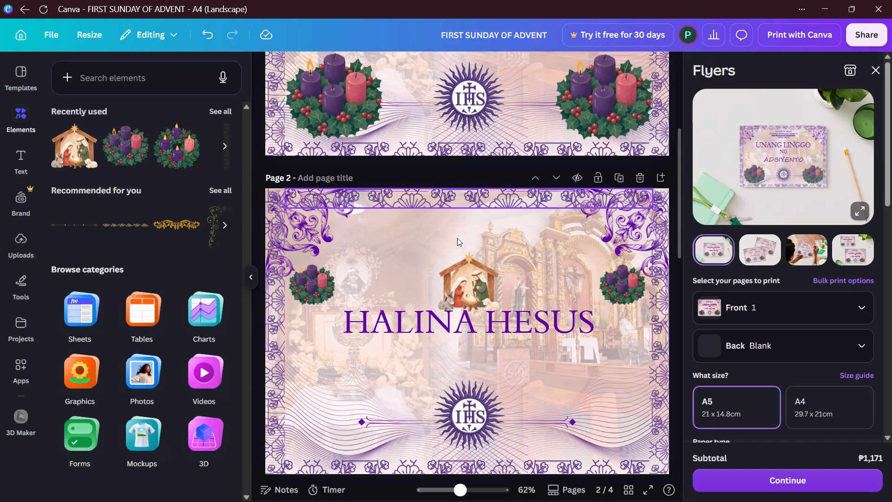
Lower both wreaths on page 2 so they line up with the two ends of the repositioned HALINA HESUS heading.
left_click(316, 280)
left_click_drag(317, 280, 327, 317)
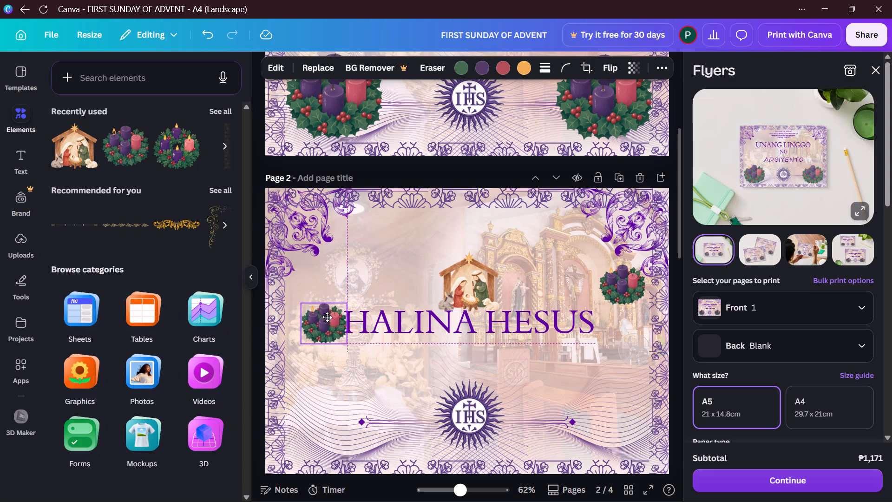
left_click_drag(327, 317, 323, 313)
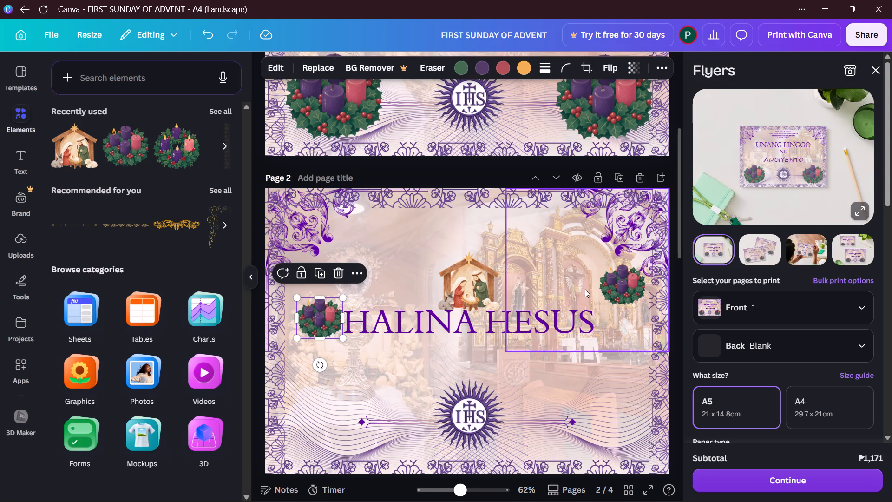
left_click(614, 282)
left_click_drag(615, 285, 615, 317)
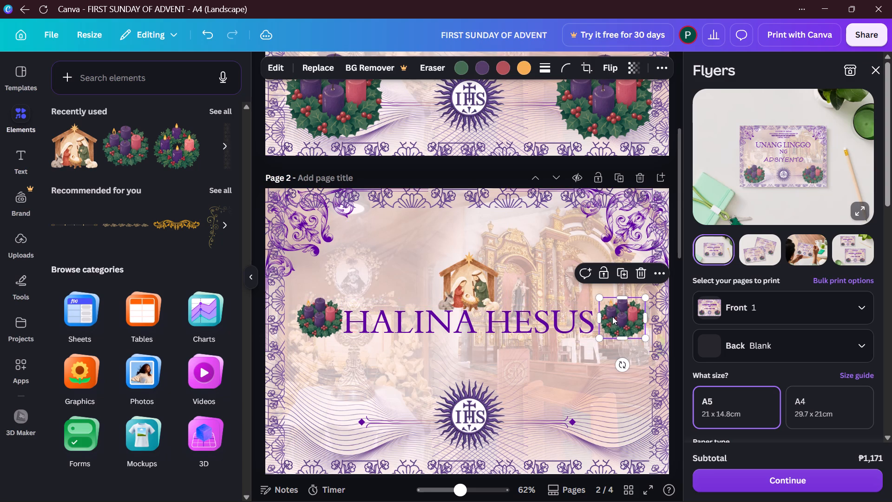
left_click(503, 172)
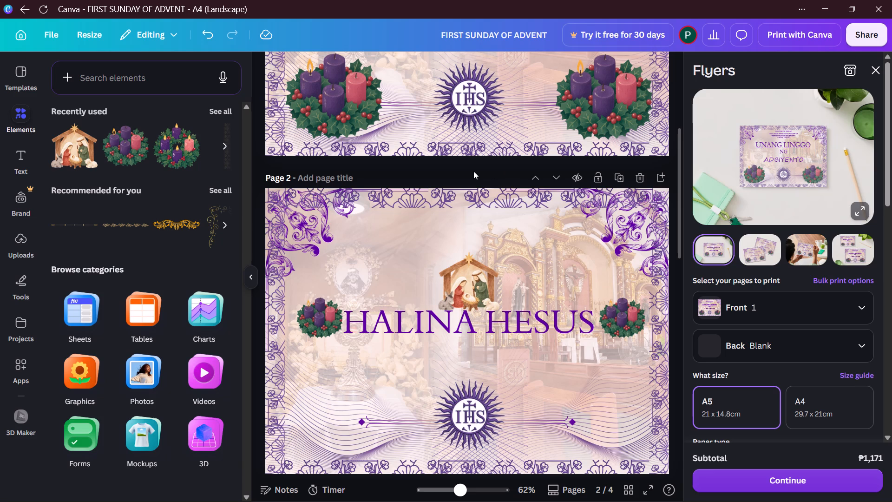
Review pages 3 and 4, comparing the placement of their headings, wreaths and nativity graphic.
scroll(466, 214, "down", 7)
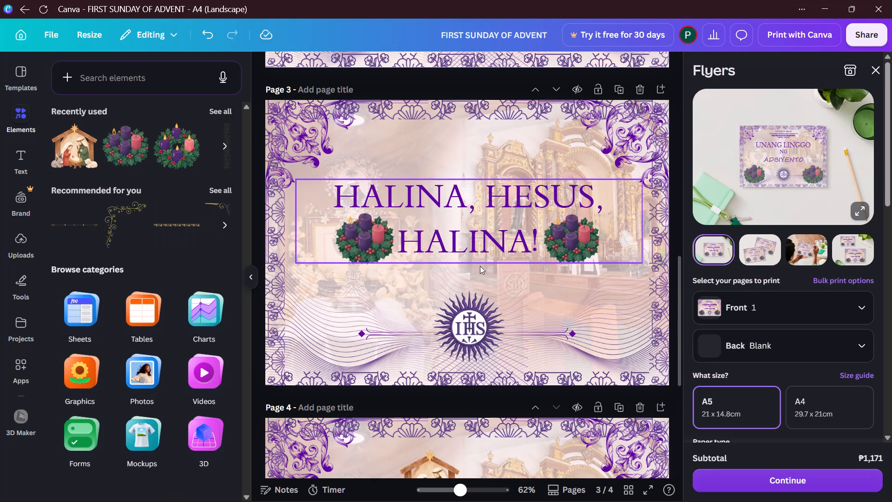
scroll(504, 296, "down", 3)
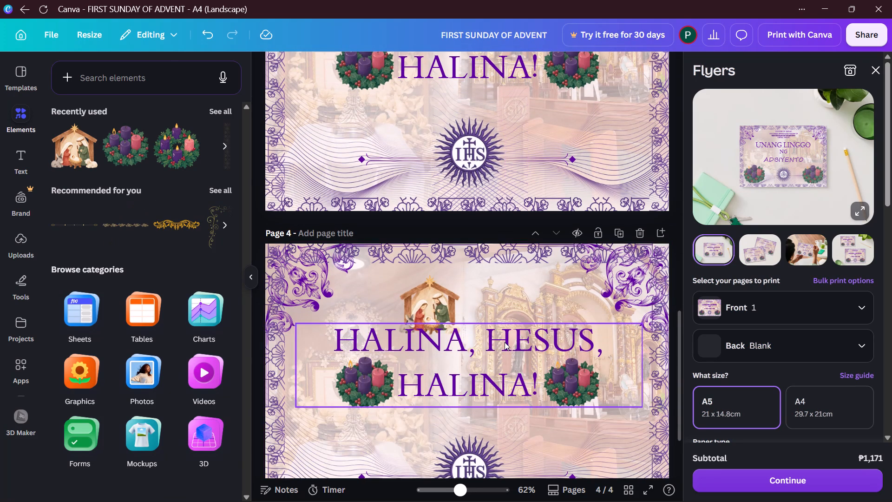
scroll(487, 277, "down", 3)
scroll(485, 267, "up", 2)
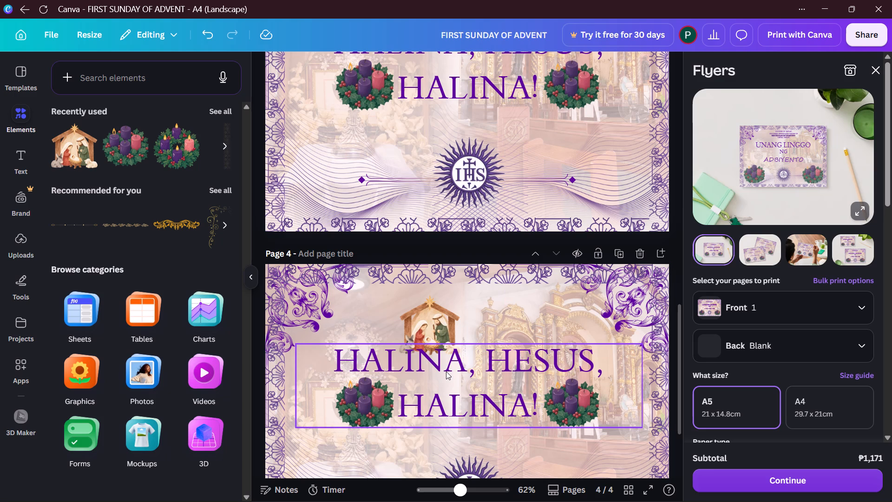
scroll(478, 315, "up", 1)
scroll(478, 315, "down", 1)
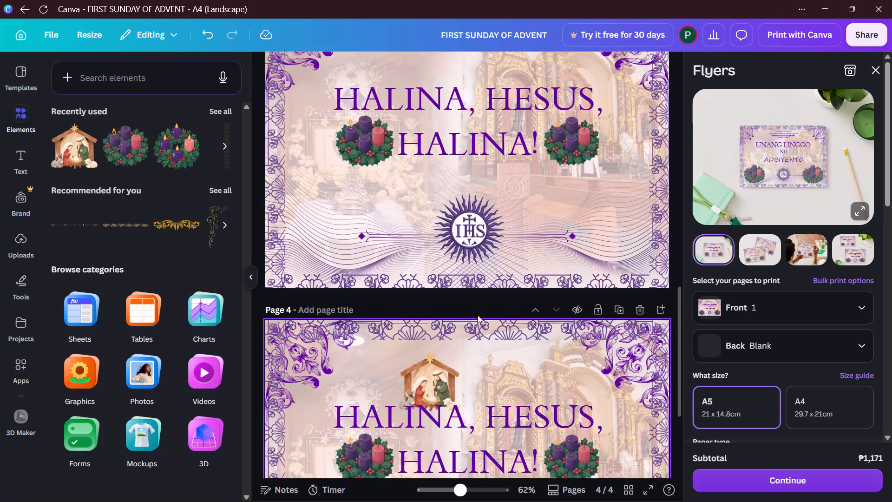
scroll(478, 315, "down", 2)
scroll(475, 304, "up", 4)
scroll(475, 304, "down", 2)
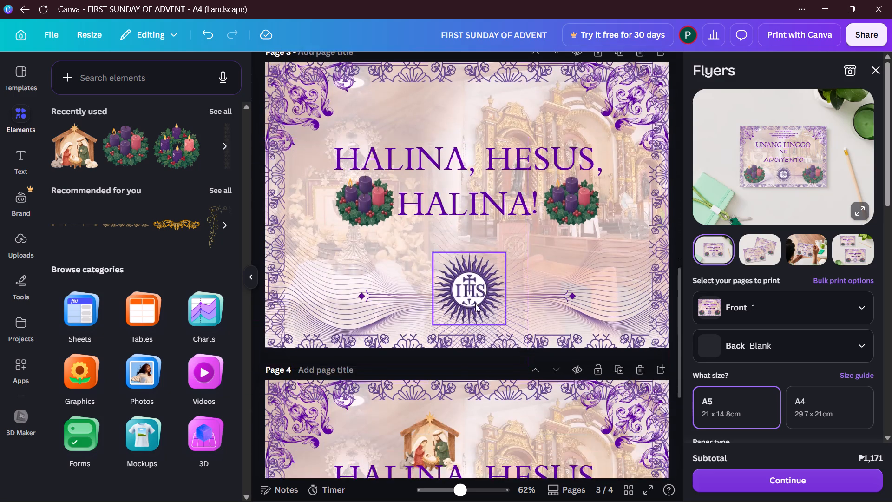
scroll(475, 304, "down", 4)
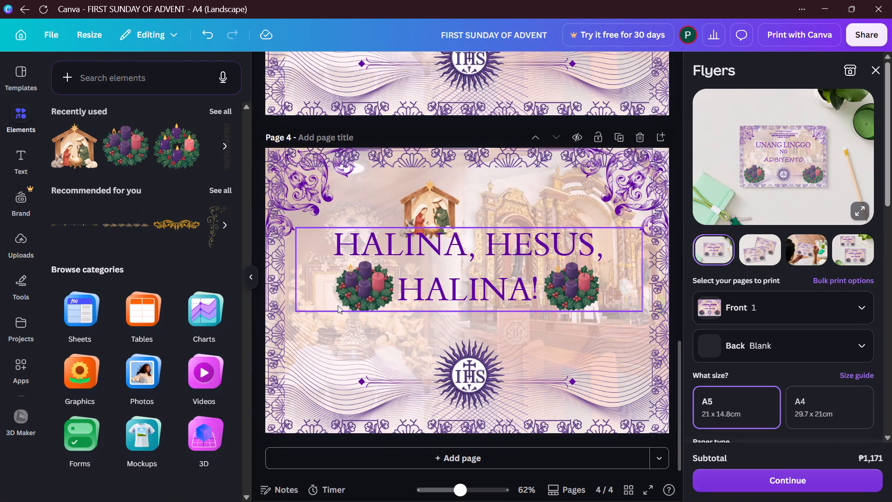
Select each wreath behind the page 4 heading through the layers list and move both below the HALINA! line.
left_click(359, 285)
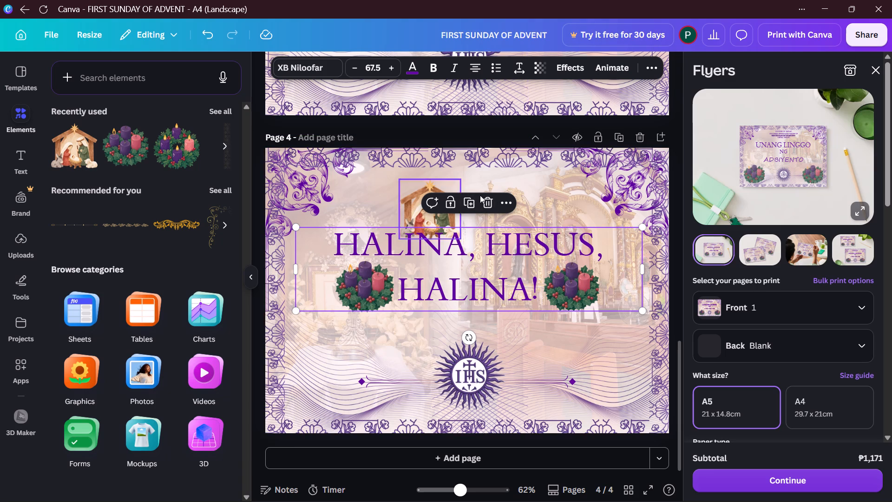
left_click(505, 198)
scroll(584, 285, "down", 1)
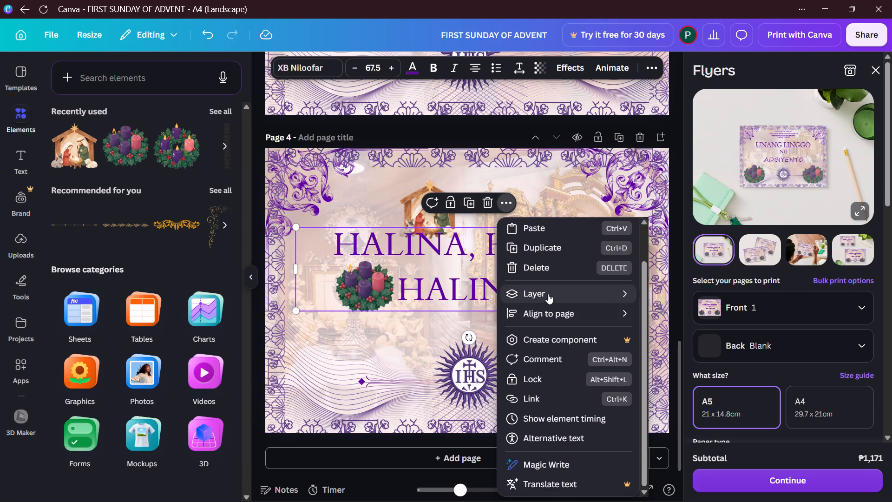
left_click(548, 294)
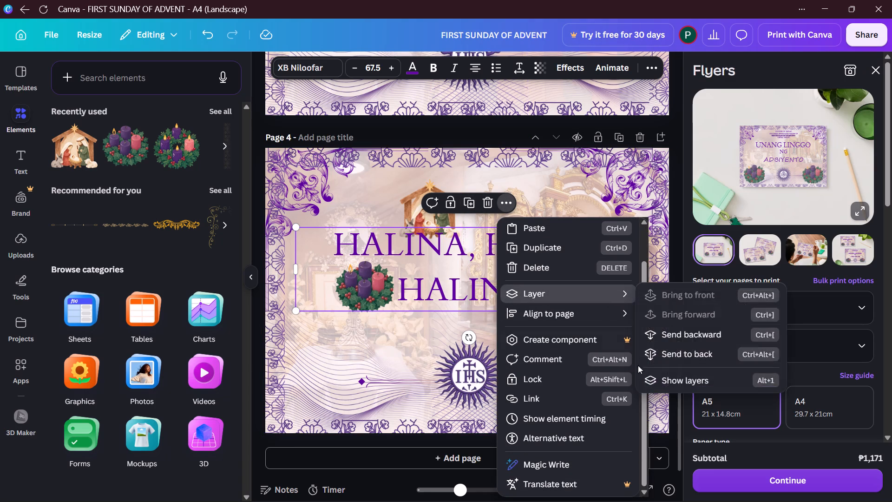
left_click_drag(610, 295, 672, 384)
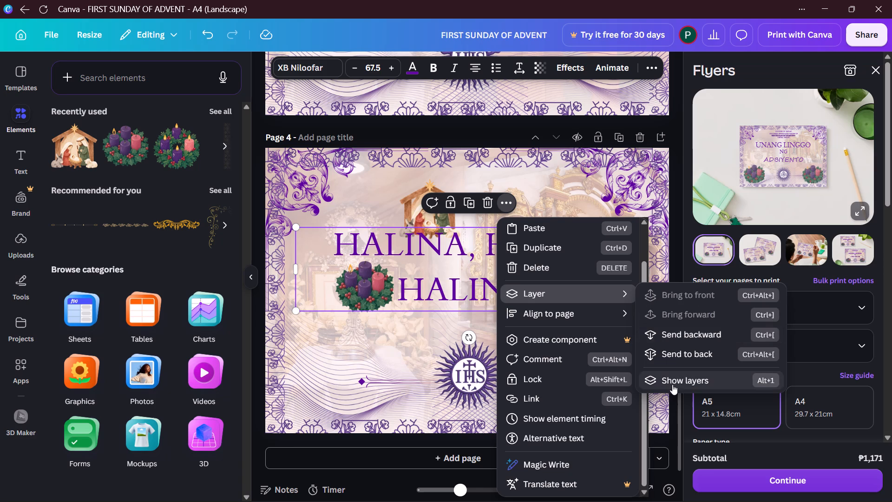
left_click_drag(672, 384, 672, 383)
left_click(671, 383)
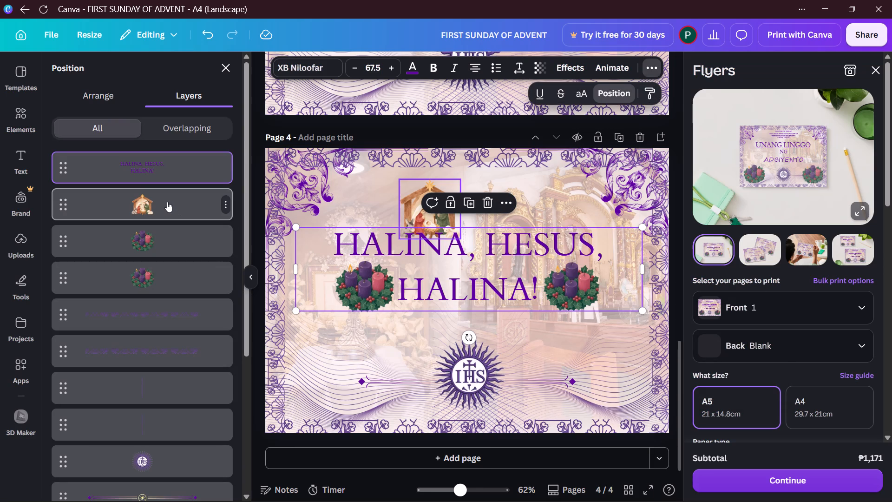
left_click(167, 202)
left_click(141, 247)
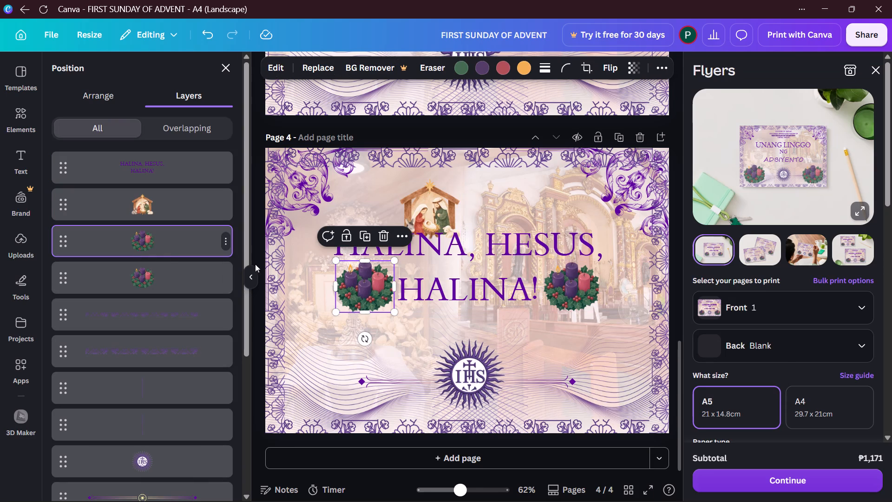
left_click_drag(360, 289, 344, 325)
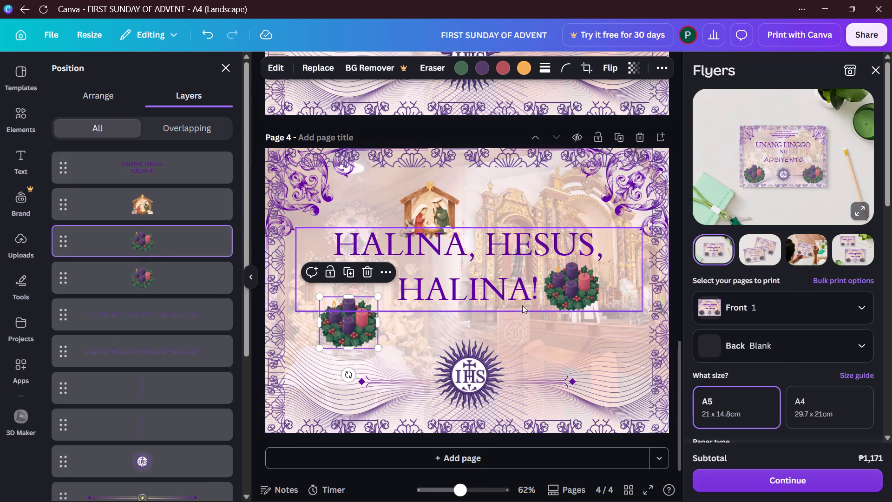
left_click(171, 274)
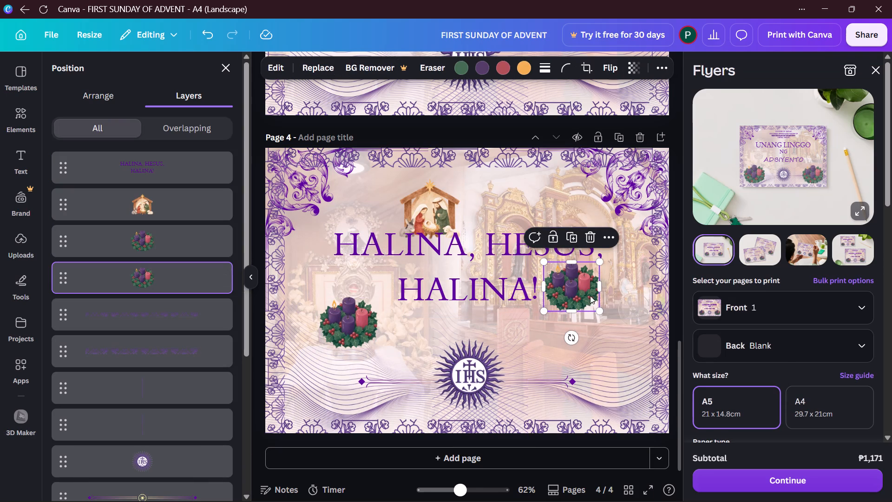
left_click_drag(558, 293, 580, 344)
Bring the two wreaths on page 4 inward so they sit evenly on either side of the IHS emblem.
left_click(359, 317)
left_click_drag(358, 322, 373, 338)
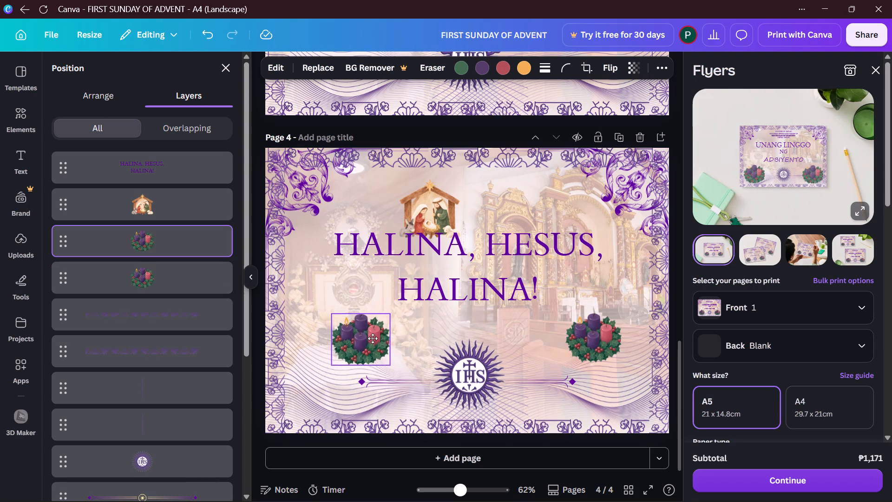
left_click_drag(373, 338, 403, 347)
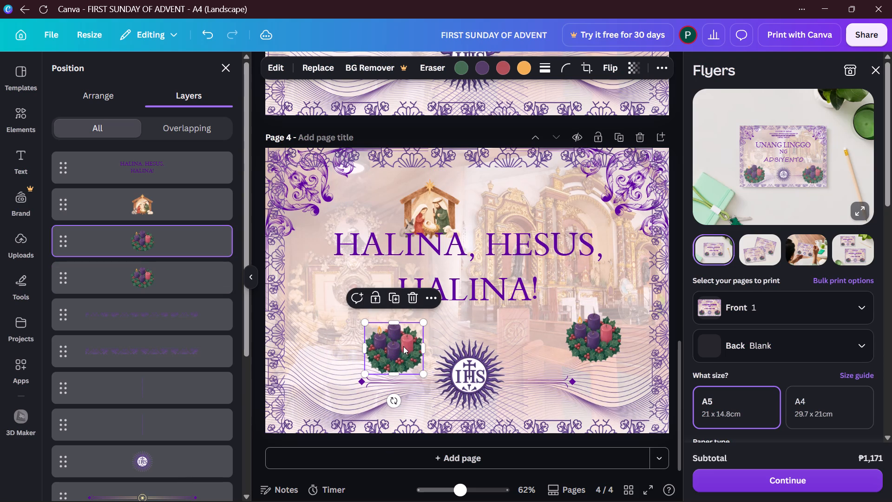
left_click(590, 344)
left_click_drag(590, 344, 542, 350)
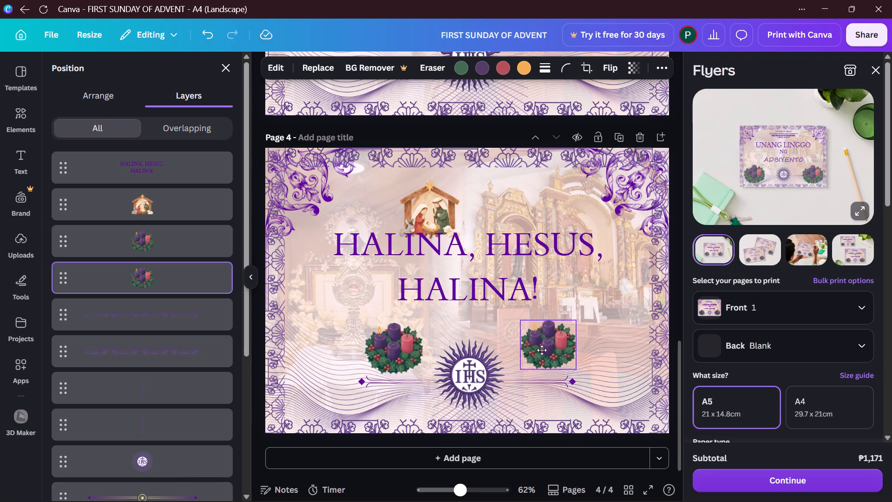
left_click_drag(542, 350, 539, 359)
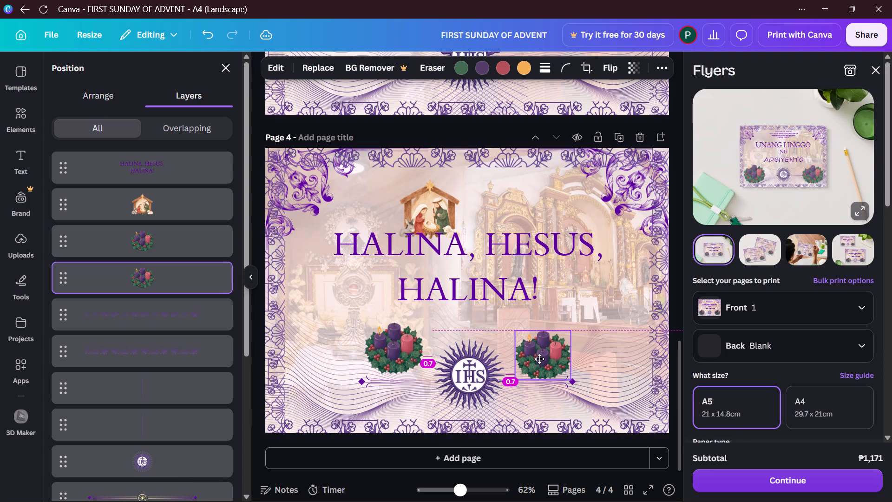
left_click_drag(539, 359, 537, 359)
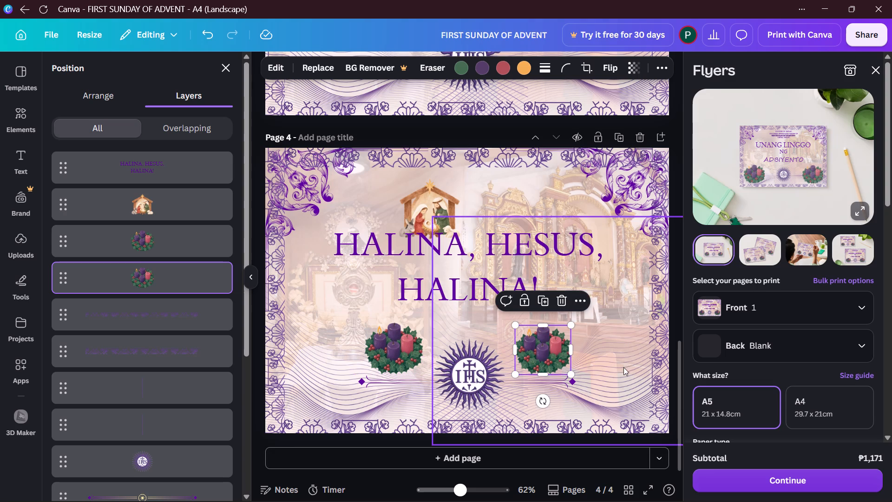
Duplicate the nativity graphic on page 4 and place the copy just after the HALINA! line.
left_click(171, 207)
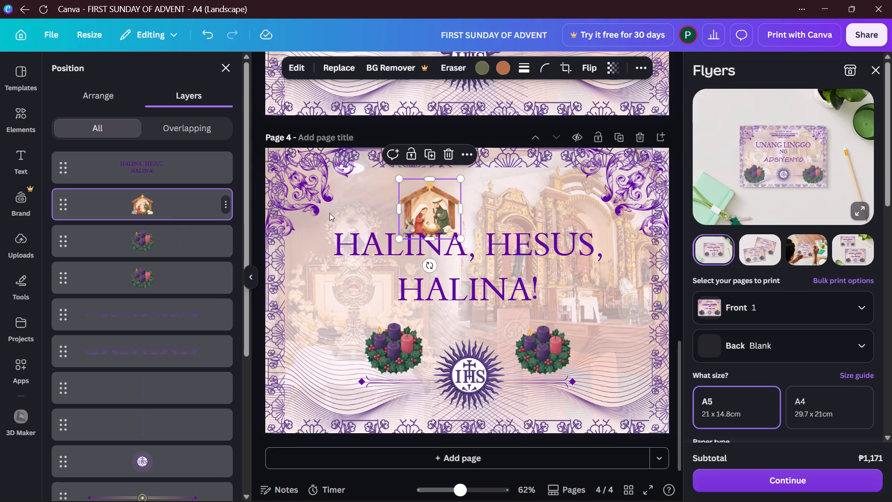
left_click(433, 153)
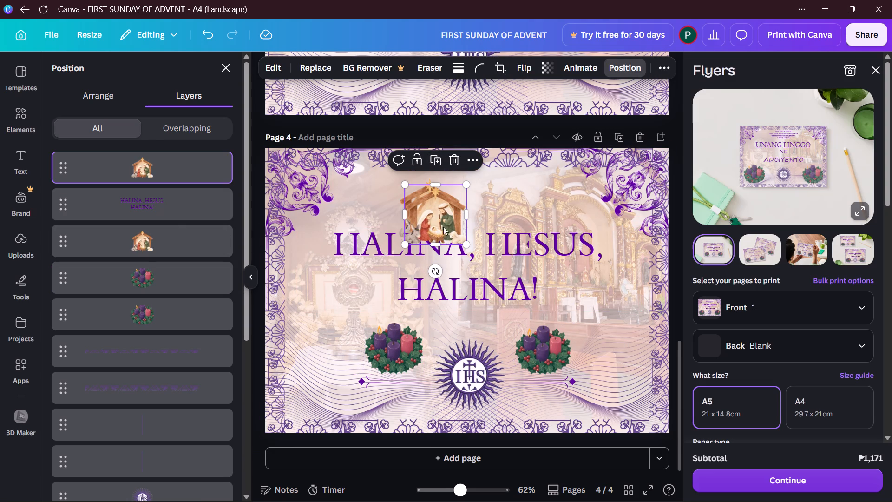
left_click_drag(443, 221, 624, 302)
left_click_drag(606, 298, 591, 293)
left_click_drag(584, 291, 577, 288)
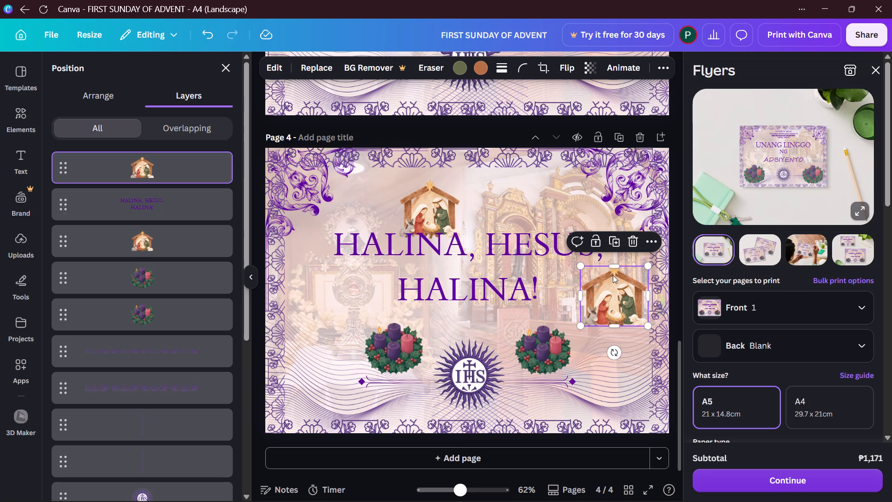
left_click(211, 25)
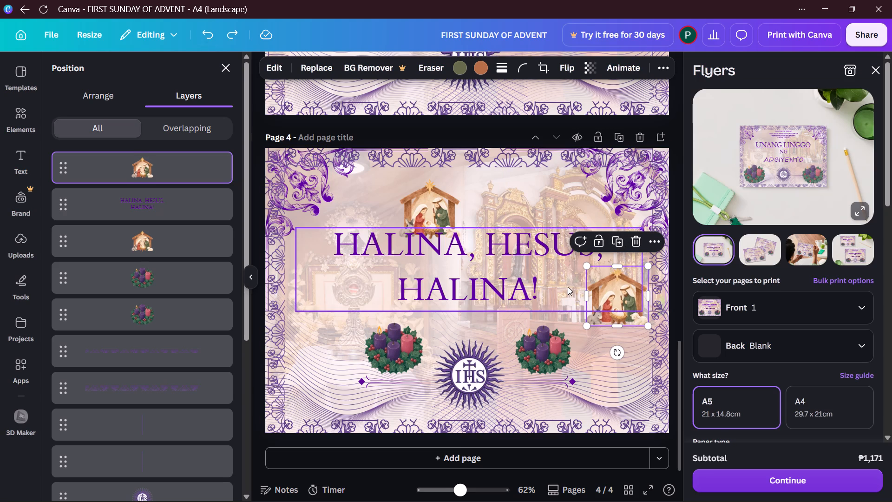
left_click_drag(630, 295, 590, 284)
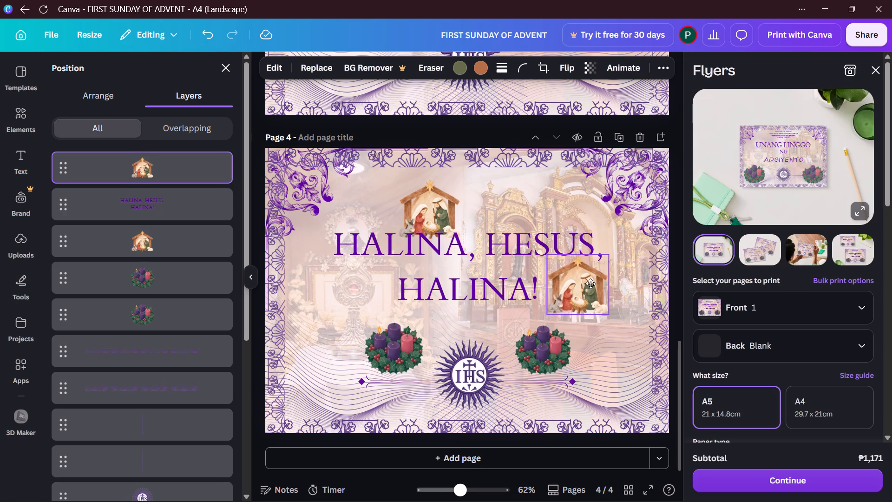
left_click_drag(590, 284, 581, 286)
Move the original page 4 nativity graphic down before the HALINA! line, level with its copy.
left_click(433, 193)
left_click_drag(434, 194, 335, 273)
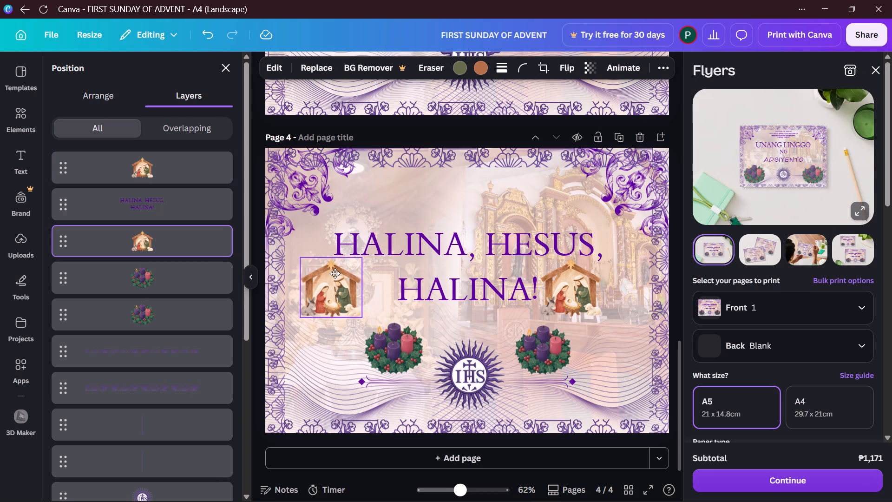
left_click_drag(335, 273, 373, 270)
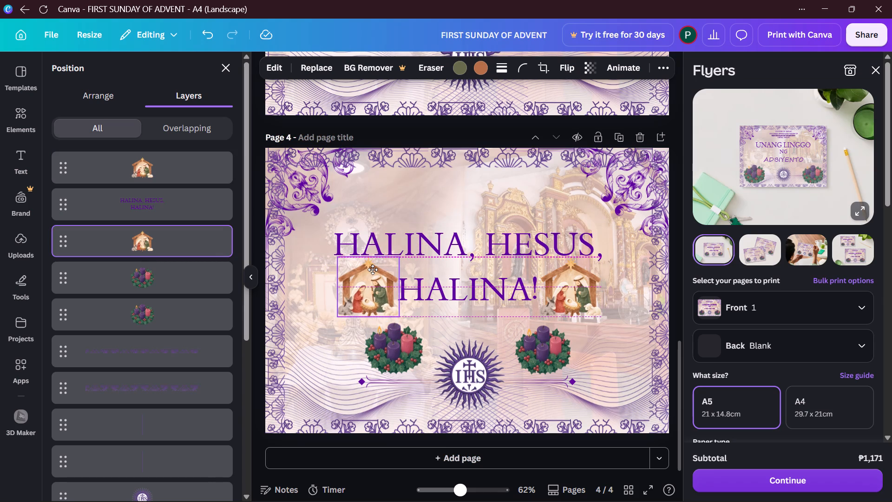
left_click_drag(373, 270, 372, 270)
left_click(428, 118)
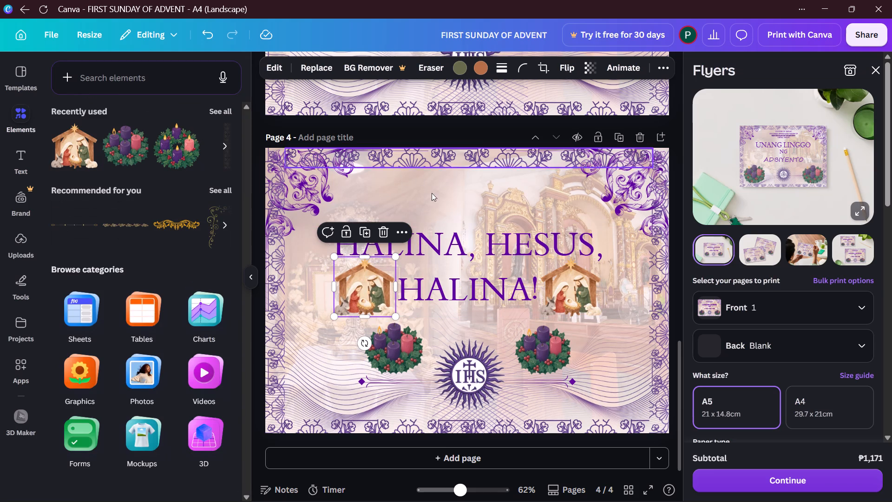
Compare the arrangement of page 4's nativity graphics and wreaths with the preceding pages.
scroll(437, 205, "down", 2)
scroll(438, 204, "up", 5)
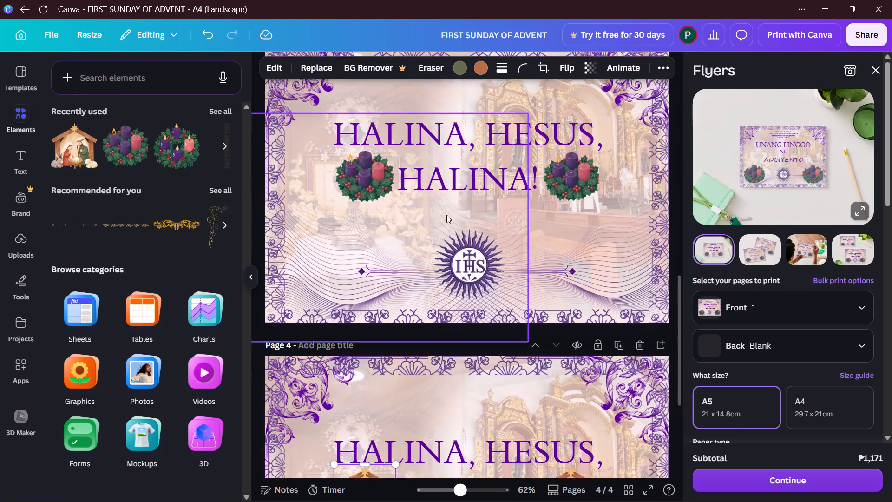
scroll(446, 215, "up", 16)
scroll(443, 214, "down", 8)
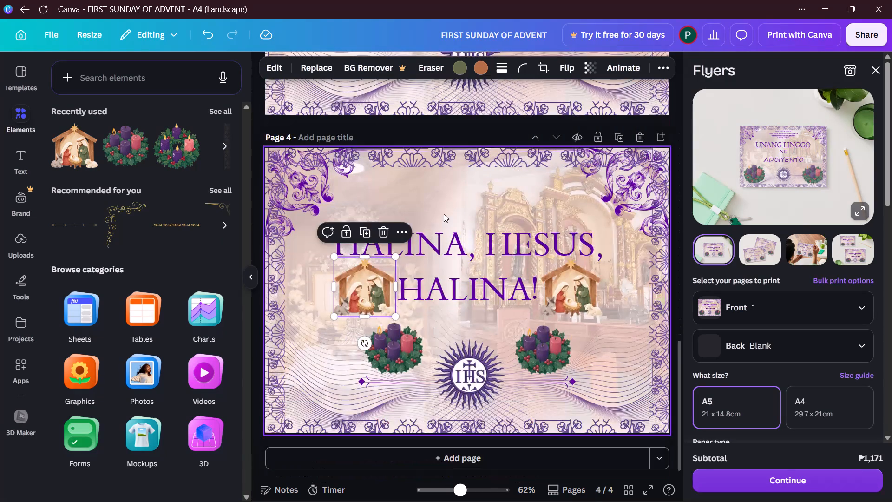
scroll(444, 213, "down", 7)
left_click(470, 132)
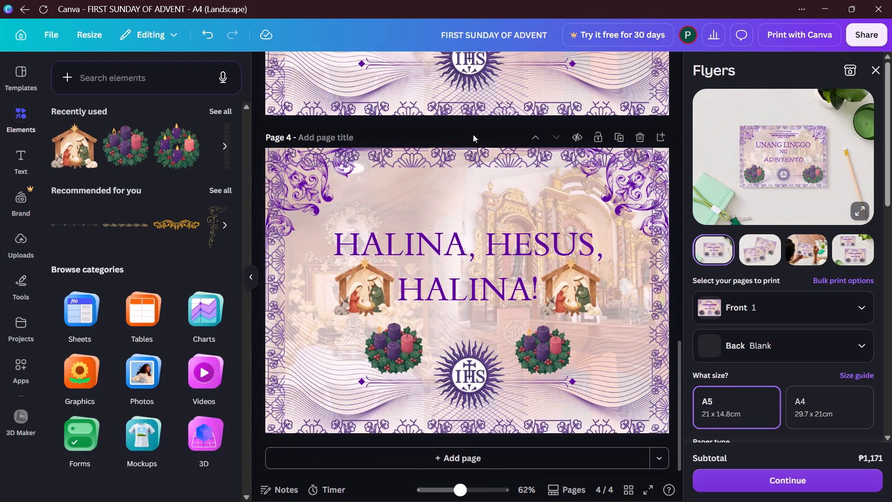
Delete both Advent wreaths from page 4, keeping the two nativity graphics beside the HALINA! line.
left_click(397, 338)
left_click_drag(397, 338, 425, 267)
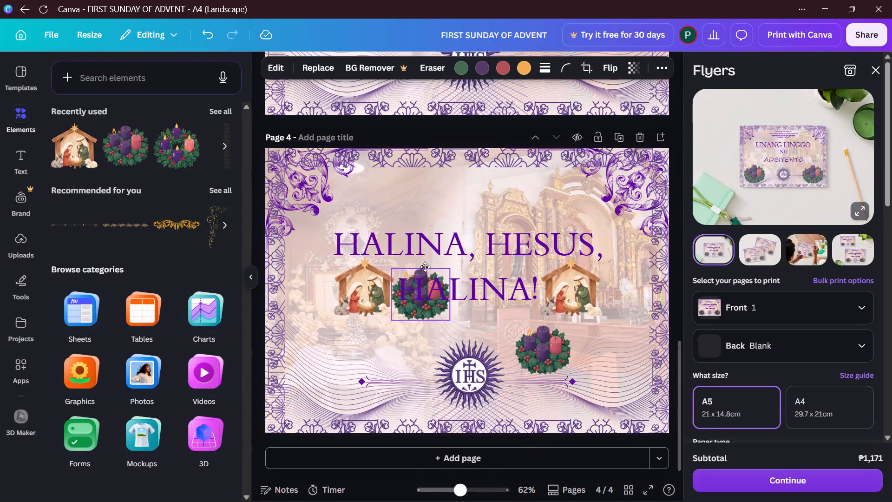
left_click_drag(425, 267, 391, 202)
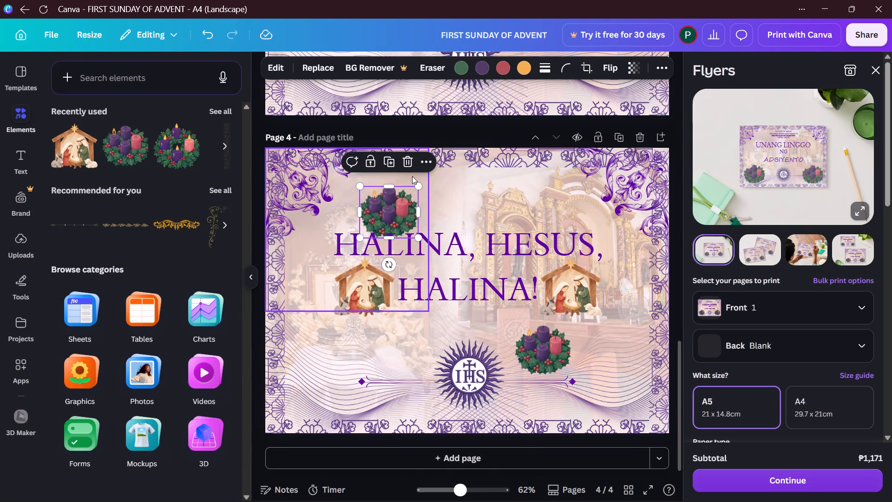
left_click(411, 165)
left_click(549, 364)
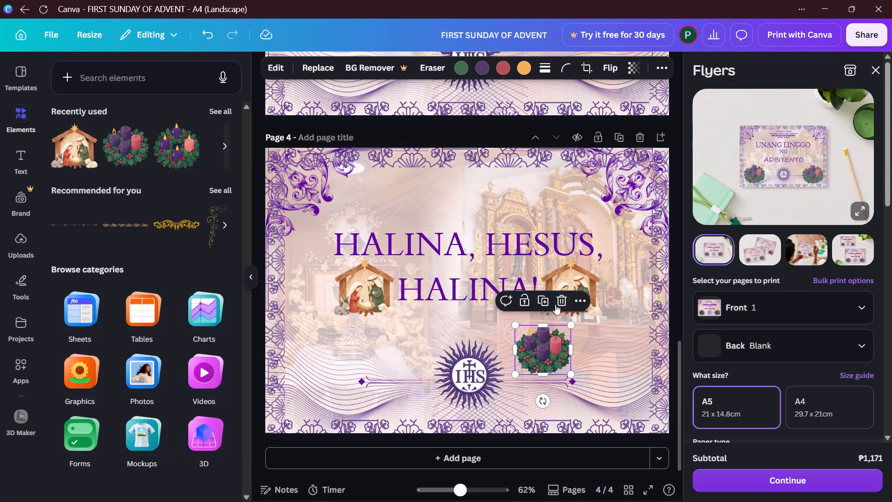
left_click(559, 303)
Review pages 2 to 4, comparing how the wreaths and nativity graphics flank each heading.
scroll(534, 300, "down", 2)
scroll(532, 298, "up", 4)
scroll(532, 298, "down", 3)
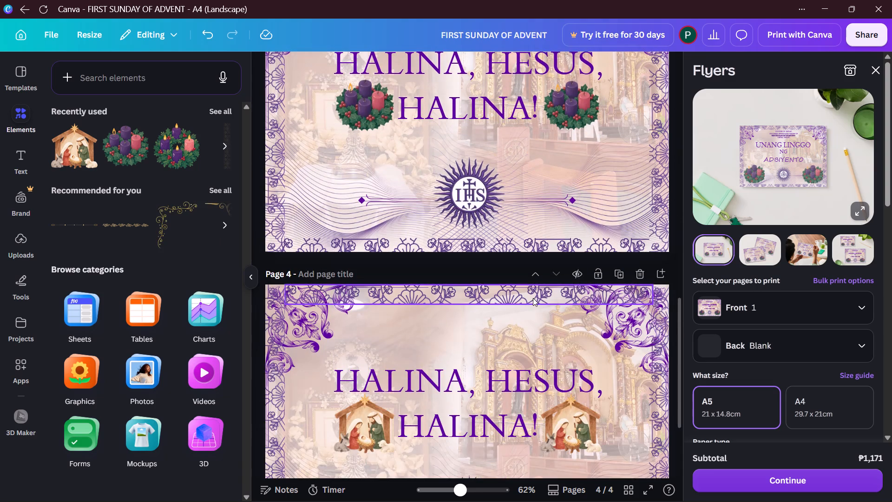
scroll(537, 298, "up", 2)
scroll(537, 298, "down", 4)
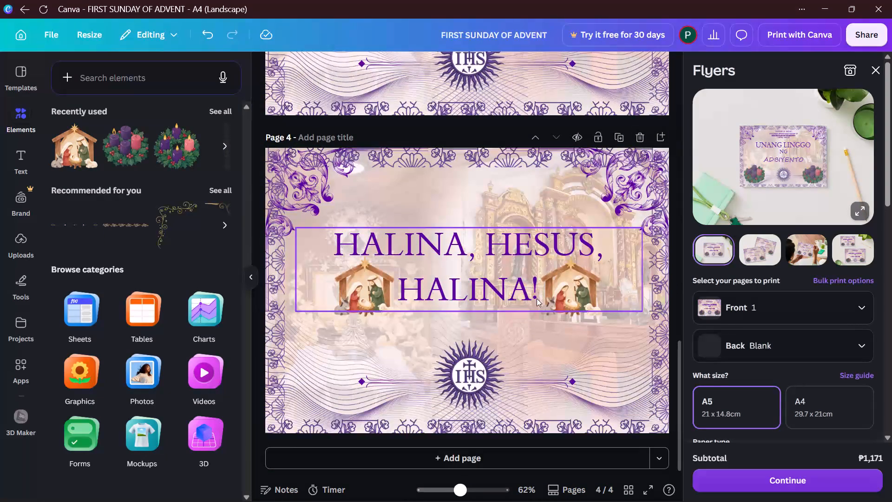
scroll(537, 298, "up", 4)
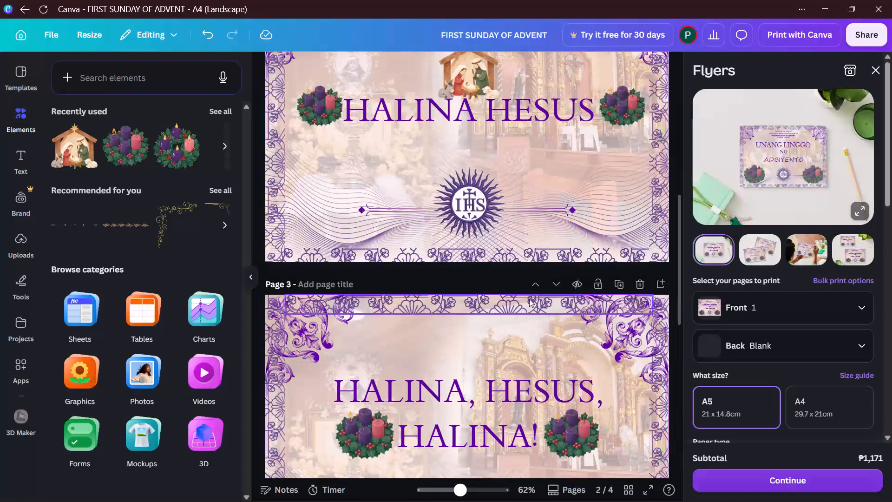
Search the elements library for ADVENT SEASON and preview the "seasons greetings" audio clip.
left_click(126, 73)
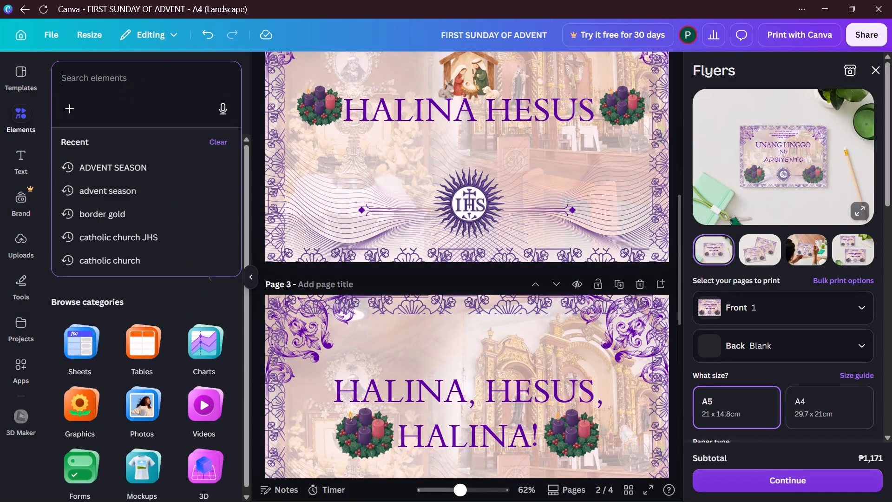
type("AD")
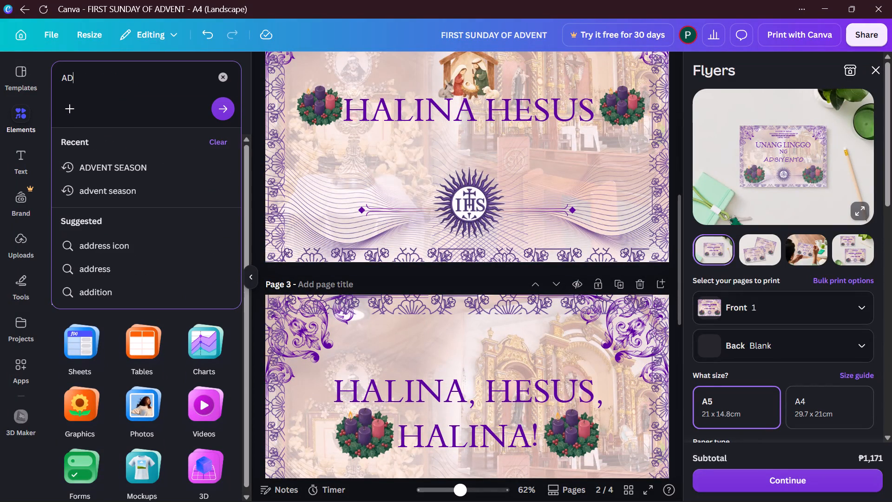
left_click(122, 164)
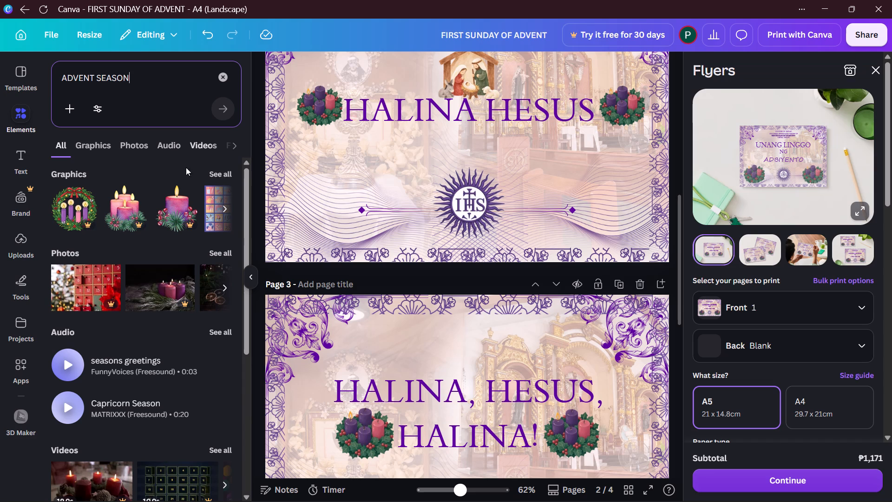
scroll(230, 179, "down", 5)
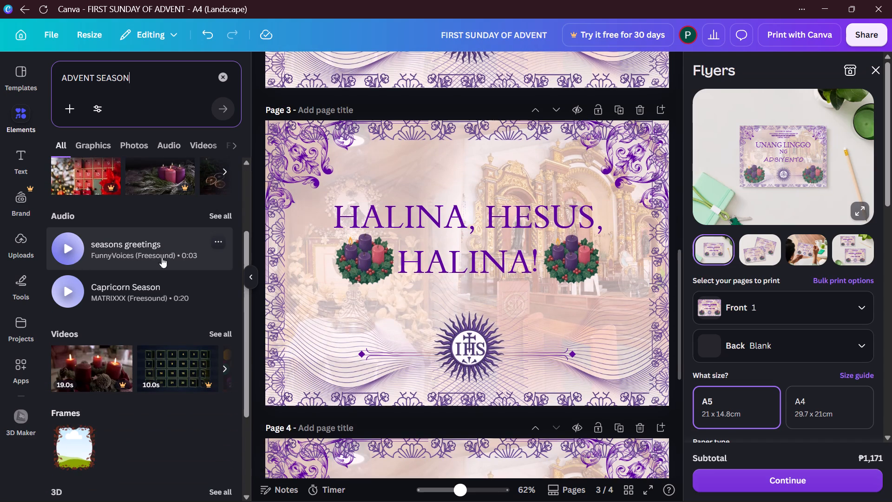
left_click(66, 249)
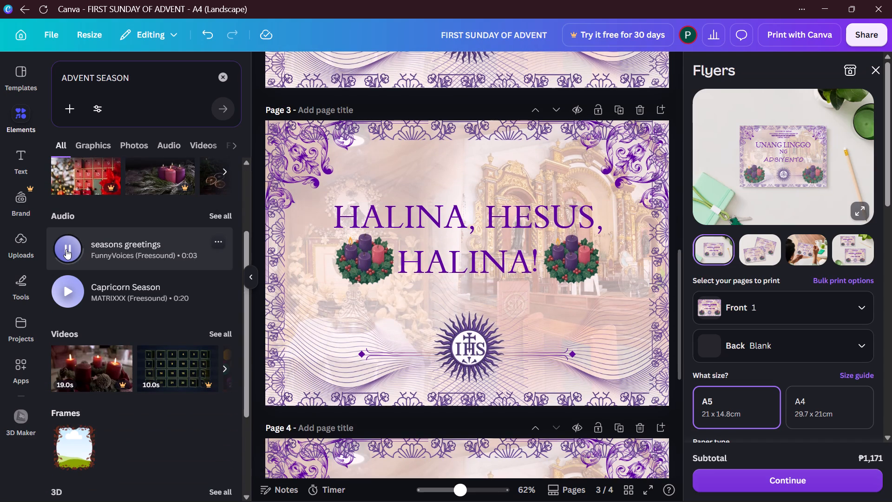
scroll(203, 237, "up", 3)
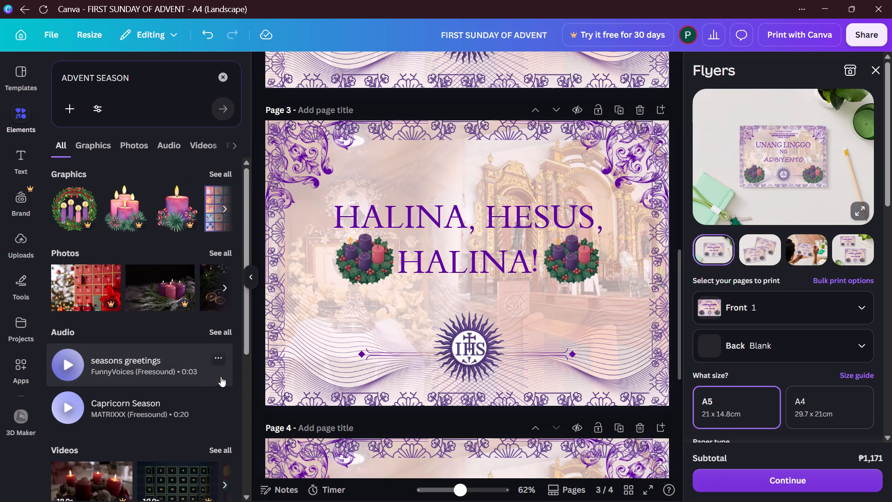
Duplicate page 4 with its HALINA, HESUS, HALINA! heading and two nativity graphics as a fifth page.
scroll(416, 344, "up", 3)
scroll(416, 344, "down", 5)
scroll(418, 343, "up", 1)
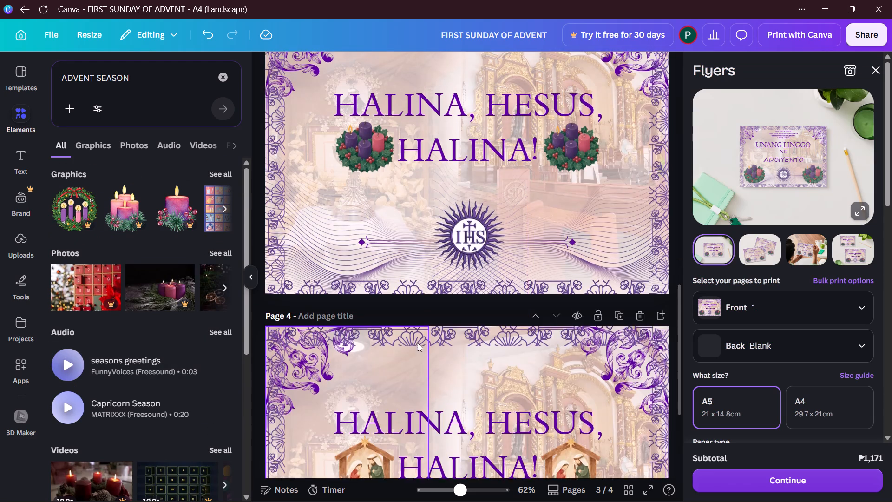
scroll(417, 343, "up", 1)
scroll(417, 343, "down", 8)
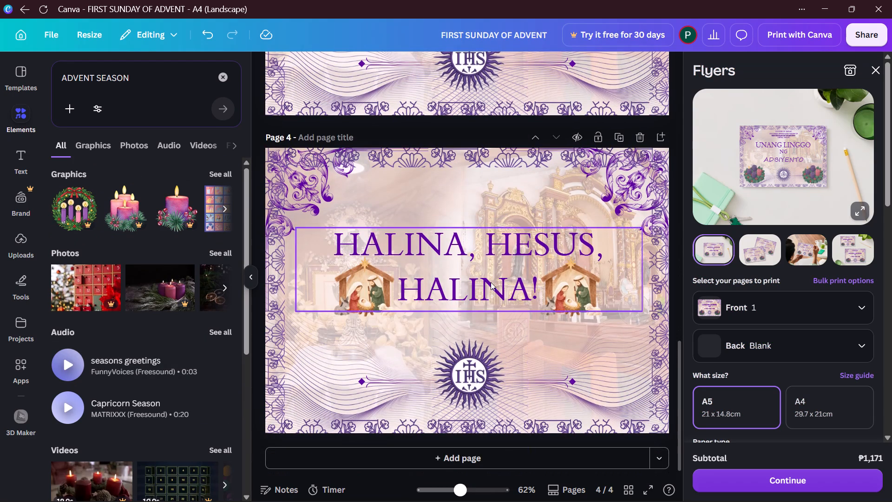
scroll(485, 310, "down", 4)
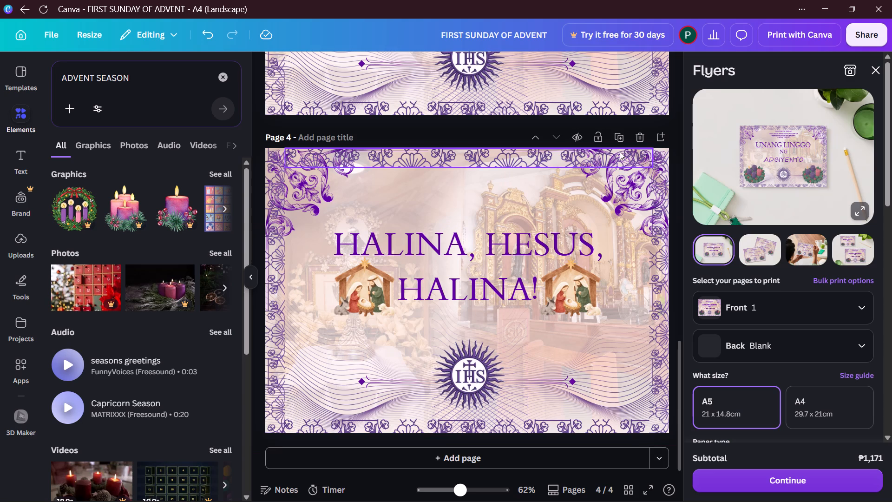
scroll(607, 150, "up", 1)
left_click(621, 198)
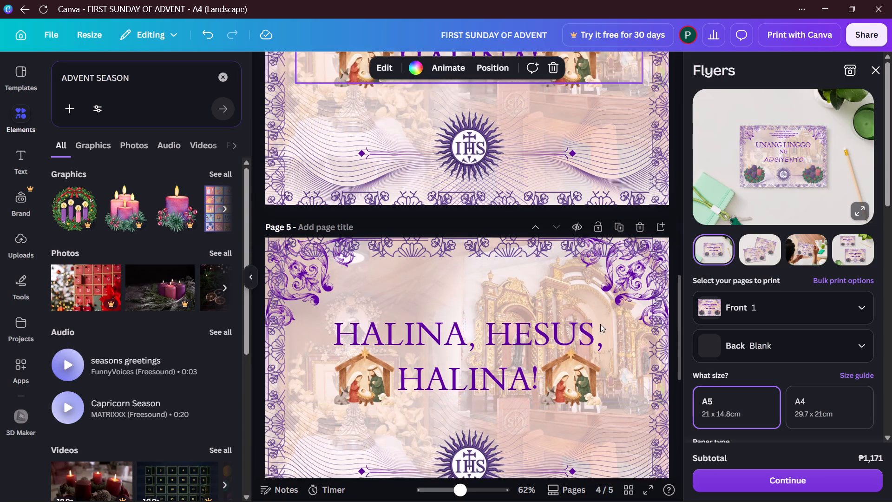
scroll(507, 278, "down", 3)
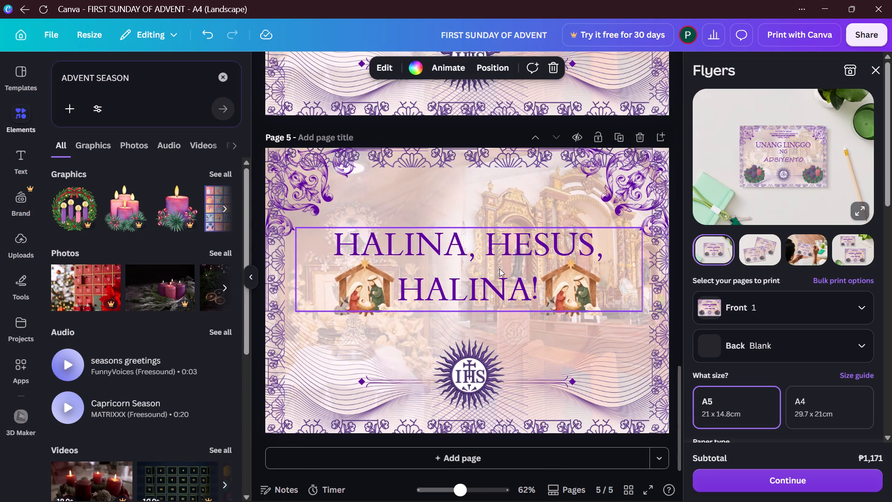
Review all five pages from the UNANG LINGGO NG ADBIYENTO cover onward, checking headings, wreaths and nativity graphics.
scroll(513, 242, "down", 7)
scroll(512, 241, "up", 7)
scroll(512, 240, "down", 9)
scroll(512, 240, "up", 5)
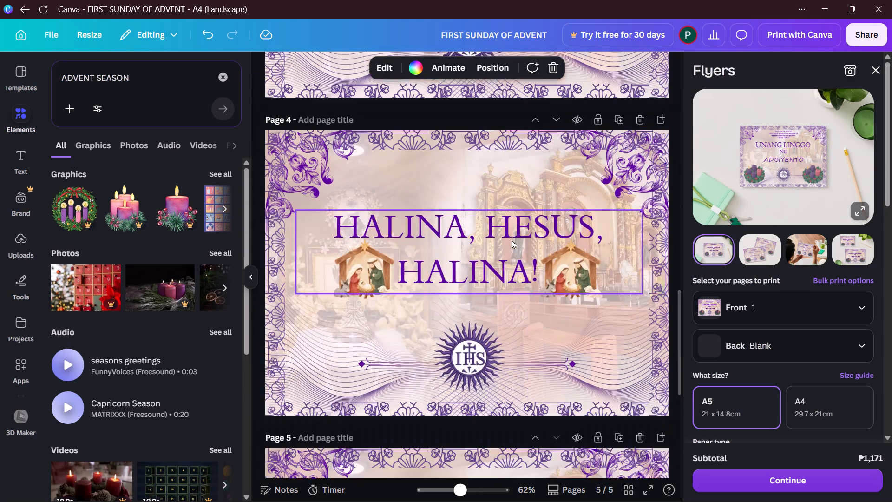
scroll(512, 240, "up", 7)
scroll(512, 241, "up", 19)
scroll(512, 241, "up", 8)
scroll(512, 241, "down", 4)
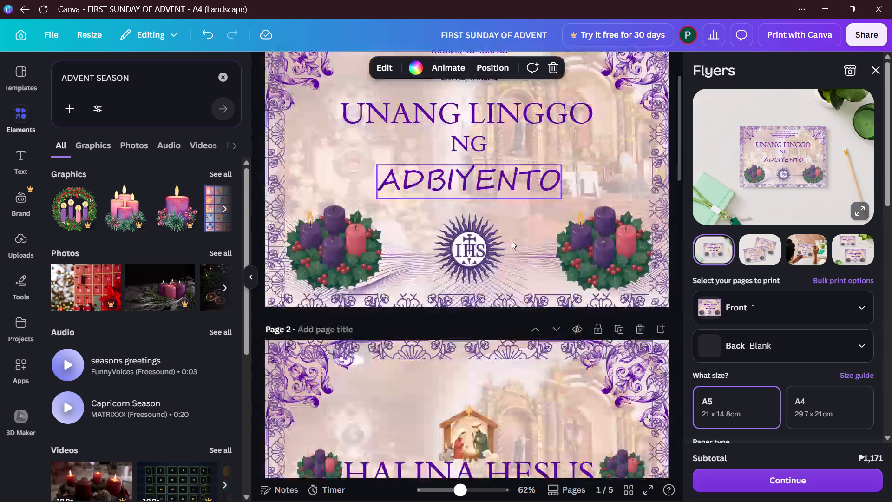
scroll(512, 241, "down", 6)
scroll(512, 205, "up", 1)
scroll(512, 205, "down", 2)
scroll(512, 205, "up", 5)
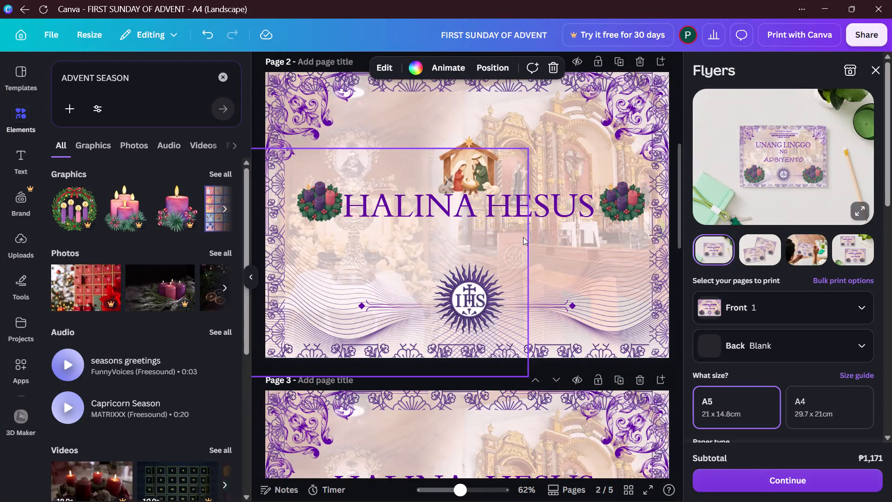
scroll(520, 250, "down", 2)
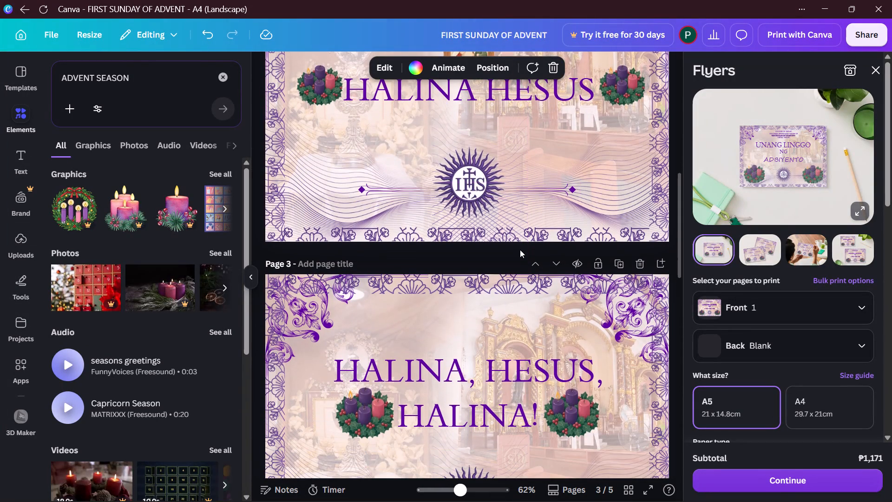
scroll(520, 250, "down", 4)
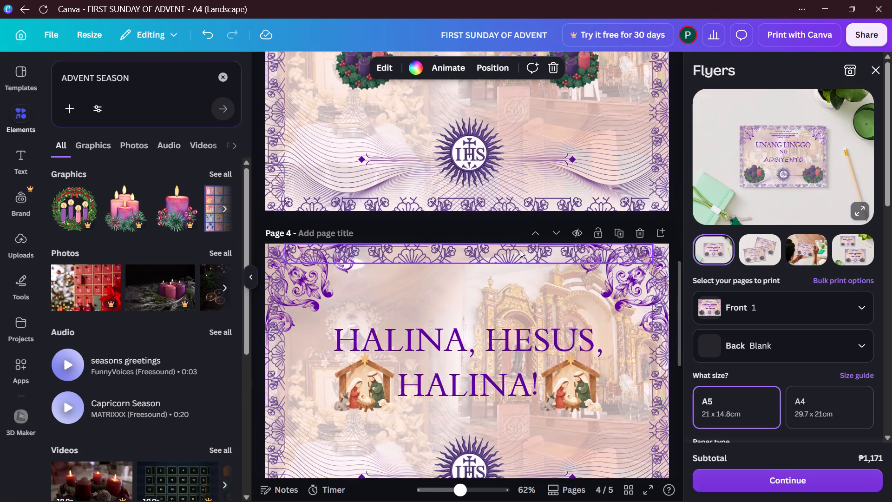
scroll(520, 250, "down", 8)
scroll(520, 250, "up", 5)
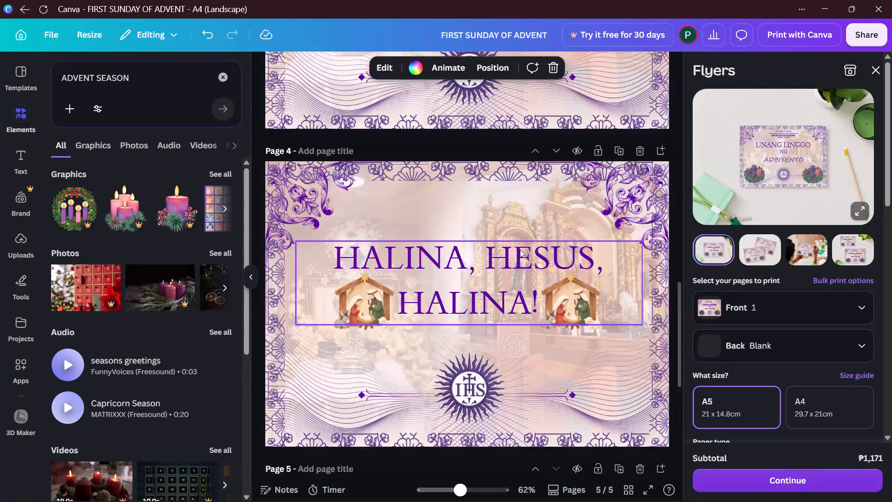
scroll(520, 250, "up", 5)
scroll(517, 248, "down", 1)
scroll(517, 248, "up", 2)
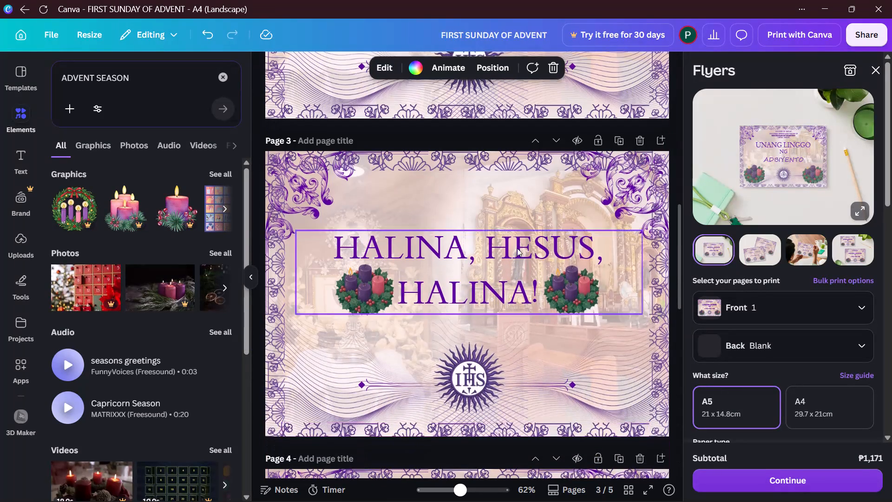
Replace the HALINA, HESUS, HALINA! heading on page 5 with the verse line "Sa simula isinaloob mo,".
scroll(517, 248, "down", 4)
scroll(517, 248, "up", 1)
scroll(517, 248, "down", 2)
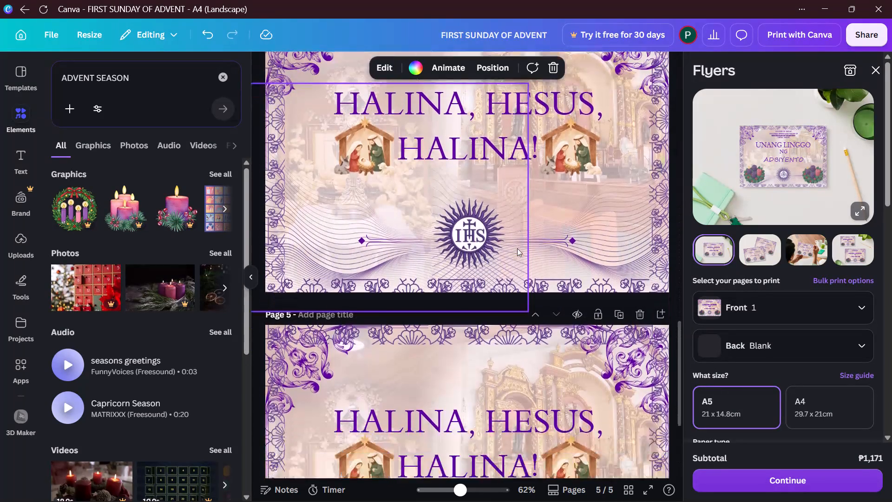
scroll(517, 248, "down", 5)
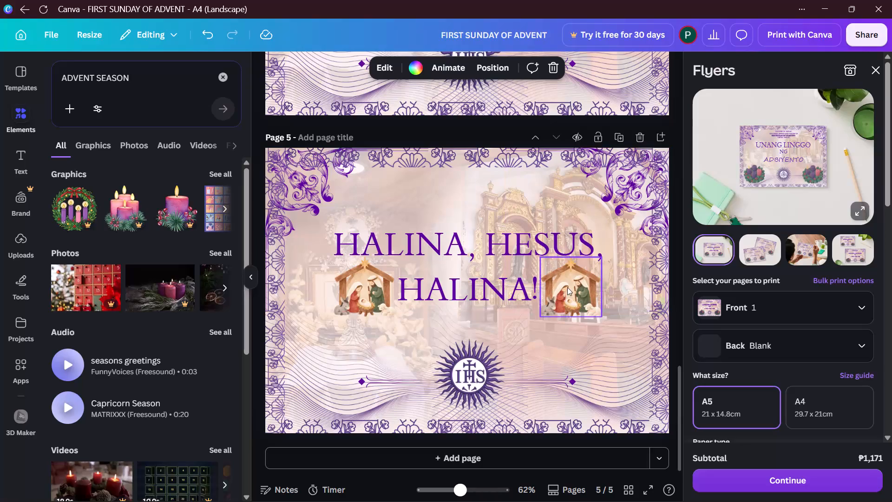
left_click(464, 281)
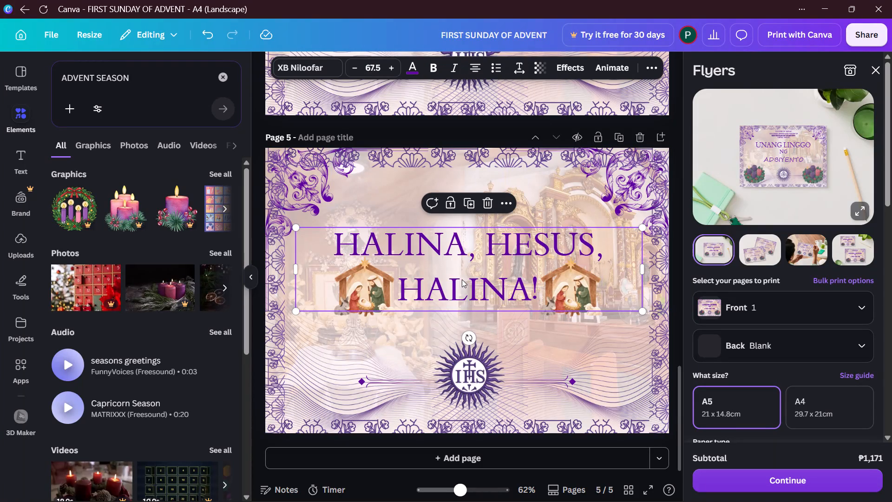
left_click(542, 279)
left_click(525, 285)
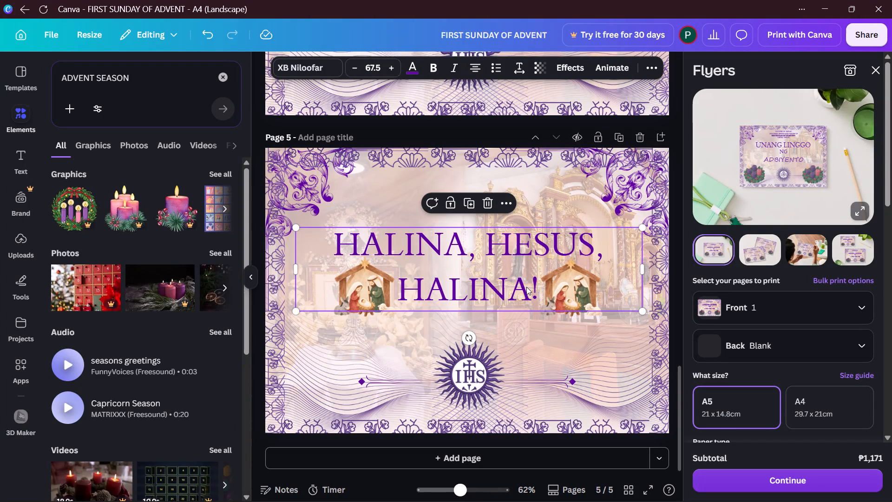
left_click(535, 287)
key("BackSpace")
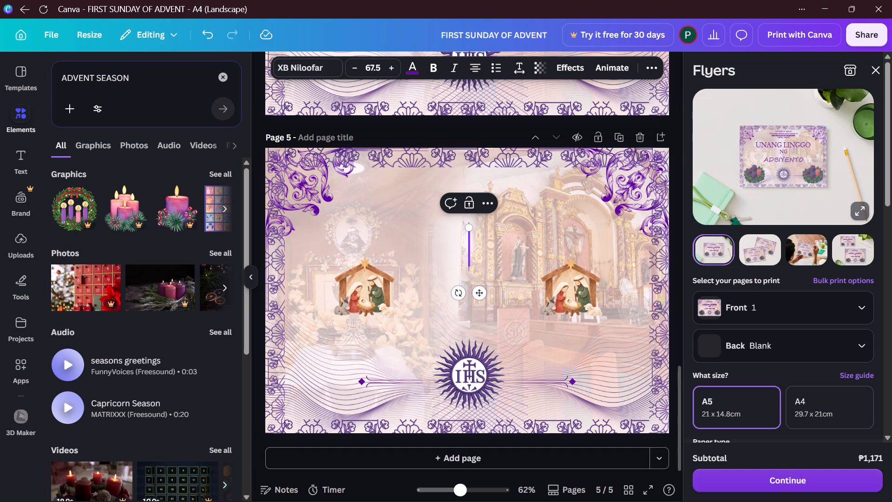
type("SA")
key("BackSpace")
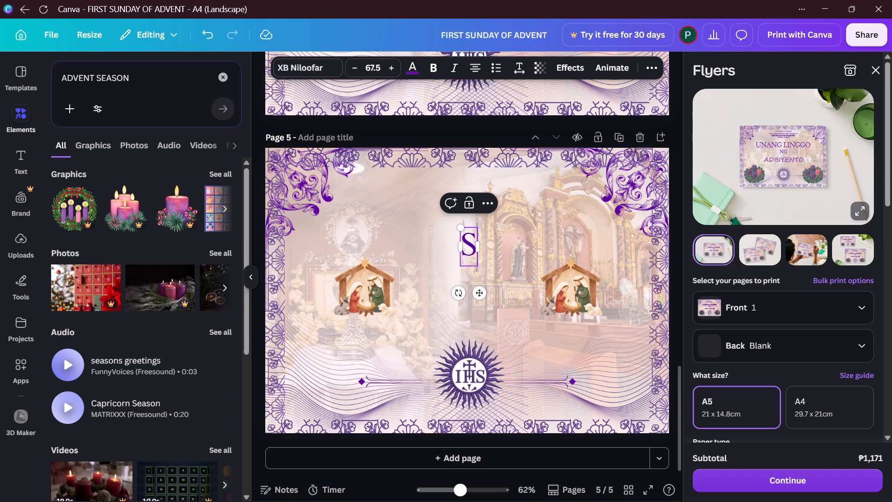
key("a")
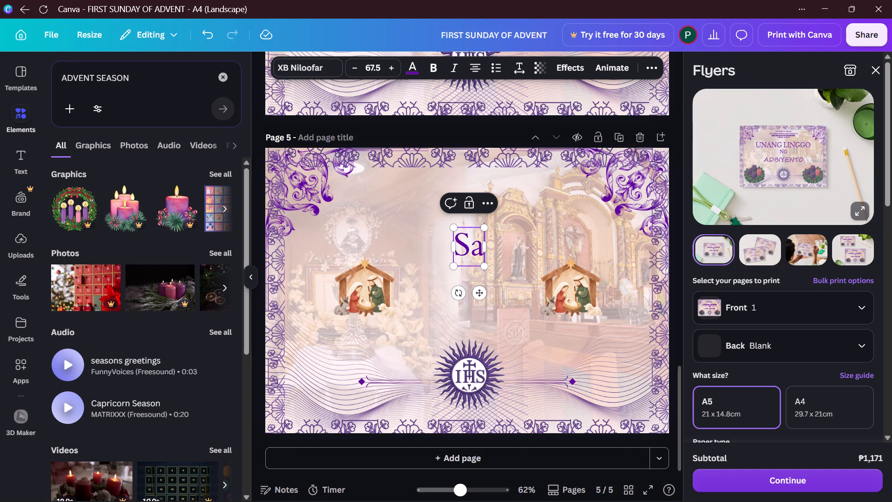
key("space")
type("simula")
key("space")
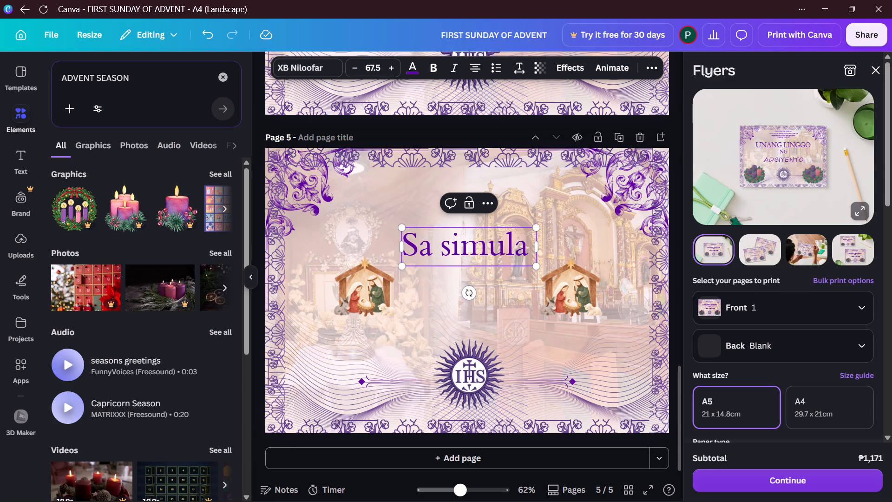
type("isina")
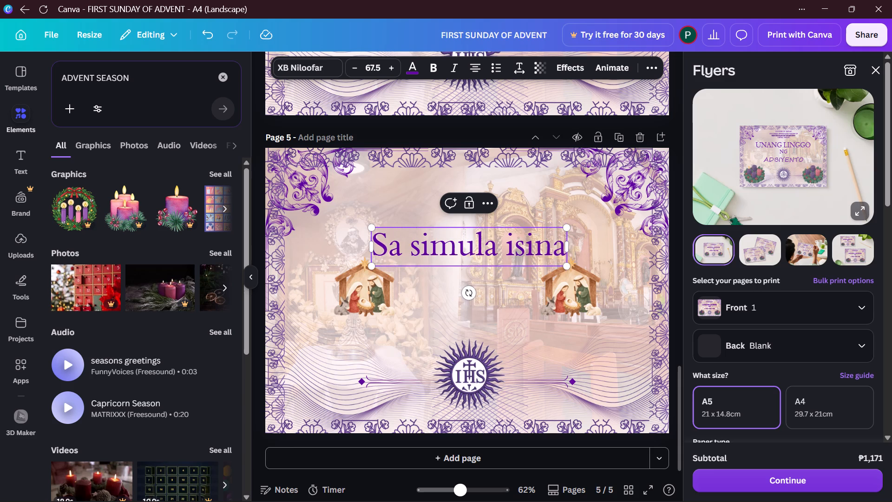
type("loob mo")
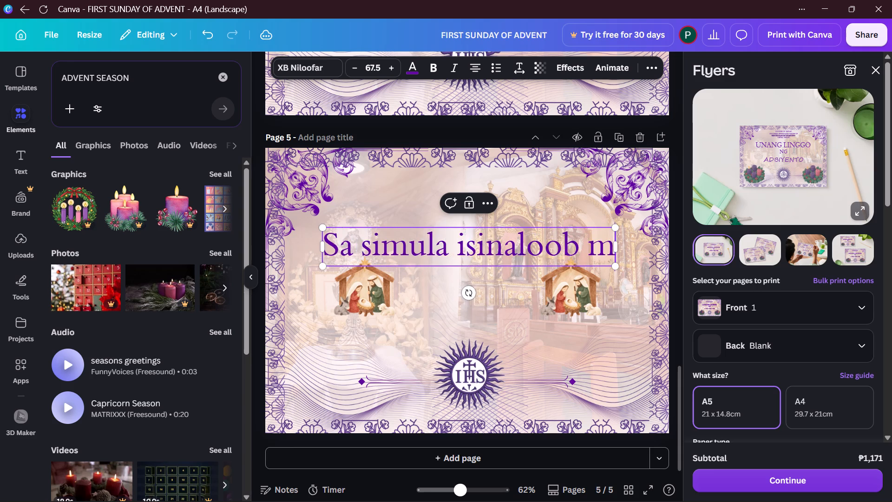
key("space")
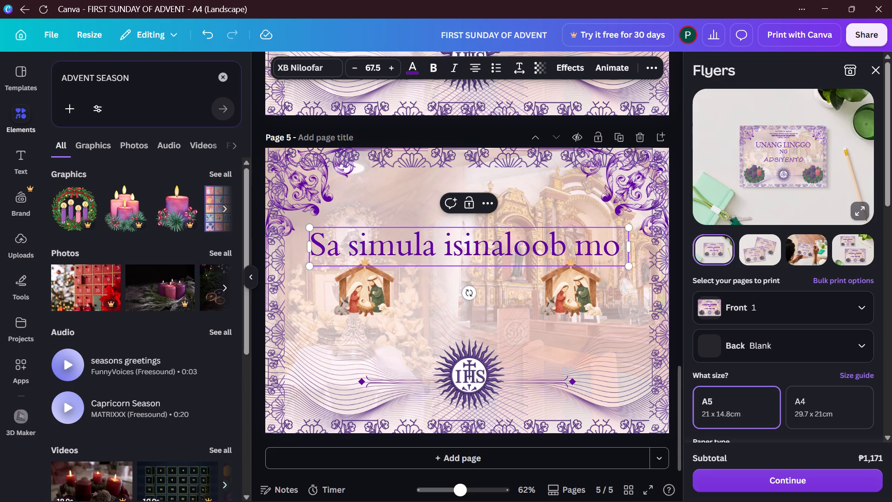
key("BackSpace")
type(",")
key("space")
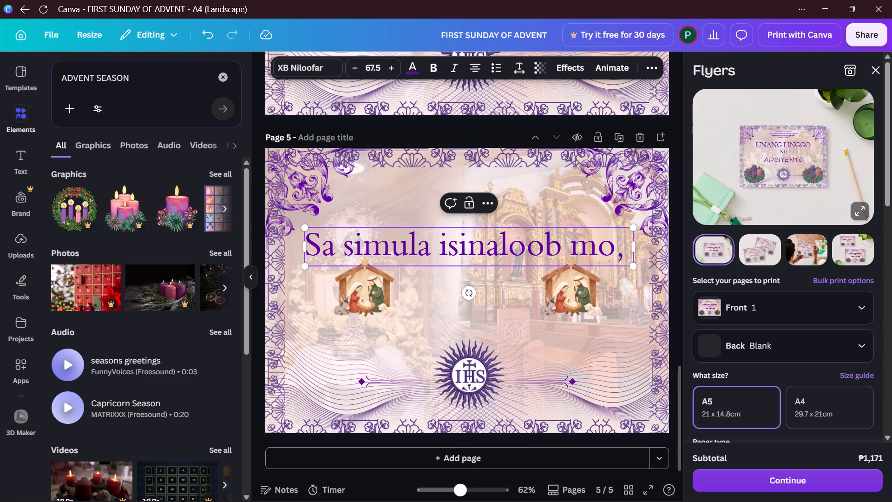
Add a second verse line on page 5 reading "O diyos kaligtasan ng tao;".
key("shift+Return")
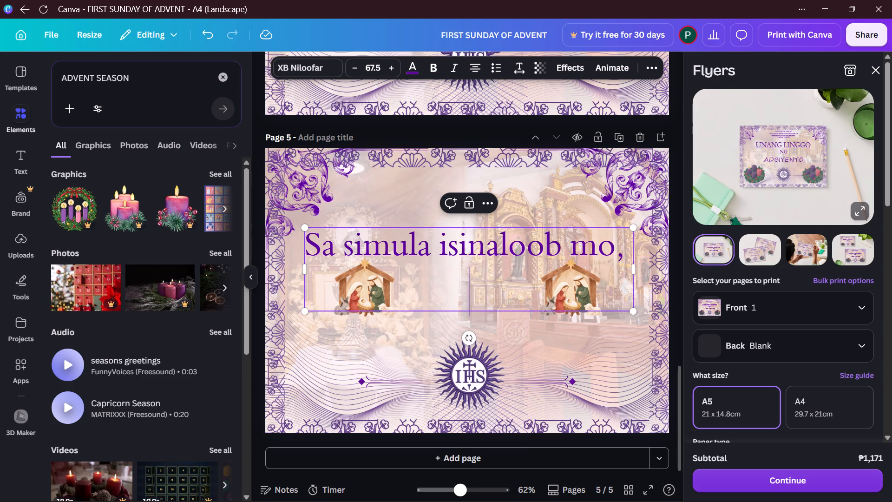
type("oh")
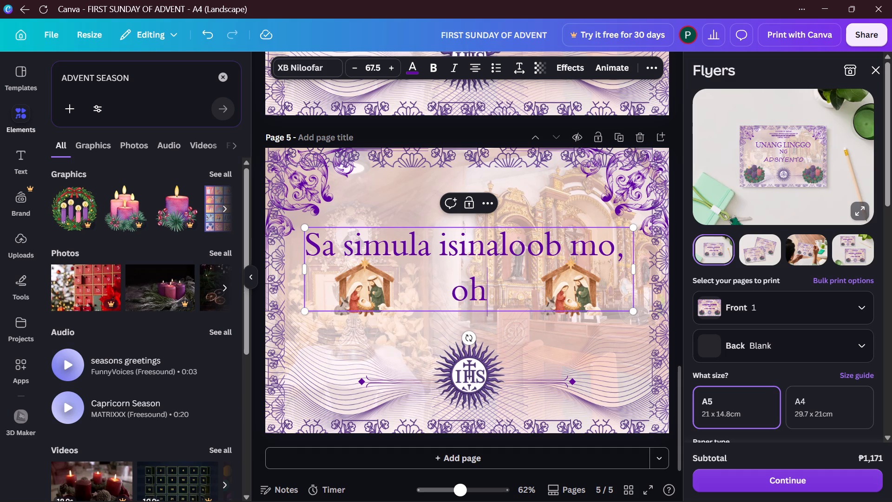
key("BackSpace")
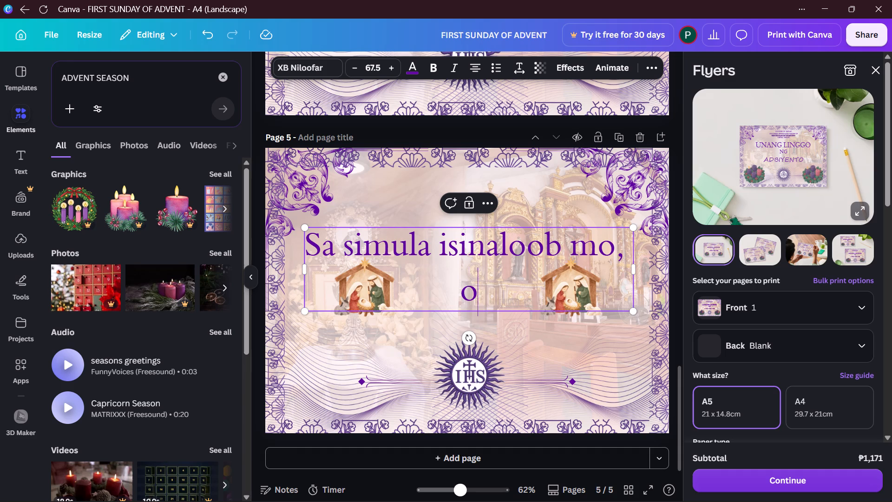
key("BackSpace")
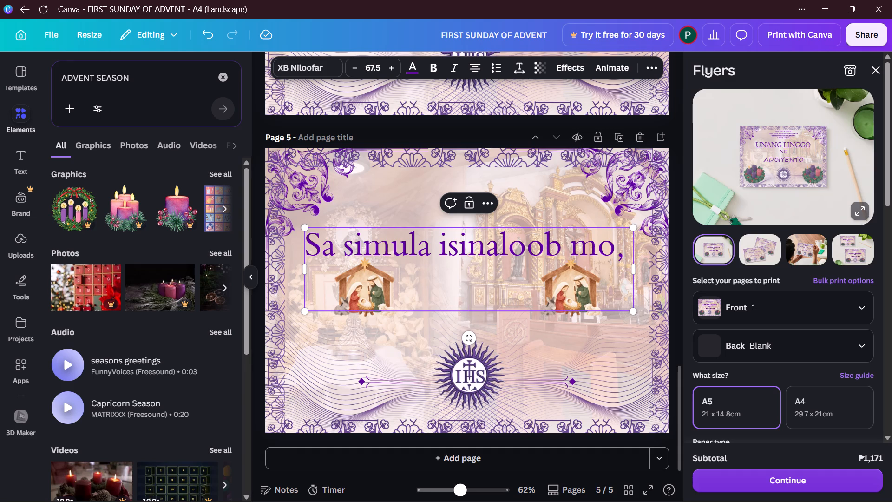
key("shift+o")
key("space")
type("diyos")
key("space")
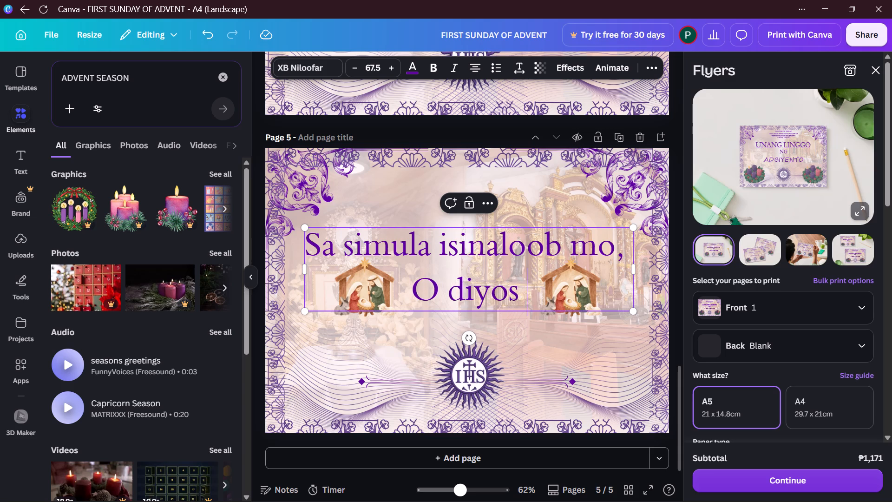
type("ka")
type("ligtasan")
key("space")
type("ng tao")
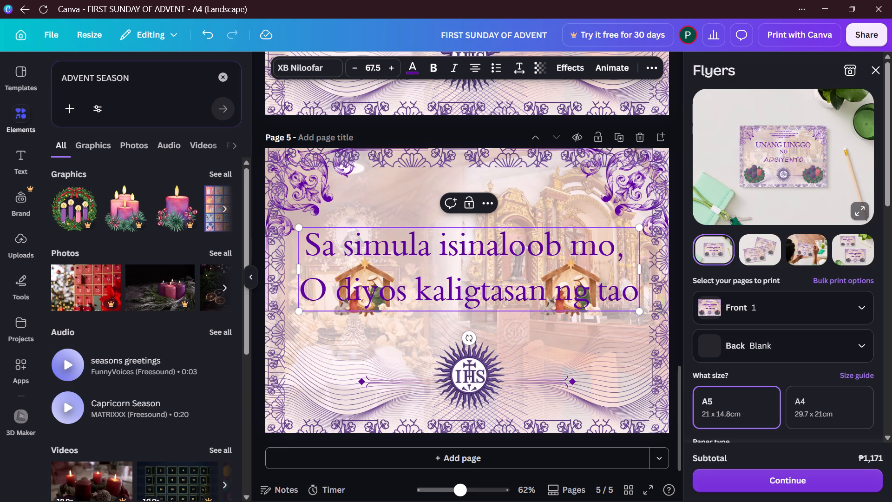
key("semicolon")
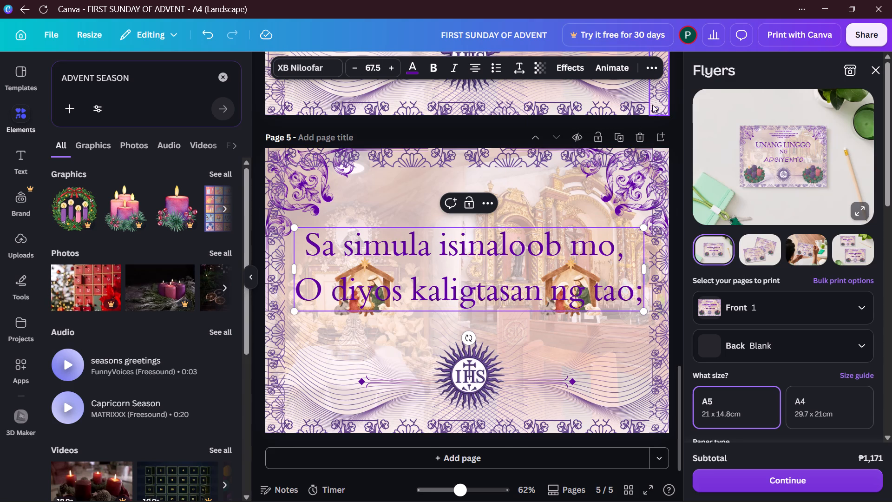
Select page 5's two nativity graphics through its layers and move them out of the text to below the verse's second line.
left_click(649, 73)
left_click(649, 73)
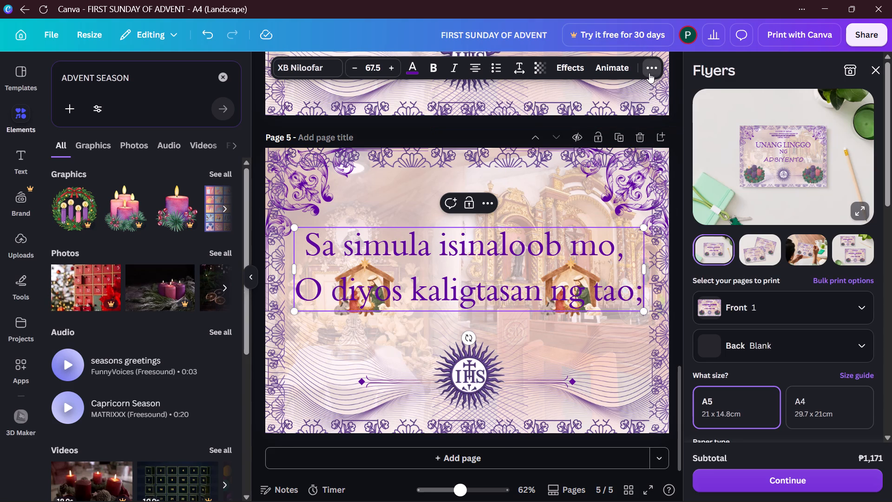
left_click(487, 207)
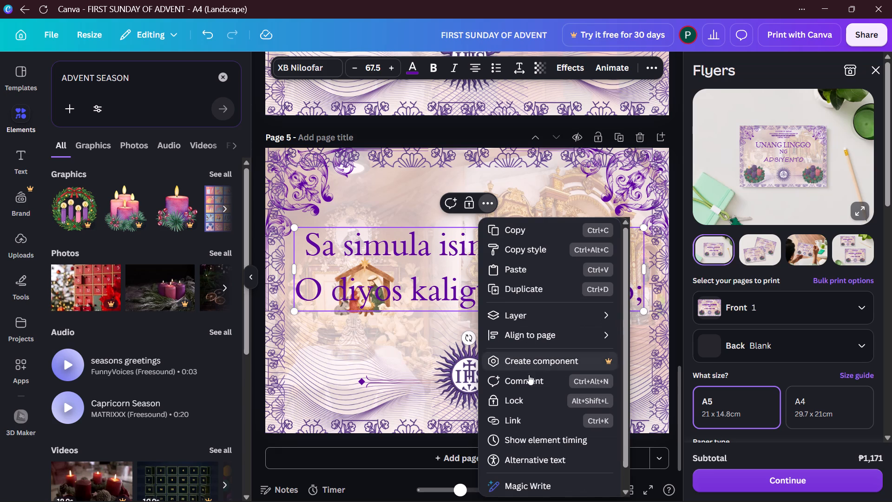
left_click(533, 315)
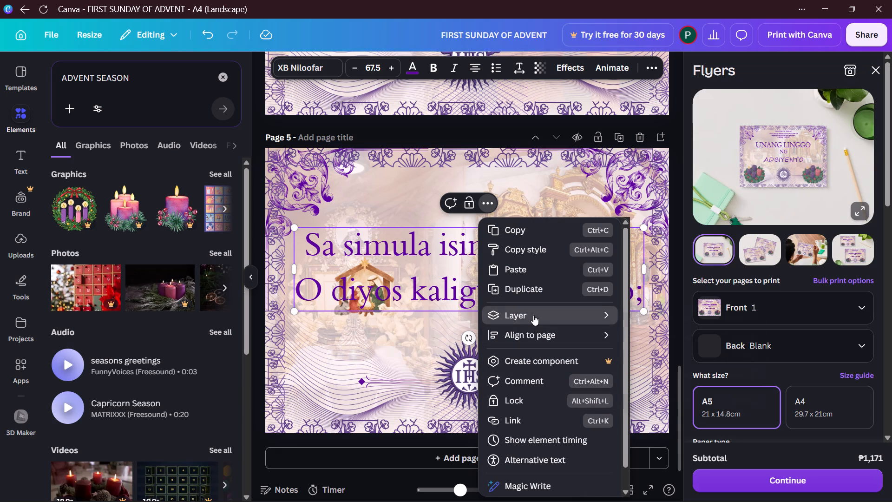
left_click(652, 405)
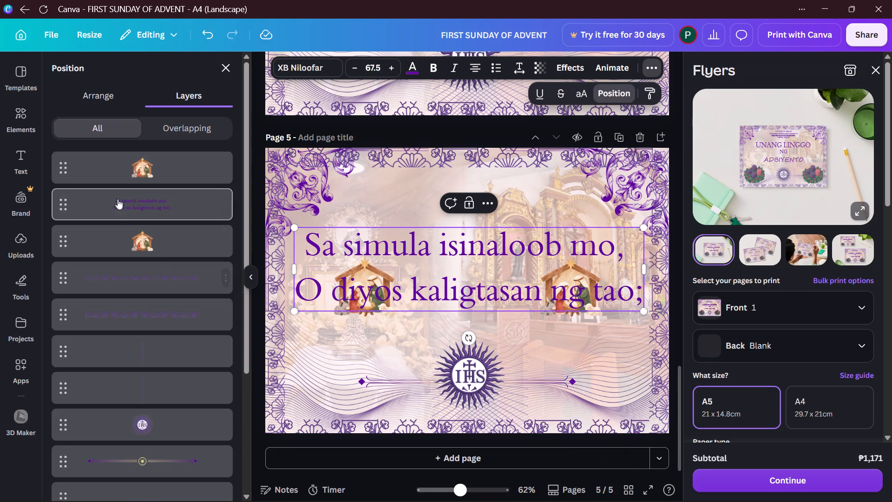
left_click(180, 157)
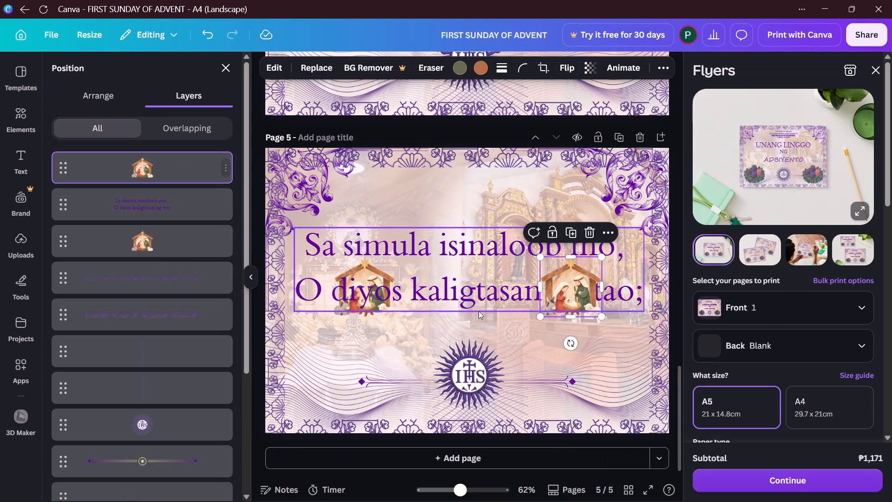
left_click_drag(585, 289, 601, 339)
left_click(177, 255)
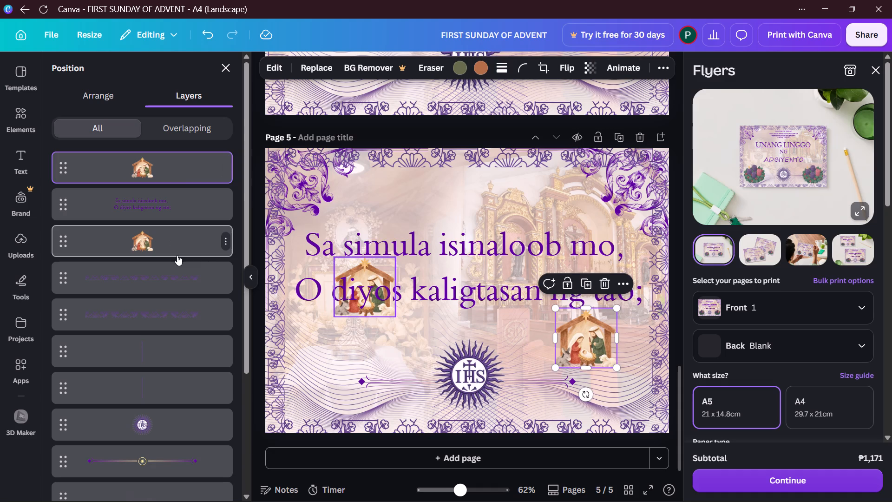
left_click_drag(356, 280, 331, 322)
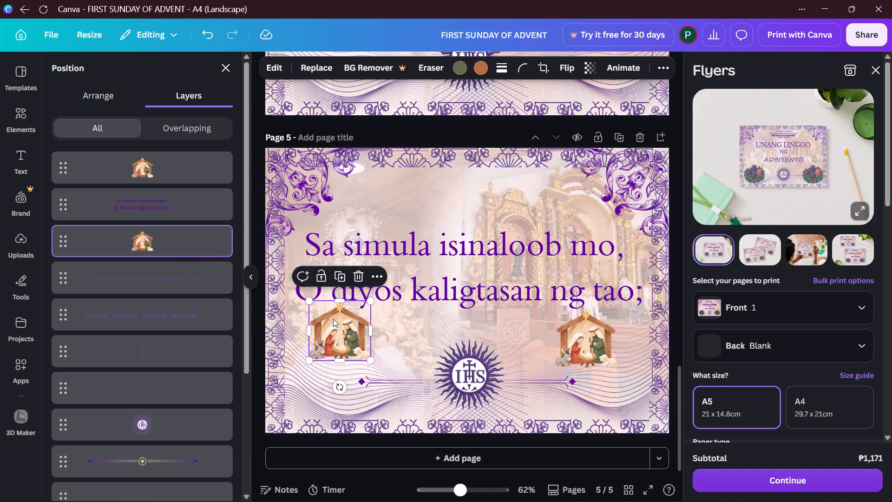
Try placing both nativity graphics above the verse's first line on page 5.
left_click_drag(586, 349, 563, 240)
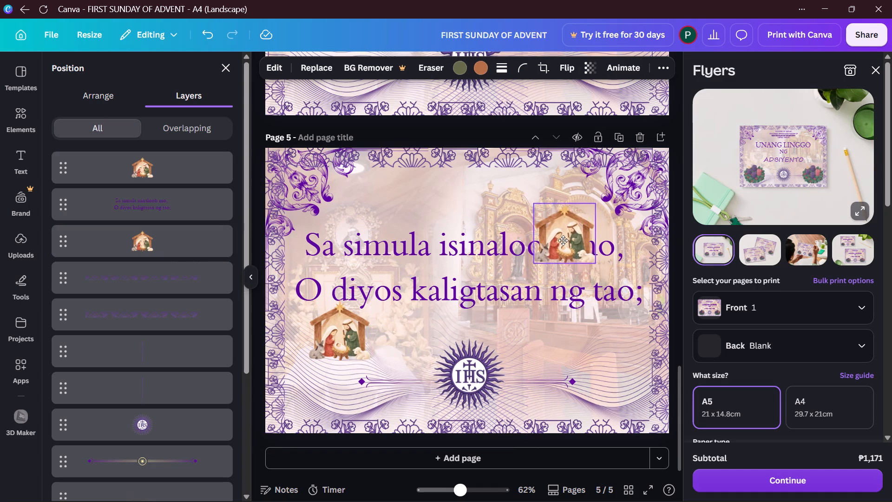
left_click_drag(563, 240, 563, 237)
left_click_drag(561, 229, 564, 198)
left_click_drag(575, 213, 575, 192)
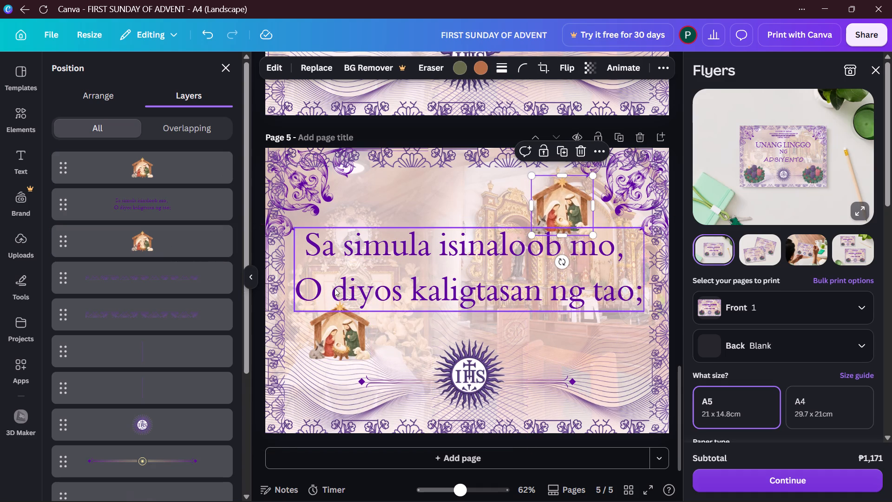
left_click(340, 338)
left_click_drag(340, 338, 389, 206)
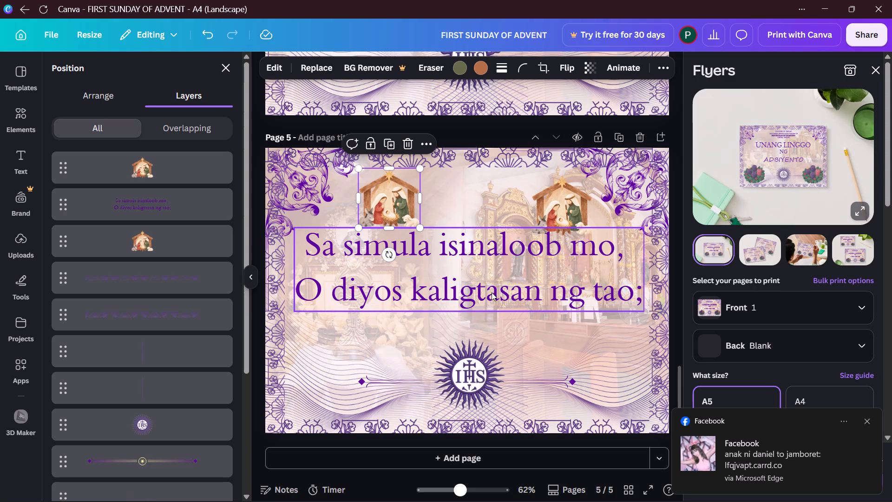
Move both nativity graphics back below the verse on page 5, one on each side of the IHS emblem.
left_click(402, 205)
left_click_drag(402, 203, 351, 342)
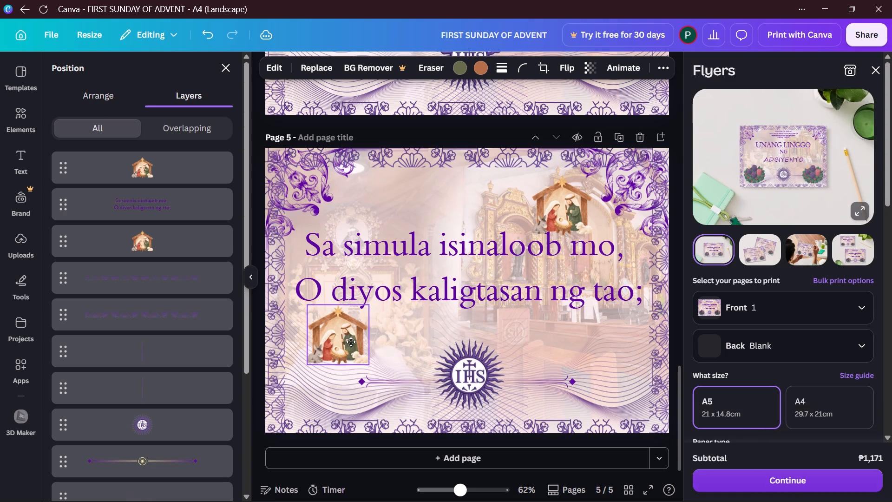
left_click_drag(351, 342, 352, 344)
left_click(564, 213)
left_click_drag(566, 215, 645, 365)
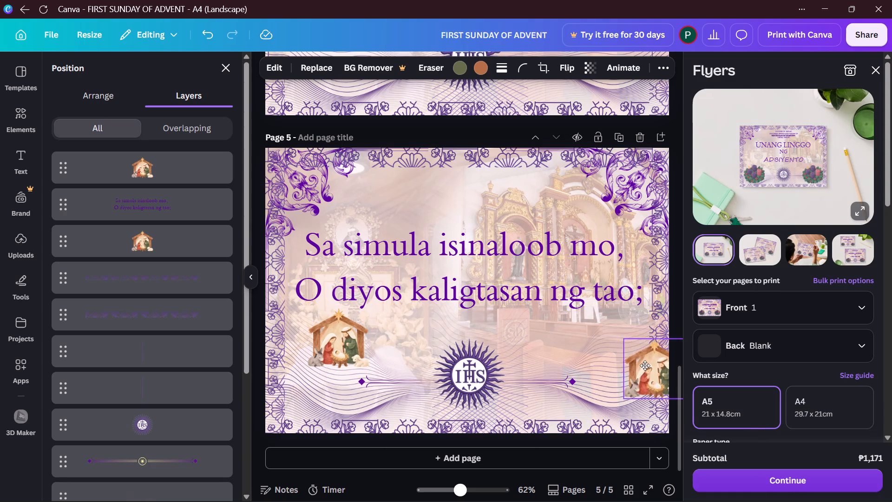
left_click_drag(645, 365, 615, 347)
left_click_drag(615, 347, 607, 348)
left_click(391, 124)
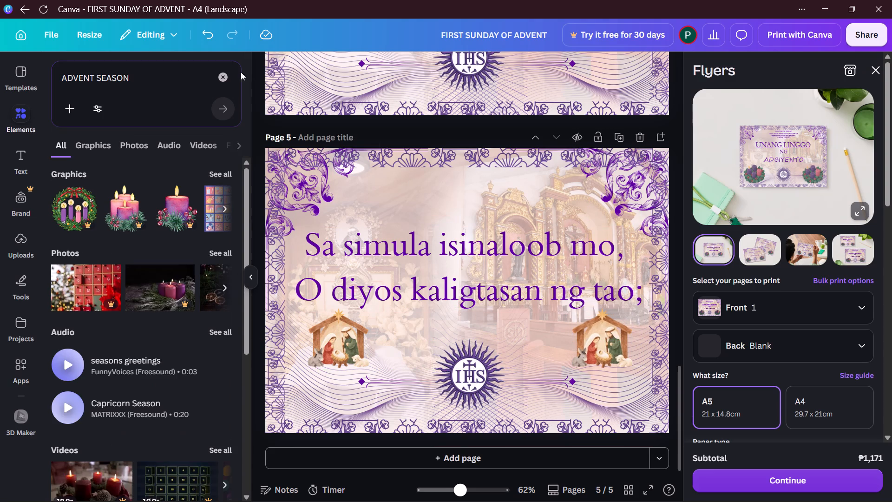
Browse all Advent Season graphics and add the praying angel with yellow wings to page 5.
left_click(227, 176)
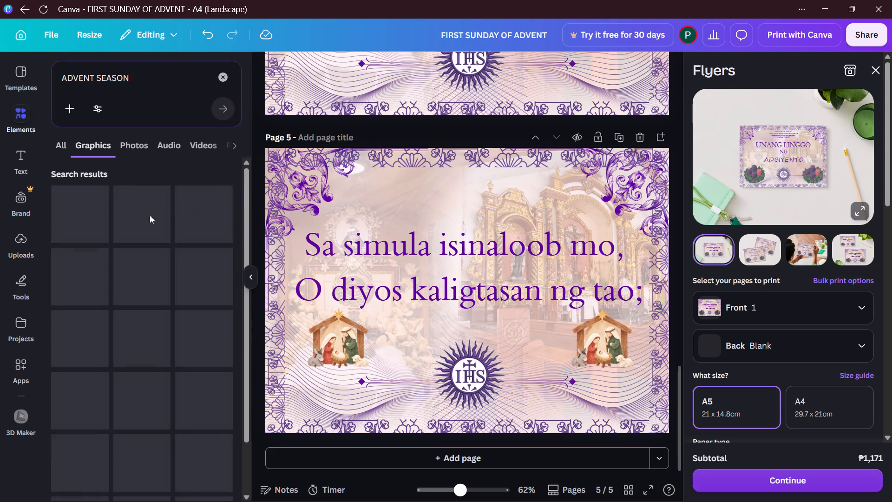
scroll(142, 220, "down", 17)
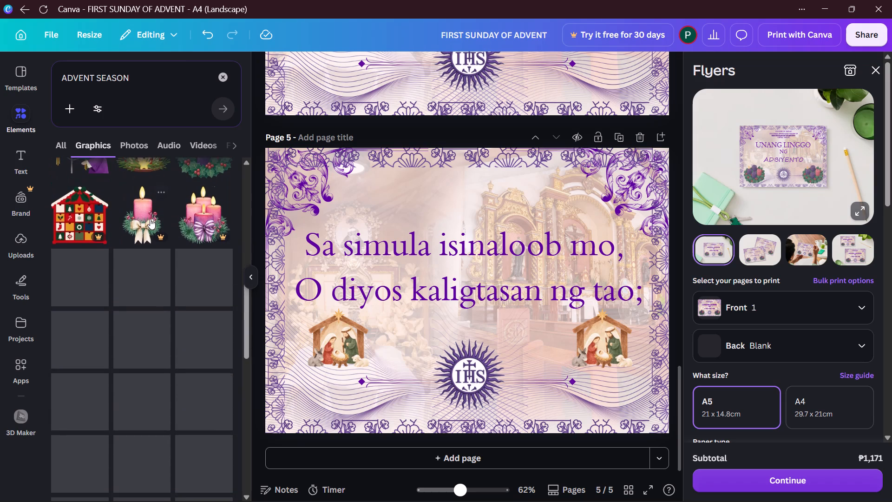
scroll(150, 219, "down", 2)
scroll(150, 219, "up", 2)
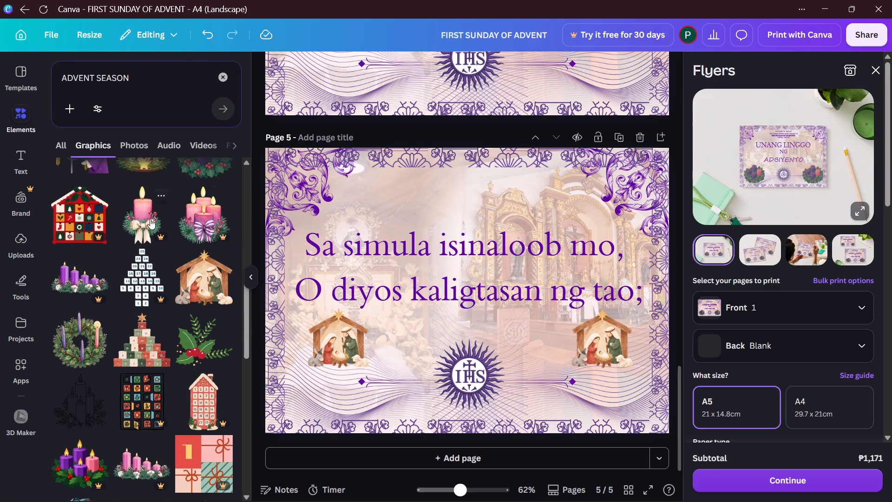
scroll(176, 265, "down", 3)
scroll(210, 250, "up", 1)
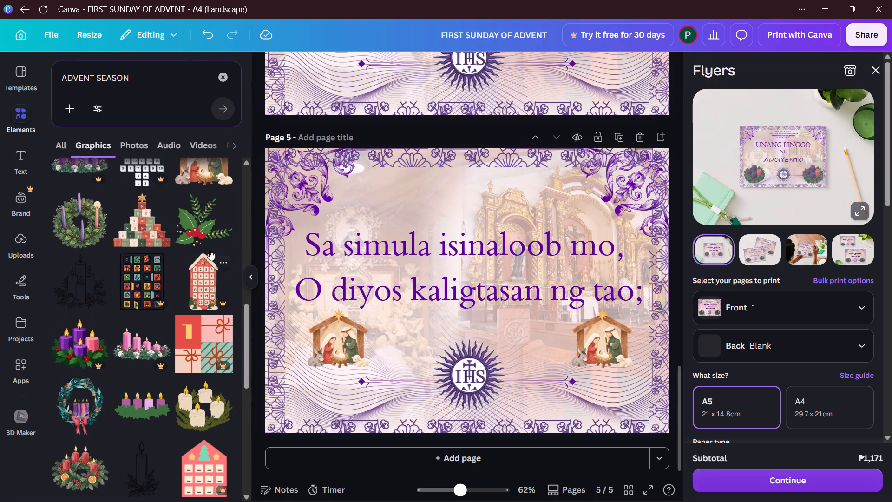
scroll(155, 246, "down", 3)
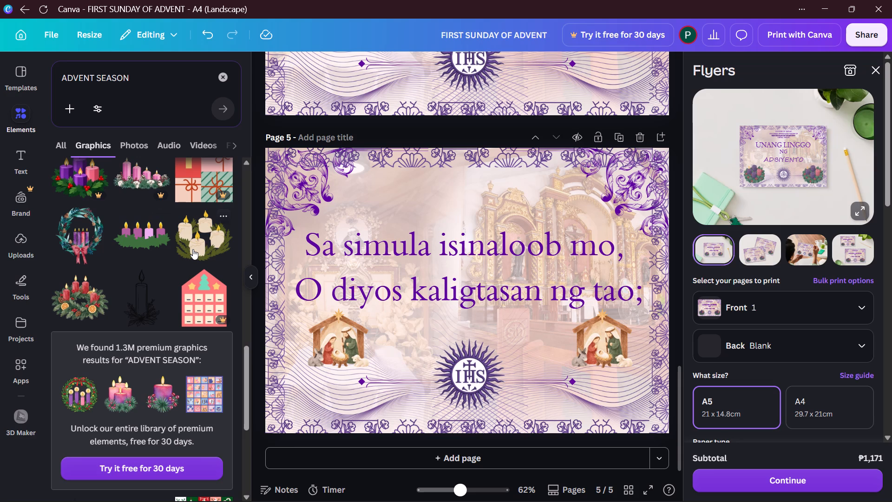
scroll(193, 249, "down", 8)
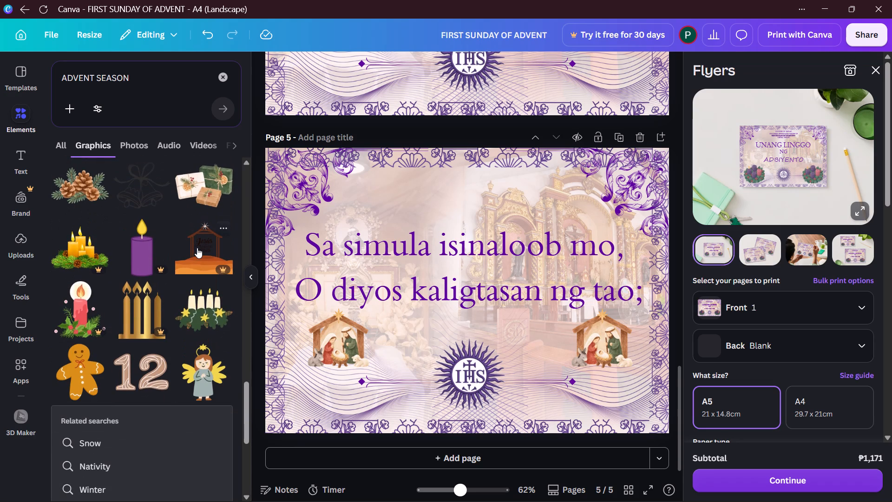
left_click(197, 359)
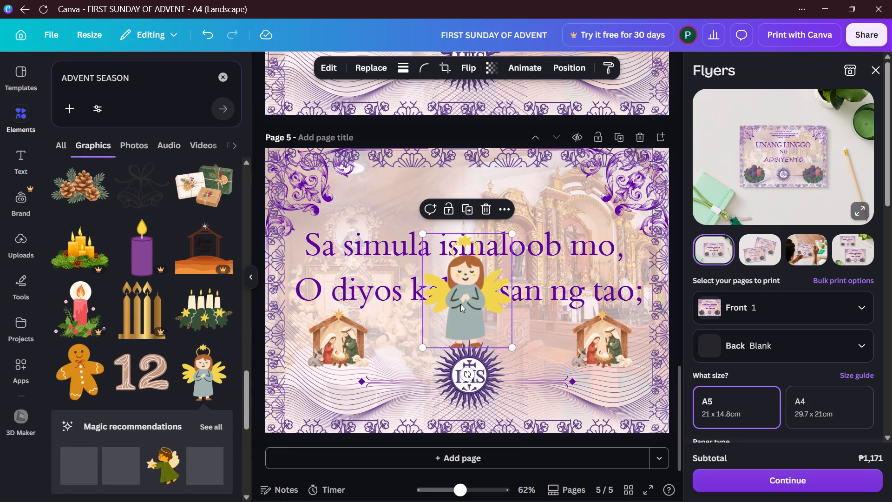
Shrink page 5's angel graphic to a small size and centre it above the verse's first line.
left_click_drag(470, 297, 467, 258)
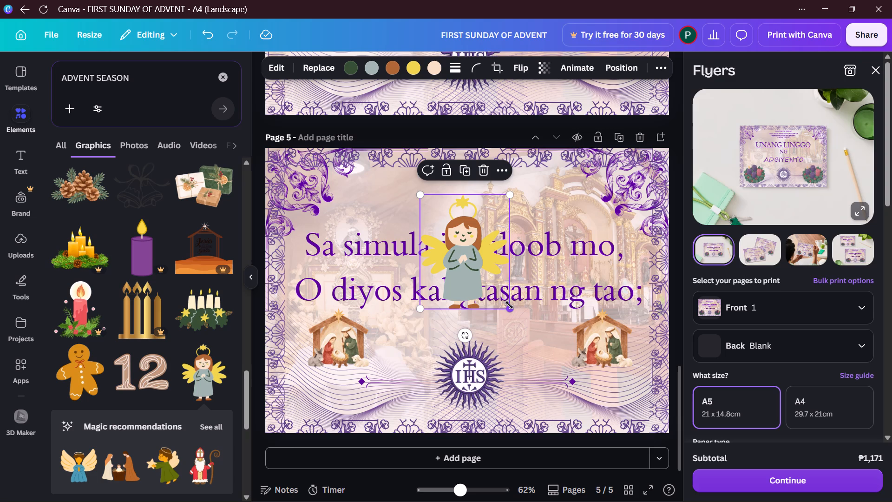
left_click_drag(509, 305, 447, 238)
left_click_drag(437, 218, 458, 219)
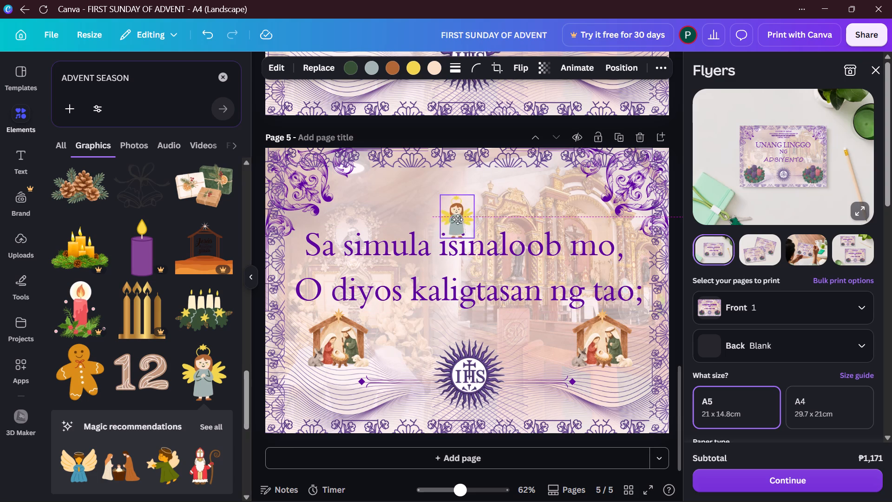
left_click_drag(458, 219, 474, 324)
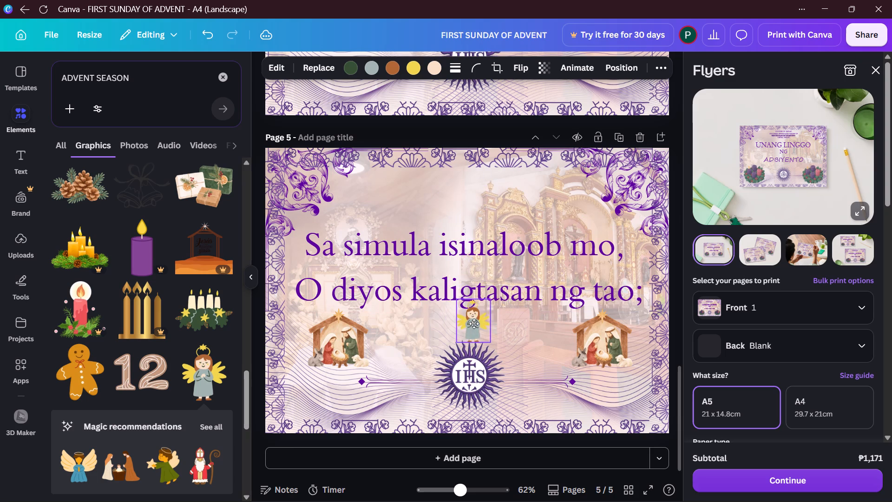
left_click_drag(474, 324, 468, 208)
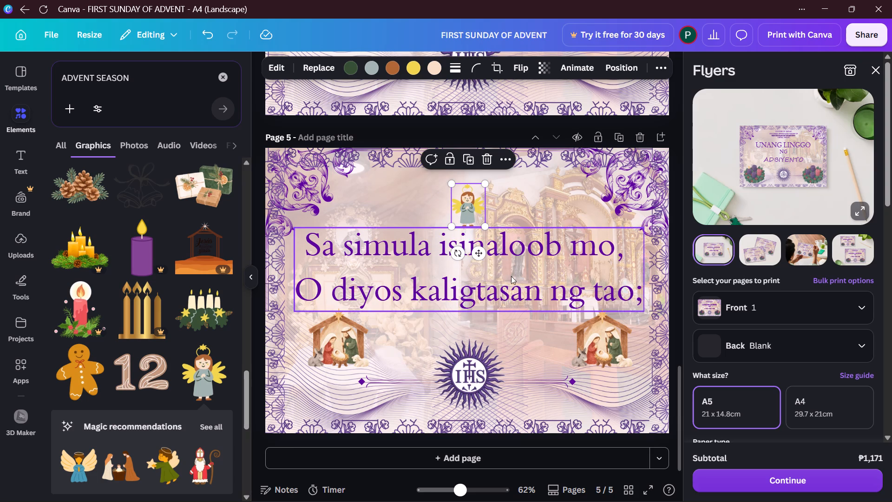
left_click(479, 127)
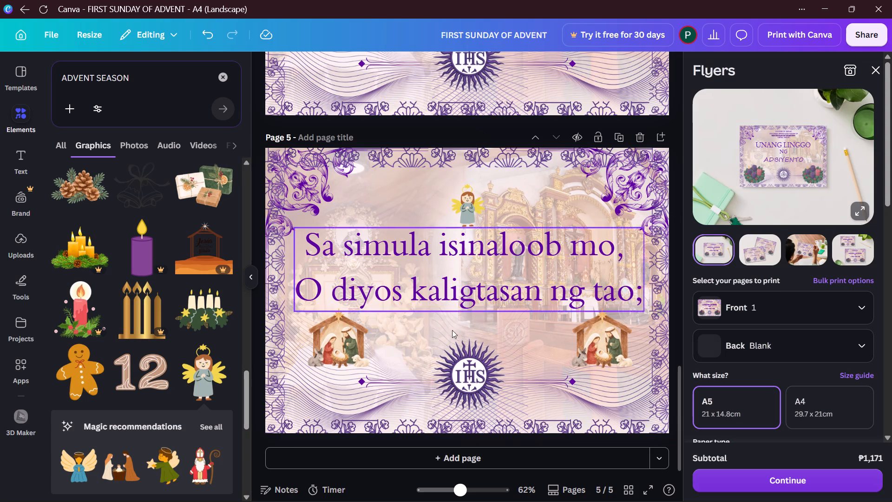
Review the existing pages from page 5 back to the cover.
scroll(667, 180, "down", 3)
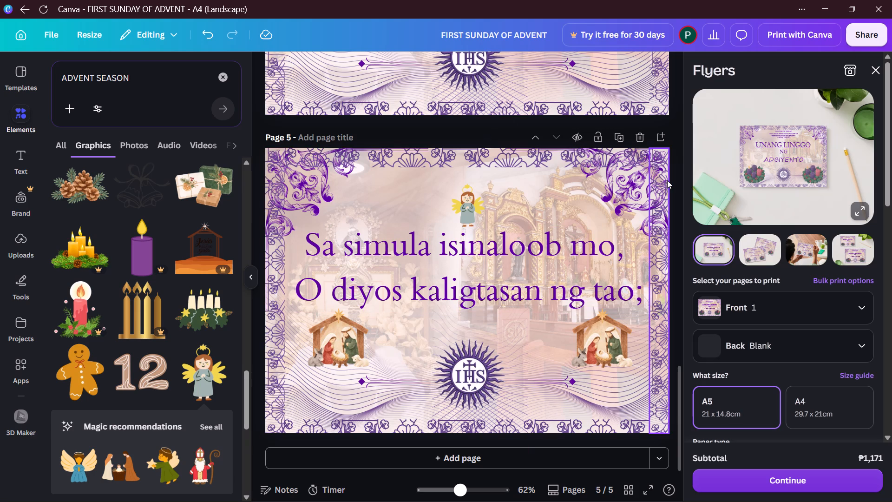
scroll(581, 160, "up", 6)
scroll(545, 181, "up", 9)
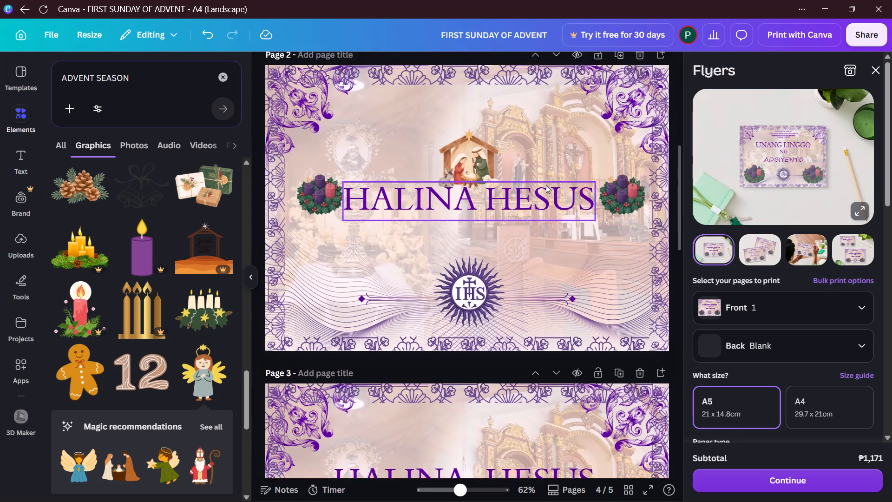
scroll(546, 185, "up", 16)
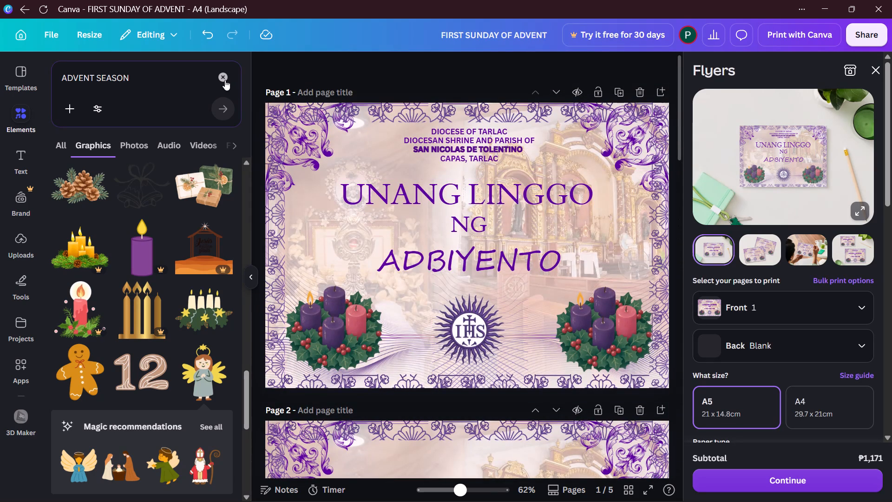
scroll(453, 182, "down", 17)
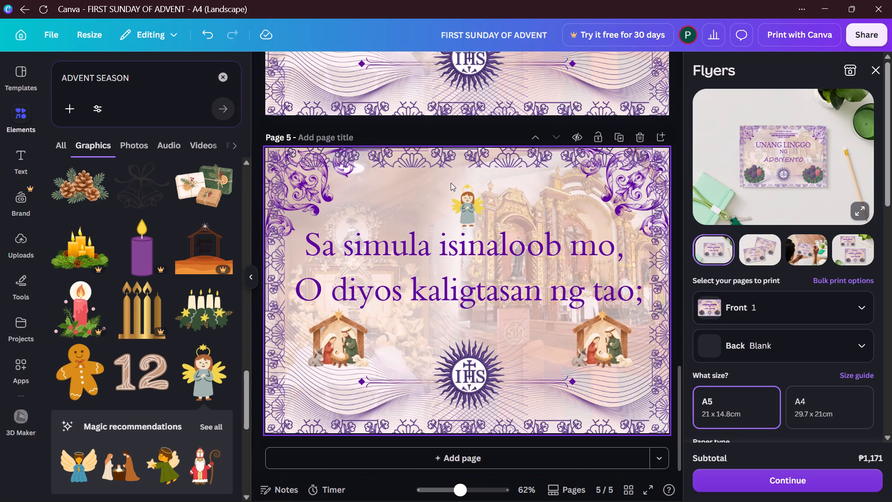
Duplicate page 5 with its verse, angel and nativity graphics as page 6.
left_click(615, 134)
Replace the whole verse on page 6 with new text starting "Sa takdang panahon".
scroll(486, 295, "down", 2)
left_click(554, 268)
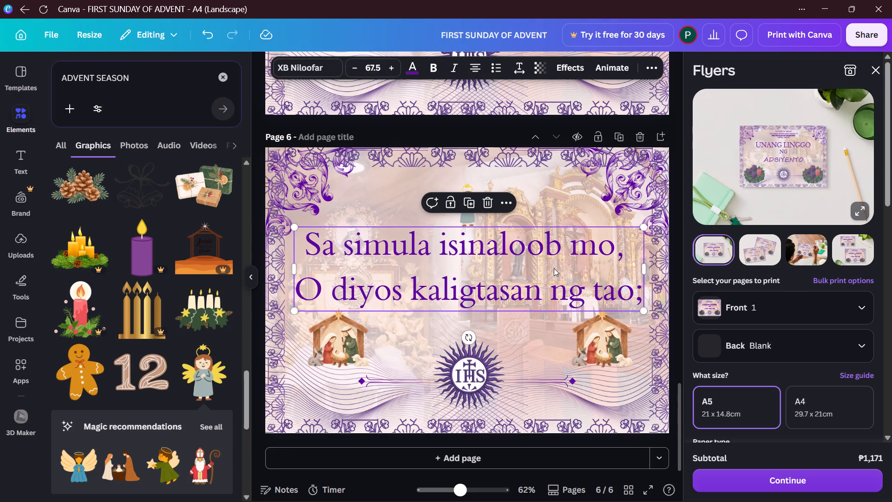
left_click(554, 268)
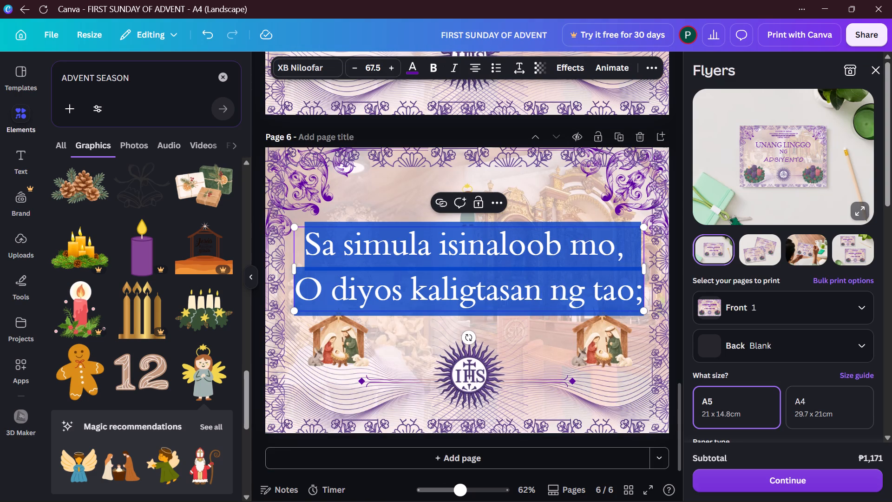
key("BackSpace")
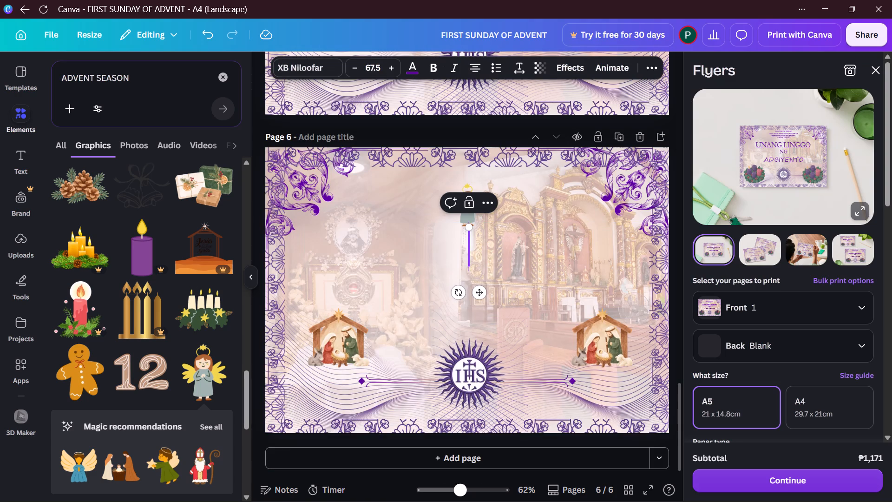
key("s")
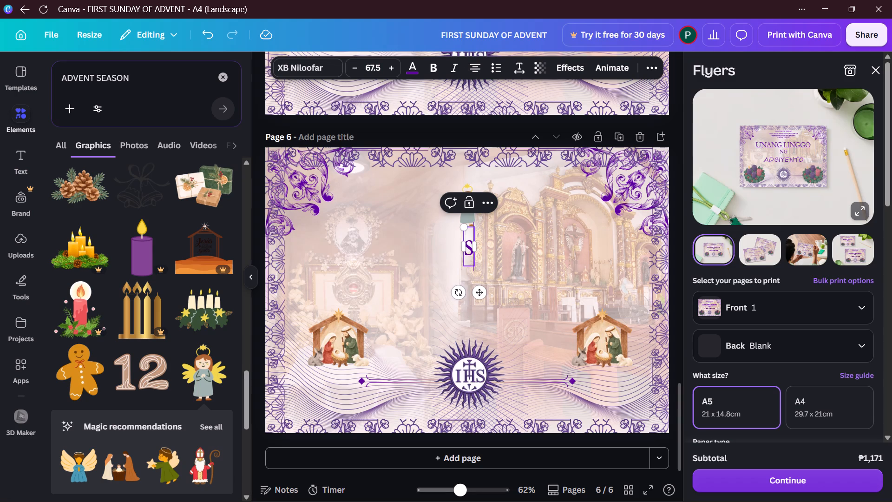
key("BackSpace")
type("SAa")
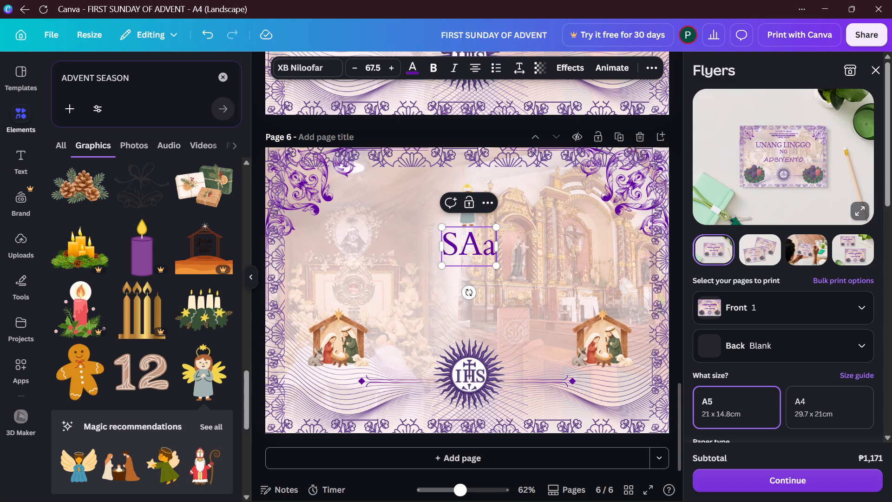
key("BackSpace")
key("BackSpace")
type("a")
key("space")
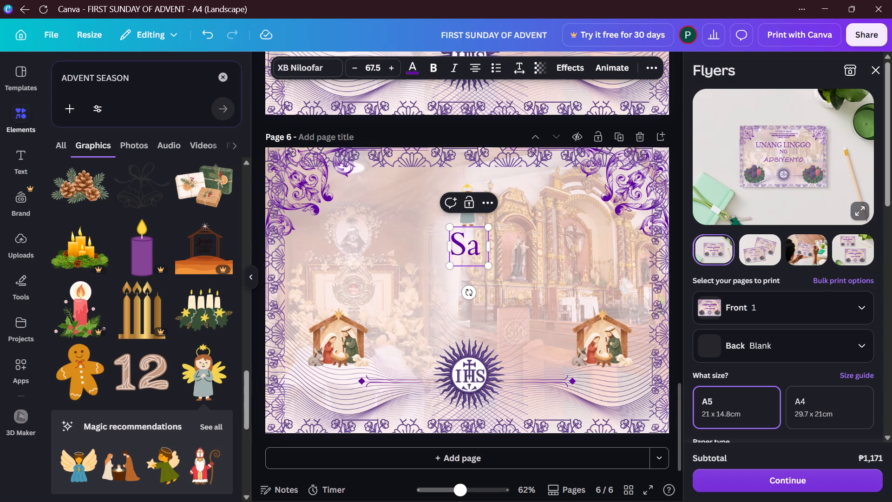
type("tak")
type("dang")
key("space")
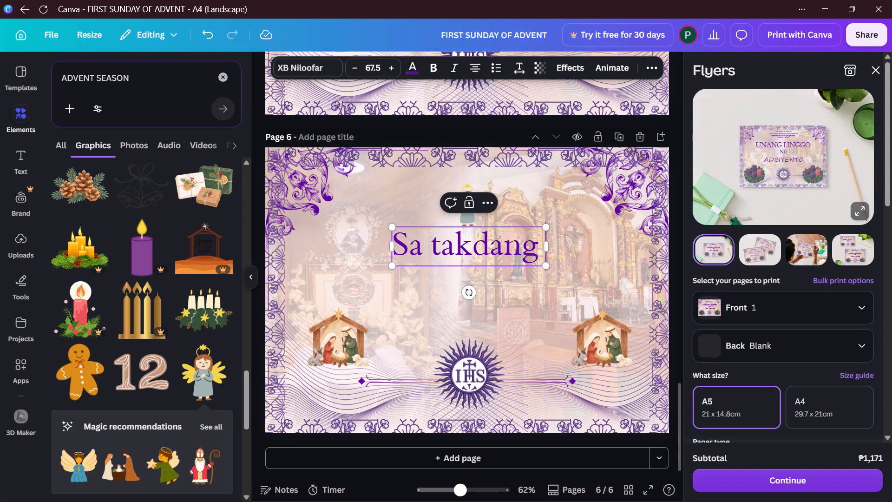
type("pa")
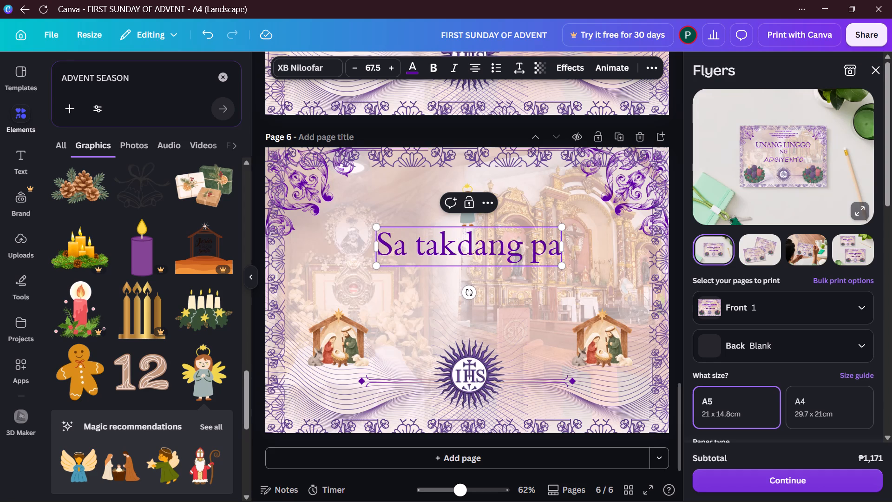
type("nahon")
key("space")
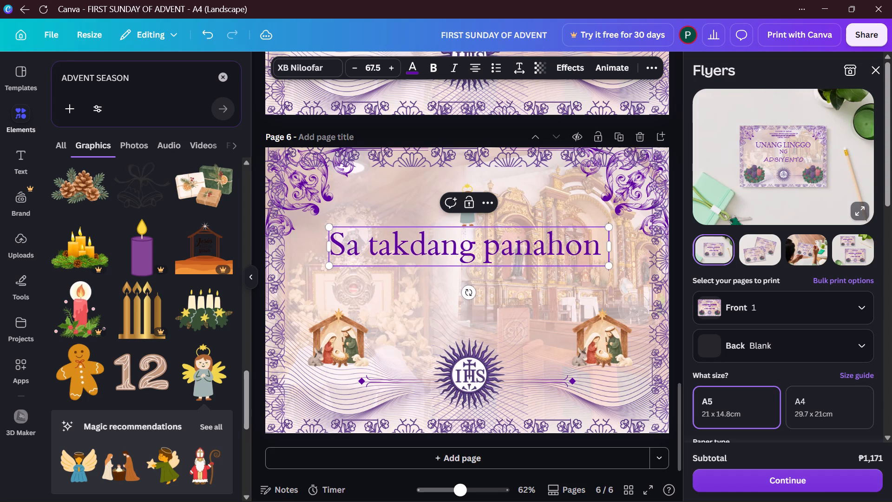
Continue page 6's verse after "panahon" with "ay tinawag mo:", wrapping onto a second line.
type("ay")
key("space")
key("t")
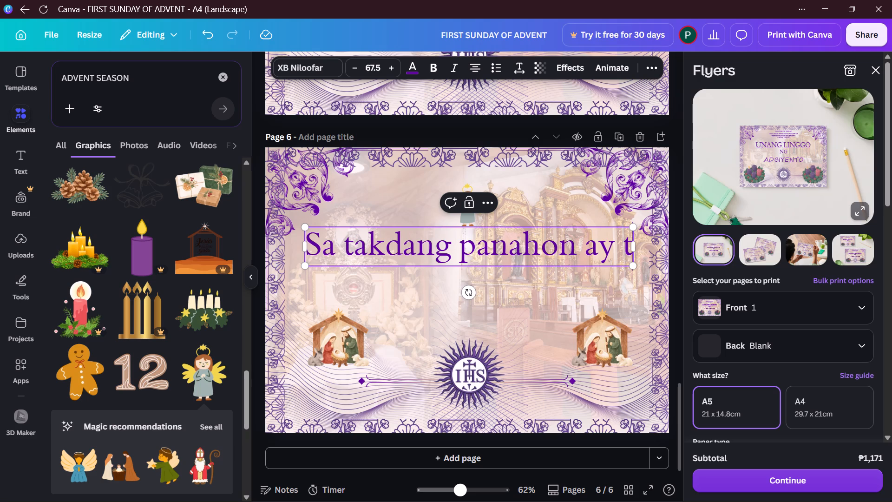
key("i")
key("a")
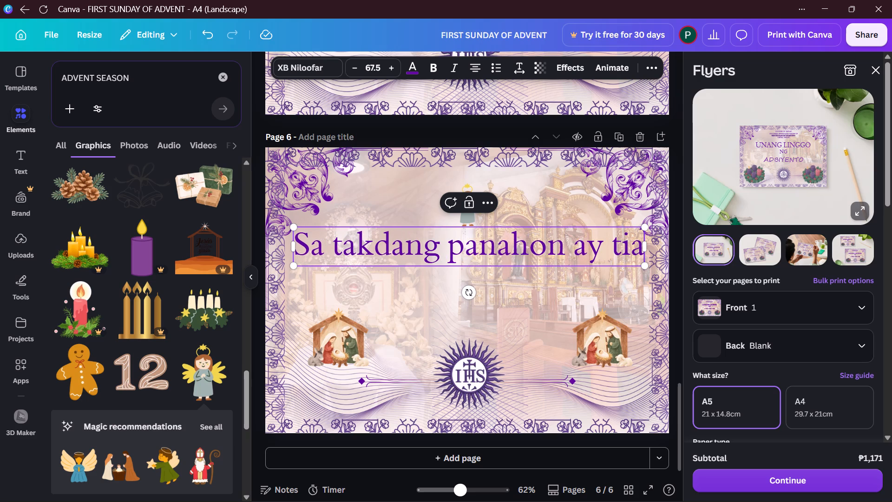
key("BackSpace")
type("nawag")
key("space")
type("mo")
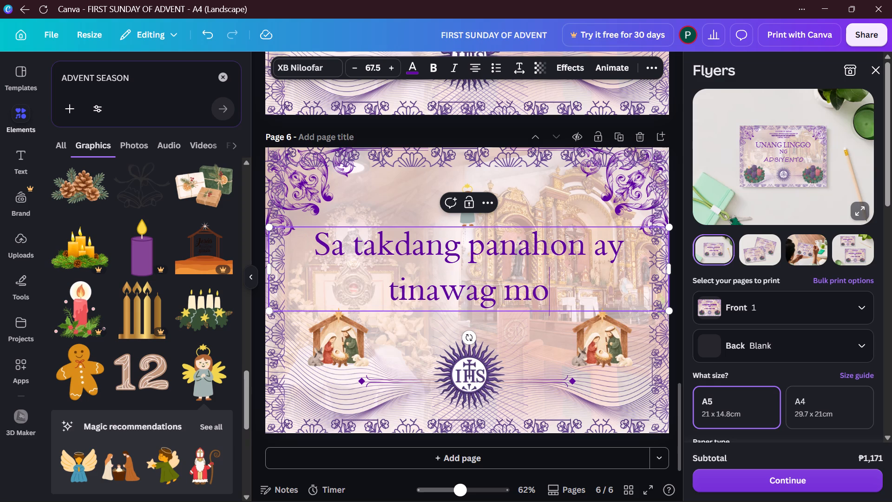
key("shift+colon")
left_click(485, 137)
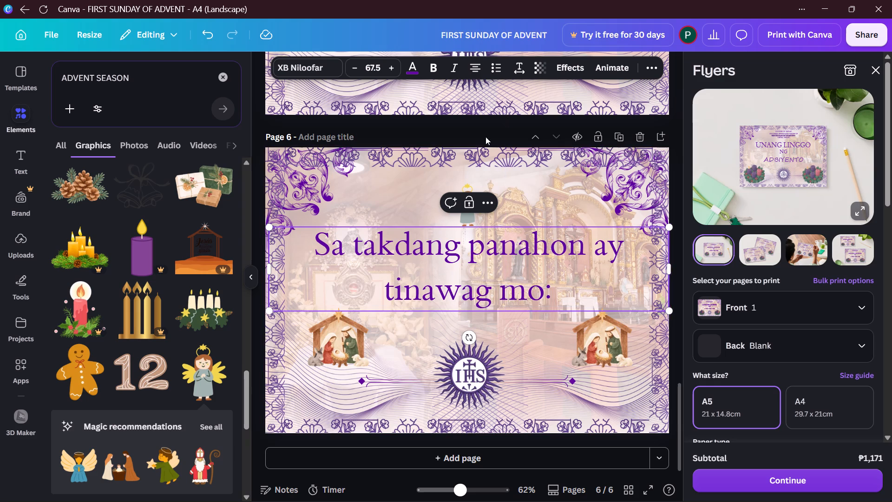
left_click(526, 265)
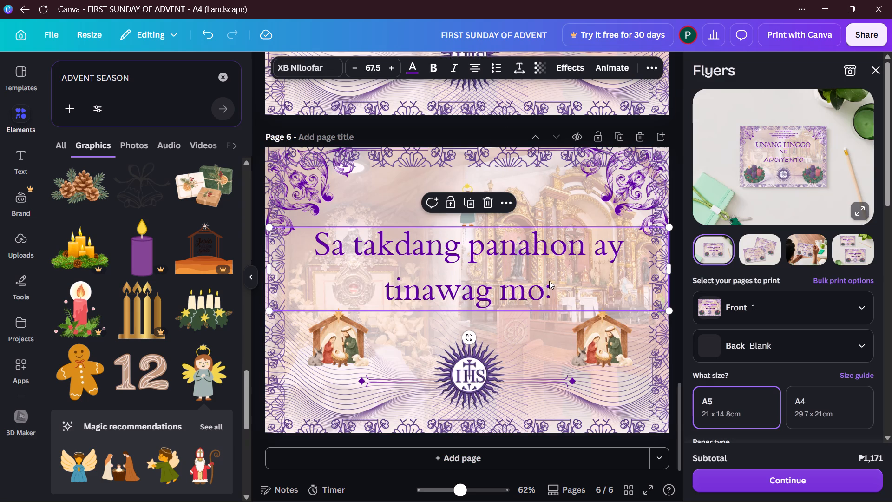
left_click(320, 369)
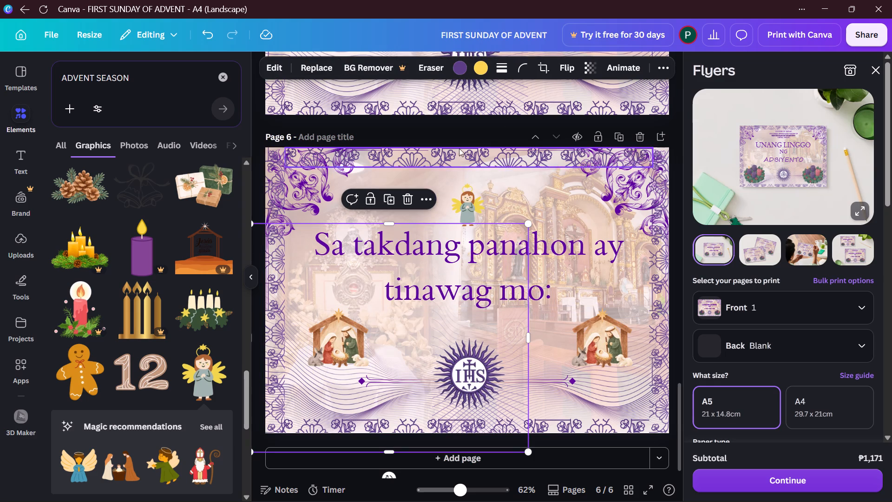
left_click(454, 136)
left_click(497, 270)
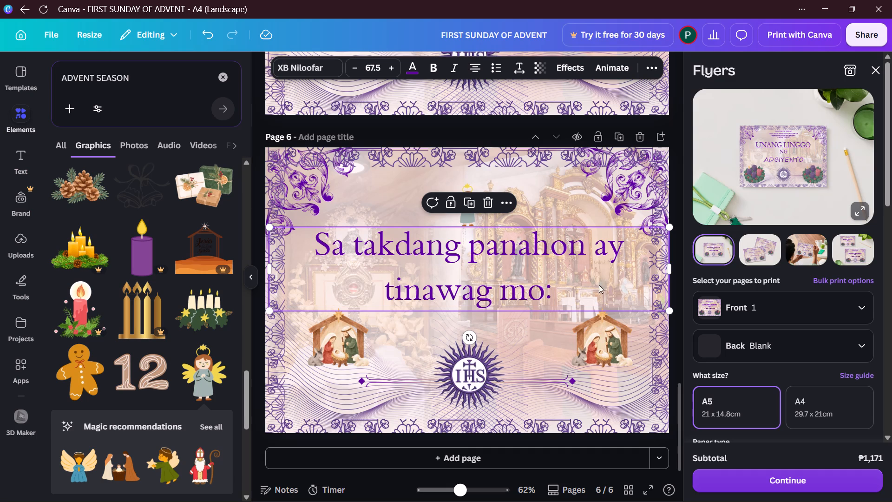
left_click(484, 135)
Review the layout and text of the design's pages, from page 6 back to the cover.
scroll(502, 243, "up", 5)
scroll(502, 243, "down", 3)
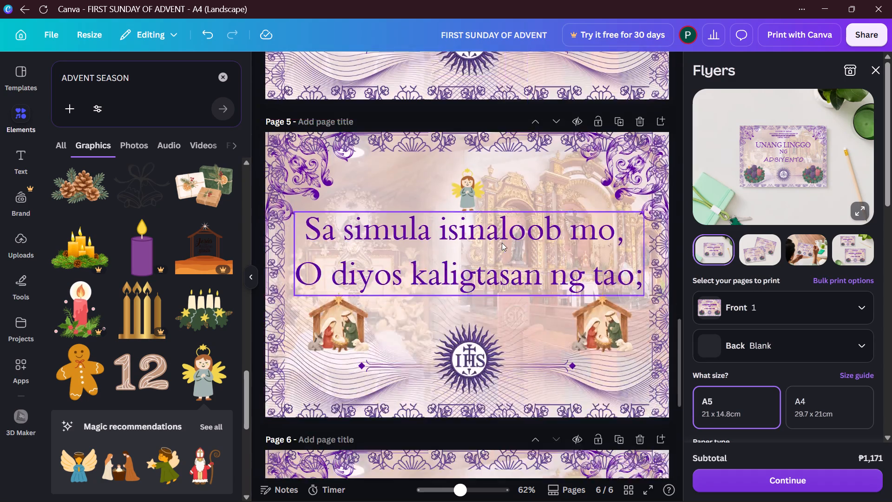
scroll(502, 243, "down", 1)
scroll(502, 243, "up", 6)
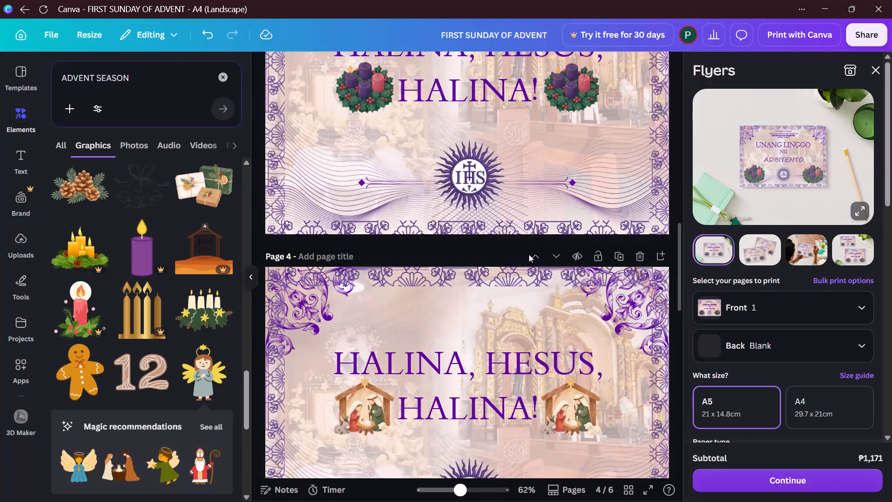
scroll(530, 269, "down", 3)
scroll(531, 271, "up", 18)
scroll(531, 271, "down", 5)
scroll(531, 271, "up", 11)
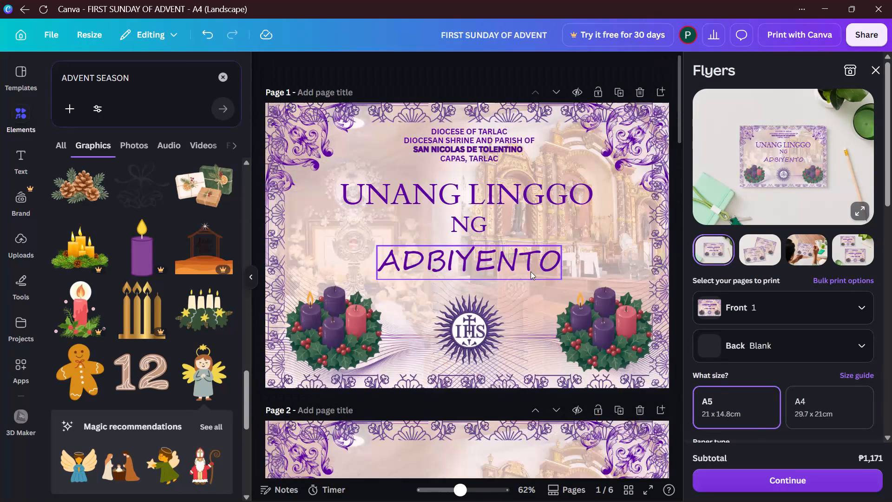
scroll(531, 271, "up", 8)
scroll(531, 272, "down", 1)
scroll(531, 273, "up", 3)
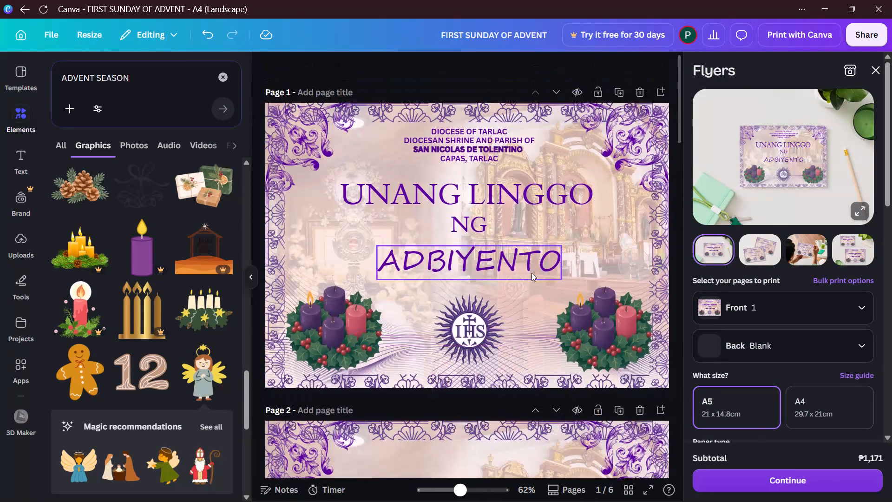
scroll(531, 273, "down", 1)
scroll(531, 273, "up", 1)
scroll(531, 273, "down", 4)
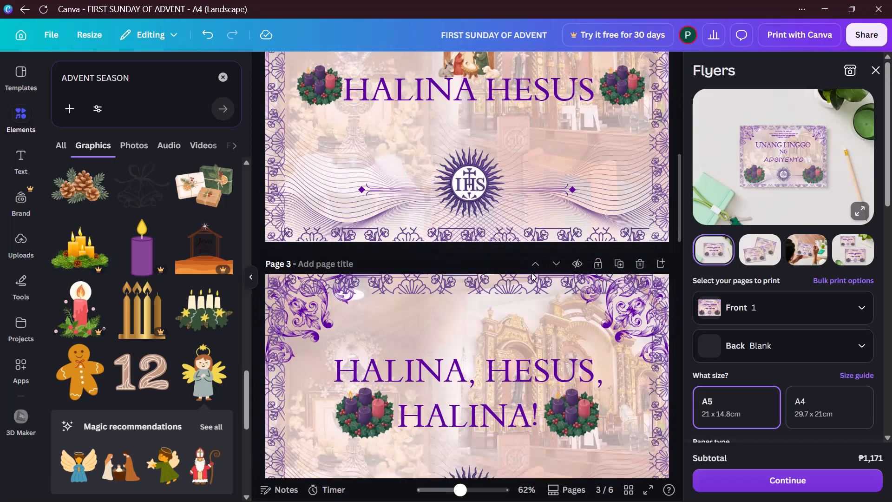
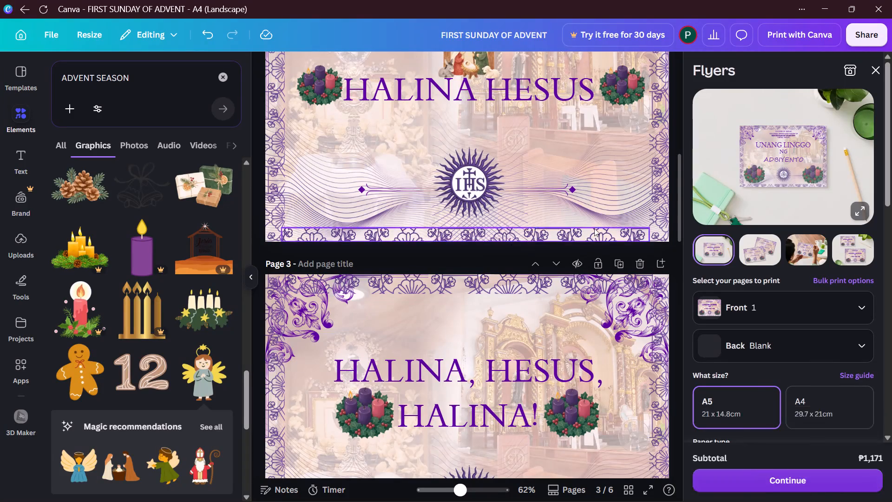
On page 6, move the nativity graphic nearest the page's left edge up beside the "tinawag mo:" line.
left_click(439, 255)
scroll(512, 304, "down", 15)
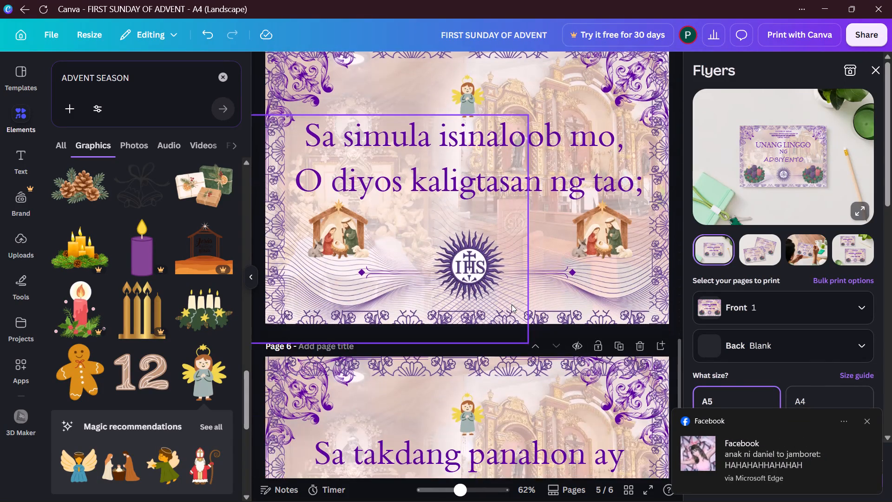
scroll(512, 304, "down", 17)
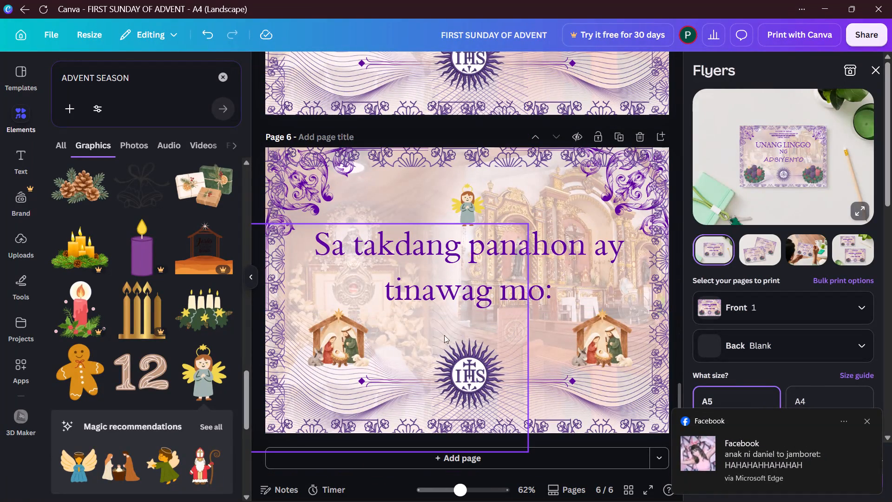
left_click(352, 336)
left_click_drag(349, 339, 348, 320)
left_click_drag(348, 316, 353, 297)
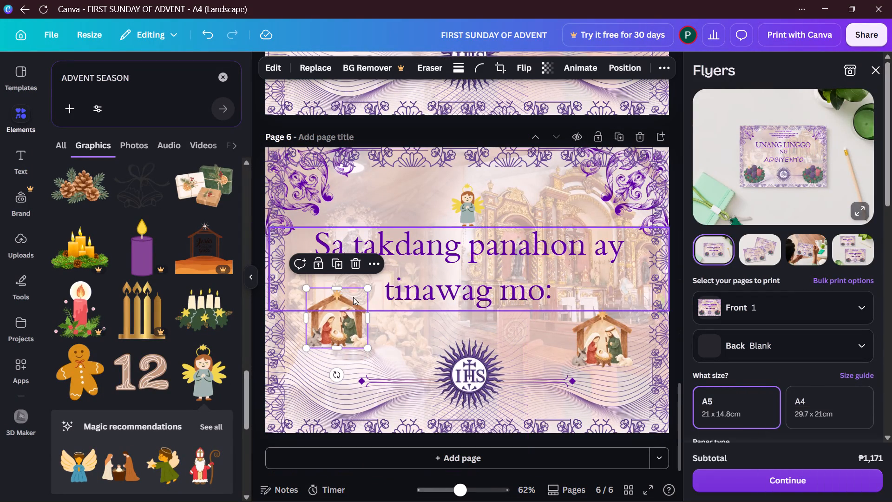
left_click_drag(353, 297, 354, 290)
left_click_drag(353, 320, 356, 297)
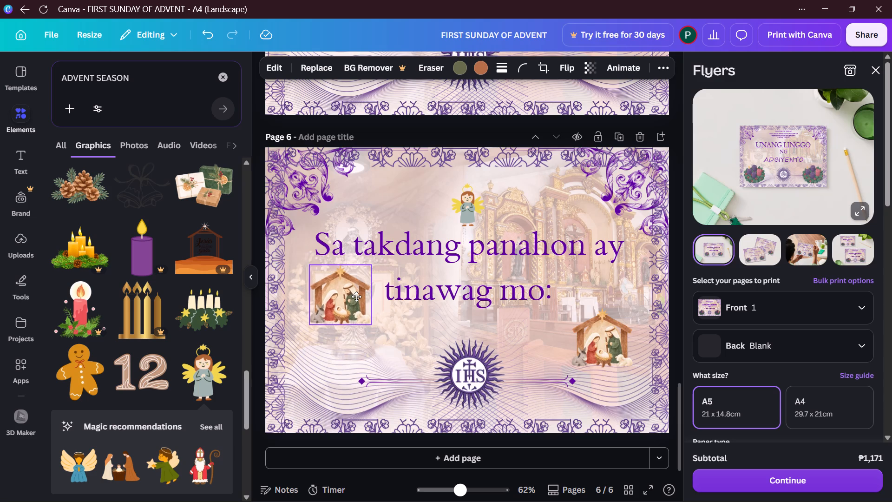
left_click_drag(356, 297, 355, 291)
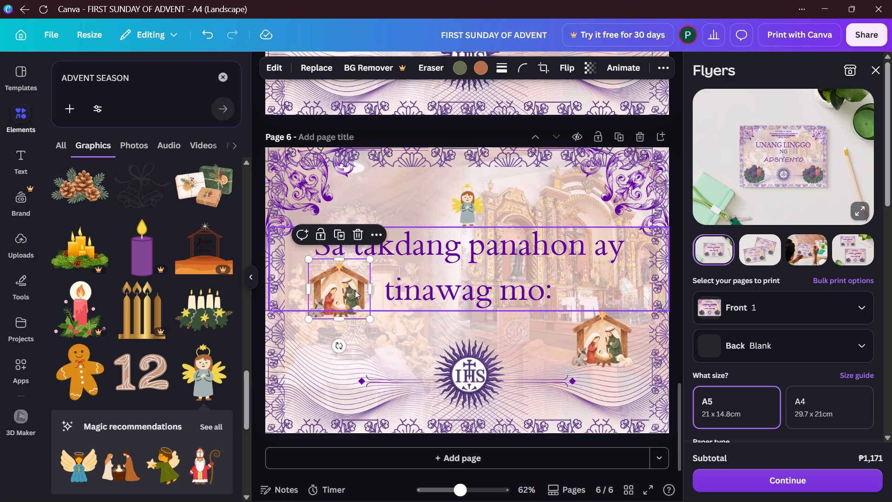
Move page 6's other nativity graphic up to the opposite side of "tinawag mo:", level with the first one.
left_click(619, 342)
left_click_drag(617, 343, 614, 310)
left_click_drag(612, 306, 608, 291)
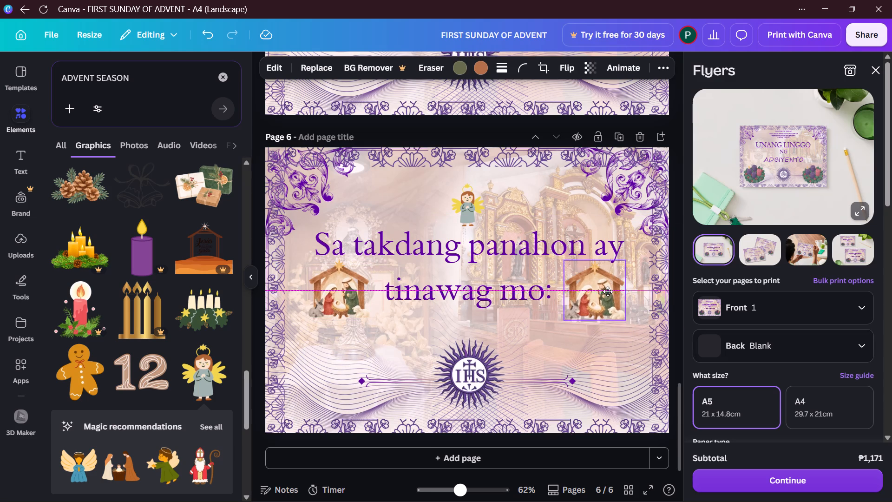
left_click_drag(608, 291, 608, 290)
left_click(608, 290)
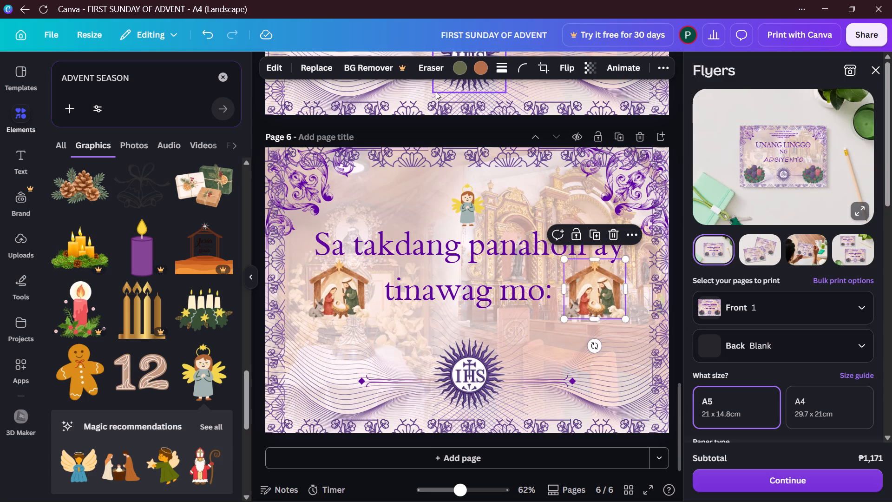
left_click(454, 128)
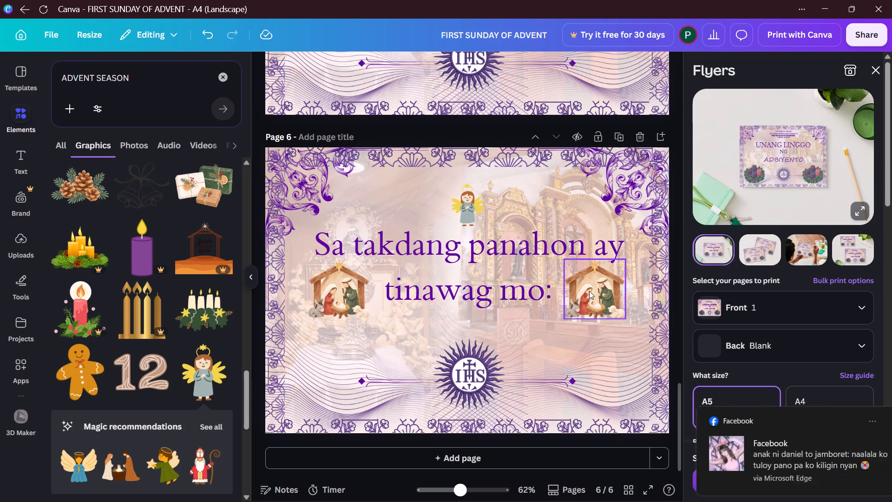
Adjust the horizontal spacing between the nativity graphic after "tinawag mo:" and the text, keeping both nativity graphics level.
left_click(589, 291)
left_click(593, 291)
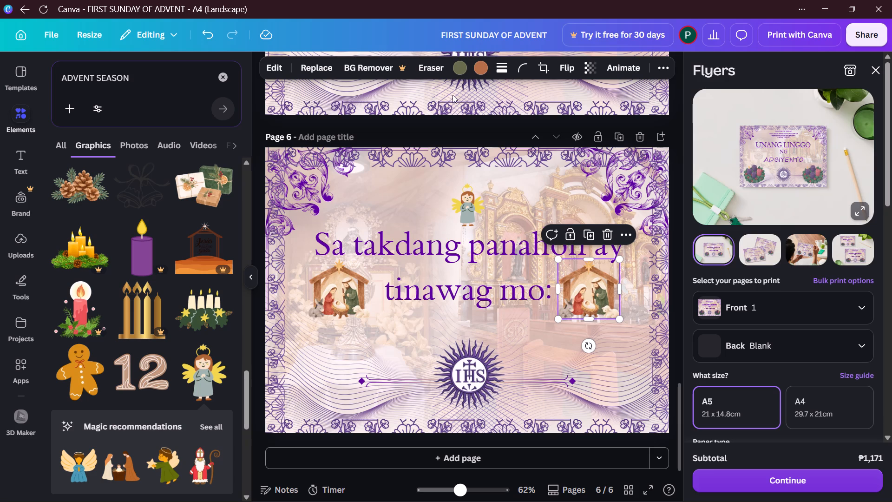
left_click(454, 134)
scroll(571, 271, "down", 3)
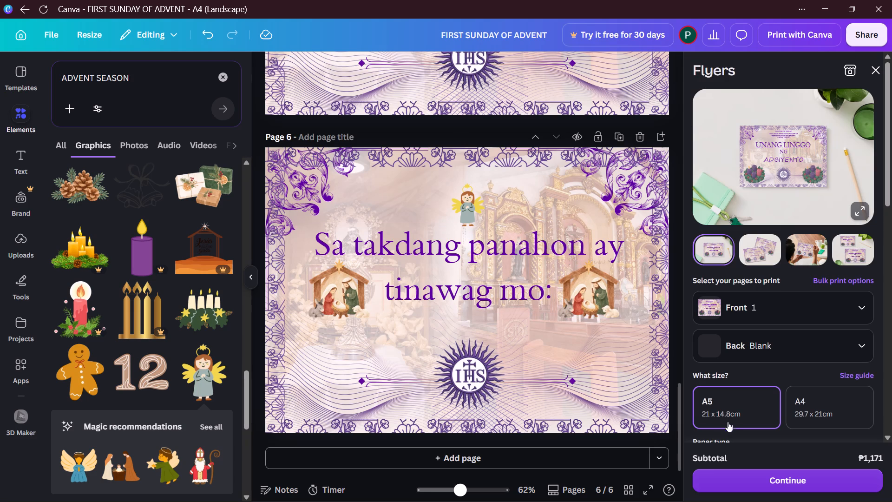
left_click(591, 300)
left_click_drag(591, 300, 595, 300)
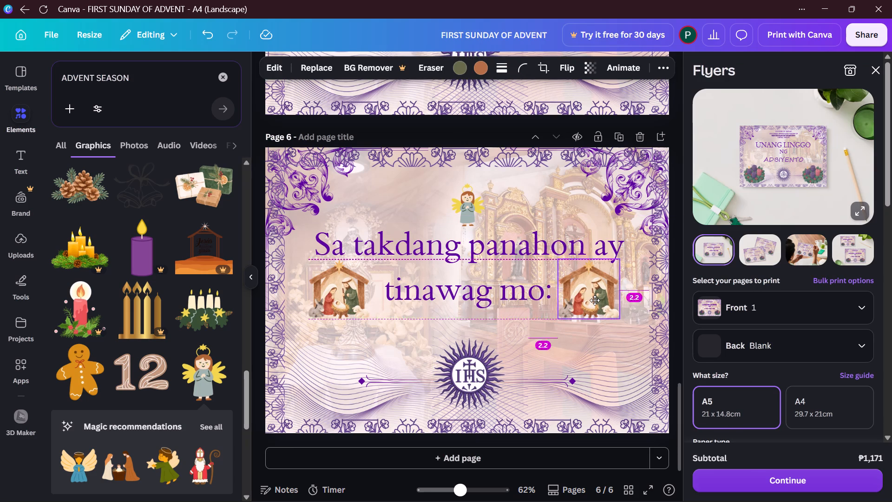
left_click_drag(595, 300, 593, 300)
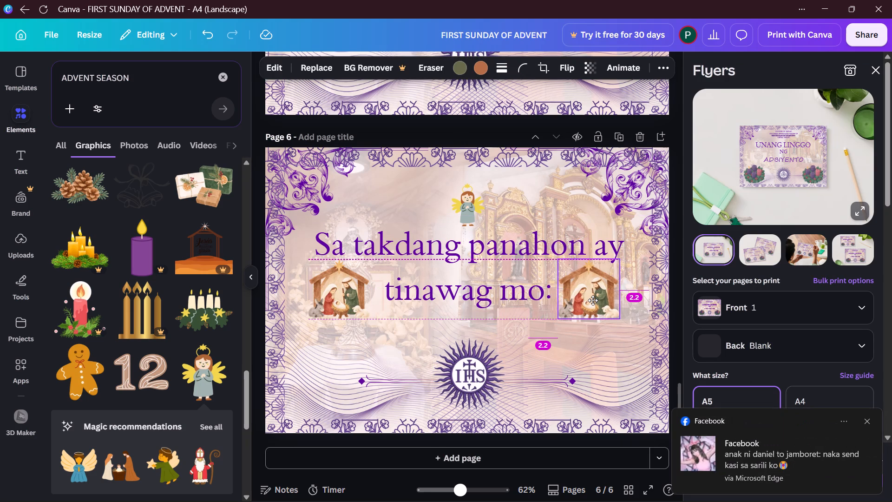
left_click_drag(593, 300, 602, 297)
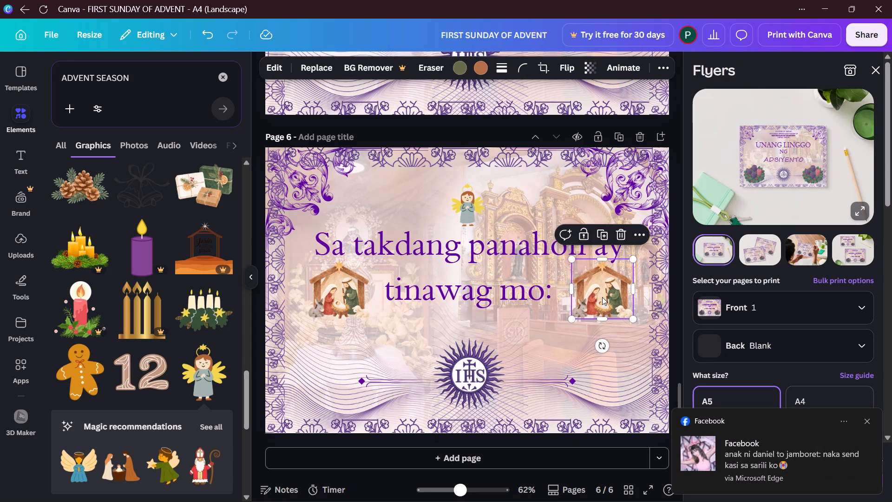
left_click(602, 297)
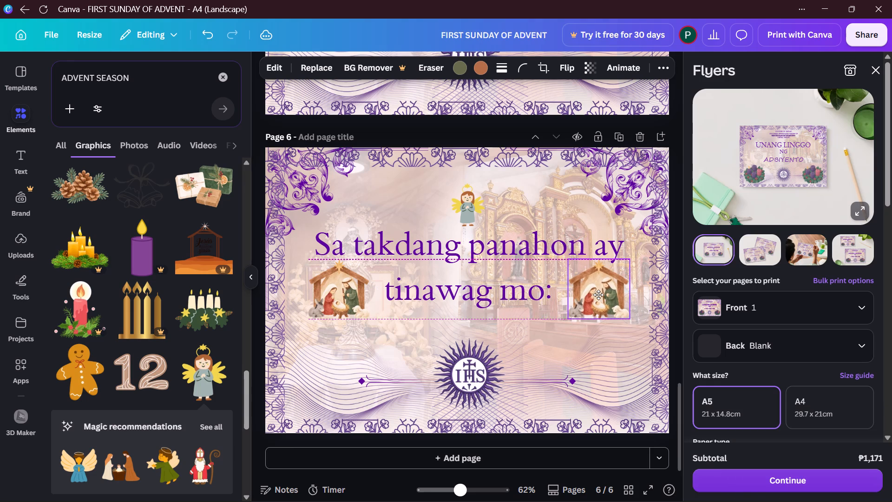
left_click(464, 123)
Look through the pages from page 6 up to page 1 and back to check the layout.
scroll(557, 329, "down", 1)
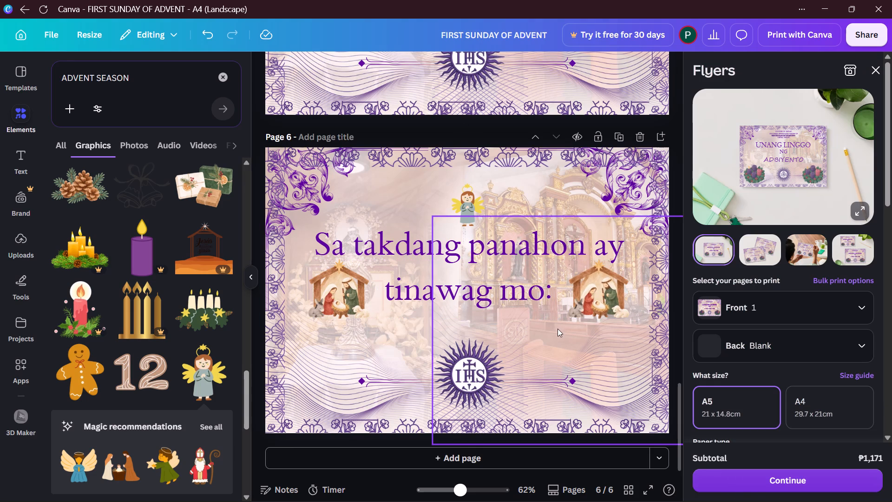
scroll(557, 329, "down", 1)
scroll(556, 328, "up", 16)
scroll(556, 328, "down", 11)
scroll(556, 328, "up", 9)
scroll(556, 328, "down", 8)
scroll(556, 328, "up", 18)
scroll(556, 328, "up", 10)
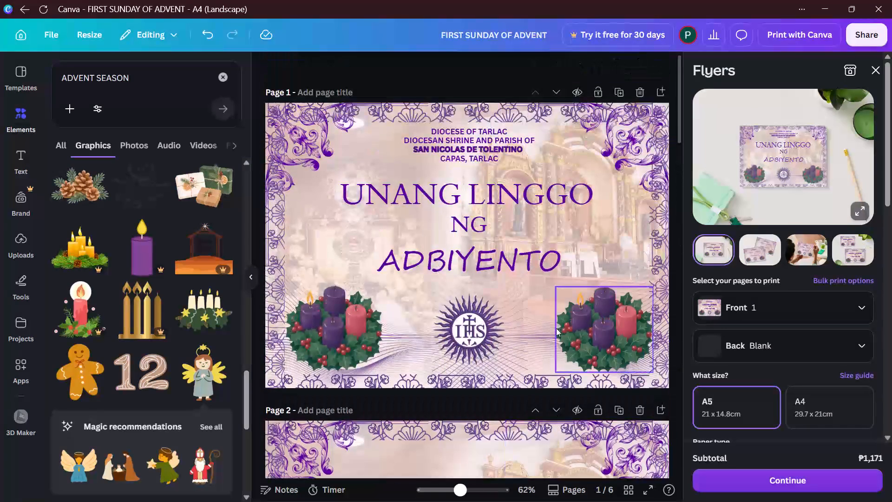
scroll(556, 328, "down", 17)
scroll(556, 328, "down", 16)
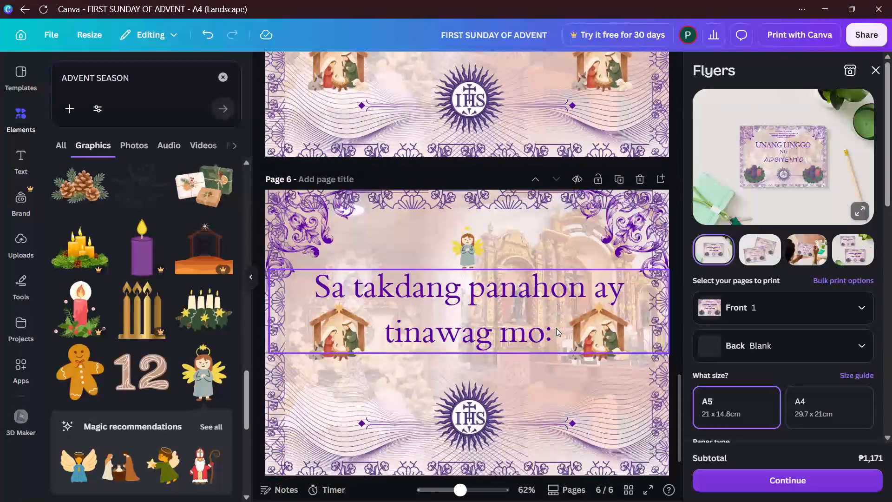
scroll(556, 328, "down", 1)
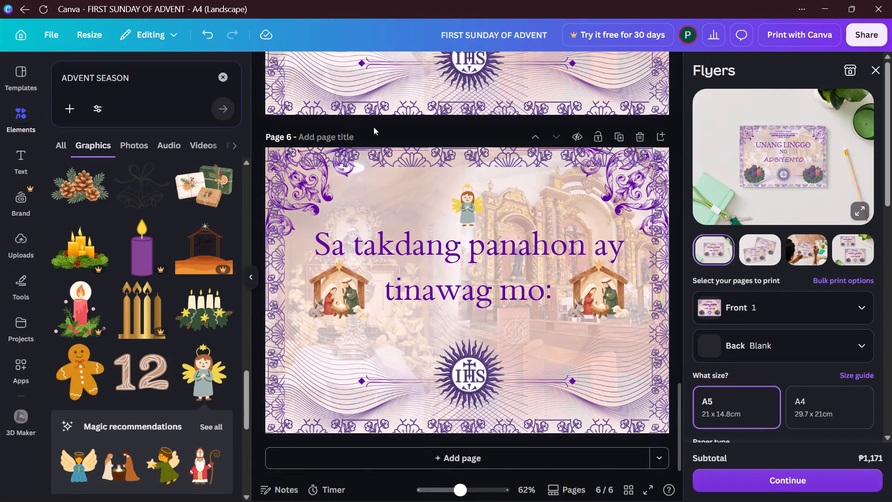
left_click(374, 127)
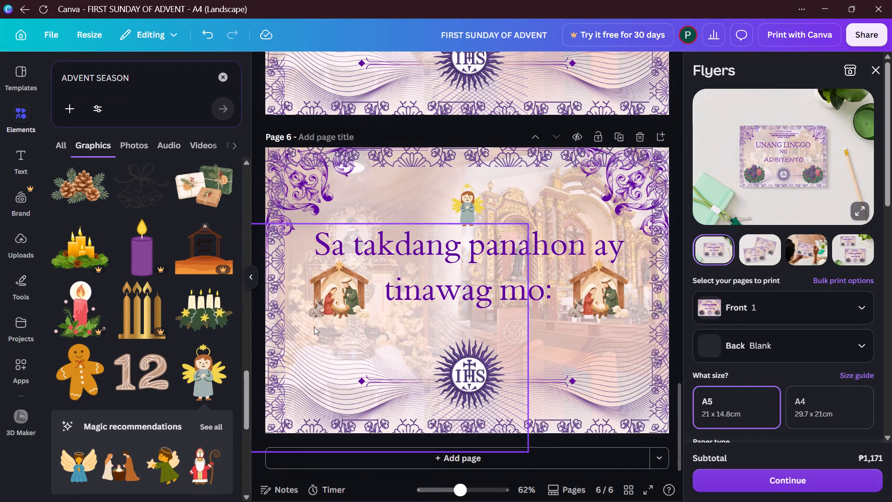
scroll(231, 363, "down", 1)
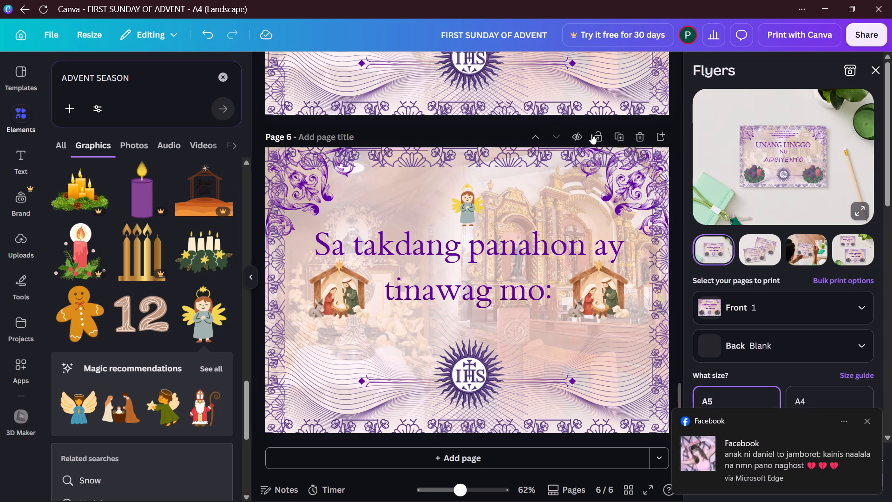
Duplicate page 6 to make page 7.
left_click(617, 132)
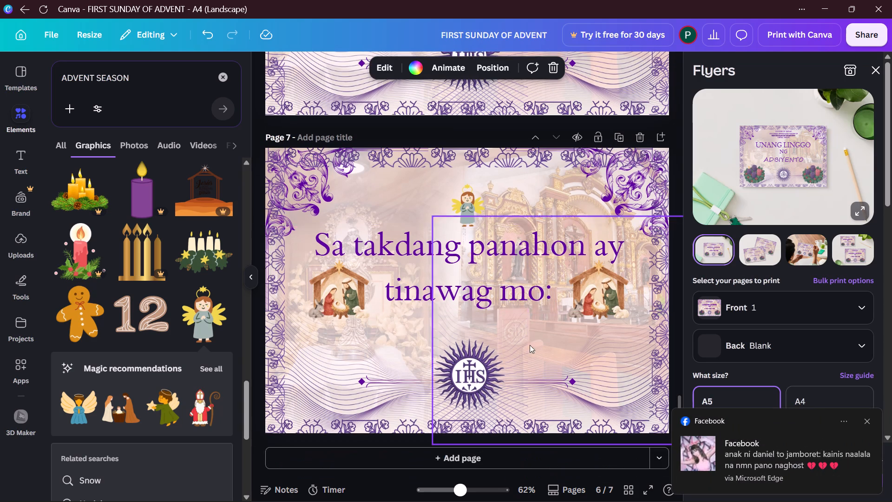
Replace the lyric text on page 7 with "isang bayang lingkod sa Iyo.".
left_click(546, 258)
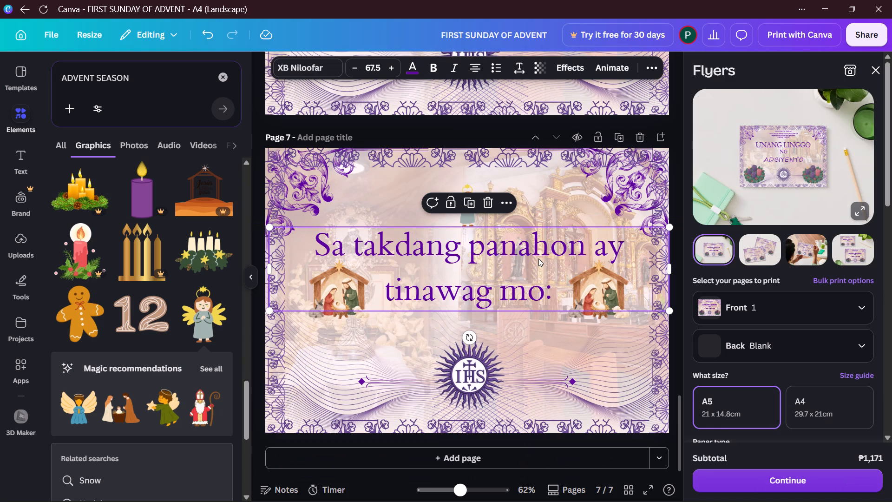
left_click(538, 258)
key("BackSpace")
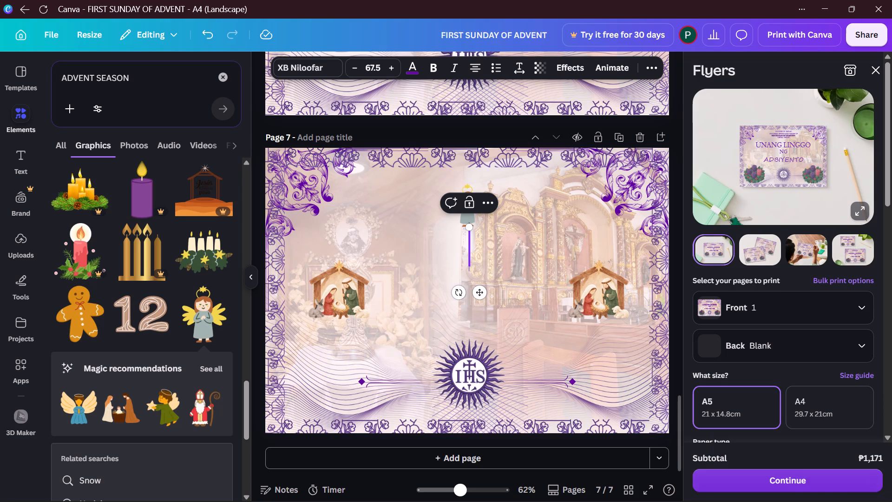
type("isa")
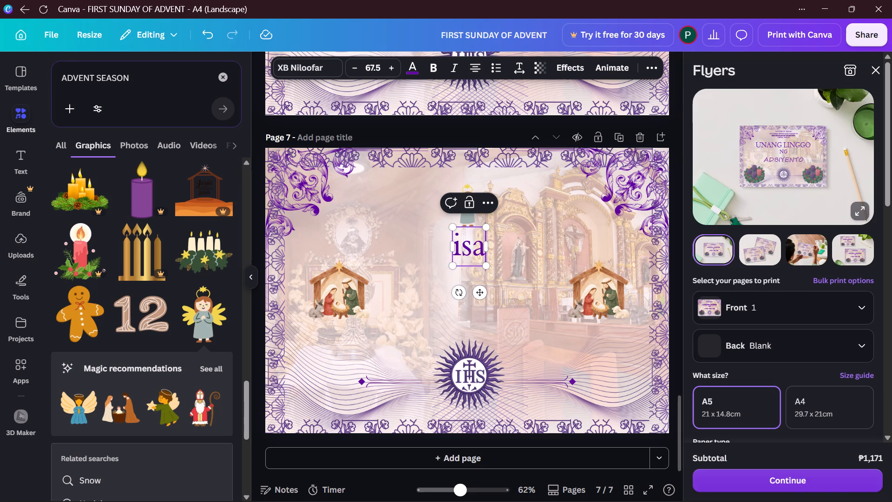
type("ng")
key("space")
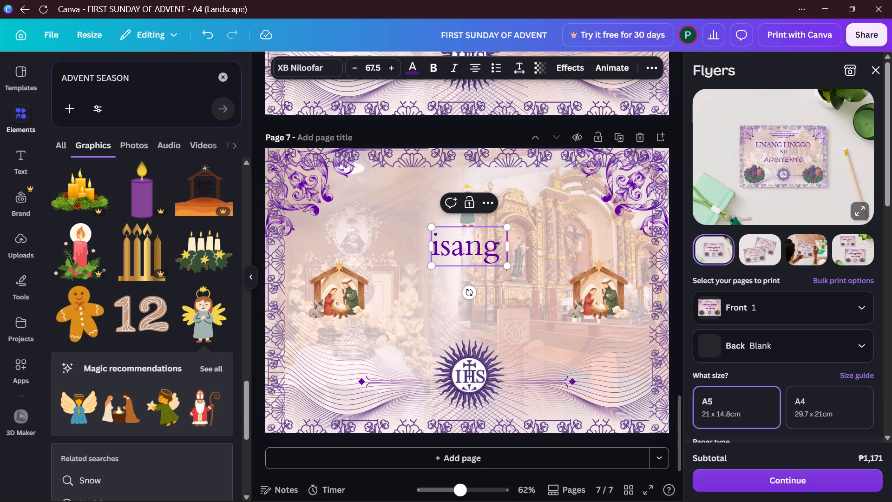
type("bayang")
key("space")
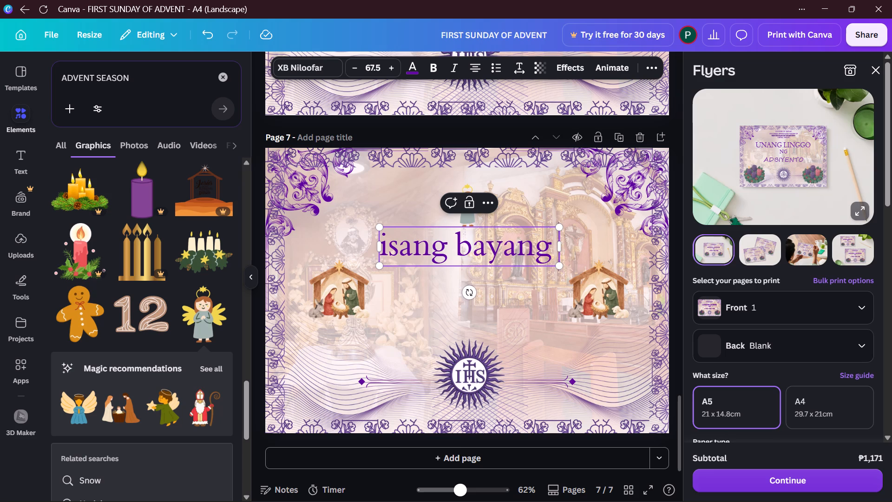
type("lingkod")
key("space")
type("sa")
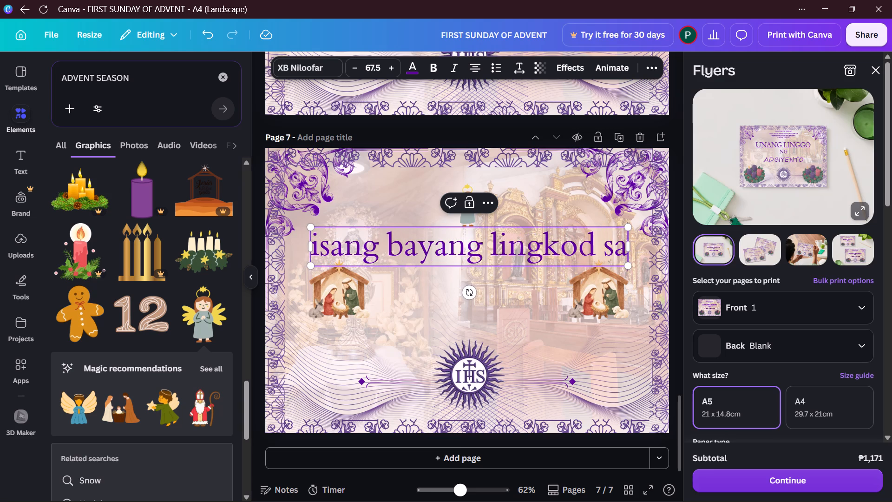
key("space")
type("Iyo")
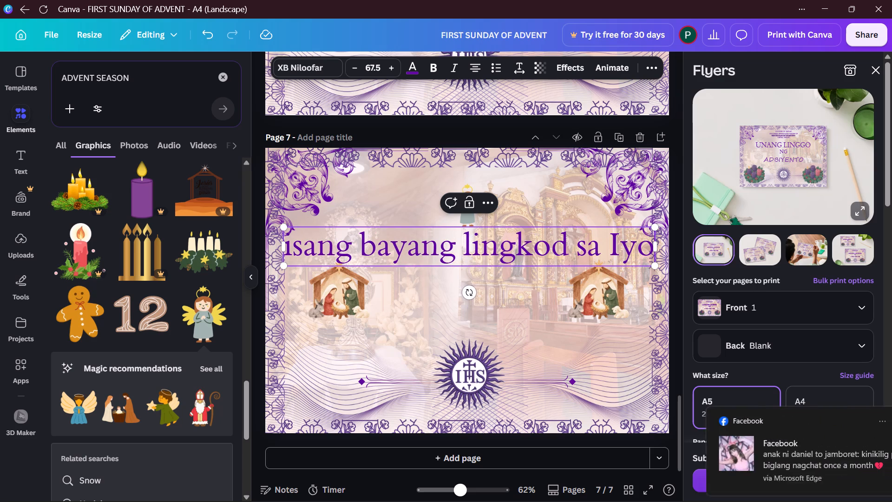
key("period")
left_click(475, 133)
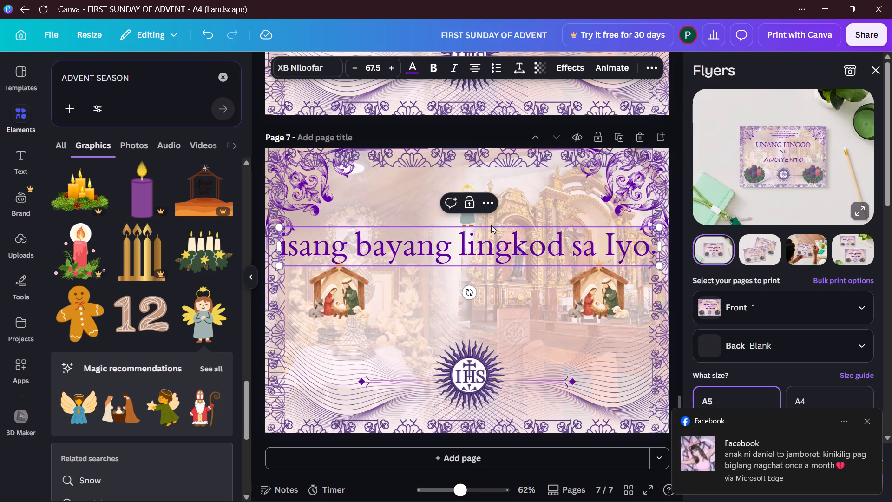
Break page 7's lyric after "lingkod" so "sa Iyo." sits on a second line.
left_click(604, 250)
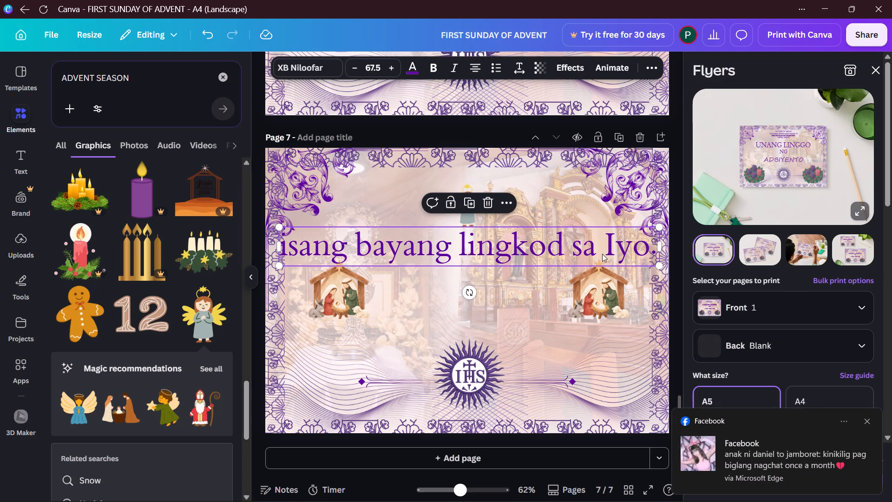
left_click(567, 247)
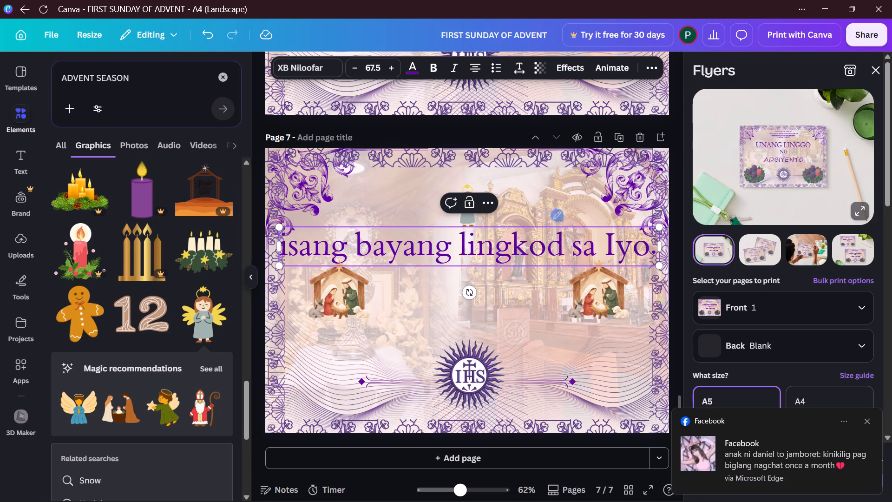
key("shift+Return")
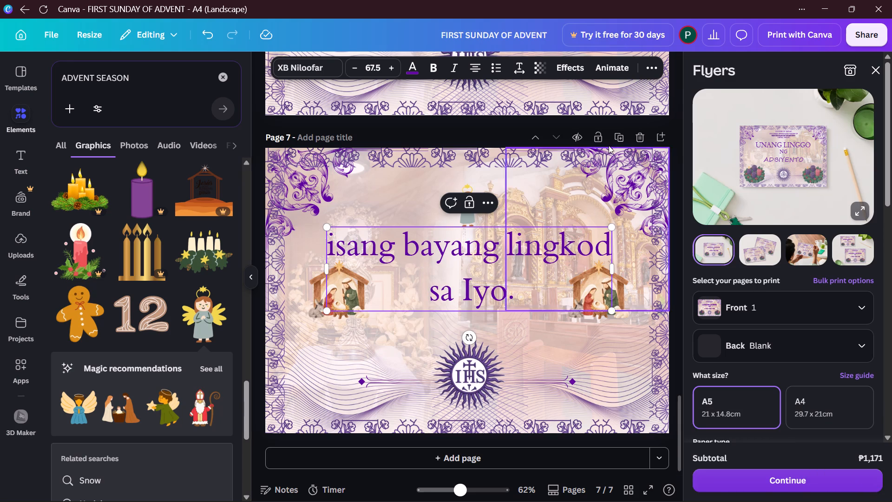
left_click(437, 124)
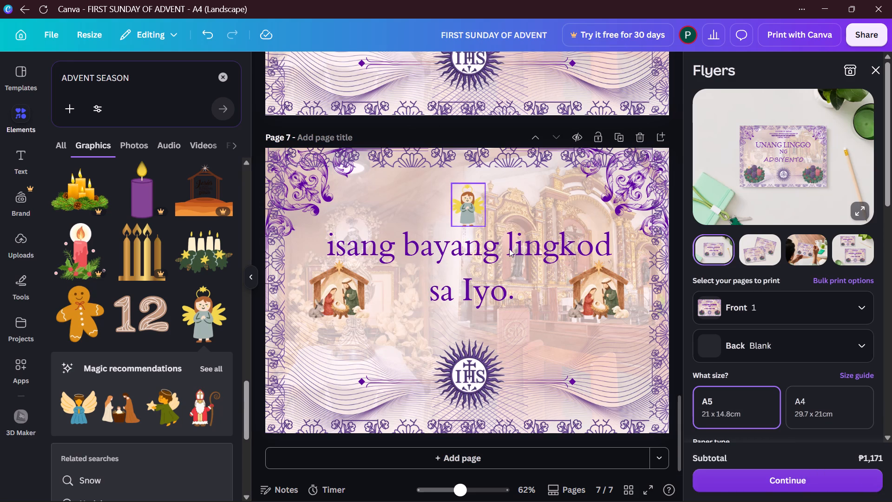
Delete the angel graphic above the lyric text on page 7.
left_click(477, 141)
left_click(470, 214)
left_click(491, 159)
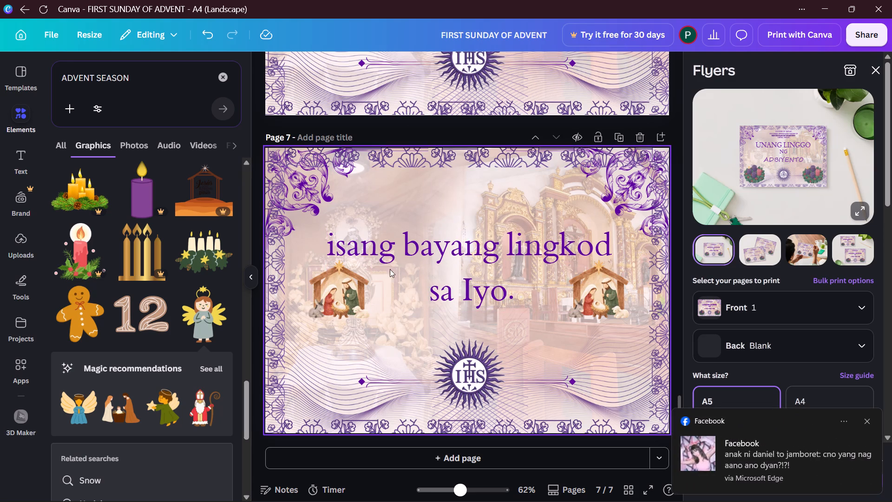
Delete both nativity stable graphics beside the lyric text on page 7.
left_click(316, 303)
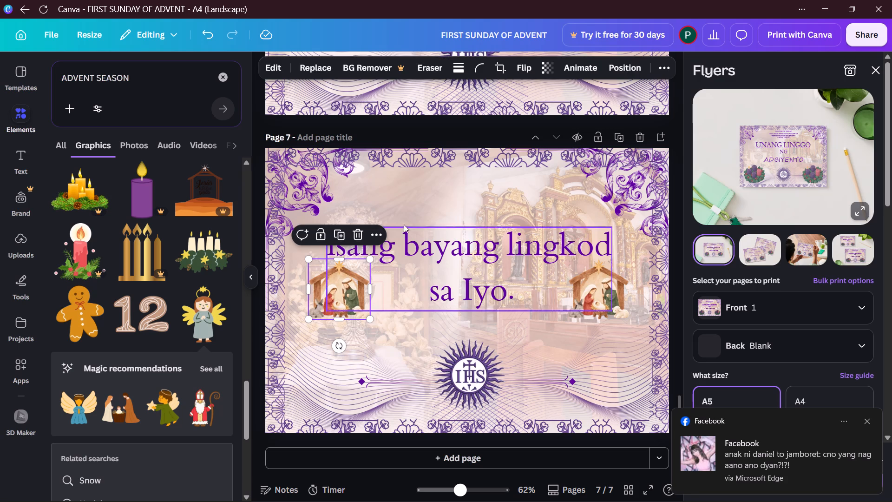
left_click(359, 242)
left_click(581, 317)
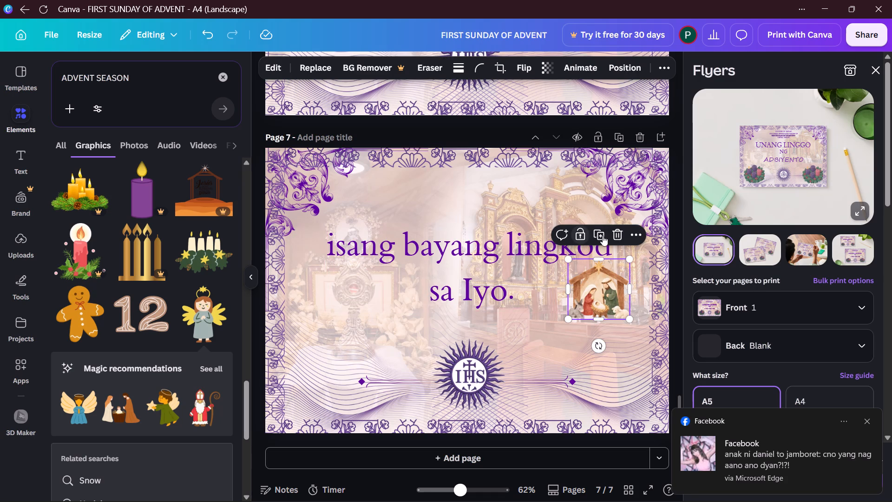
left_click(614, 230)
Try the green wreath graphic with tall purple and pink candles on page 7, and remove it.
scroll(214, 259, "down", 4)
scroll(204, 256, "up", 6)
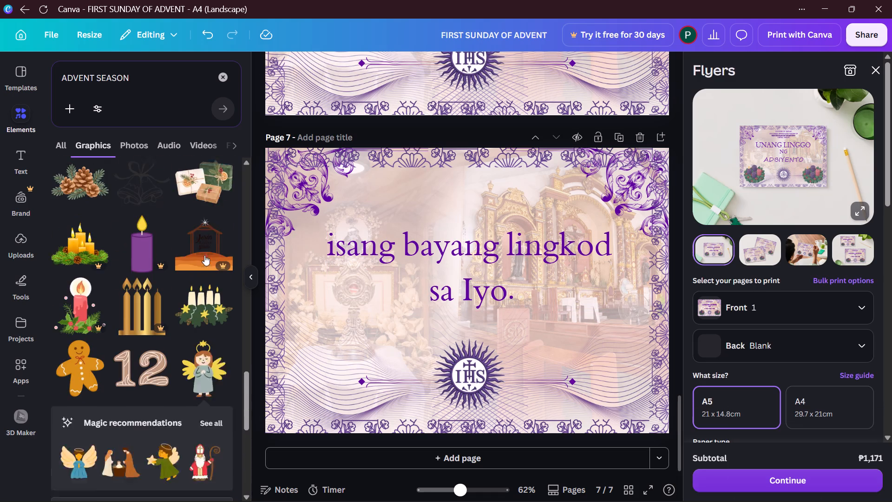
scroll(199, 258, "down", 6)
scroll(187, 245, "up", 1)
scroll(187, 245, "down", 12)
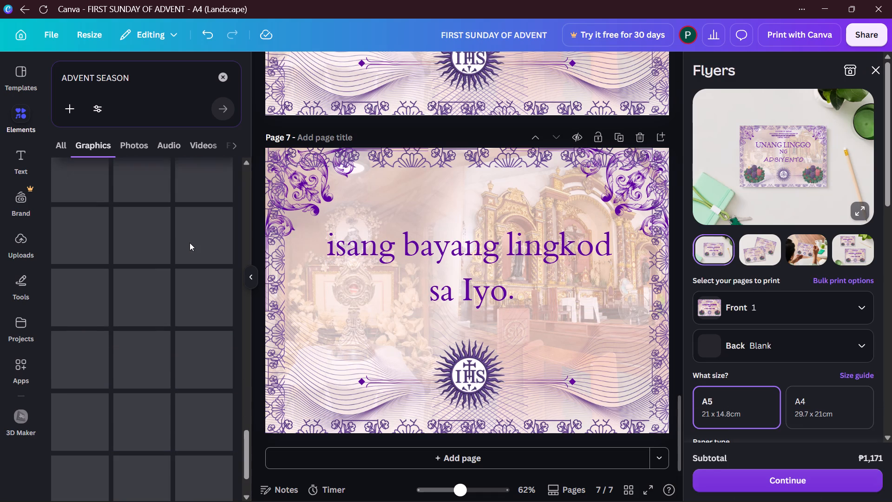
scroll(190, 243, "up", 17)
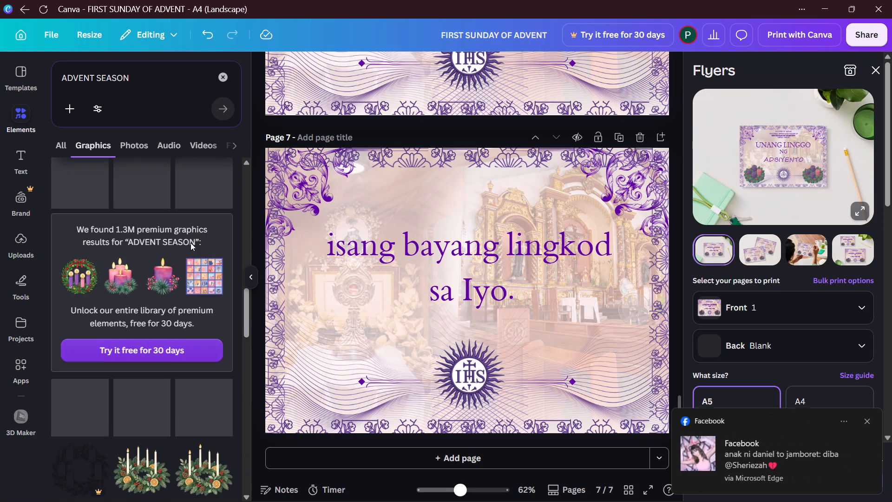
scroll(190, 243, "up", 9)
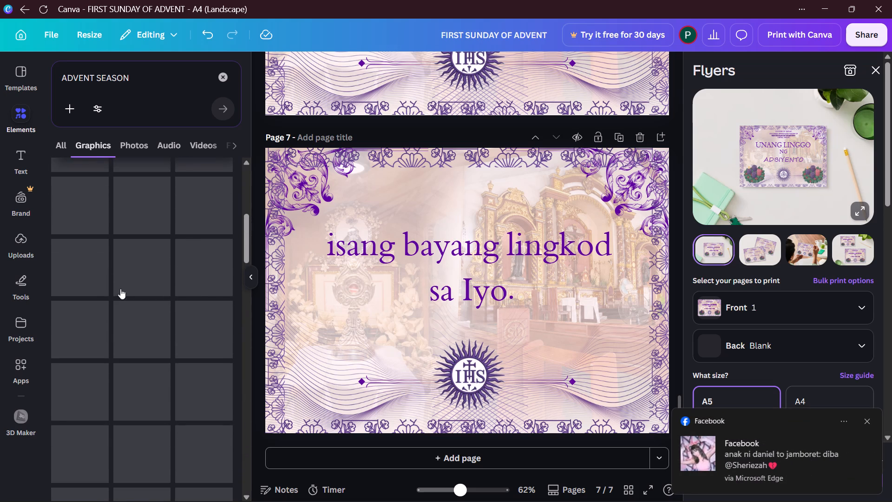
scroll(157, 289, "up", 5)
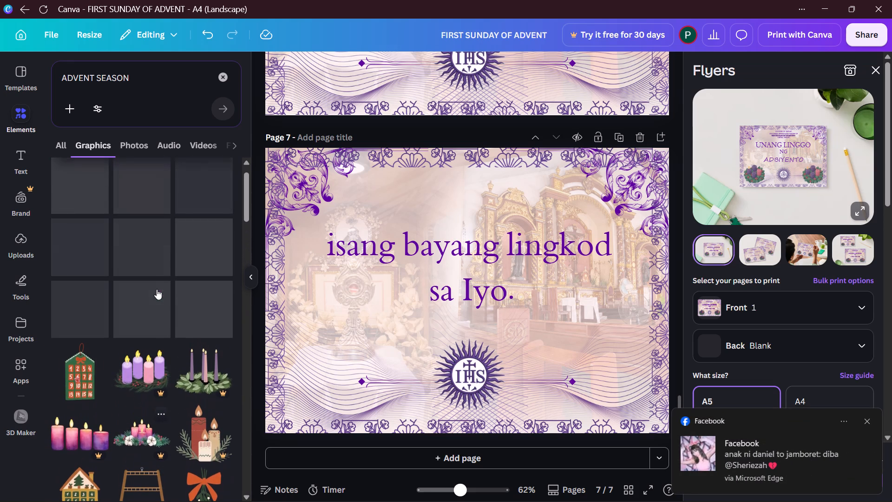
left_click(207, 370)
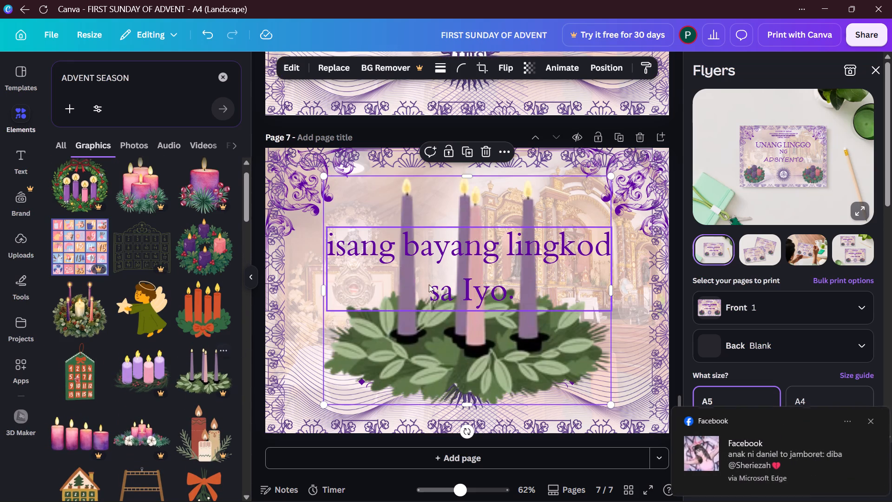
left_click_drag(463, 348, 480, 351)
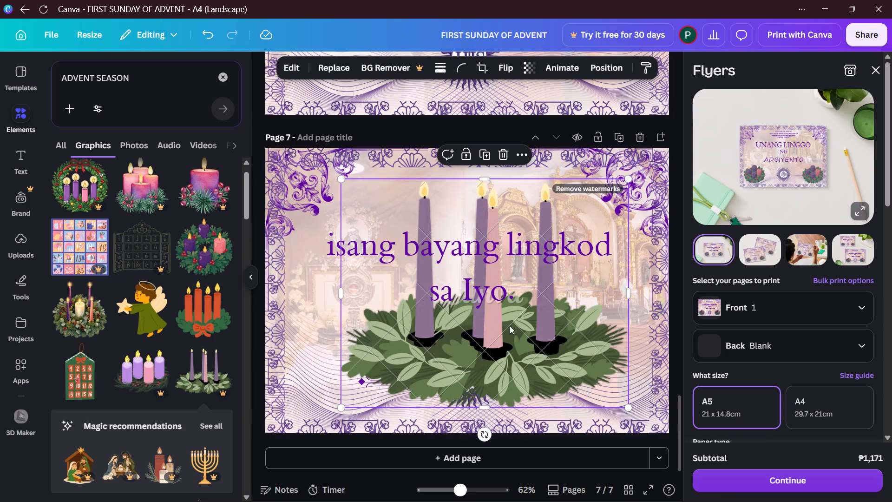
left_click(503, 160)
Add the graphic of a purple-robed priest lighting the Advent wreath candles to page 7.
scroll(184, 315, "up", 2)
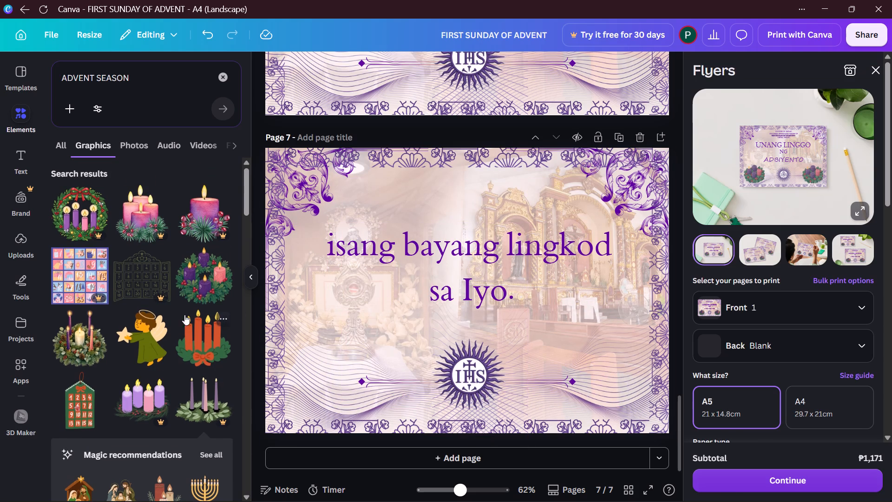
scroll(92, 291, "up", 4)
scroll(188, 246, "down", 4)
scroll(188, 246, "up", 2)
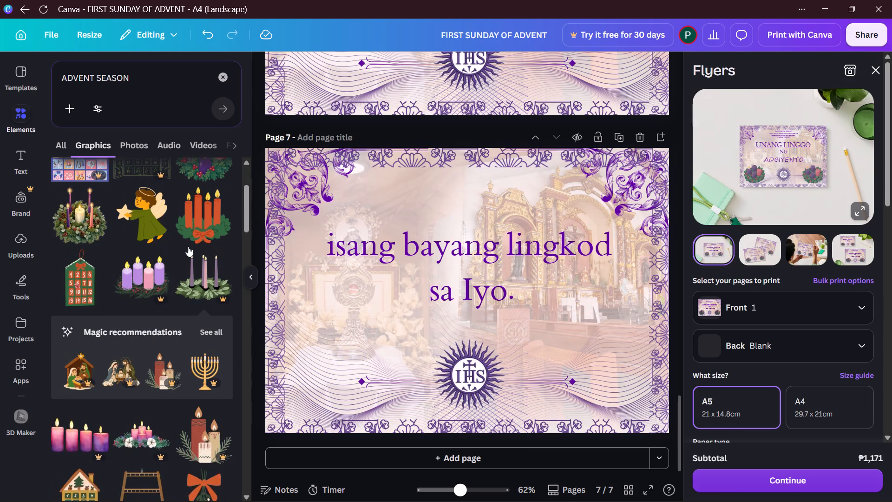
scroll(93, 240, "down", 3)
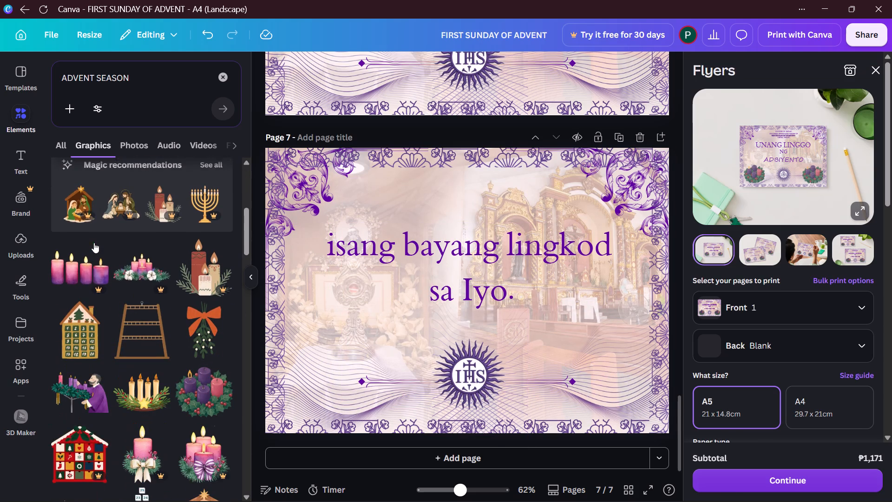
scroll(94, 243, "down", 1)
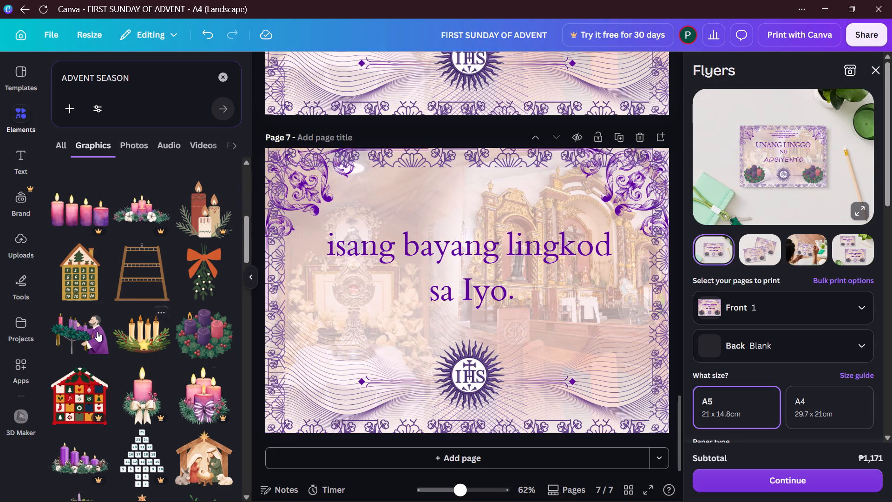
left_click(92, 334)
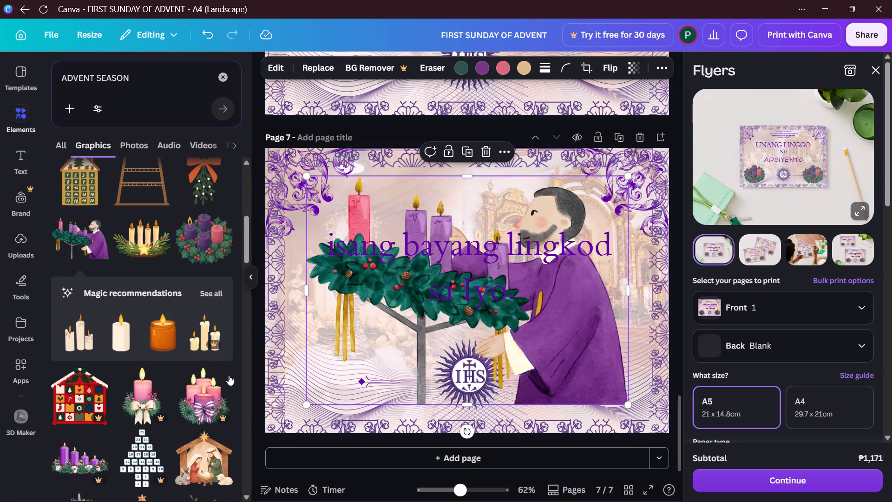
Shrink the priest graphic and position it at page 7's right edge, below the lyric and beside the IHS emblem.
left_click_drag(308, 405, 397, 329)
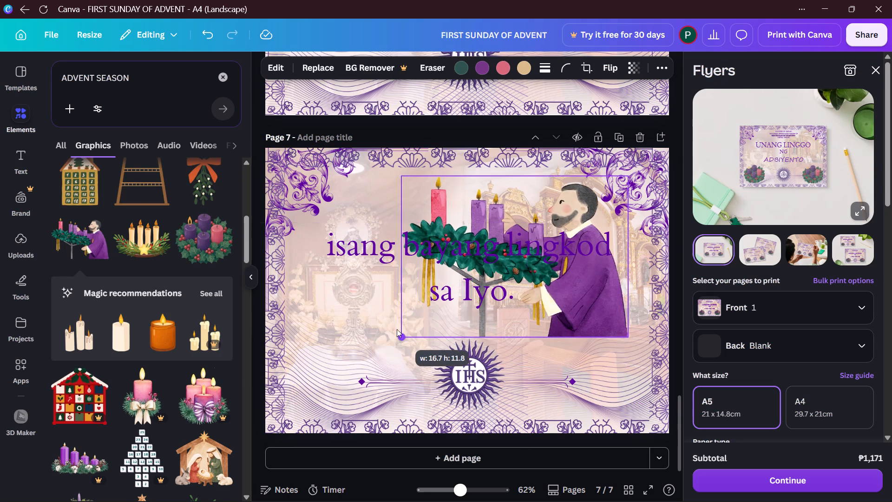
left_click_drag(595, 316, 626, 390)
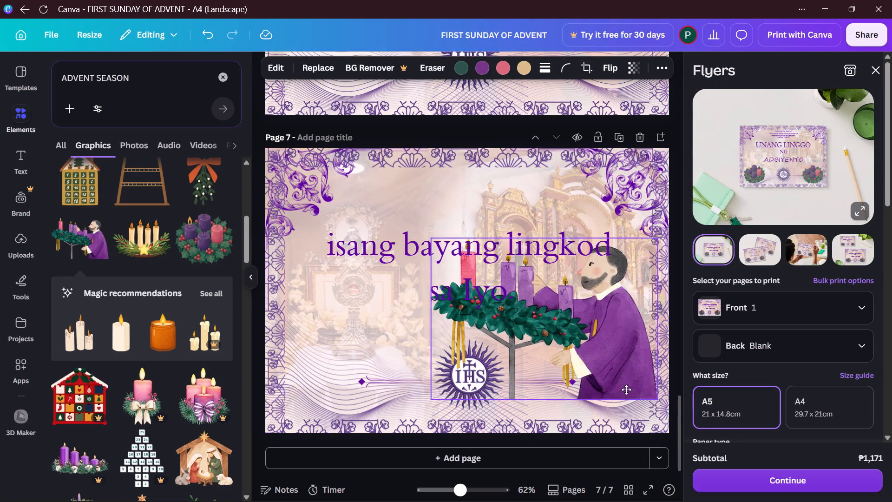
left_click_drag(626, 390, 646, 409)
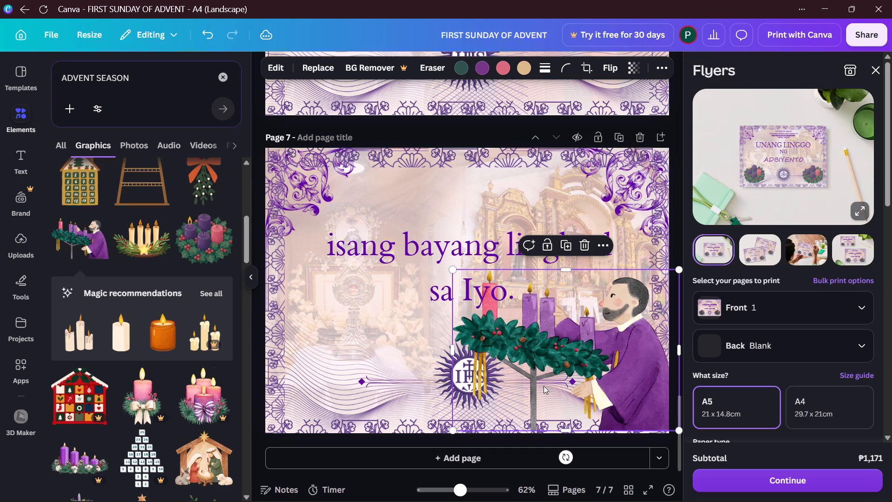
left_click_drag(453, 428, 482, 405)
left_click(483, 403)
left_click_drag(487, 398, 490, 395)
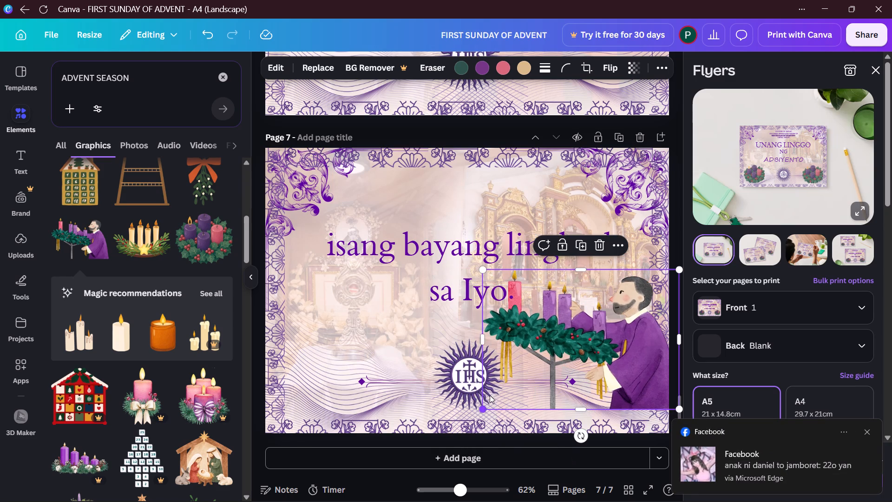
left_click_drag(490, 395, 496, 390)
left_click_drag(481, 410, 526, 386)
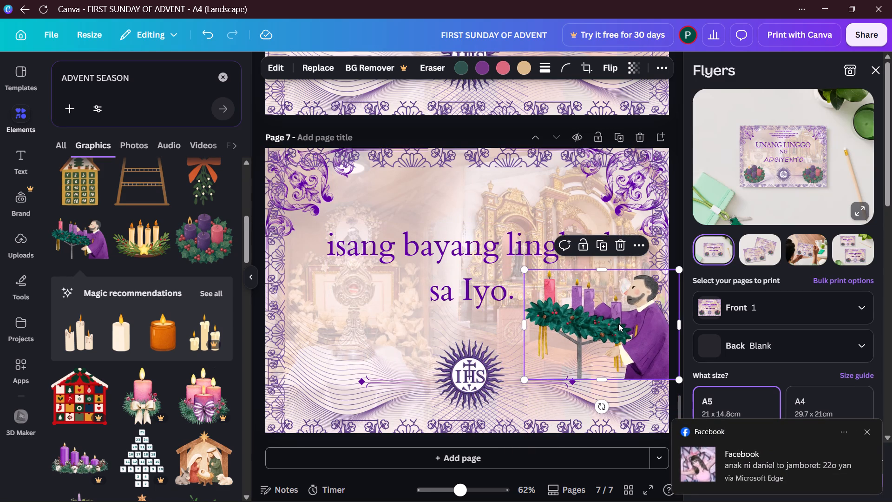
left_click_drag(626, 318, 614, 321)
left_click(485, 133)
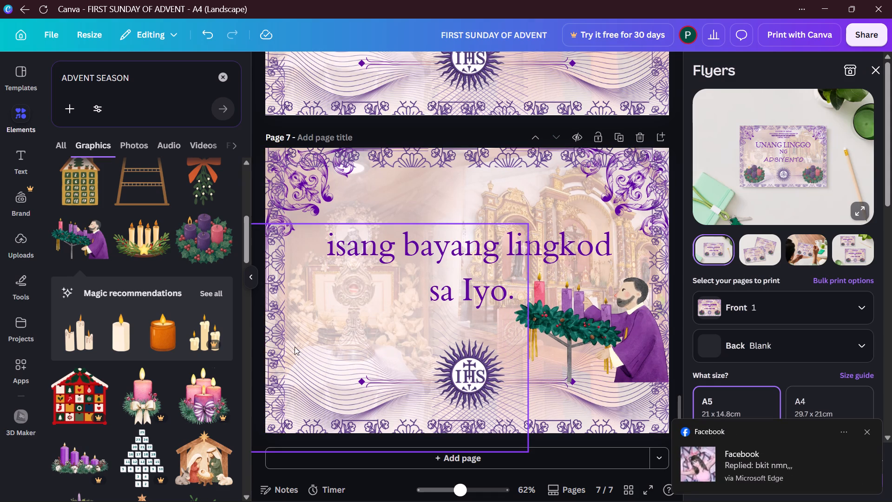
Duplicate page 7 to make page 8.
scroll(441, 246, "down", 3)
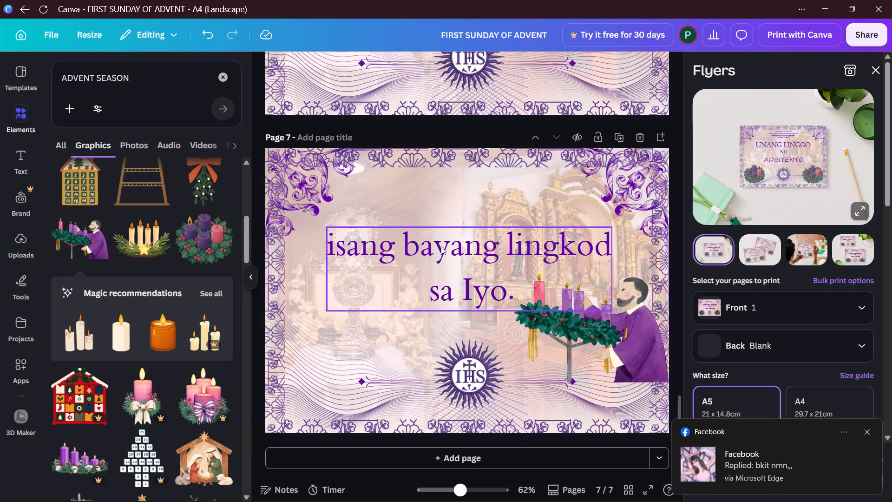
left_click(617, 130)
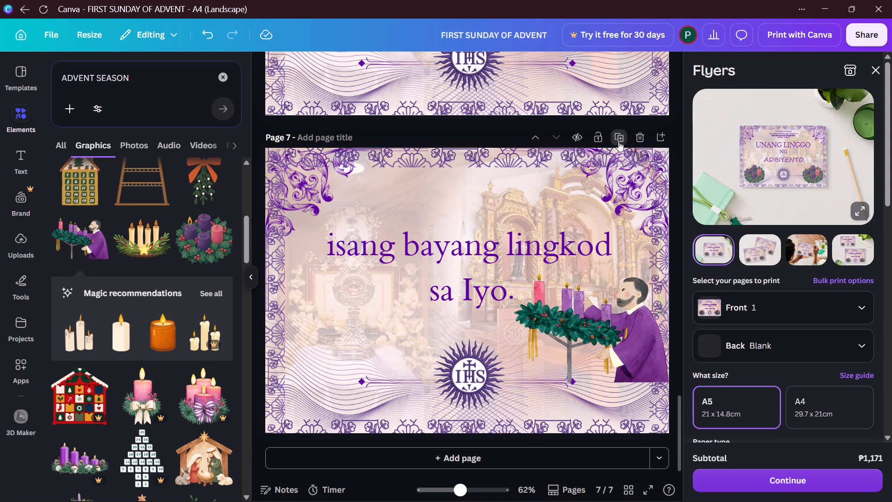
Replace the lyric on page 8 with "Gabay ng Iyong bayang hinirang,".
left_click(540, 258)
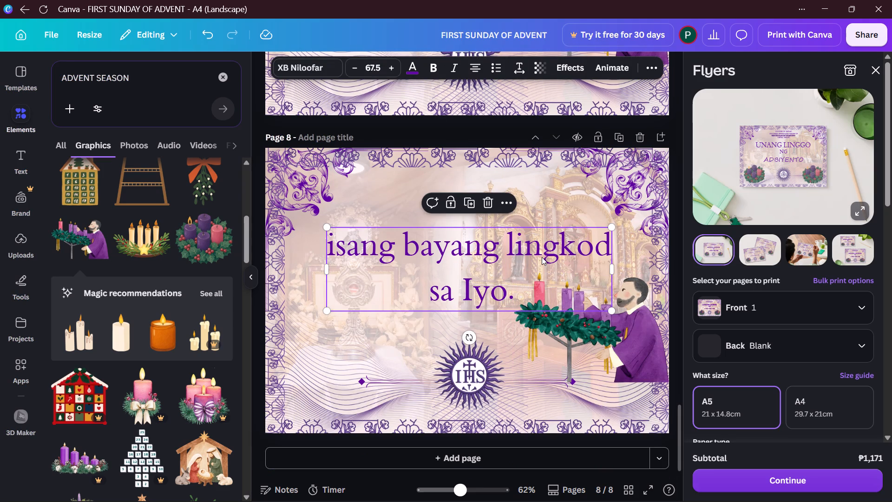
left_click(542, 257)
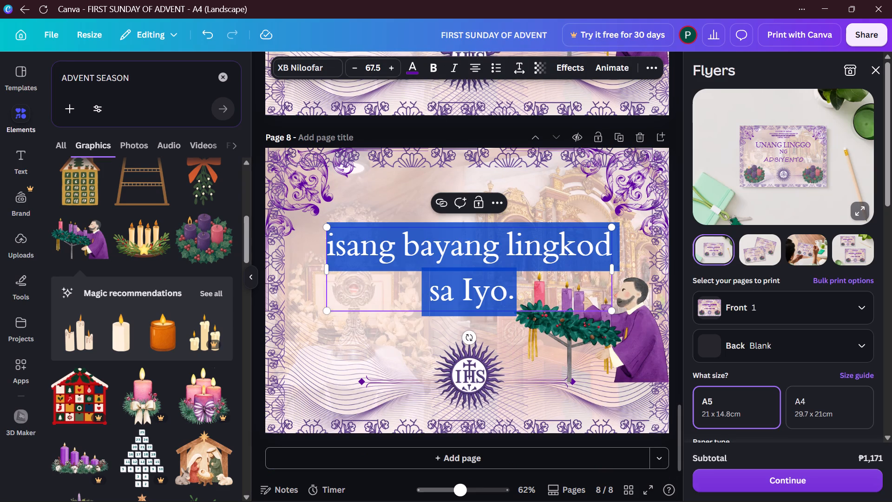
key("BackSpace")
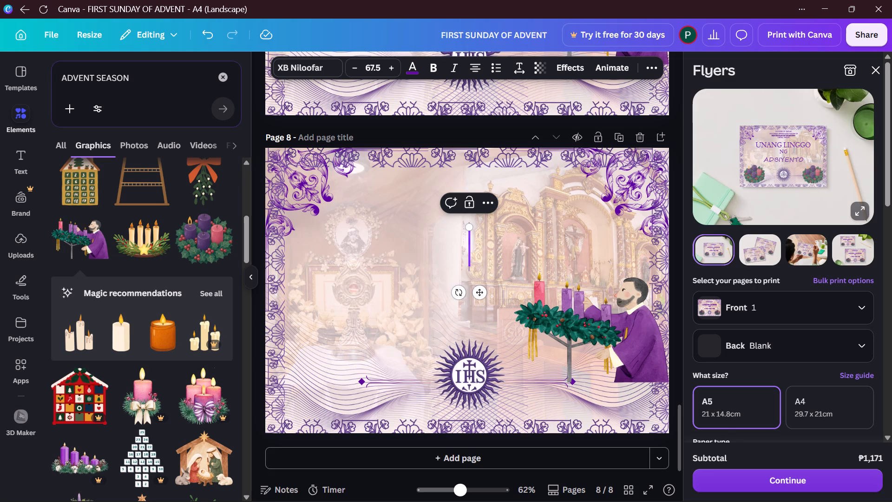
type("Ga")
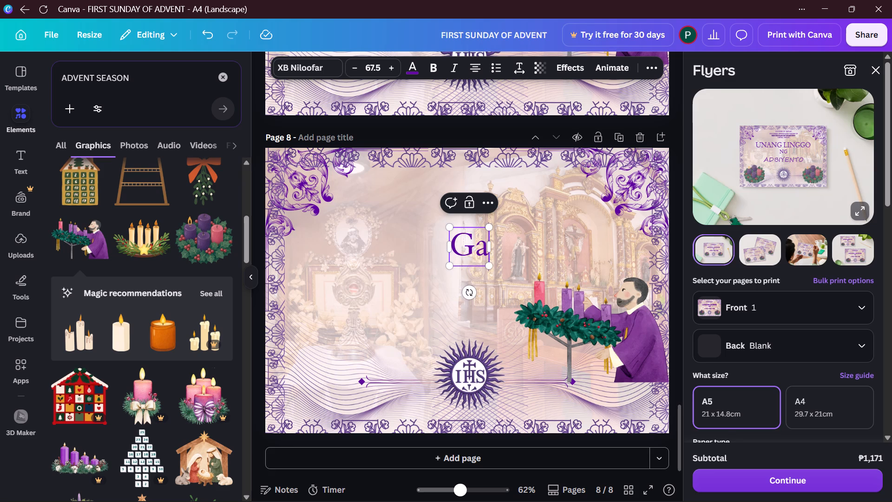
type("bay")
key("space")
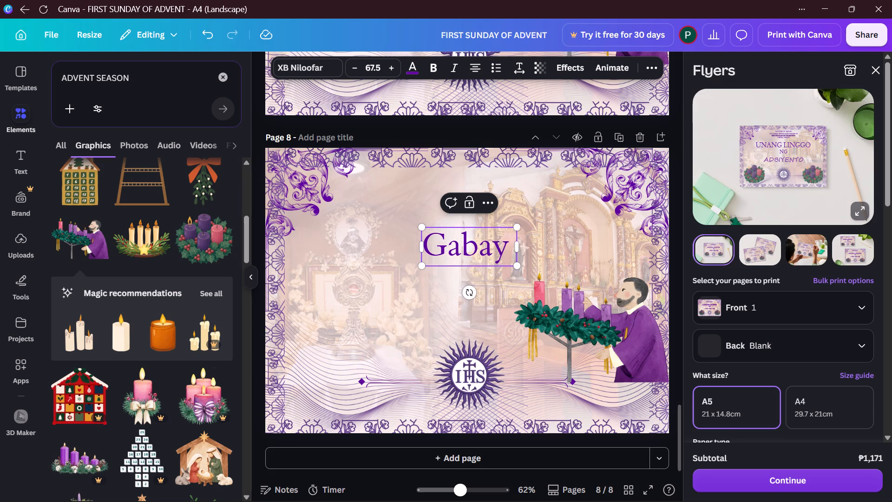
type("ng IY")
key("BackSpace")
type("ong")
key("space")
key("BackSpace")
key("BackSpace")
key("BackSpace")
key("BackSpace")
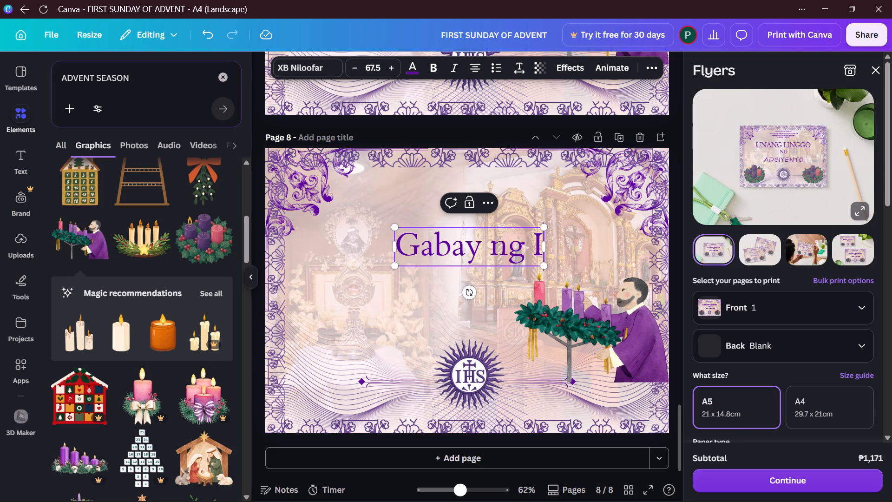
type("yong")
key("space")
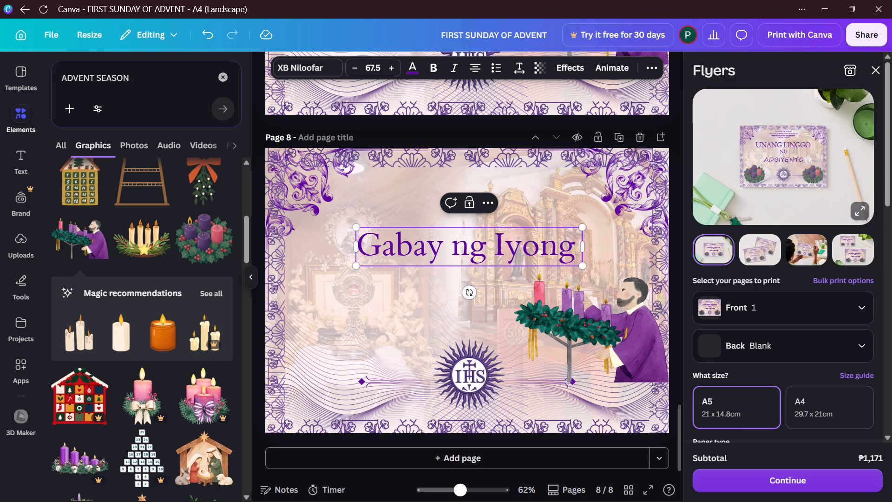
key("b")
type("ayang")
key("space")
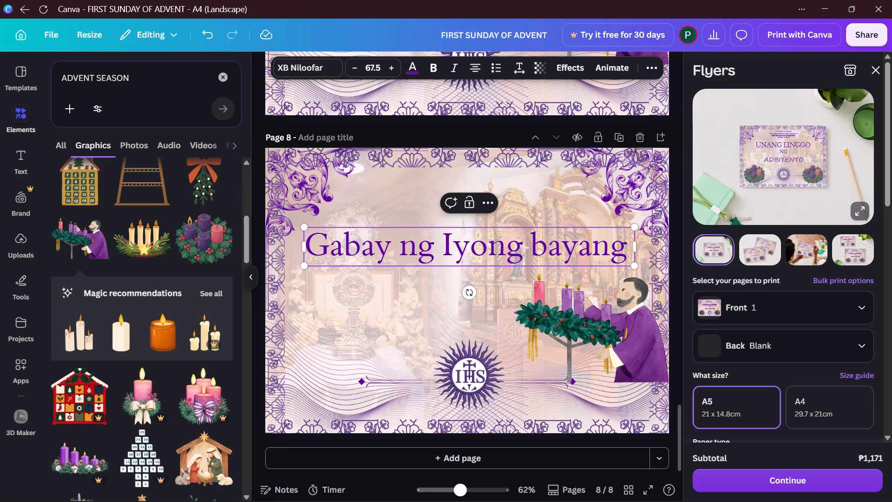
type("hinirang")
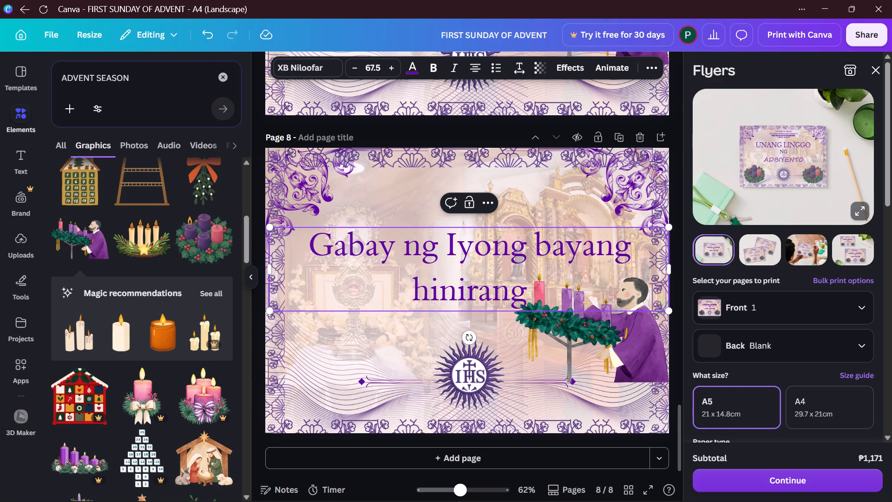
key("shift+less")
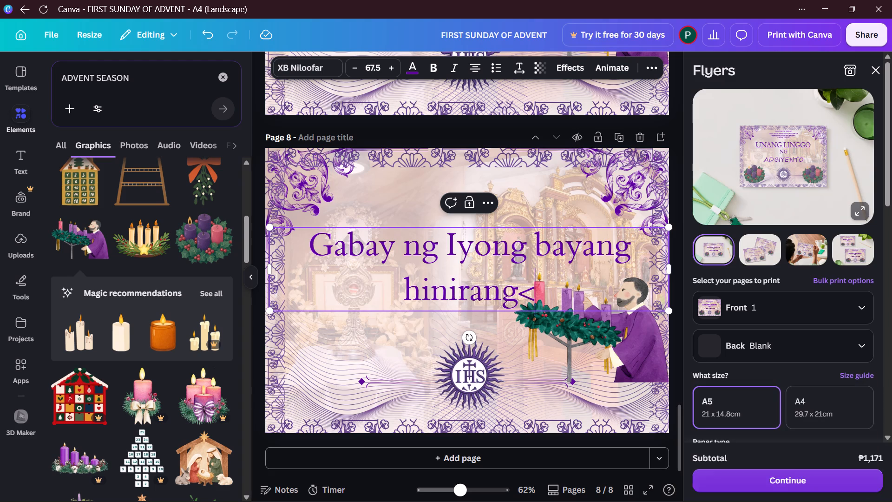
key("BackSpace")
type(",")
key("space")
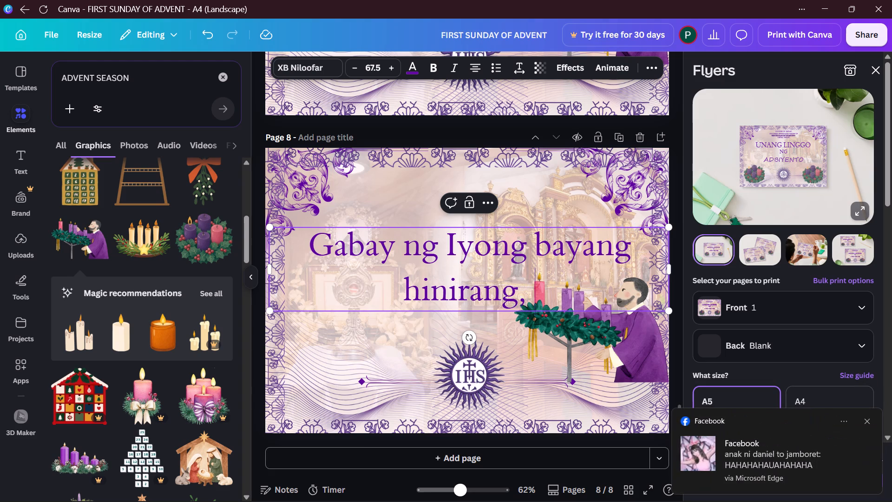
Continue page 8's lyric with "ang pag-asa sa Iyong mesiya;" and finish editing the text.
type("ang")
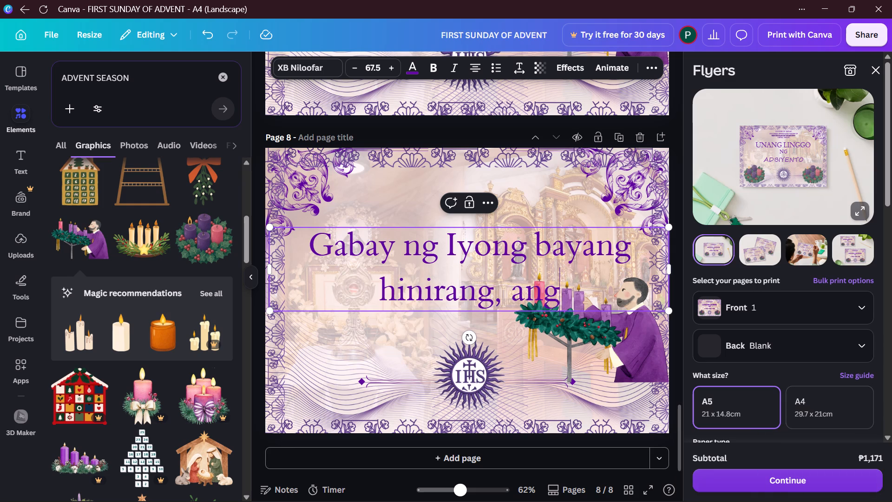
key("space")
type("pag")
key("space")
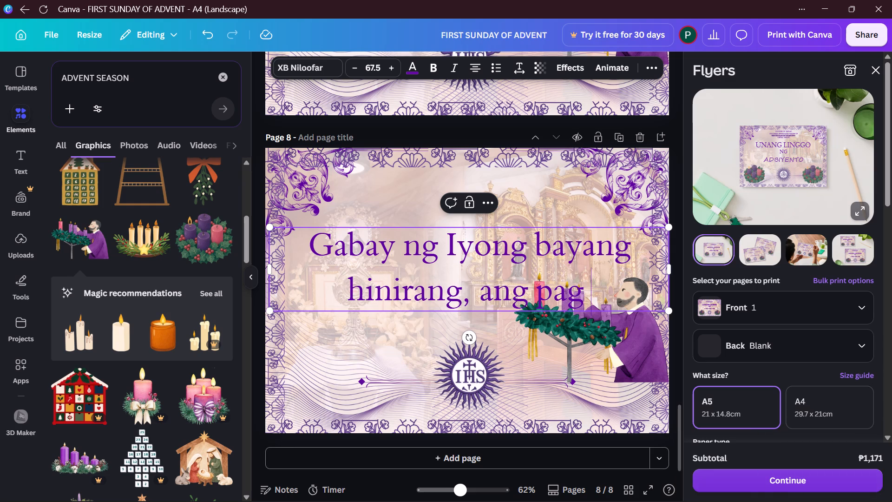
key("BackSpace")
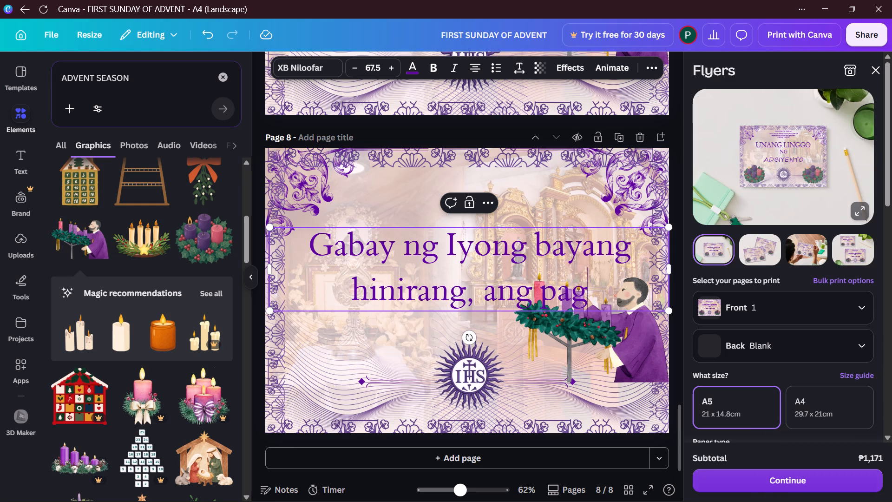
key("shift+underscore")
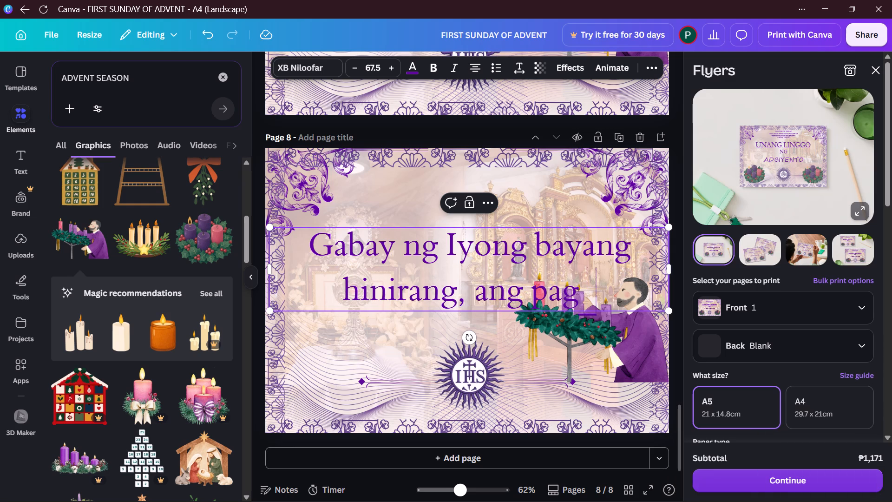
key("BackSpace")
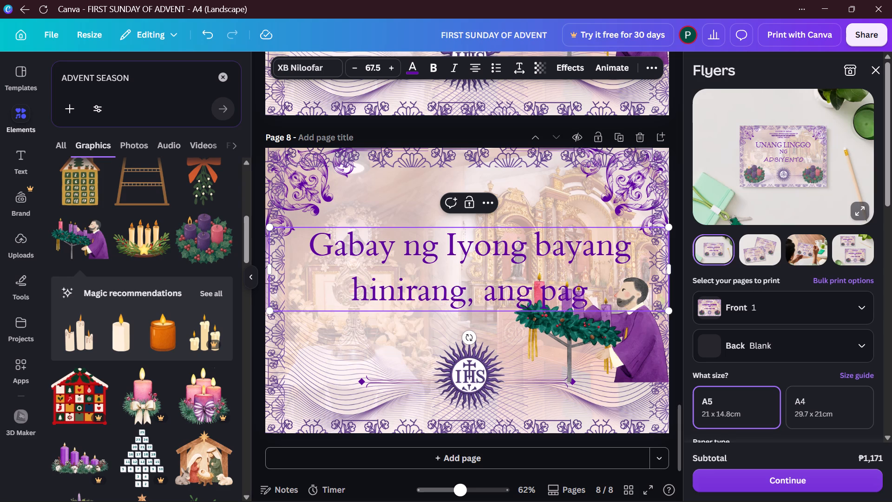
type("-")
key("space")
key("BackSpace")
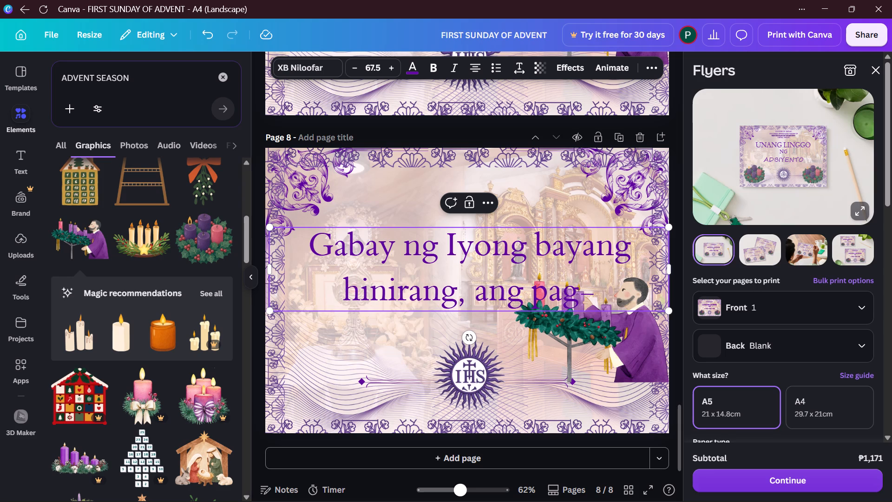
type("asa sa")
key("space")
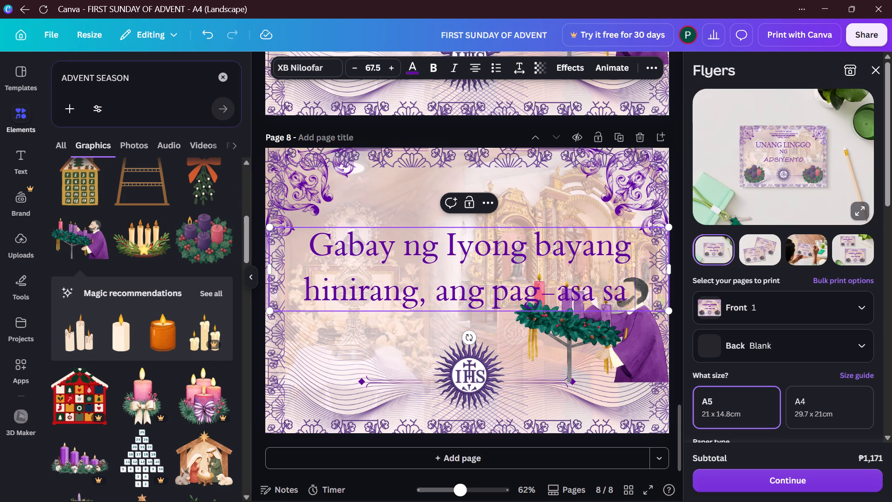
type("Iyong")
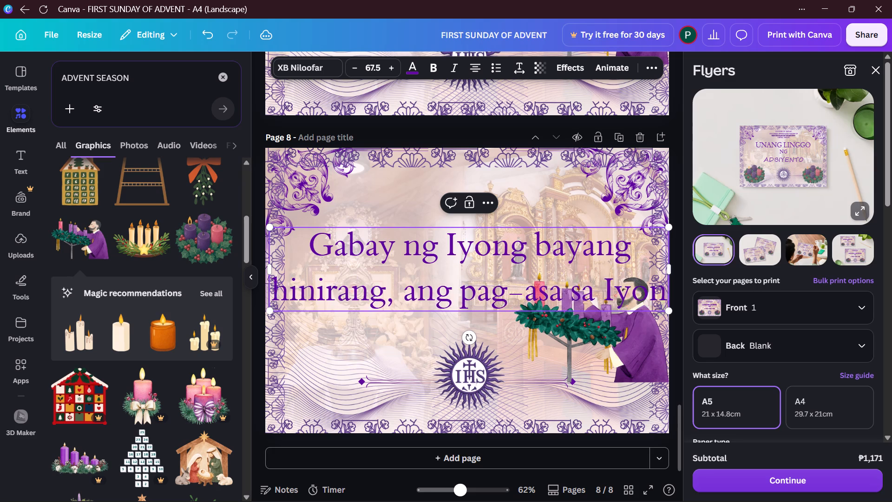
key("space")
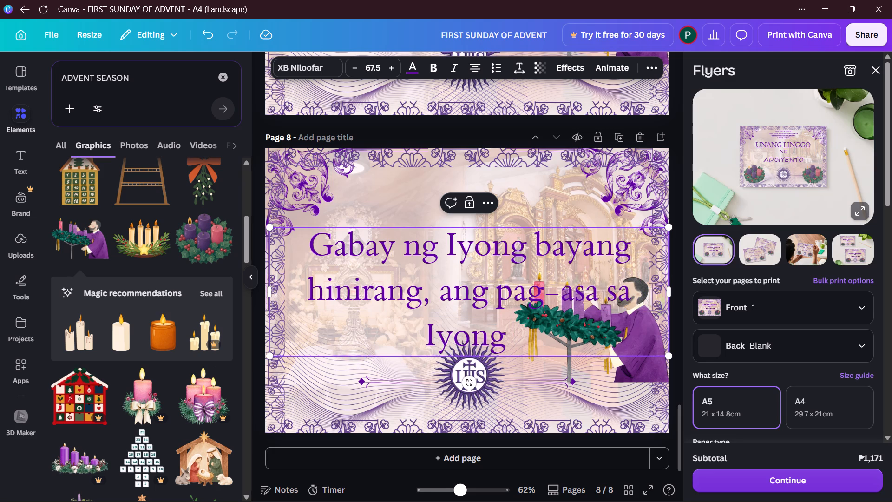
key("m")
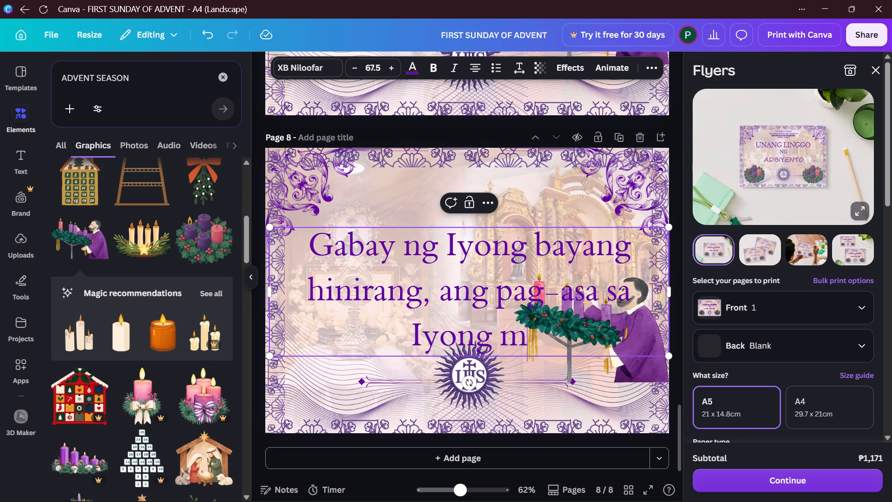
type("esiya")
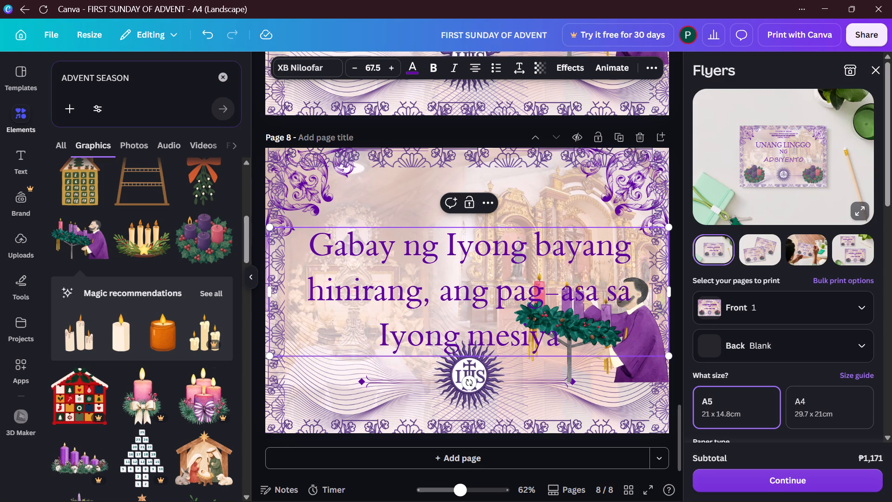
key("shift+colon")
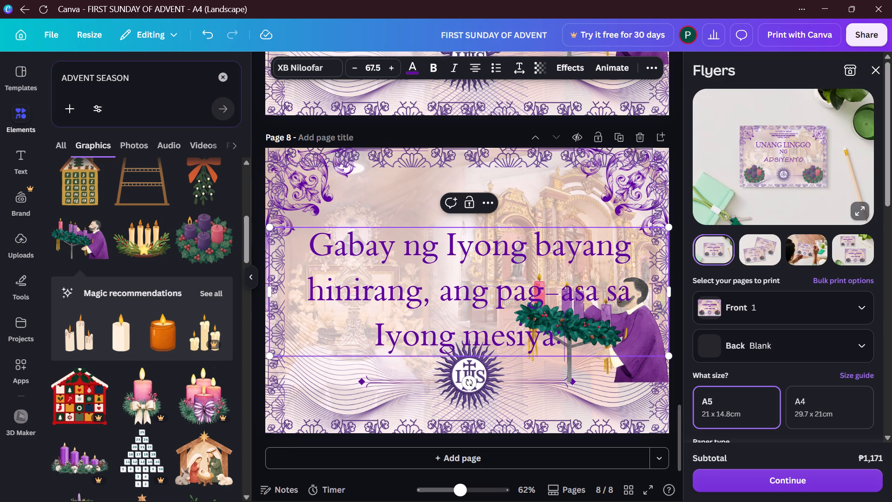
key("BackSpace")
key("semicolon")
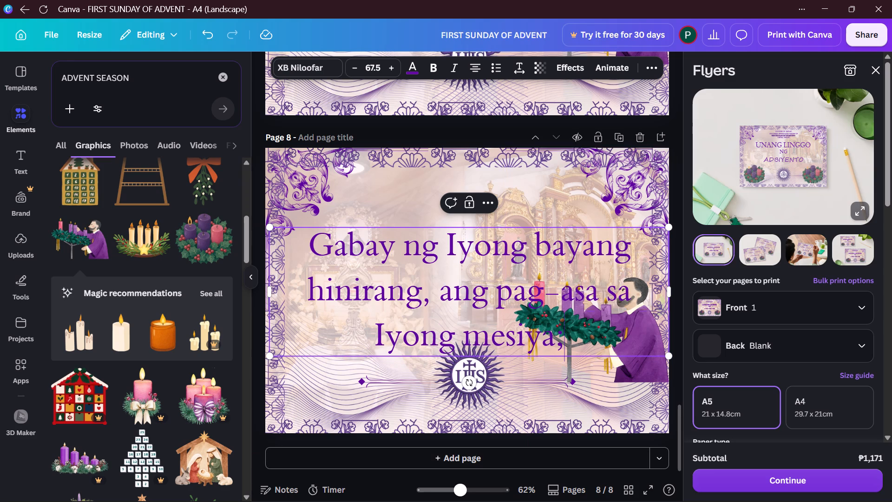
left_click(471, 139)
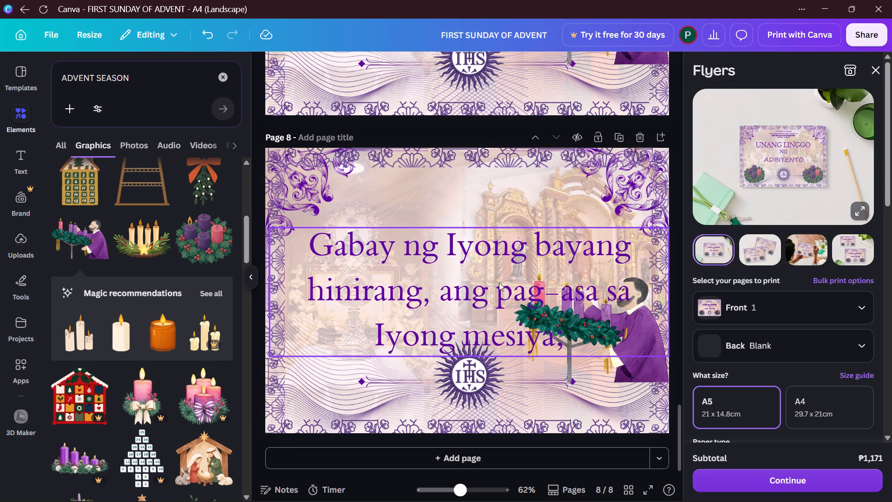
Move page 8's three-line lyric up so it sits above the IHS emblem.
left_click(501, 283)
left_click_drag(501, 282, 498, 263)
left_click(498, 263)
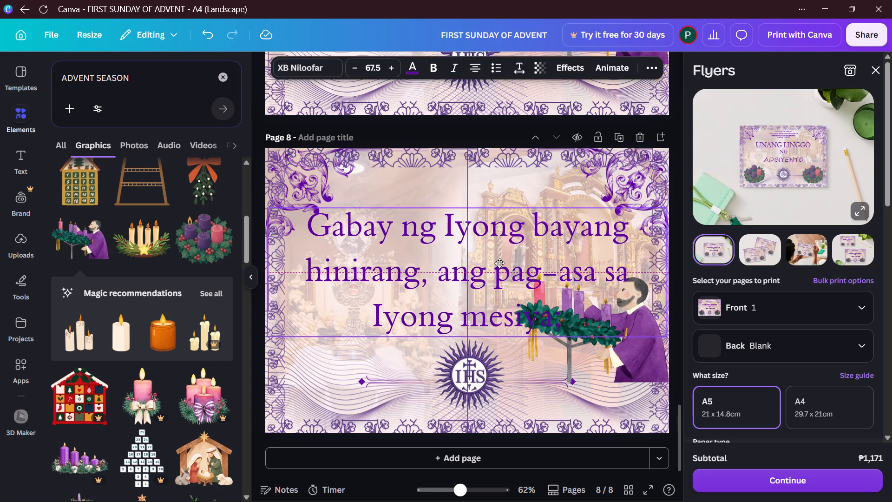
Open the layer ordering options for the priest graphic on page 8.
left_click(617, 349)
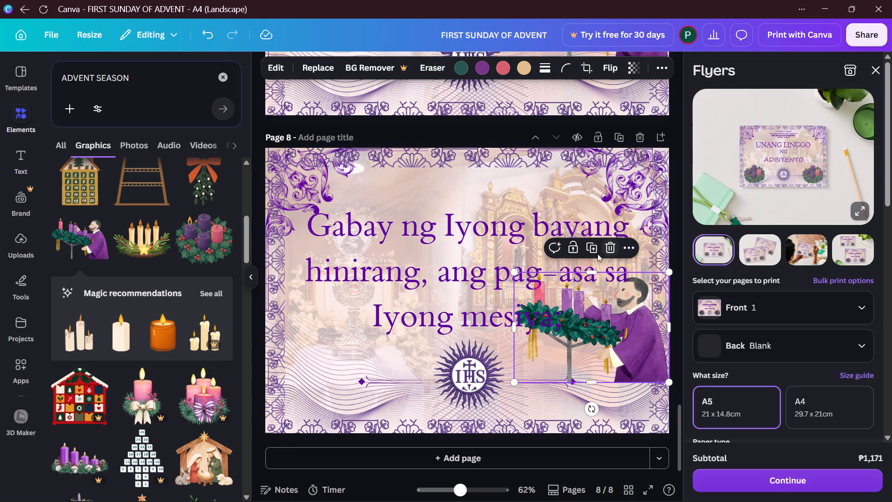
left_click(627, 250)
left_click(683, 386)
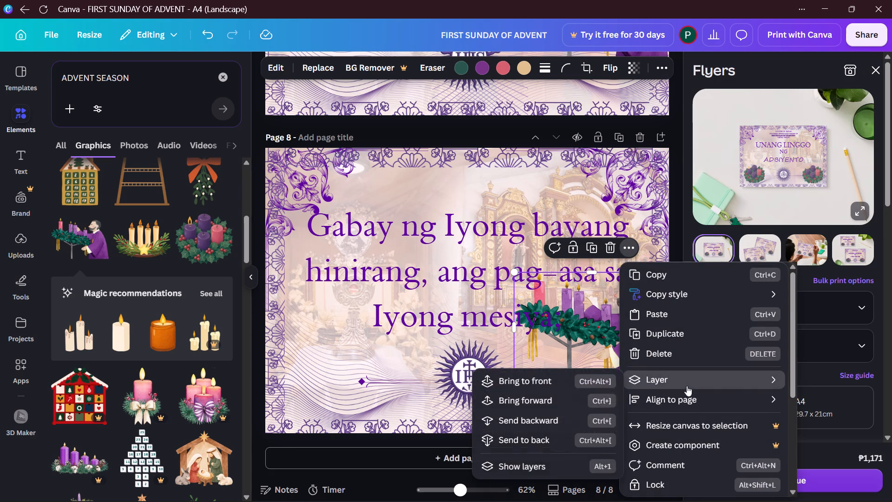
left_click(671, 371)
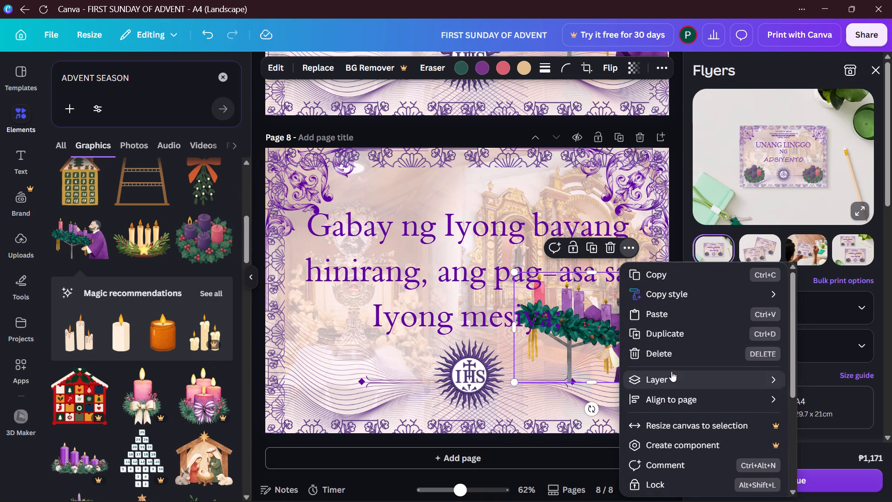
Move the priest graphic's layer above the lyric text layer on page 8.
left_click(572, 470)
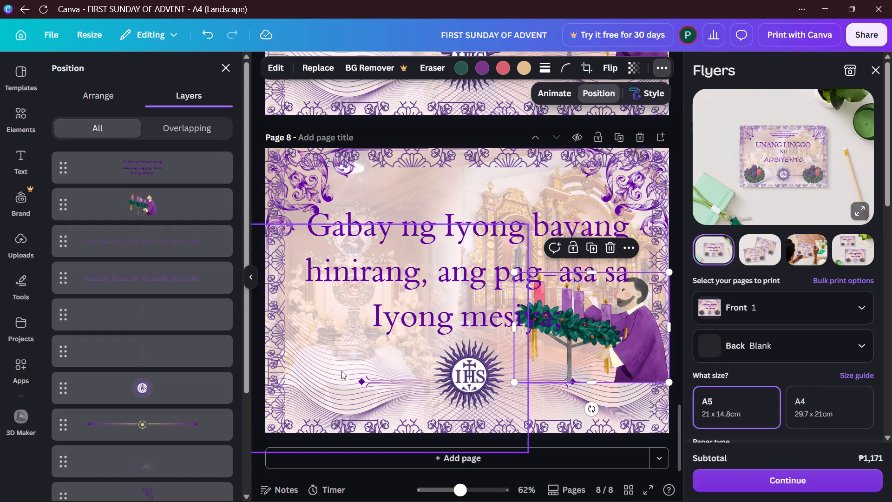
left_click(143, 221)
left_click(148, 209)
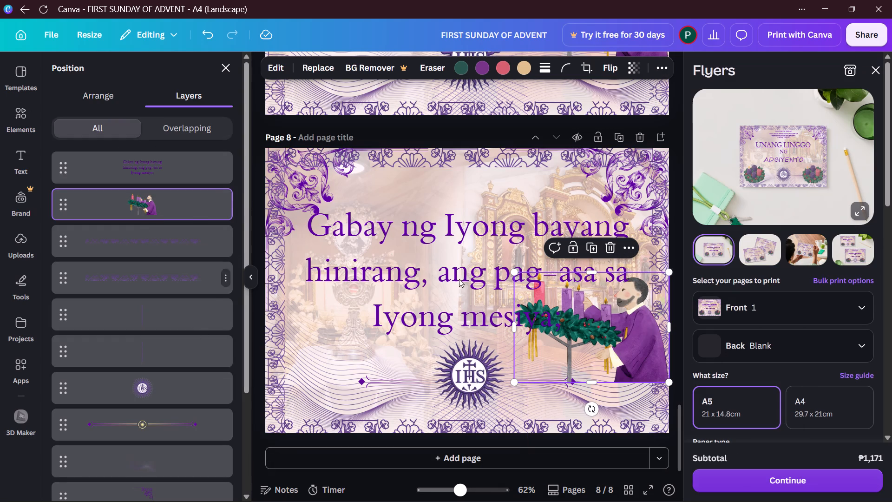
left_click_drag(197, 199, 198, 156)
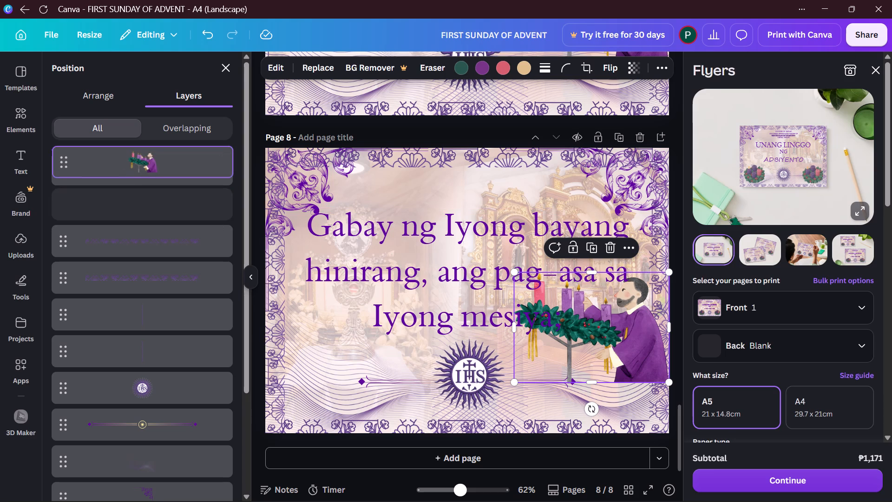
left_click(401, 125)
Move the priest graphic down into the lower-right corner of page 8, clear of the lyric's last line.
left_click(595, 333)
left_click_drag(603, 329, 609, 369)
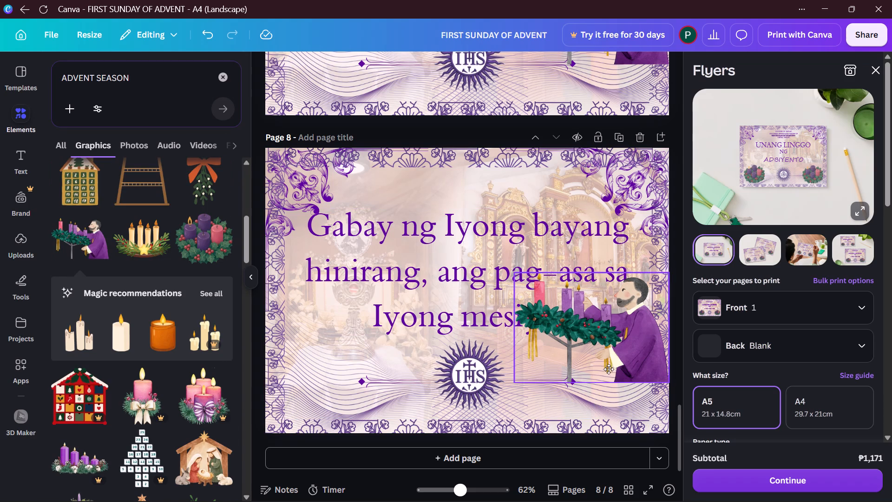
left_click_drag(609, 369, 609, 370)
left_click_drag(606, 343, 608, 361)
left_click_drag(608, 356, 617, 386)
left_click(432, 129)
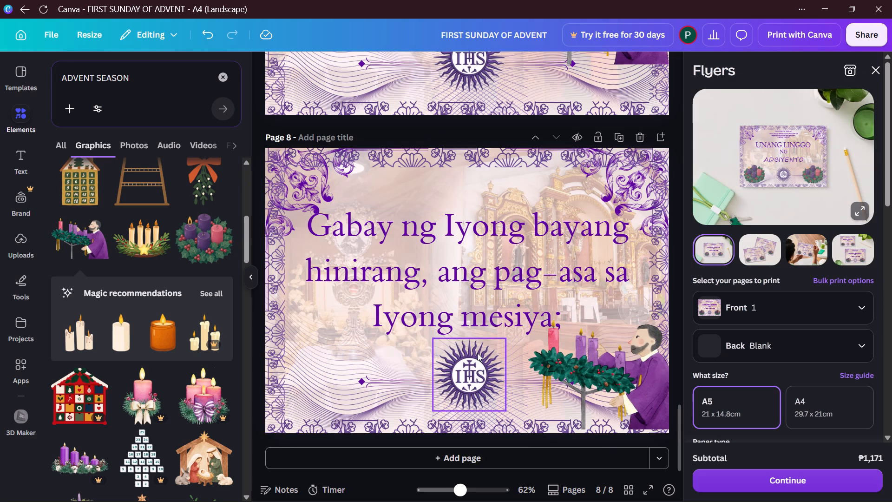
Review the layouts and graphics on the earlier slides and look over the Advent season graphics, ending back at page 8.
scroll(474, 277, "down", 2)
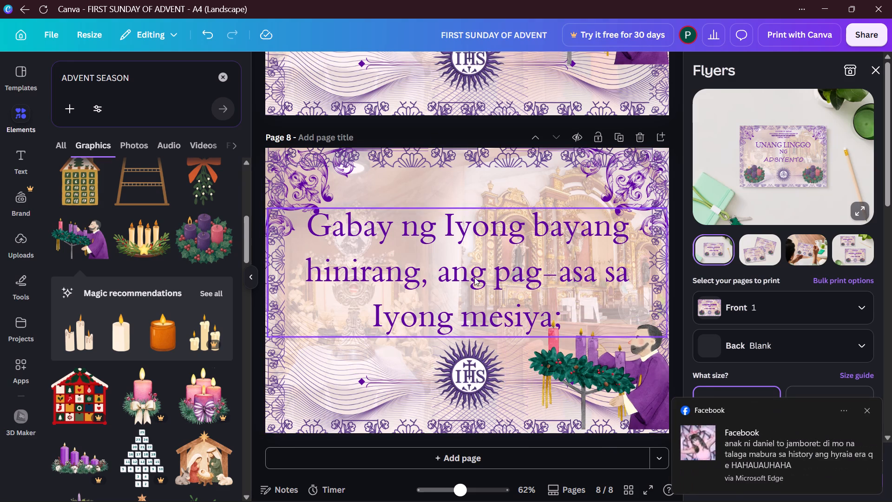
scroll(474, 277, "up", 1)
scroll(474, 277, "down", 3)
scroll(474, 277, "up", 1)
scroll(474, 277, "down", 3)
scroll(474, 277, "up", 17)
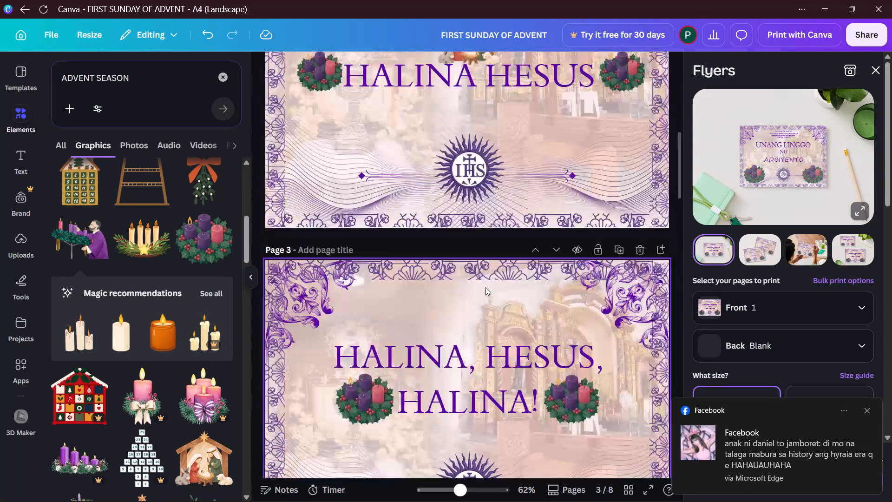
scroll(485, 287, "up", 17)
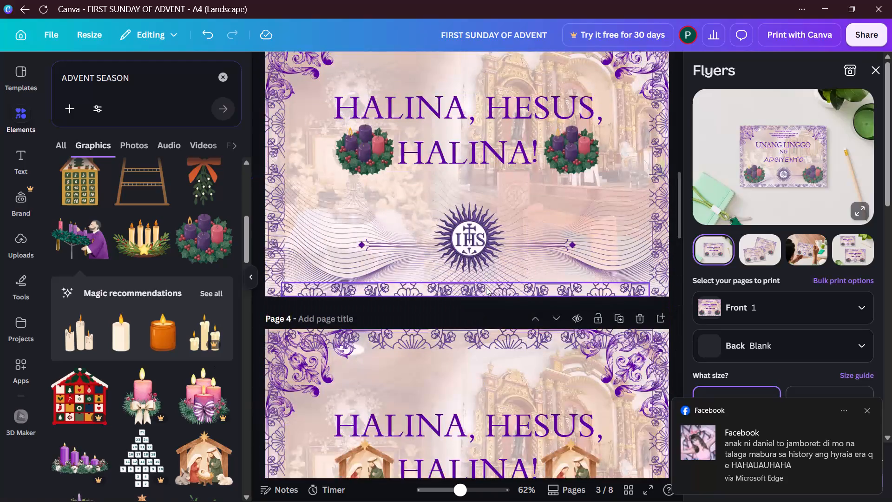
scroll(486, 287, "up", 15)
scroll(486, 287, "down", 7)
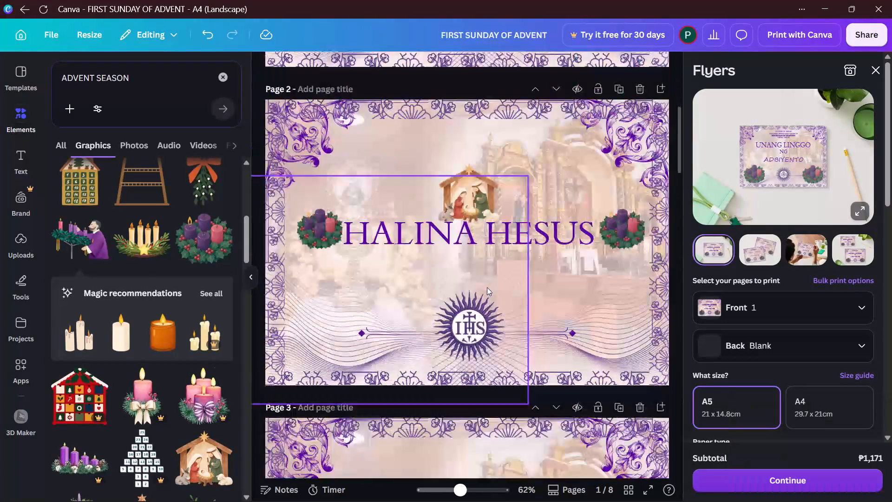
scroll(487, 287, "down", 17)
scroll(302, 307, "up", 3)
scroll(139, 260, "up", 3)
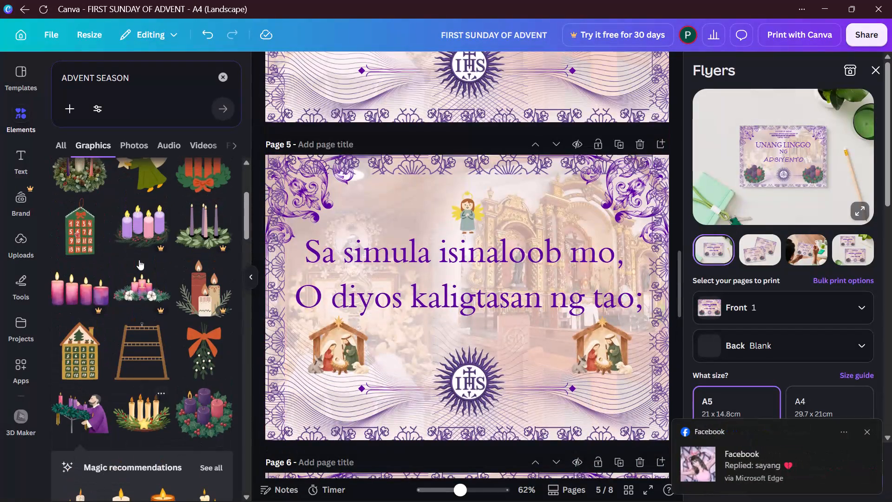
scroll(372, 307, "up", 1)
scroll(387, 303, "down", 8)
scroll(433, 313, "down", 15)
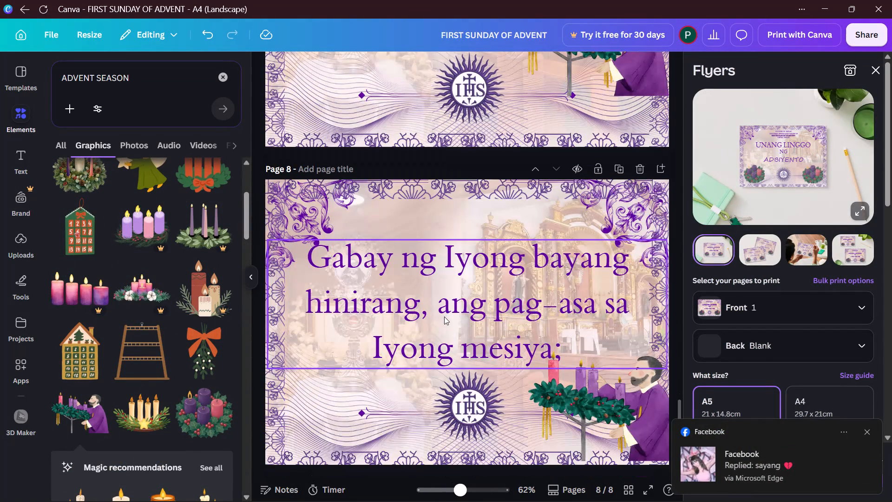
scroll(444, 317, "down", 2)
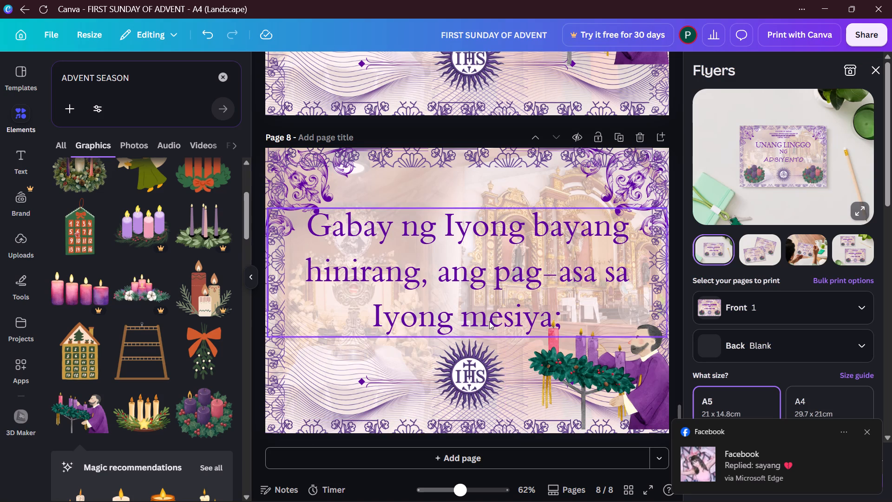
Duplicate page 8 to make the next lyric page.
left_click(619, 135)
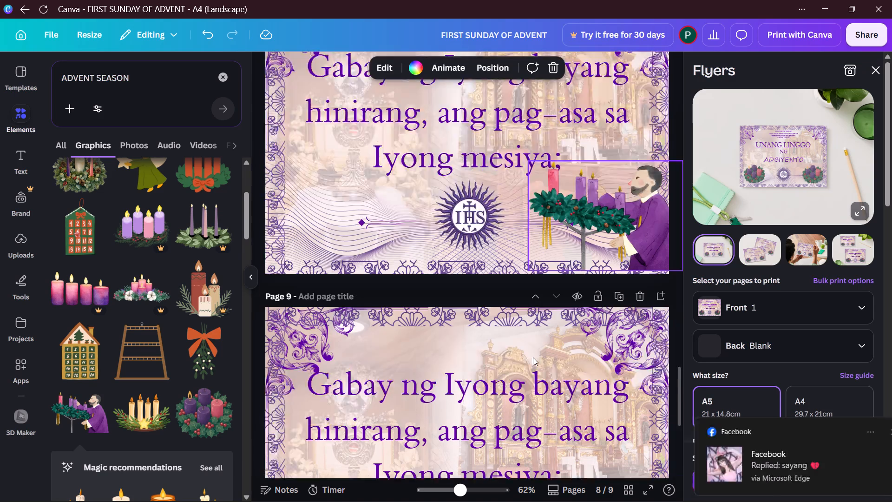
Clear the copied three-line lyric from the text box on page 9.
scroll(520, 326, "down", 3)
left_click(475, 295)
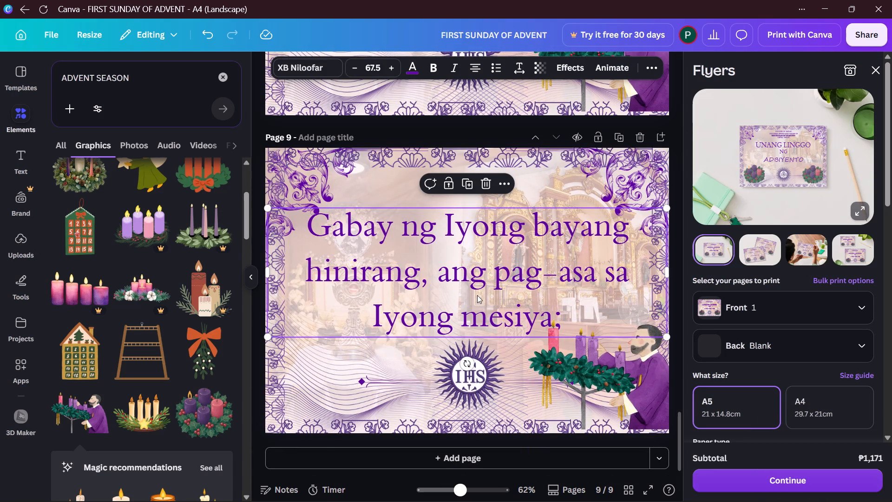
left_click(477, 295)
key("BackSpace")
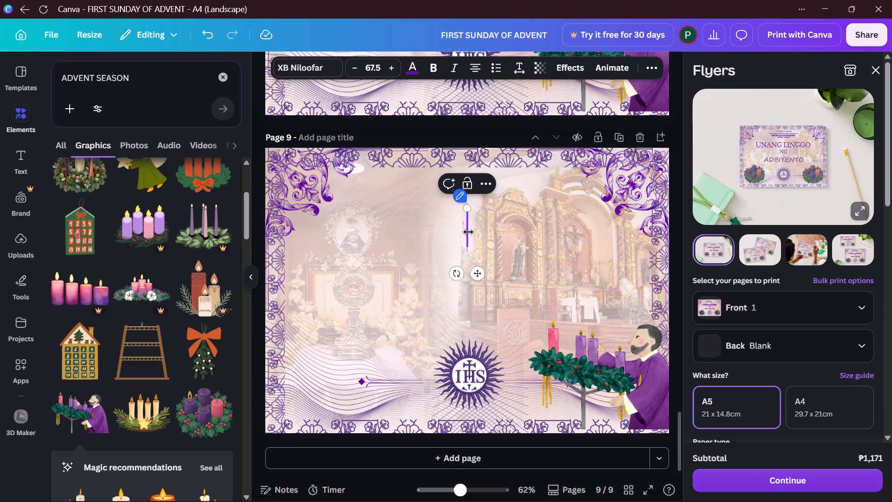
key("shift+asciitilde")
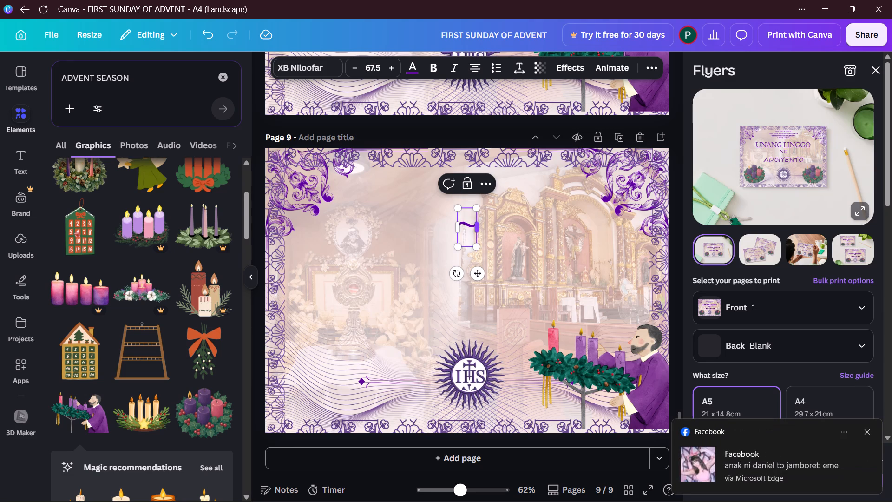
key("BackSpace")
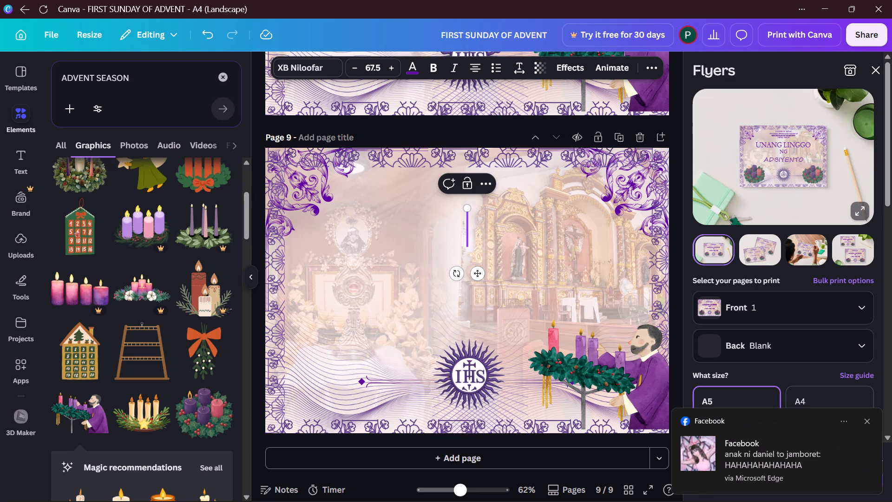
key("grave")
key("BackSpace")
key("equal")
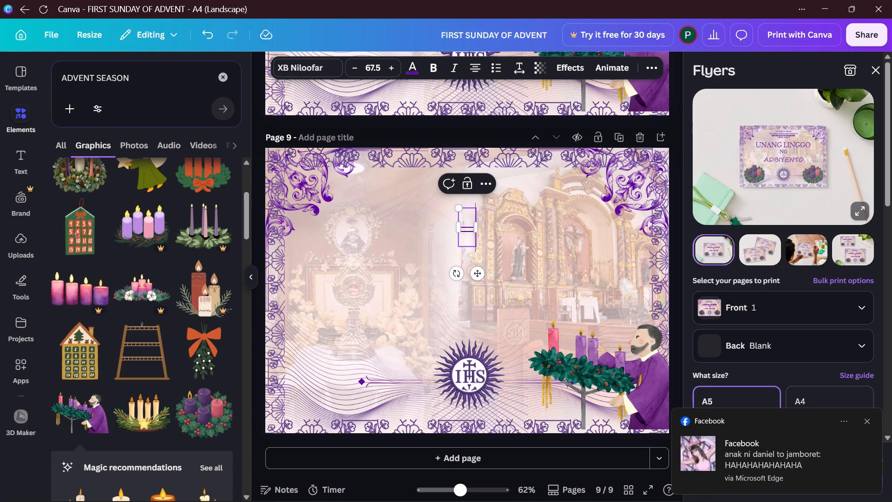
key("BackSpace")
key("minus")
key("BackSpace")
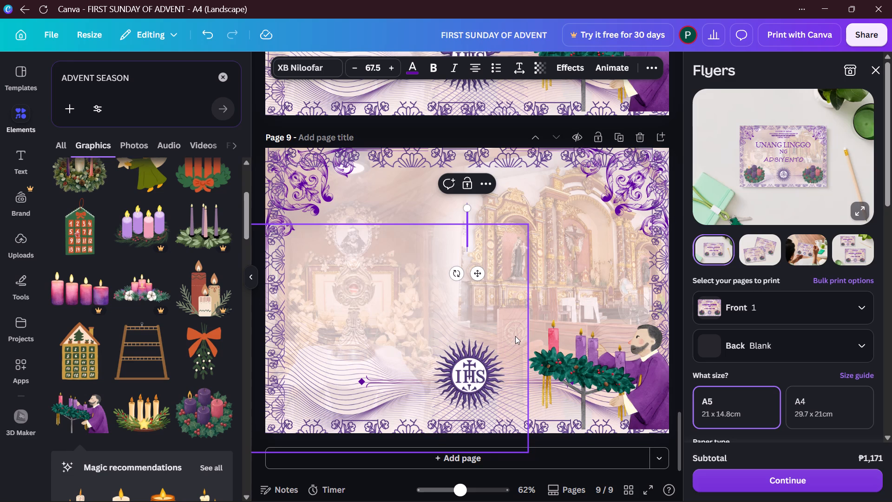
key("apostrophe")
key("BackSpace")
Enter the opening of page 9's lyric in the emptied text box: “Emanuel” ay pangalang.
key("shift+quotedbl")
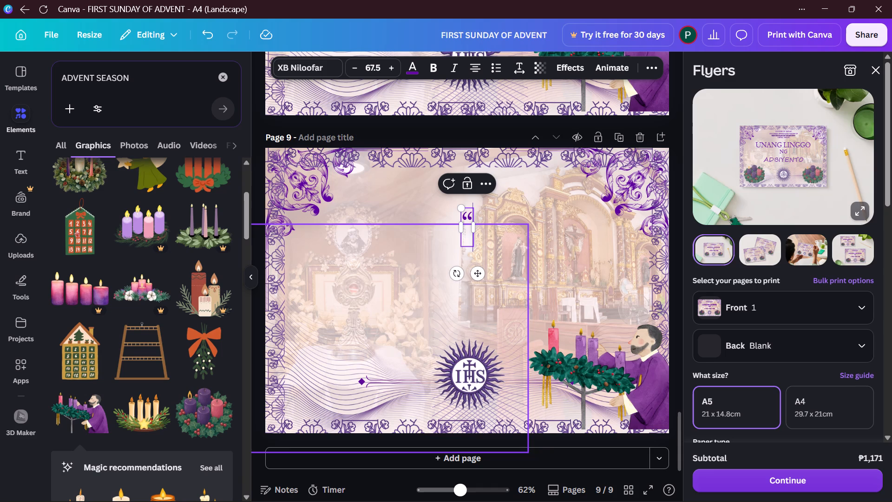
key("shift+e")
type("man")
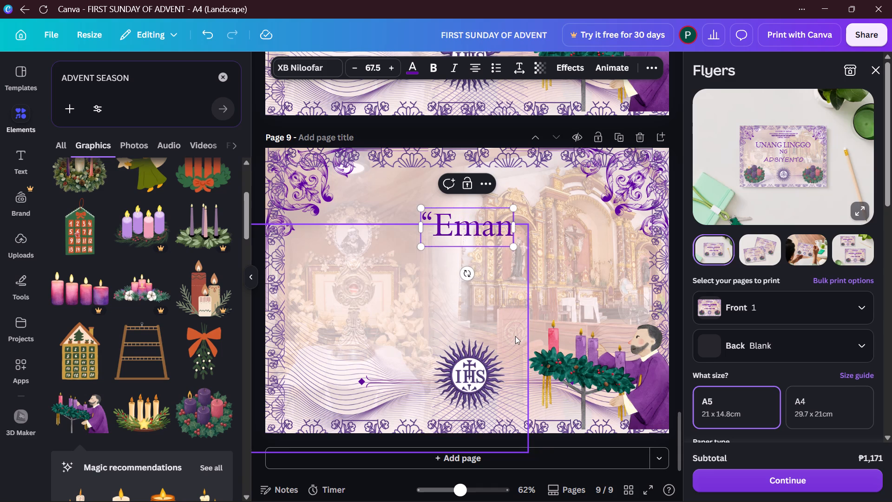
type("uel")
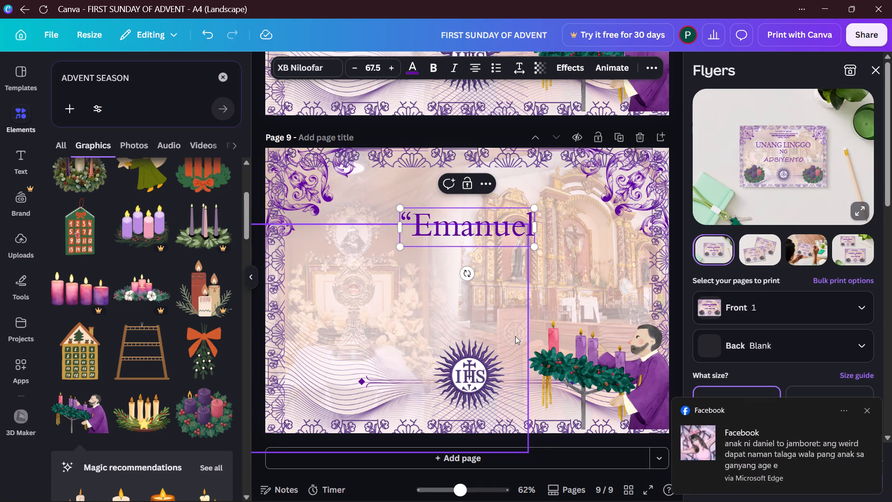
key("shift+quotedbl")
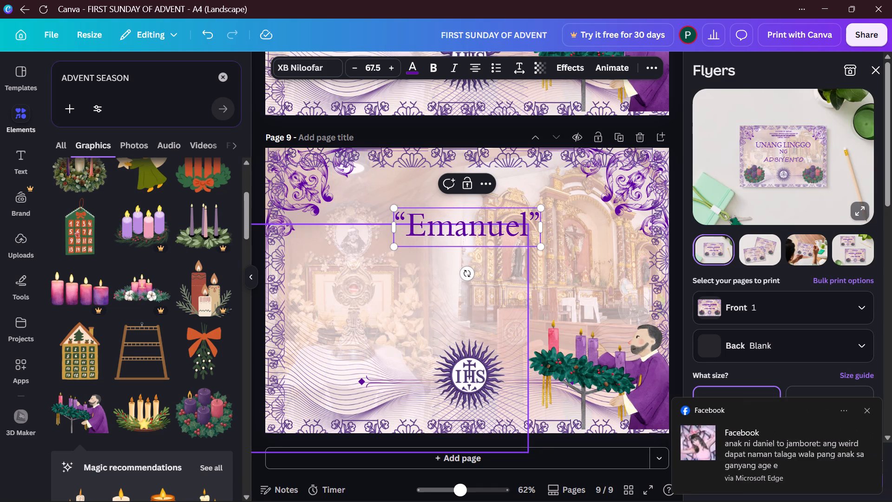
key("space")
type("ay")
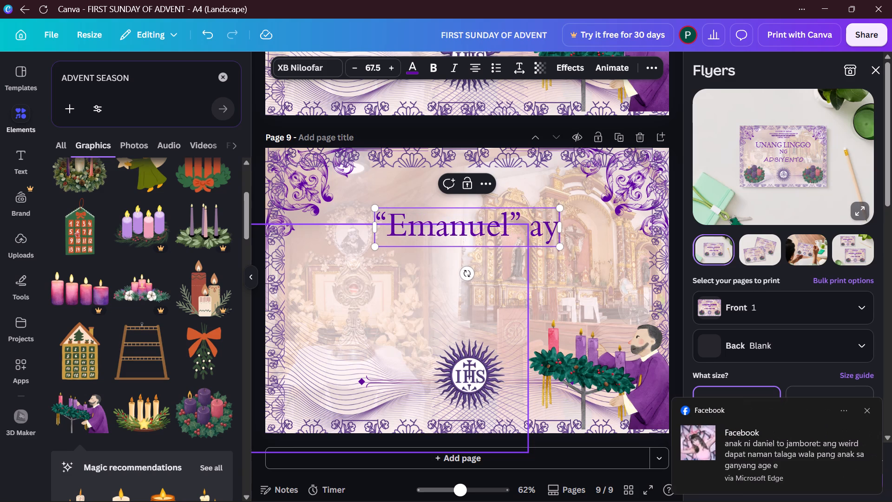
key("space")
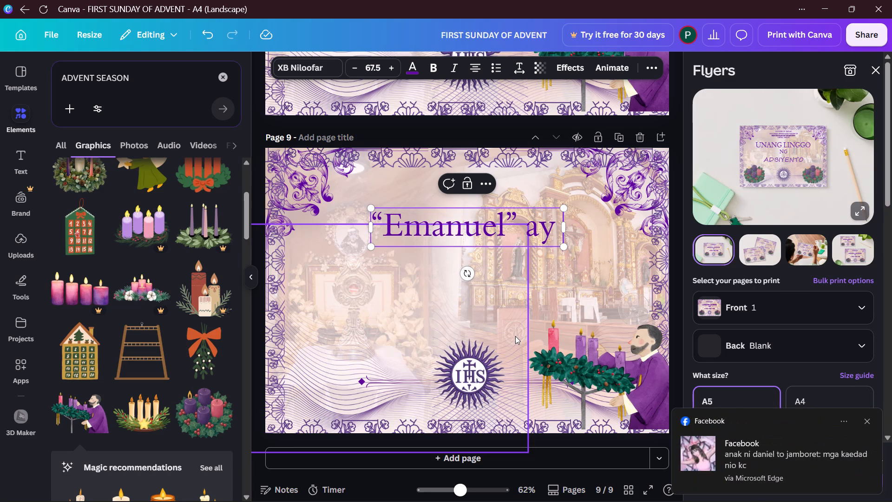
type("pangalang")
key("space")
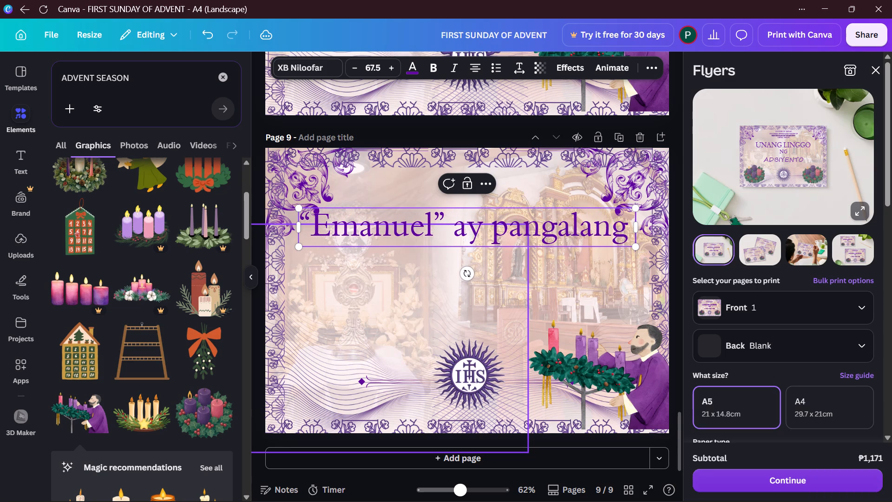
Continue page 9's lyric with "binigay sa Kanya:" and finish editing the text.
type("binigay")
key("space")
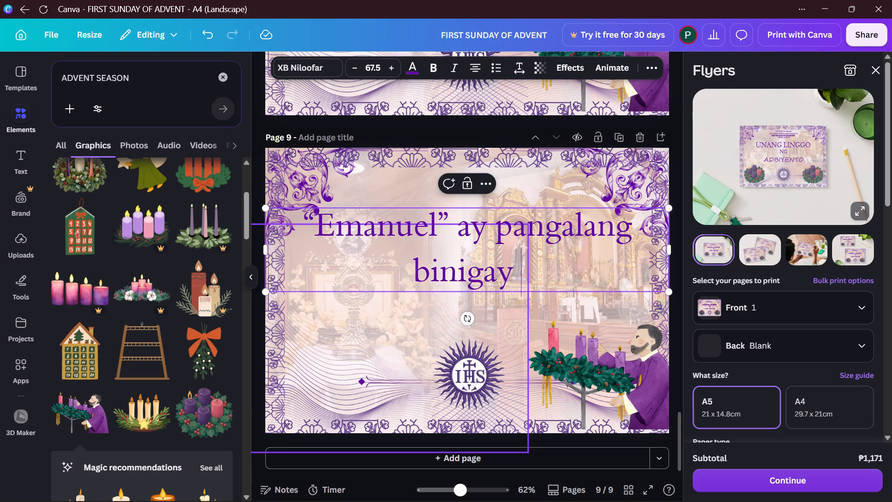
type("sa Kanya")
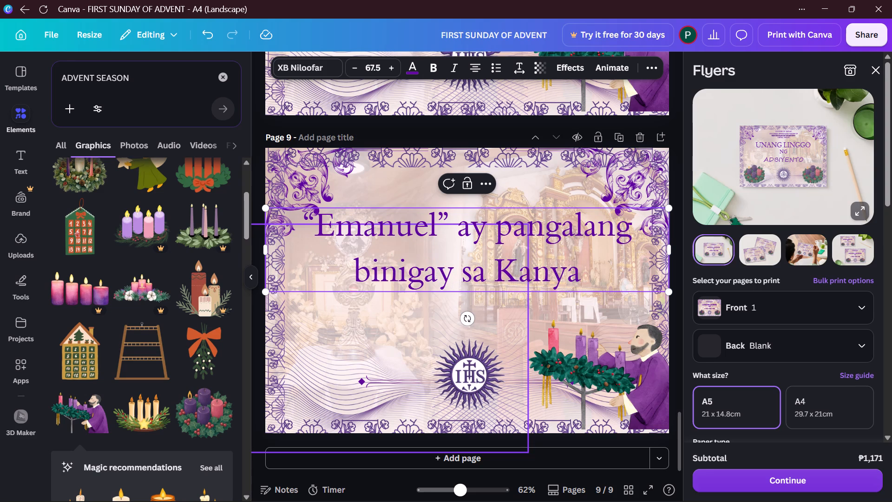
key("shift+colon")
key("BackSpace")
key("semicolon")
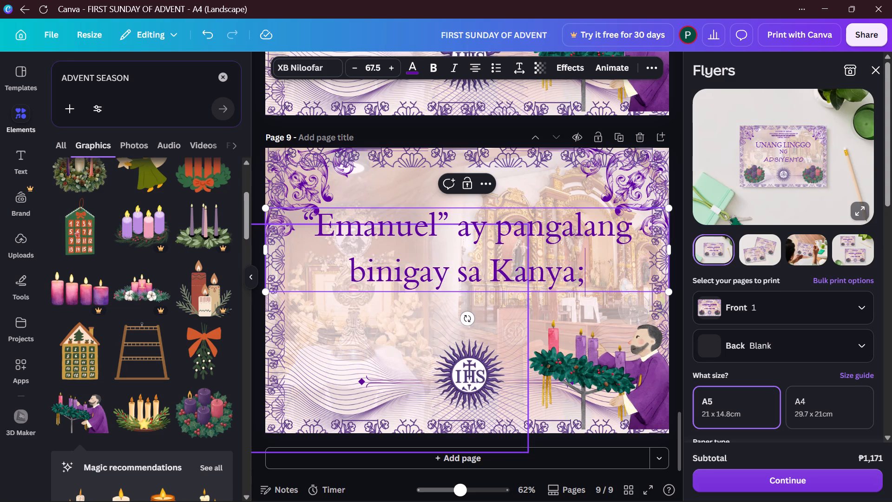
key("BackSpace")
key("shift+colon")
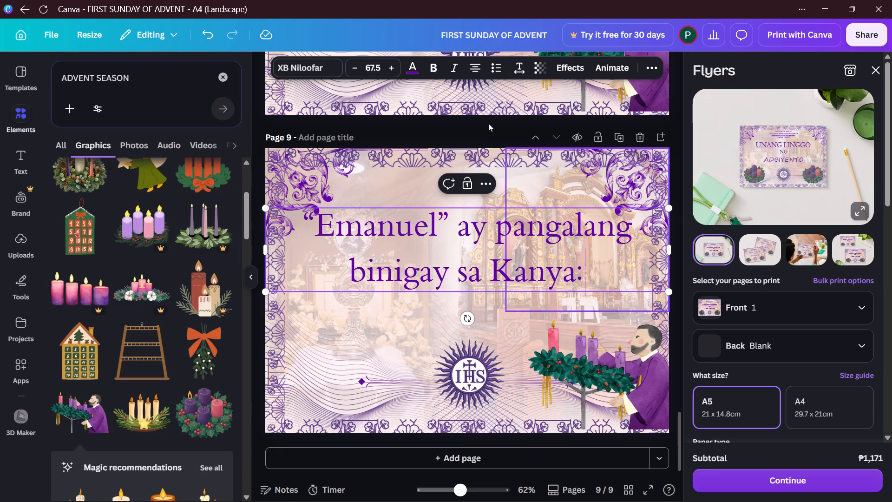
left_click(472, 124)
Move page 9's two-line lyric down slightly so it sits closer to the IHS emblem.
left_click(512, 281)
left_click_drag(510, 275, 510, 296)
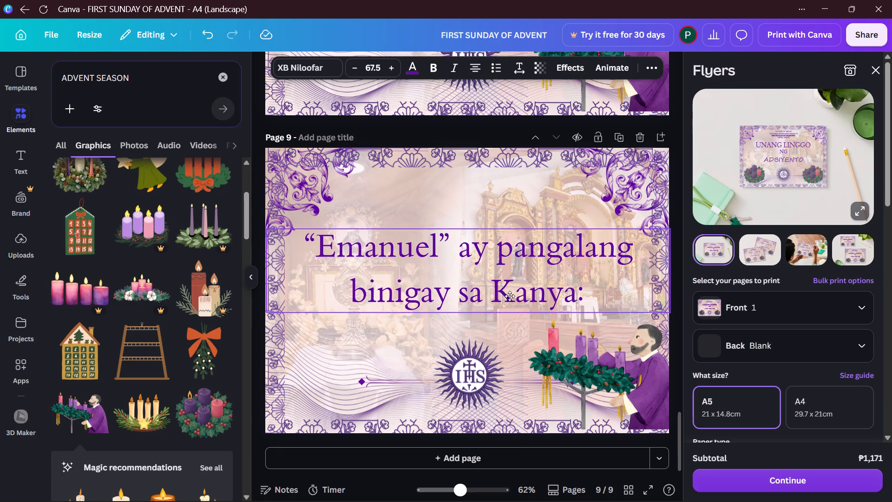
left_click_drag(510, 296, 508, 298)
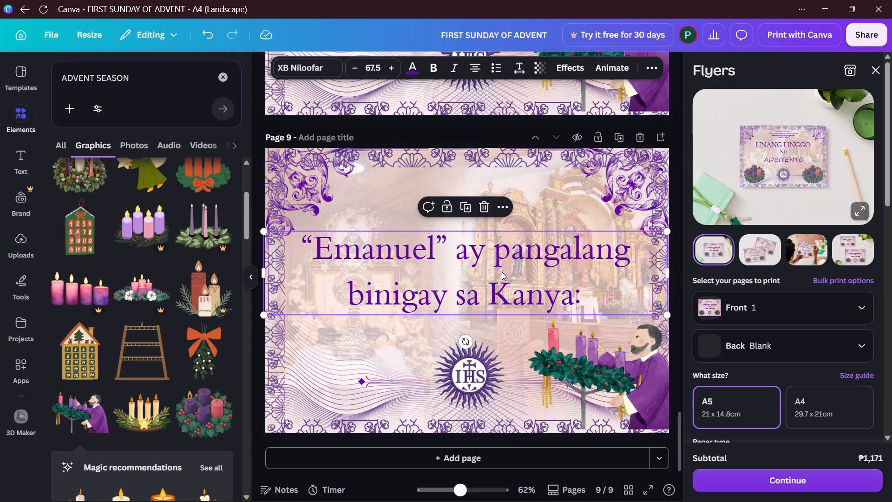
left_click(454, 129)
Delete the priest with Advent candles graphic from page 9.
left_click(613, 369)
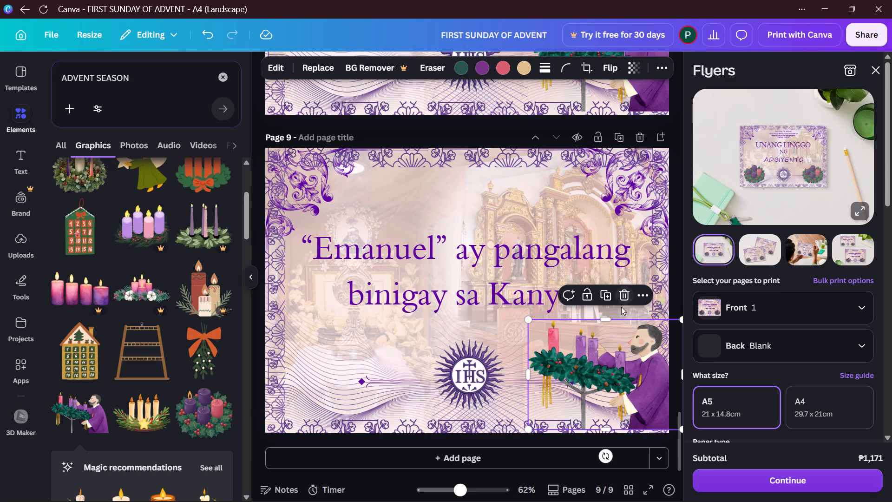
left_click(622, 292)
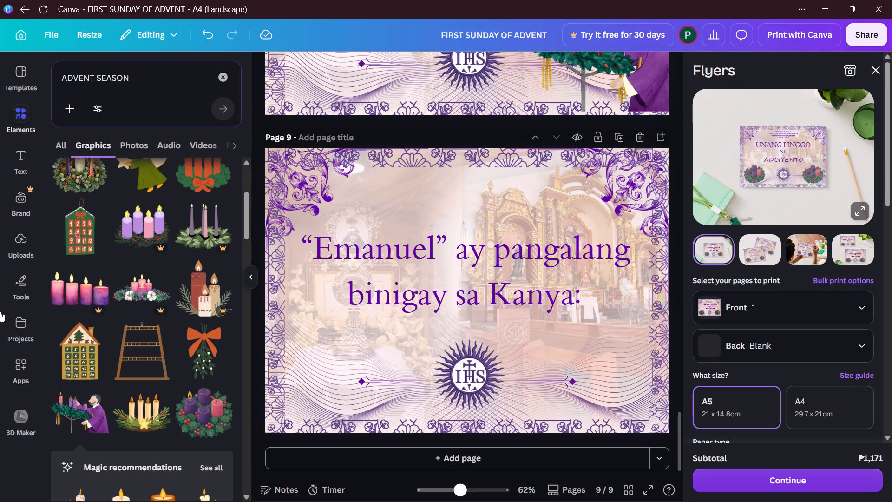
Find a round green Advent wreath with purple candles and one lit pink candle among the graphics and add it to page 9.
scroll(157, 304, "up", 4)
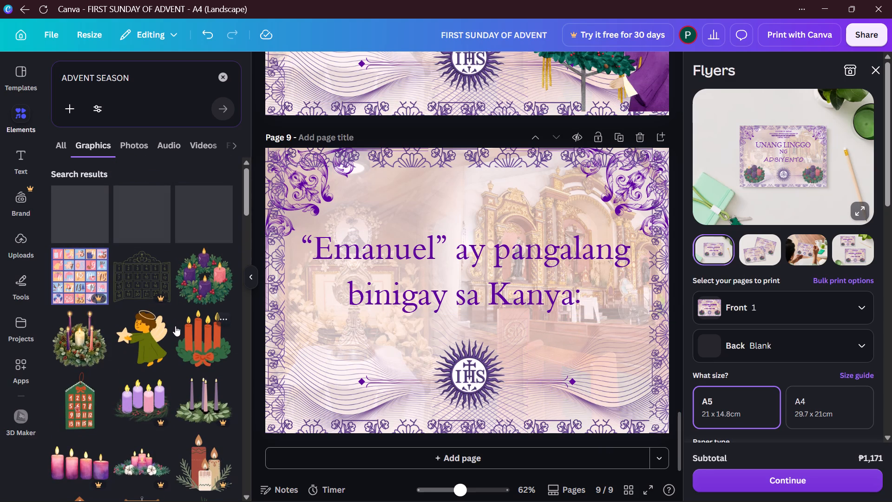
scroll(175, 326, "up", 1)
scroll(180, 296, "down", 1)
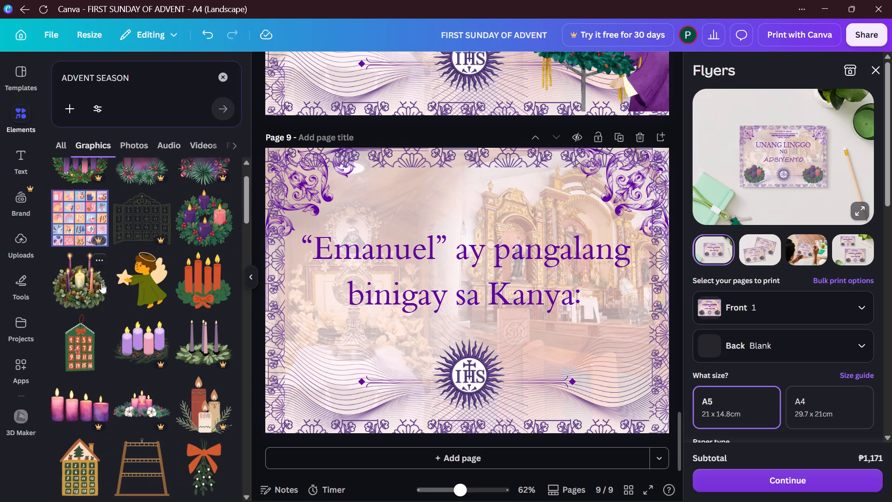
scroll(127, 279, "down", 3)
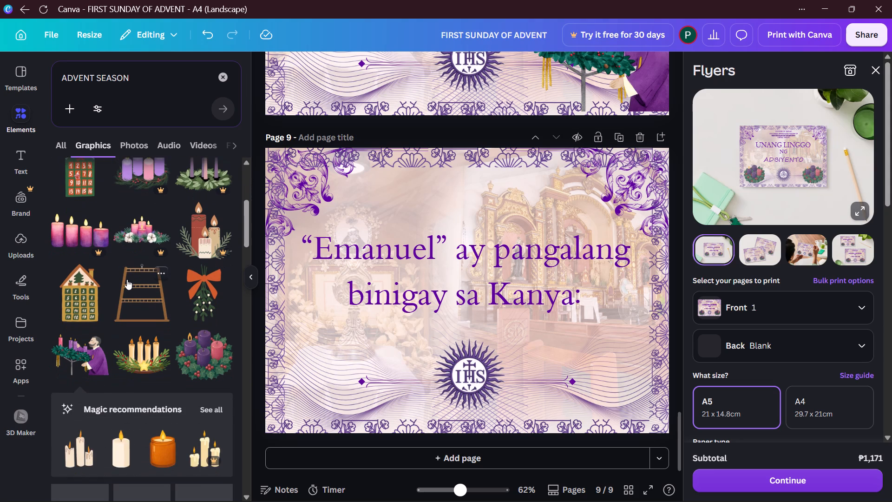
scroll(127, 279, "down", 4)
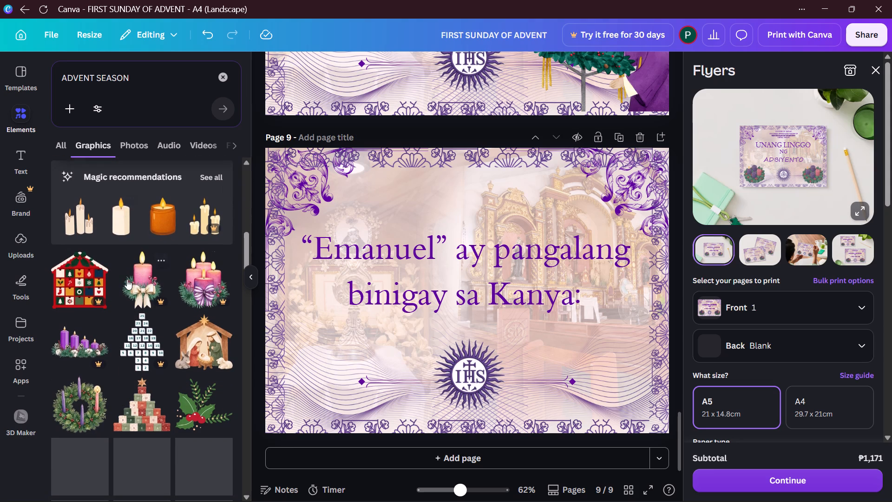
scroll(127, 279, "down", 2)
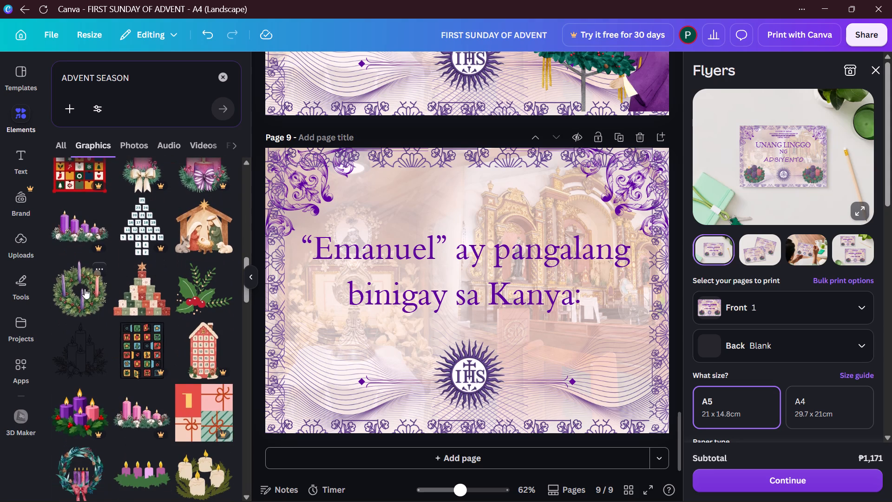
left_click(85, 289)
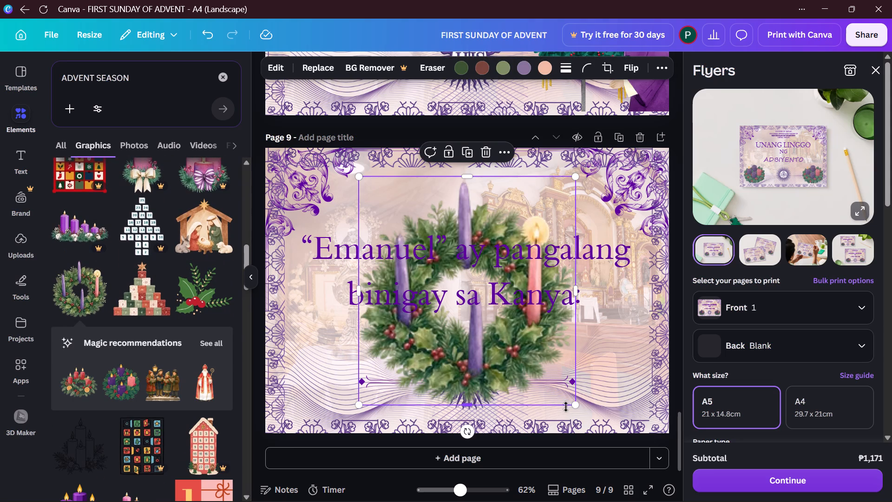
Shrink the wreath and place it in page 9's lower-right corner, beside the IHS emblem and below the lyric.
left_click(573, 405)
left_click_drag(539, 385, 517, 350)
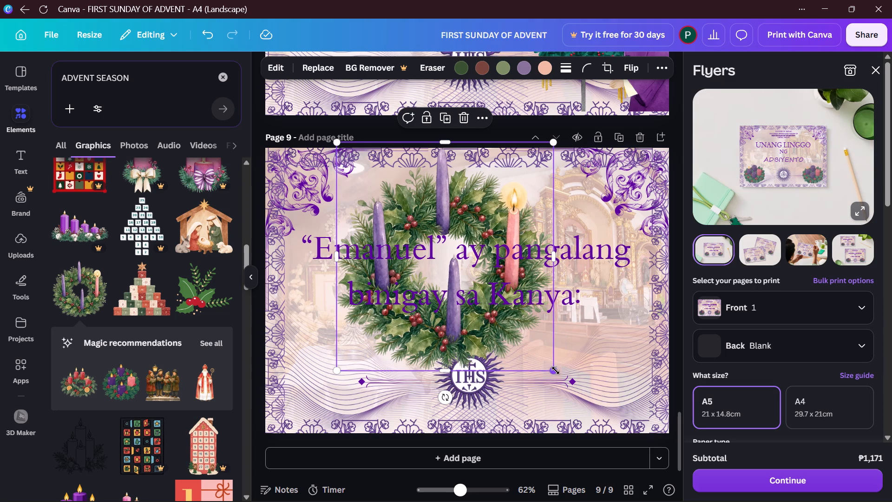
left_click_drag(556, 370, 493, 277)
left_click_drag(423, 201, 574, 312)
left_click_drag(609, 350, 624, 371)
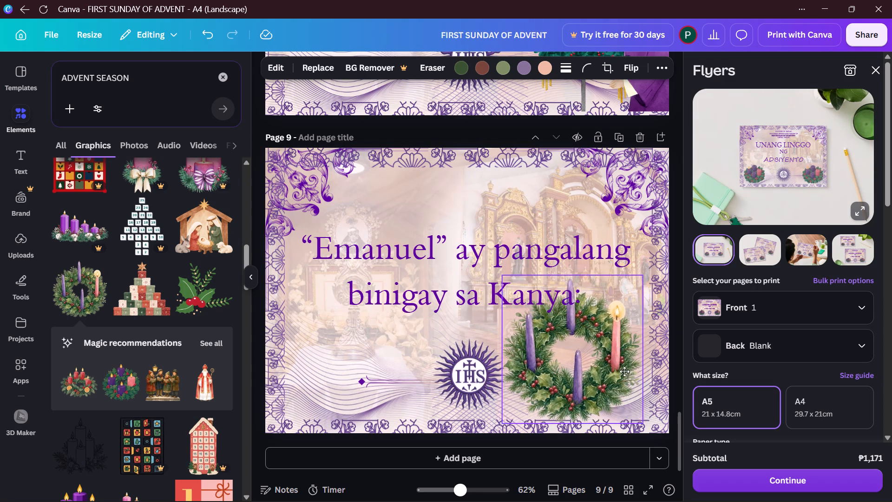
left_click_drag(624, 371, 636, 376)
left_click_drag(658, 429, 611, 384)
left_click_drag(585, 353, 448, 349)
left_click(417, 351)
left_click(380, 360)
left_click_drag(375, 359, 356, 363)
left_click_drag(427, 329, 589, 370)
left_click(590, 366)
left_click_drag(592, 362, 597, 351)
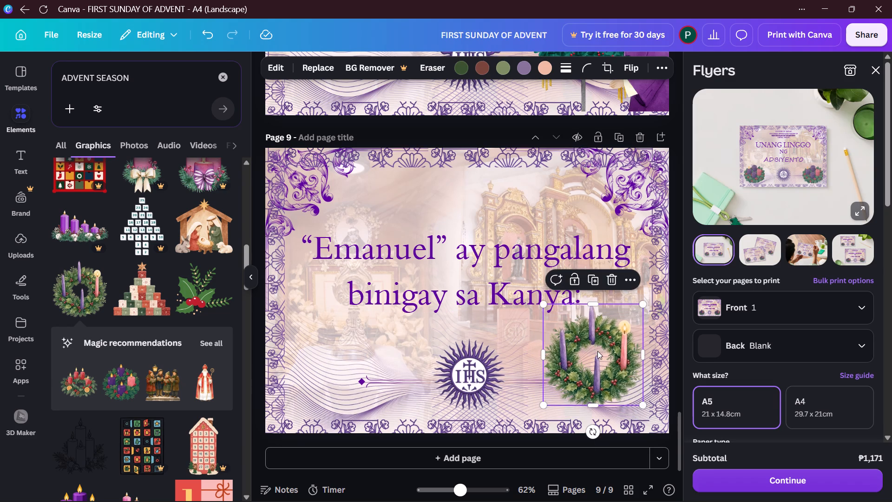
left_click_drag(597, 351, 598, 357)
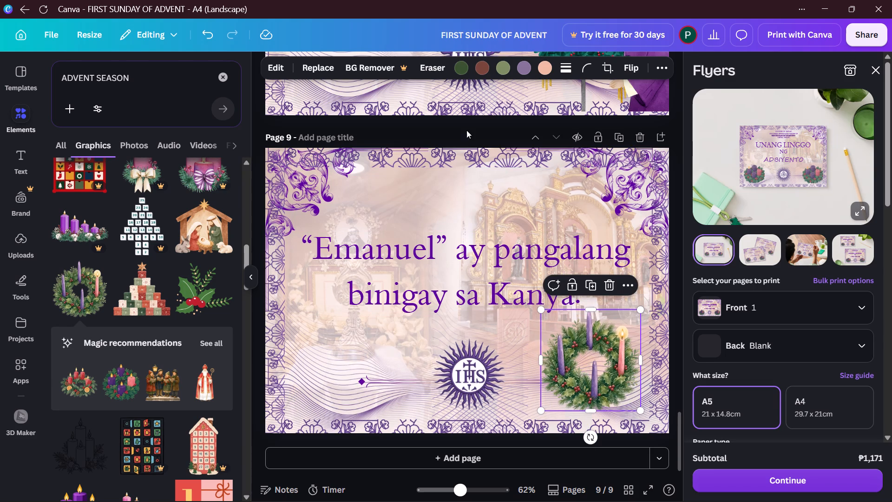
left_click(462, 126)
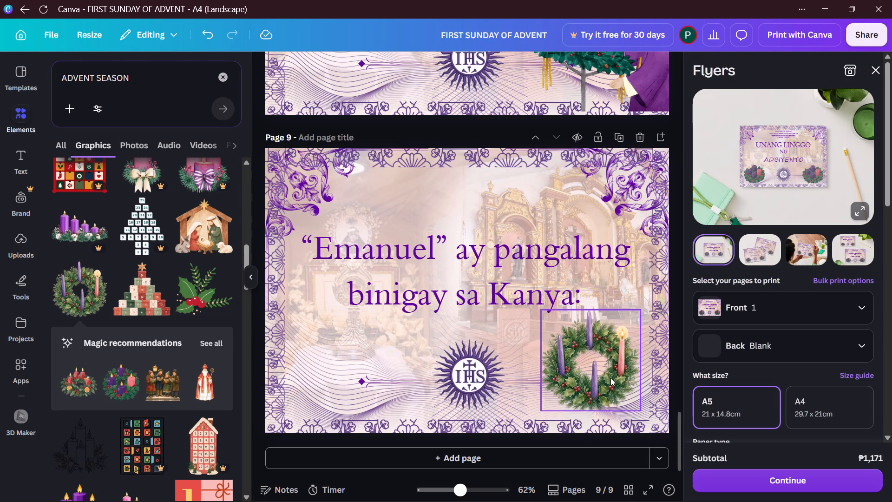
Duplicate the wreath and place the copy in page 9's lower-left corner, on the other side of the IHS emblem.
left_click(610, 378)
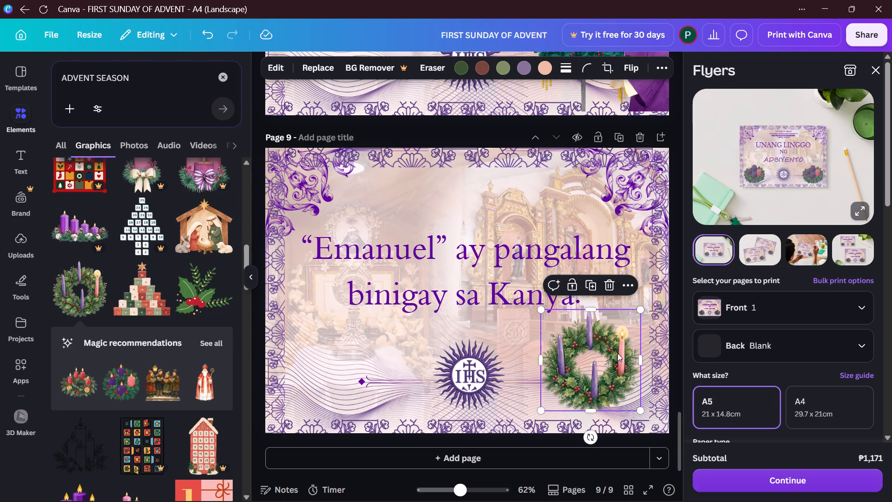
left_click(595, 282)
left_click_drag(610, 356, 552, 356)
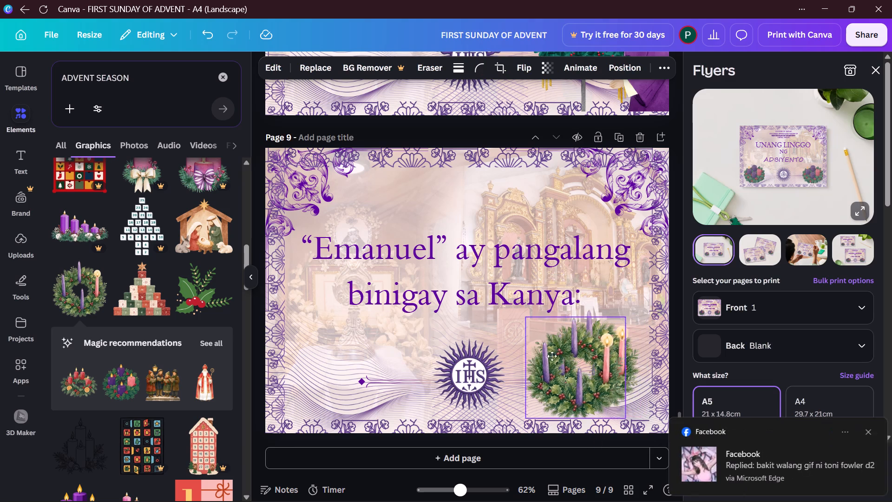
left_click_drag(552, 356, 525, 353)
left_click_drag(519, 352, 379, 345)
left_click_drag(536, 357, 408, 367)
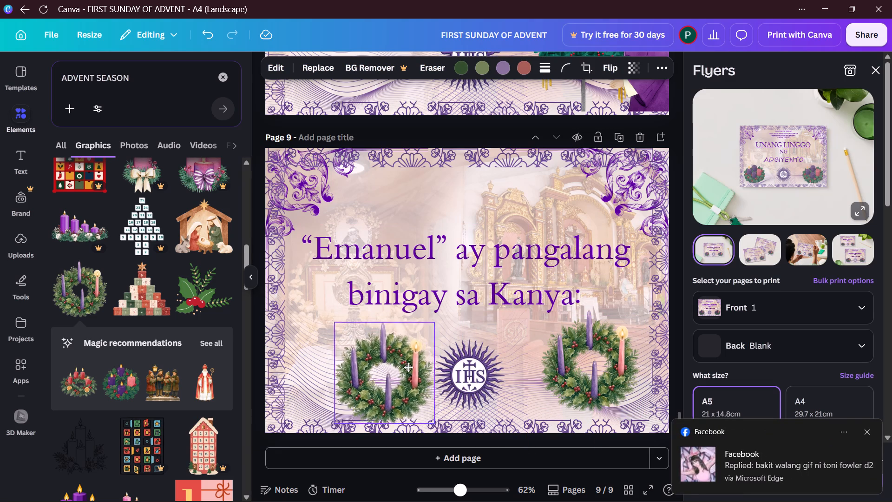
left_click_drag(408, 367, 400, 359)
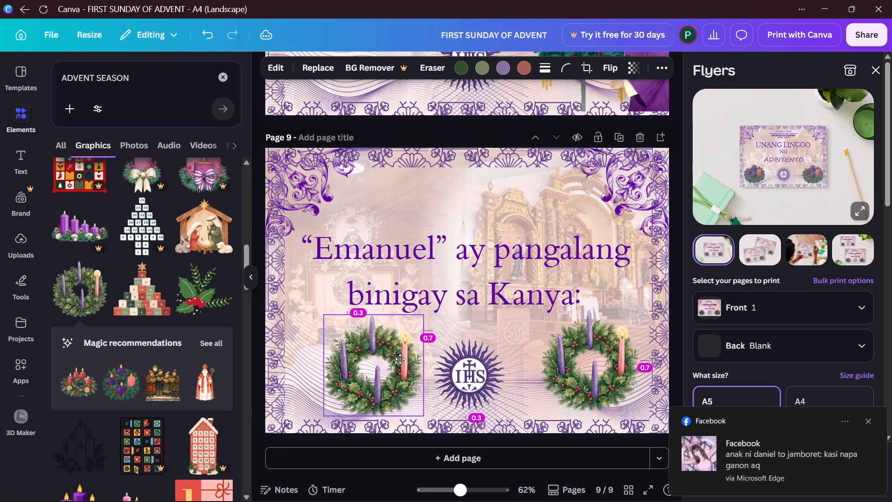
left_click_drag(400, 359, 385, 350)
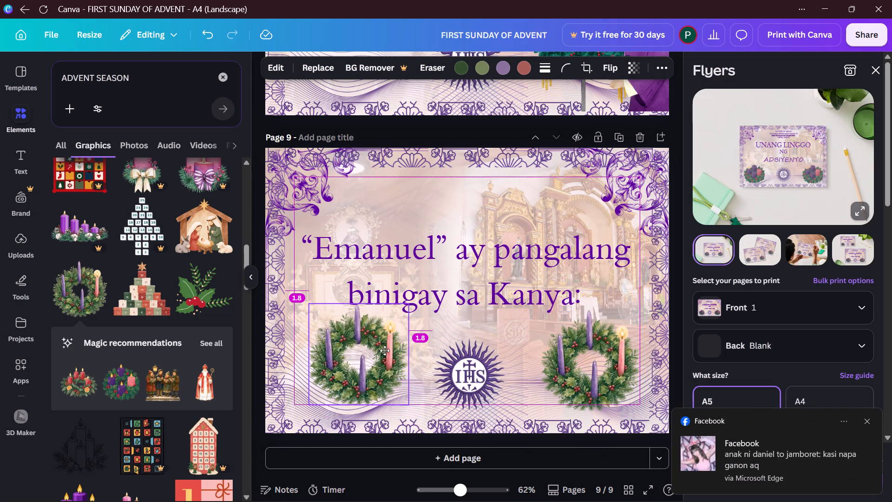
left_click_drag(385, 350, 380, 350)
left_click(466, 134)
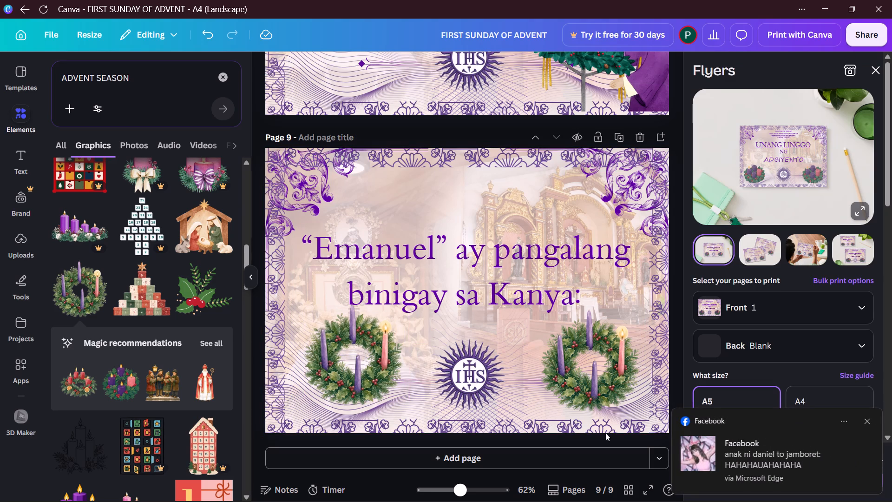
left_click(363, 354)
left_click_drag(363, 354, 355, 354)
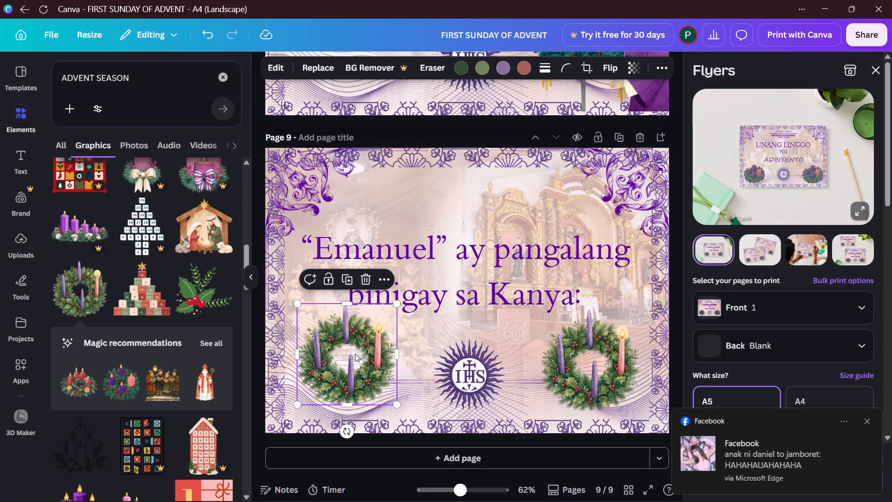
left_click(417, 130)
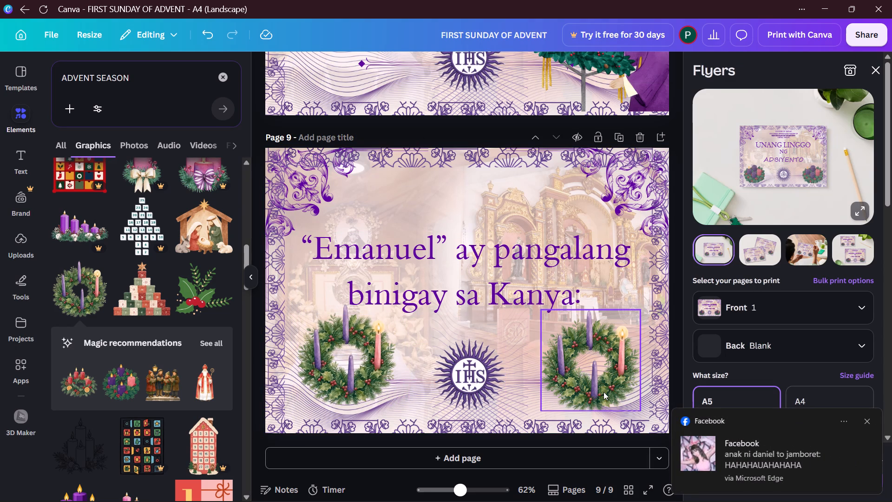
Duplicate page 9 to create page 10 with the same layout.
scroll(544, 306, "down", 5)
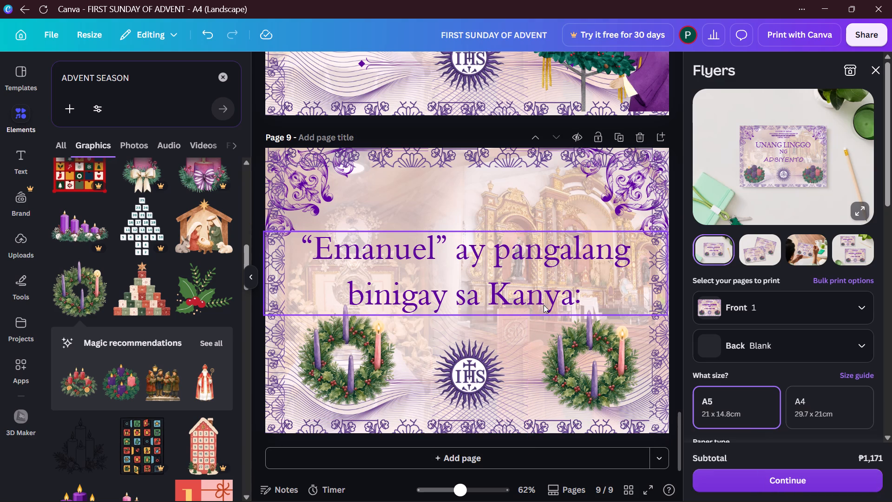
left_click(621, 145)
scroll(508, 323, "down", 2)
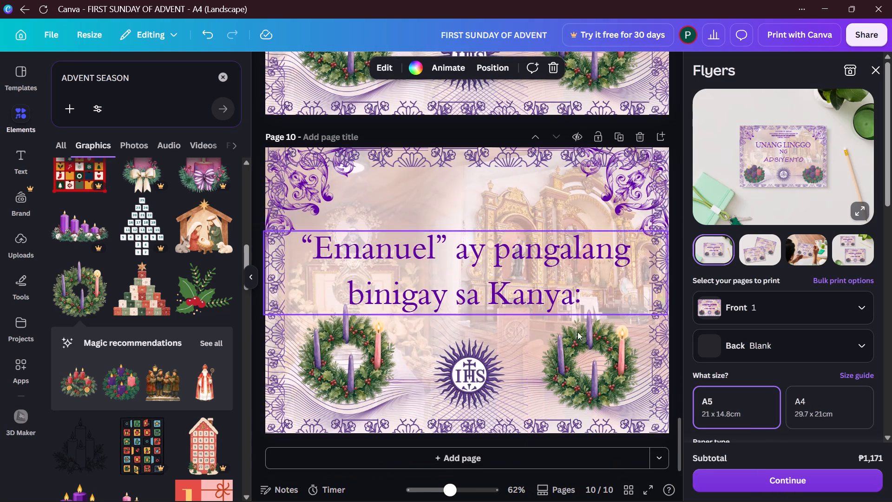
Delete both Advent wreaths beside the IHS emblem on page 10.
left_click(602, 351)
left_click(612, 282)
left_click(320, 374)
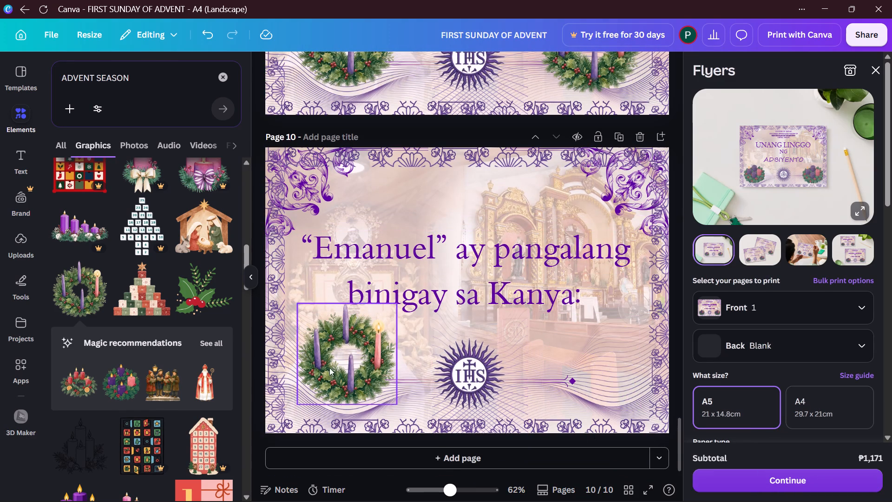
left_click(368, 277)
Replace page 10's lyric with “Nasa ating ang diyos tuwina.”, including the opening and closing quotation marks.
left_click(387, 272)
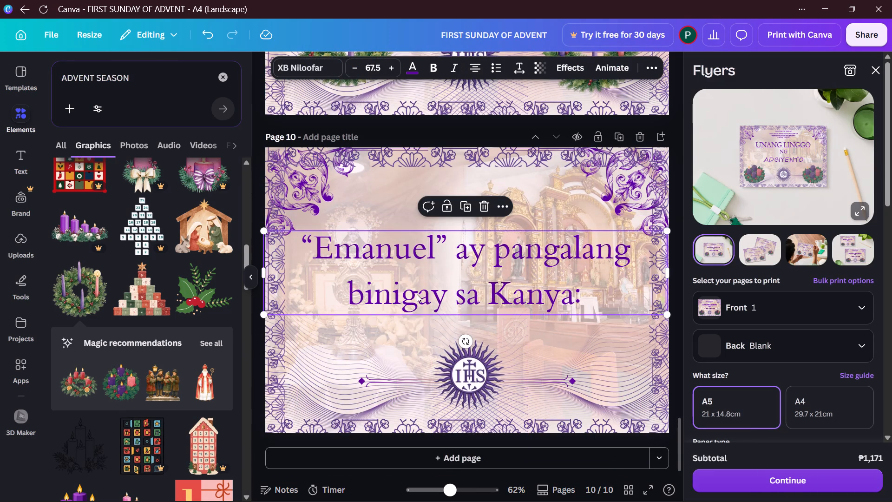
left_click(417, 294)
key("BackSpace")
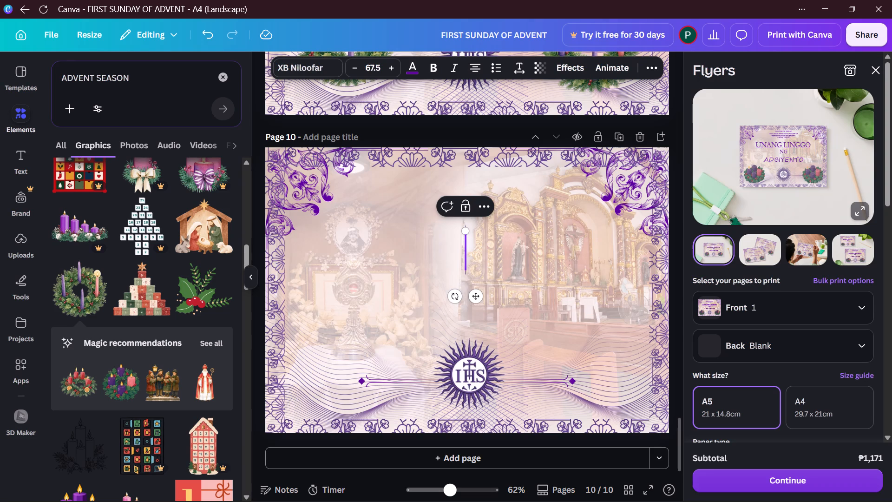
key("shift+quotedbl")
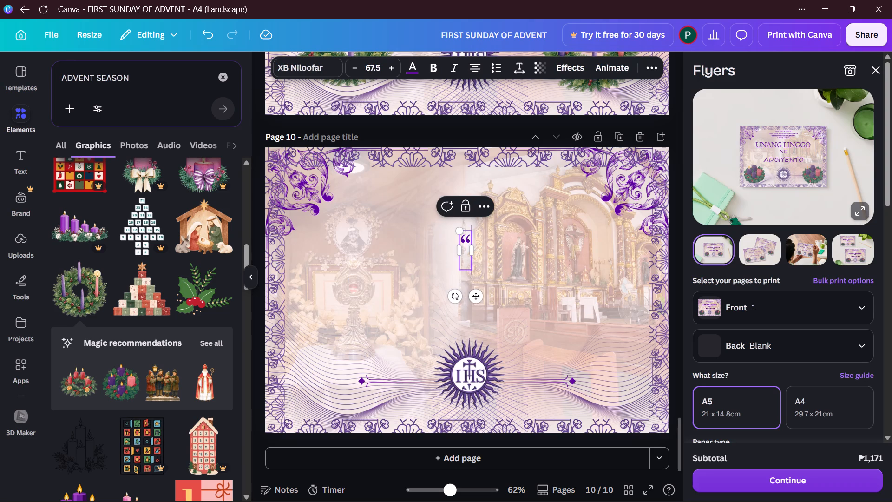
type("nasa")
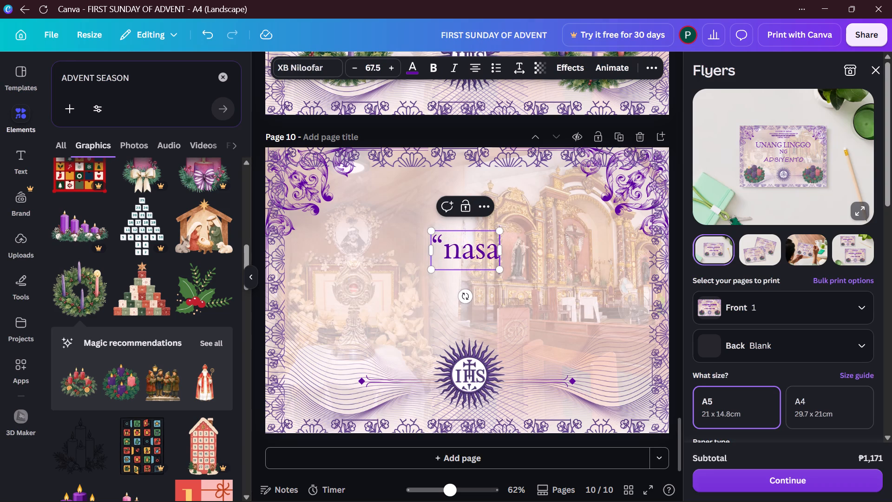
key("BackSpace")
key("BackSpace")
key("BackSpace")
key("BackSpace")
type("Nasa")
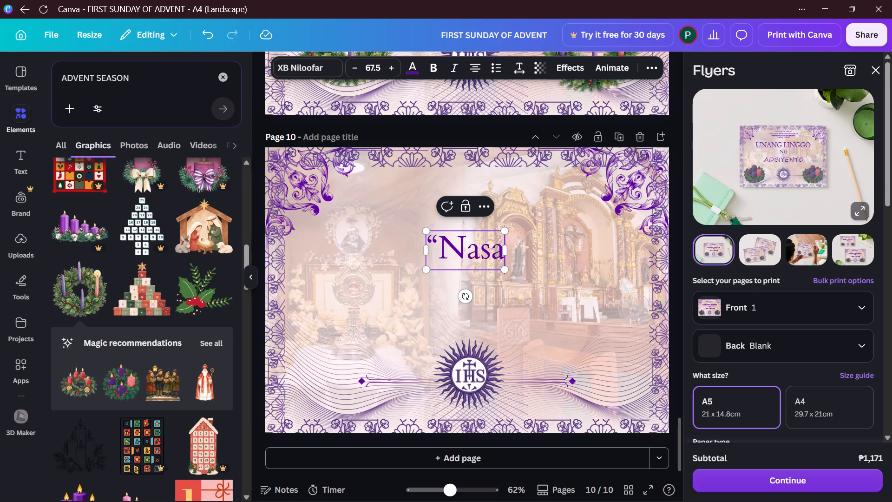
key("space")
type("ating")
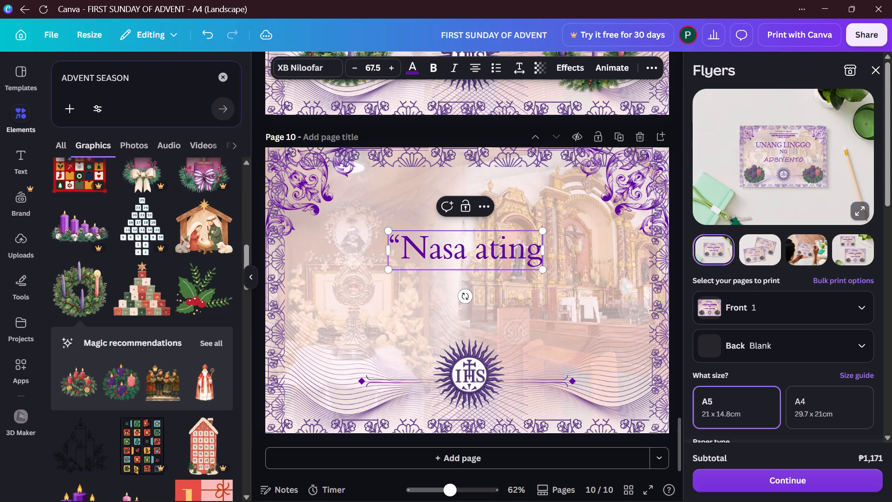
key("space")
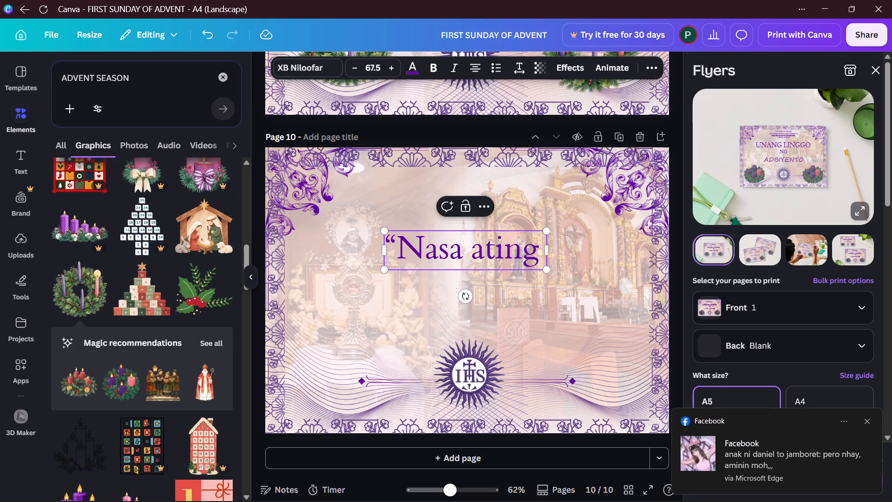
type("ang")
key("space")
type("diyos")
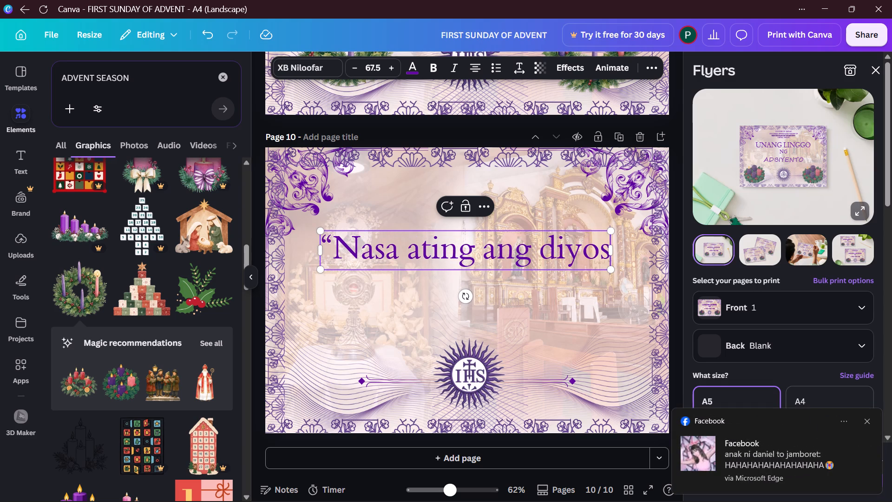
key("space")
type("tuwina")
type(".:")
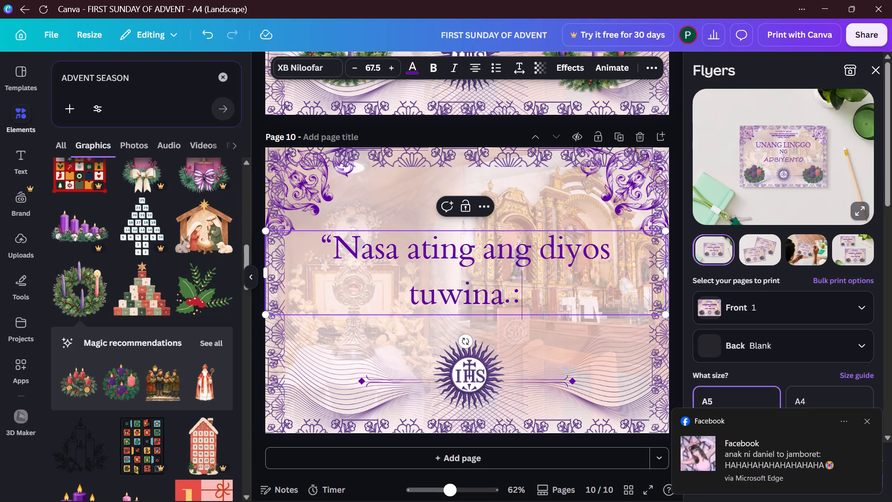
key("BackSpace")
key("semicolon")
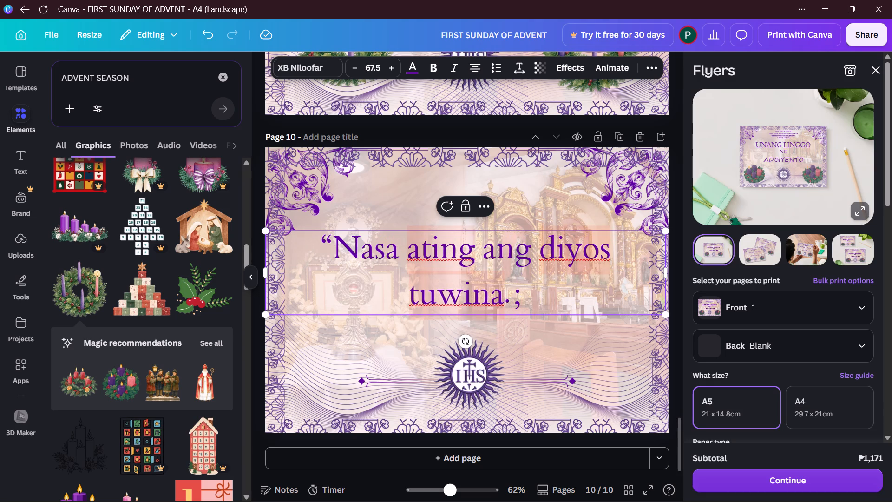
key("BackSpace")
key("shift+colon")
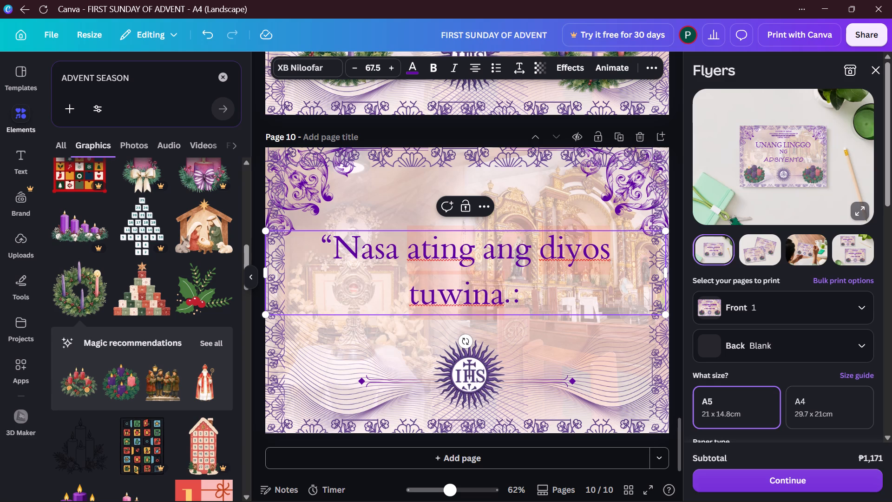
key("BackSpace")
key("shift+quotedbl")
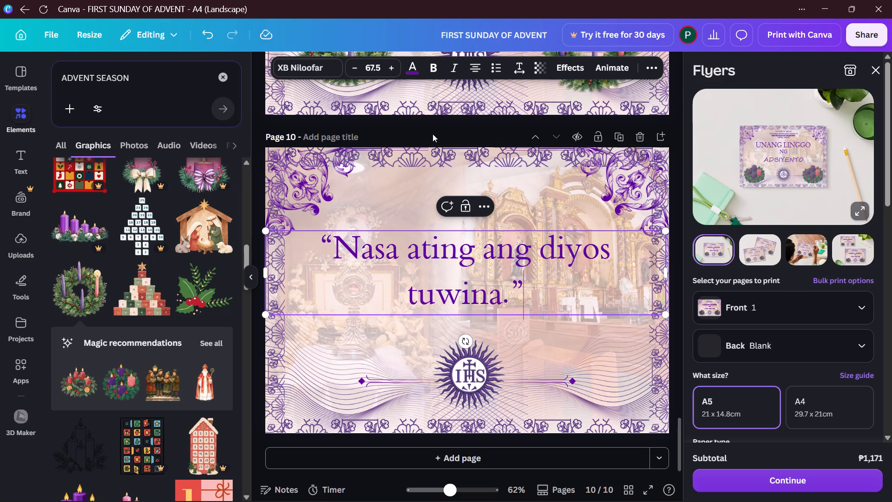
left_click(439, 121)
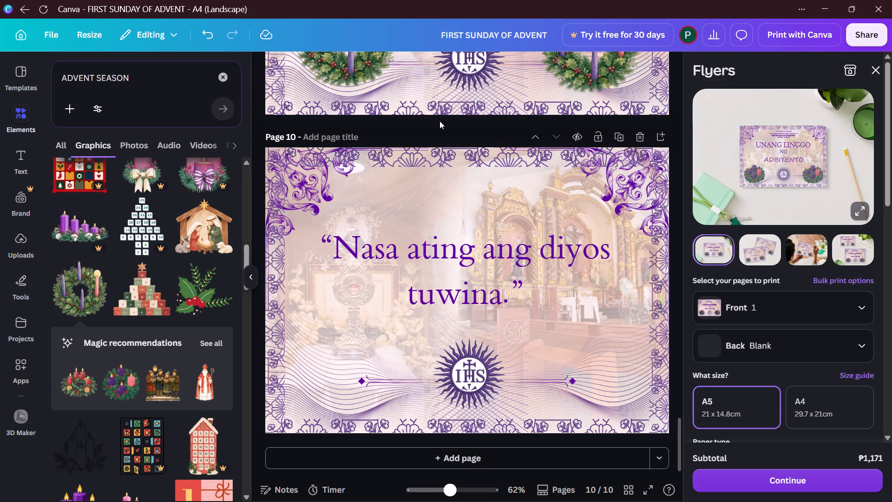
Nudge page 10's lyric text box slightly upward, keeping it centred on the page.
left_click(544, 297)
left_click_drag(537, 289, 539, 300)
left_click_drag(542, 297, 539, 285)
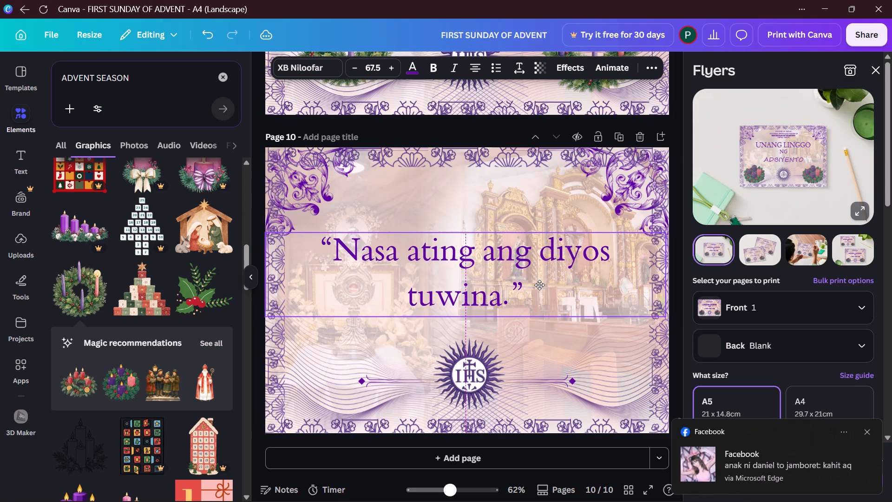
left_click_drag(539, 285, 539, 283)
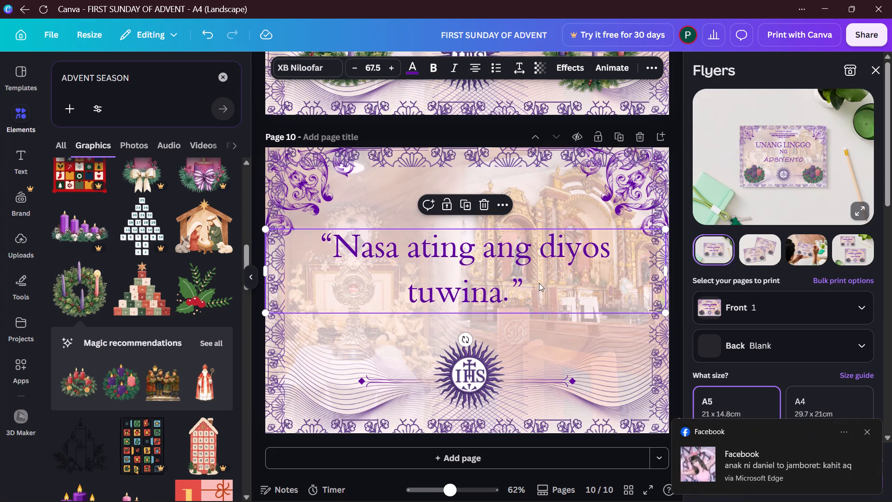
Add the numbered gift-box Advent calendar tree with a star on top to page 10.
left_click(146, 304)
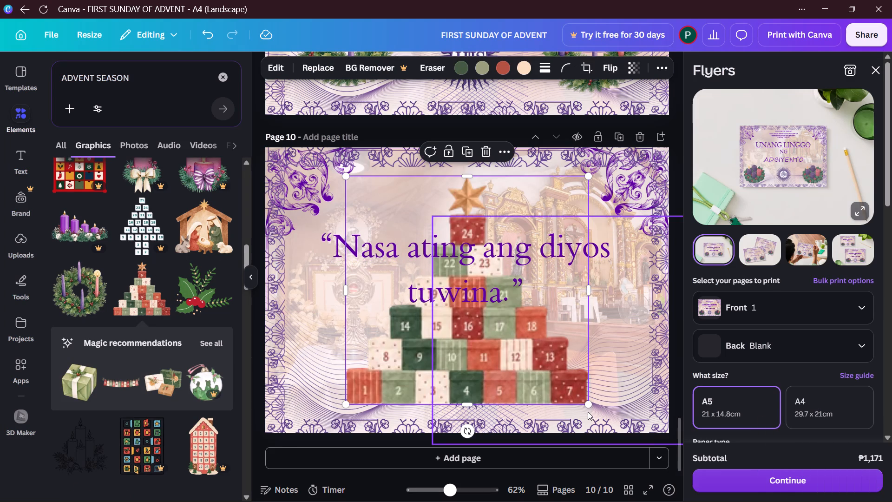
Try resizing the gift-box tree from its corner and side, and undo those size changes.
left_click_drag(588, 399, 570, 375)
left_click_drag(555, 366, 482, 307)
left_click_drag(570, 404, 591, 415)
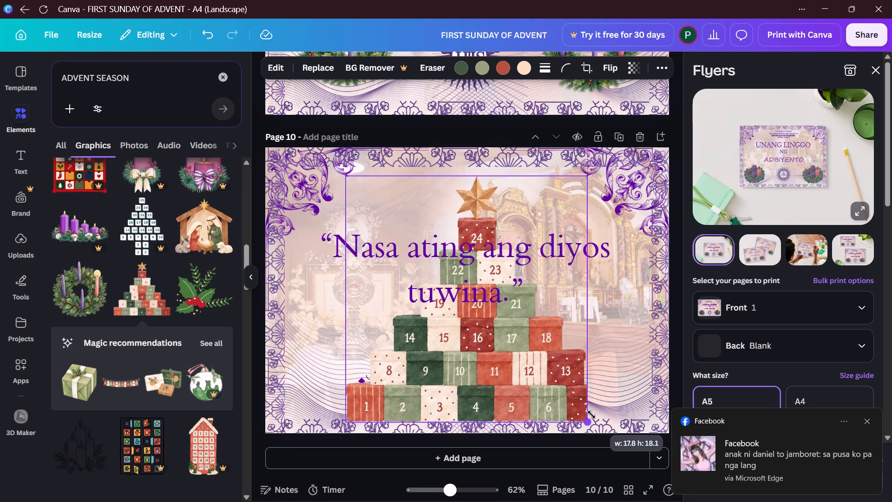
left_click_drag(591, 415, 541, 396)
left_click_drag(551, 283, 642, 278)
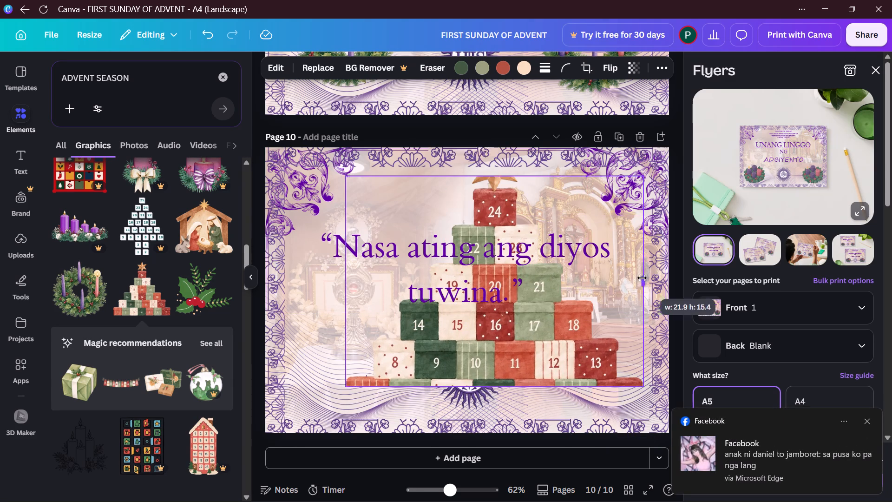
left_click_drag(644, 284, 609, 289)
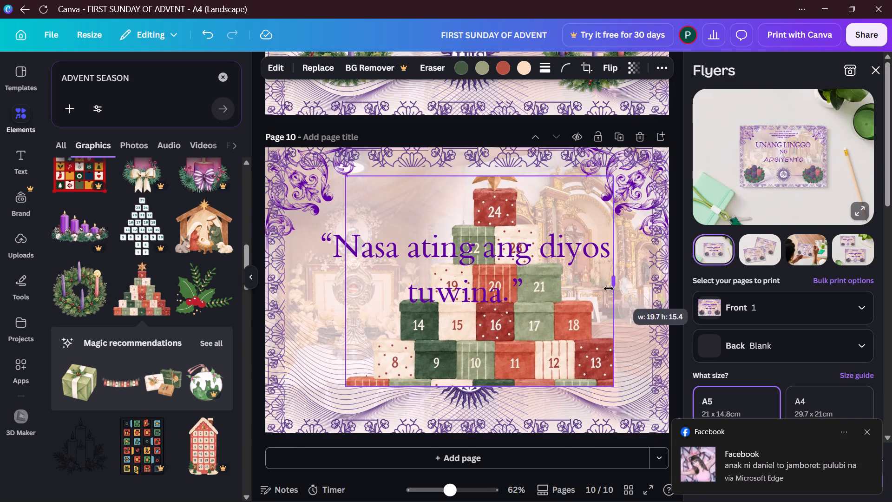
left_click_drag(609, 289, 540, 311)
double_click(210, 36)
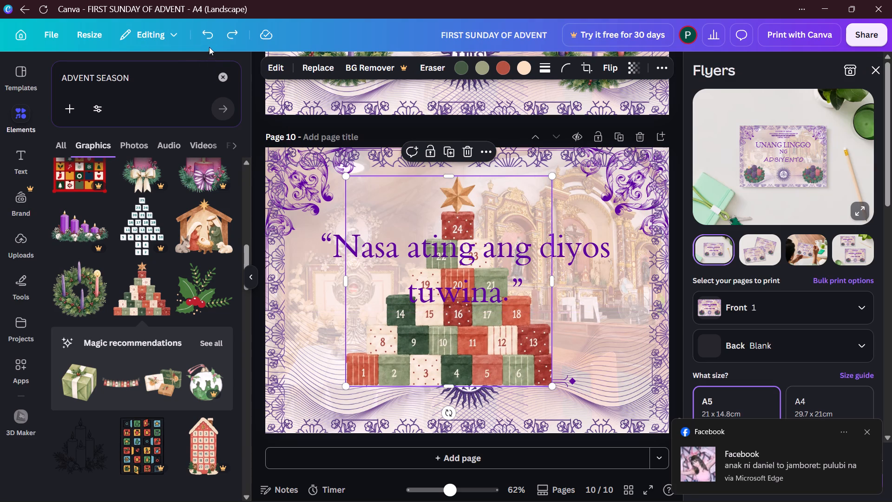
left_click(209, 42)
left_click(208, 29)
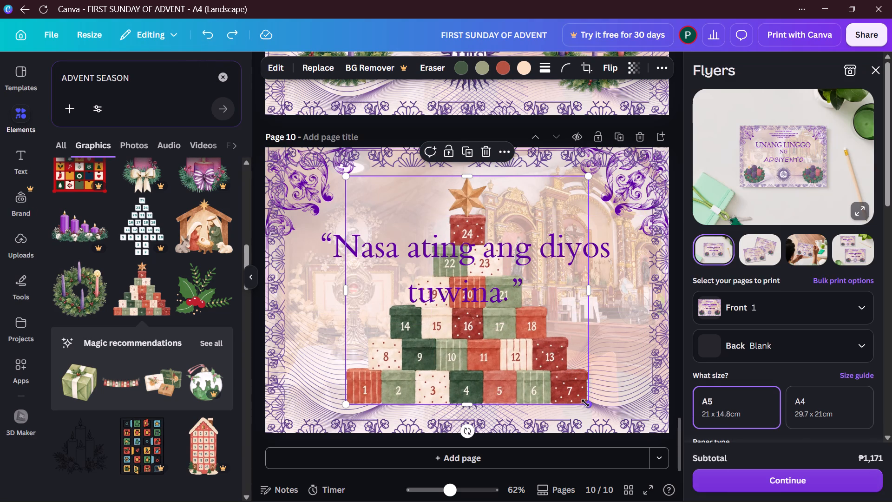
Shrink the gift-box tree proportionally to about half its size.
left_click_drag(585, 403, 458, 294)
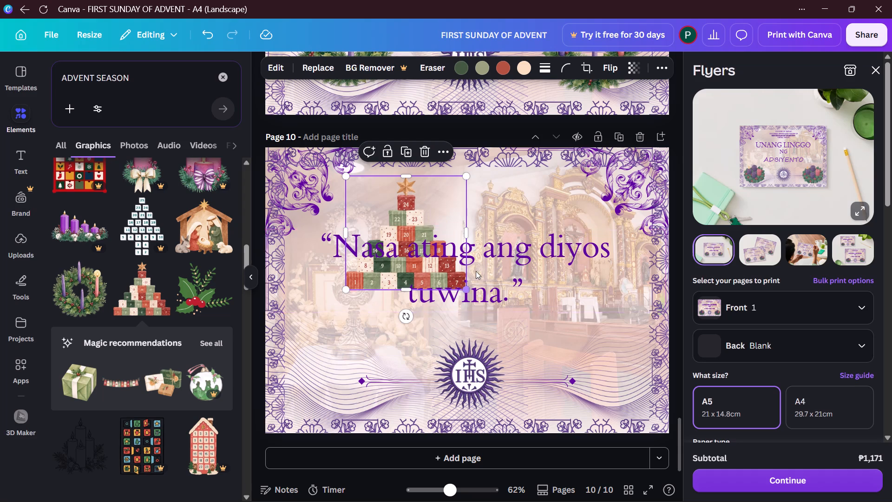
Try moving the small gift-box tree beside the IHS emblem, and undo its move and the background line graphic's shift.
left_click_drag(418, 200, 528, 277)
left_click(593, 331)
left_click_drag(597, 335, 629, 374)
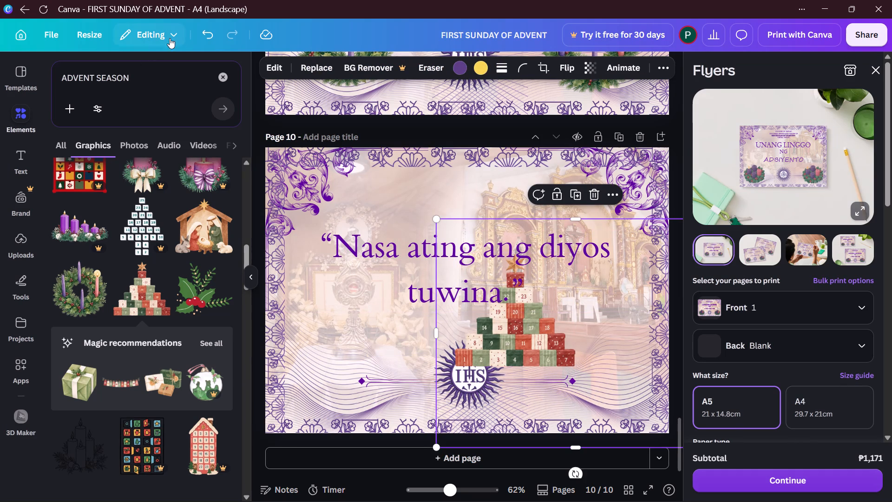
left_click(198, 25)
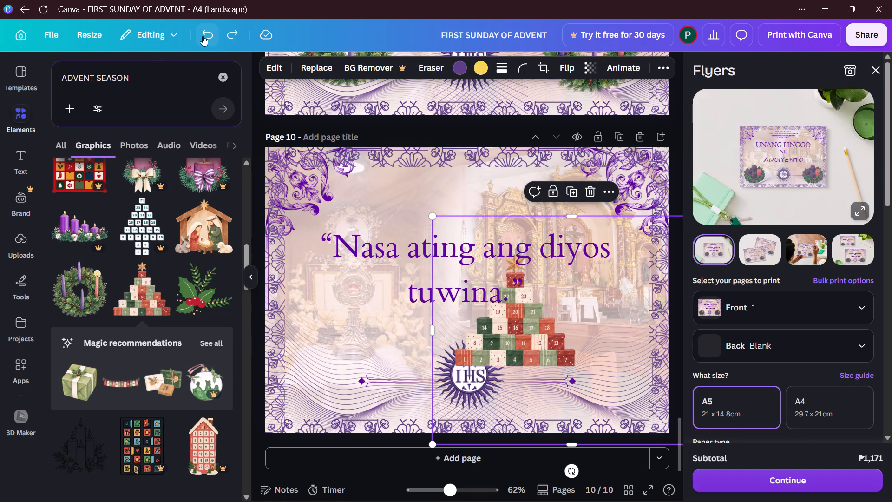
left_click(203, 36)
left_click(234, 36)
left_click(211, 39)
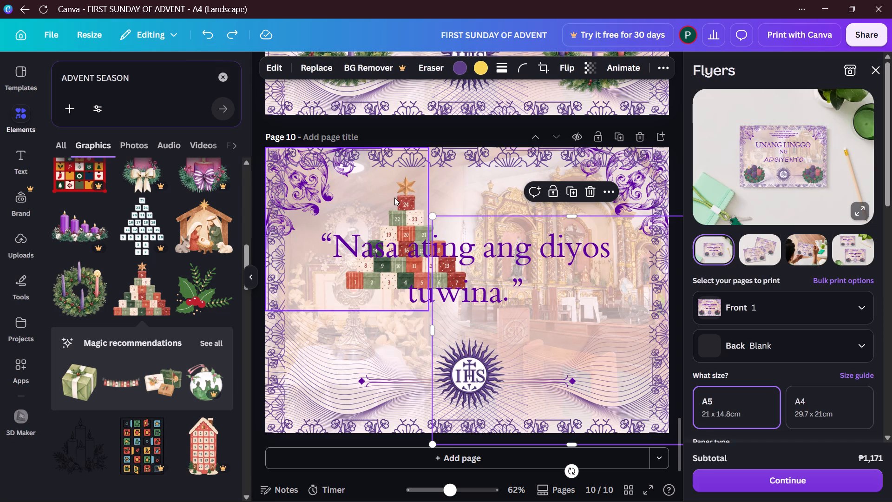
Move the gift-box tree to page 10's lower-right corner, beside the IHS emblem and below the lyric.
left_click(394, 198)
left_click_drag(395, 198, 402, 205)
left_click_drag(425, 213, 523, 285)
left_click_drag(411, 202, 439, 219)
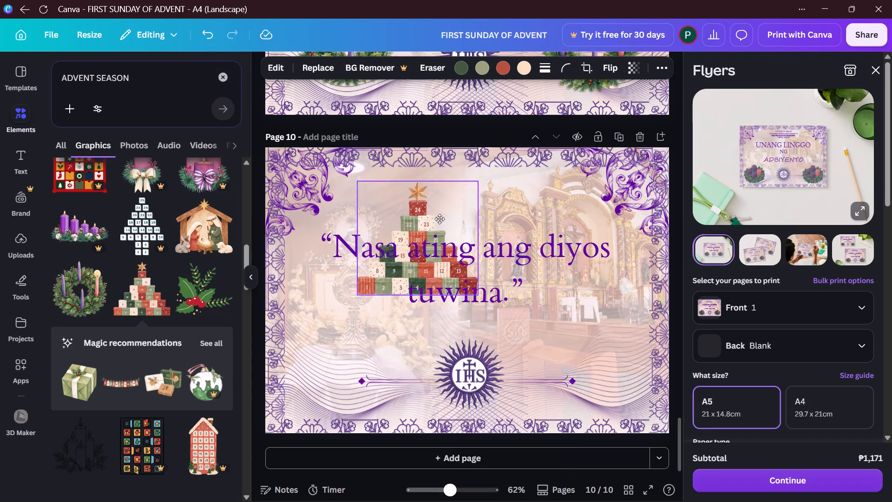
left_click_drag(439, 219, 580, 311)
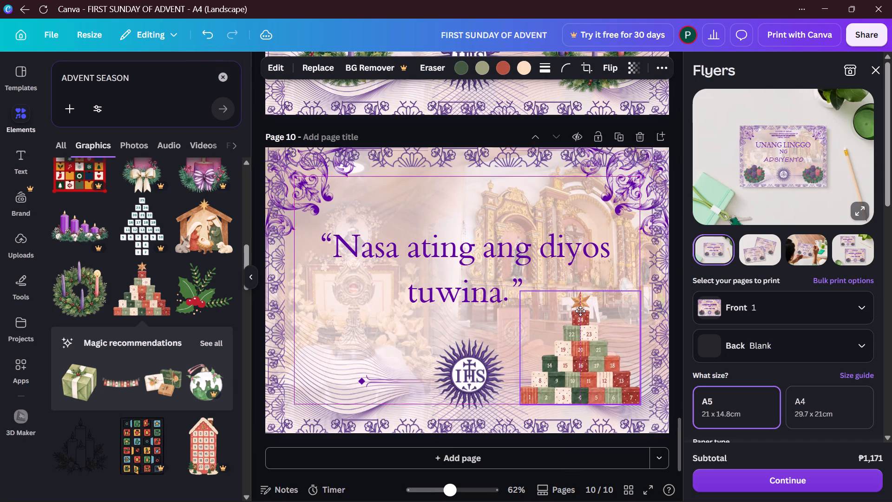
left_click_drag(580, 311, 582, 312)
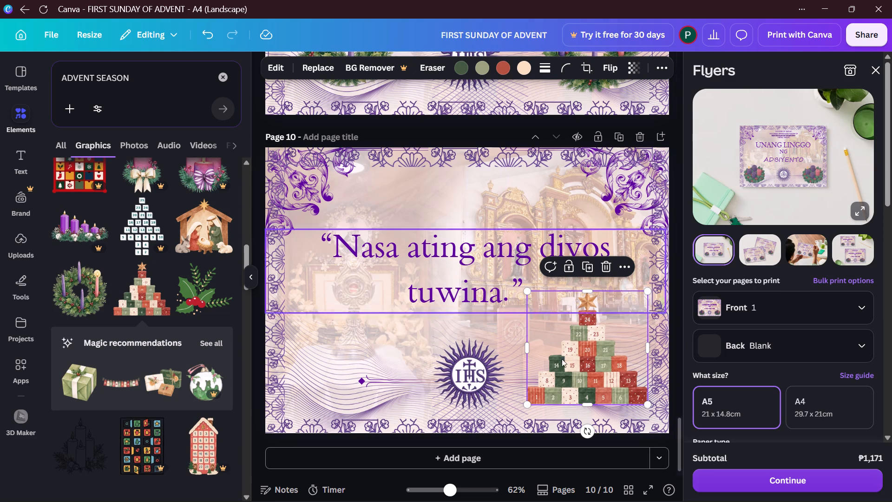
left_click_drag(590, 341, 589, 343)
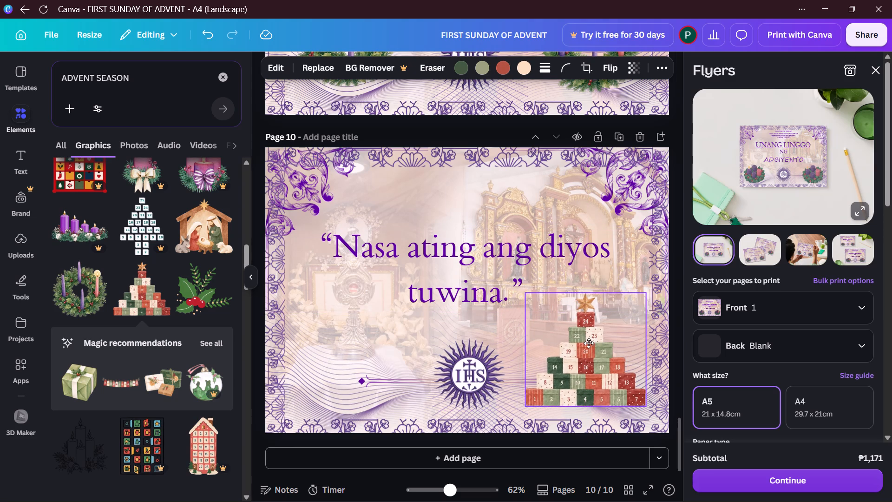
left_click_drag(589, 343, 582, 349)
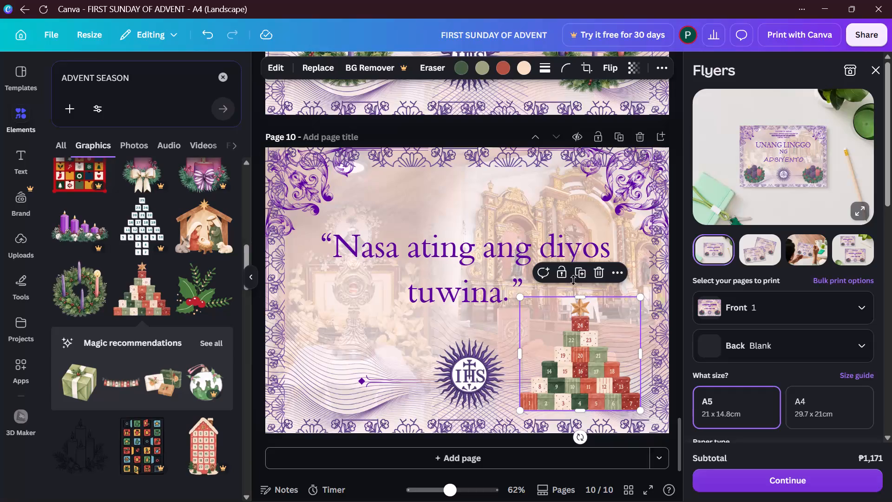
Duplicate page 10's gift-box tree and place the copy on the opposite side of the IHS emblem, near the lower-left corner.
left_click(578, 271)
left_click_drag(601, 354, 388, 336)
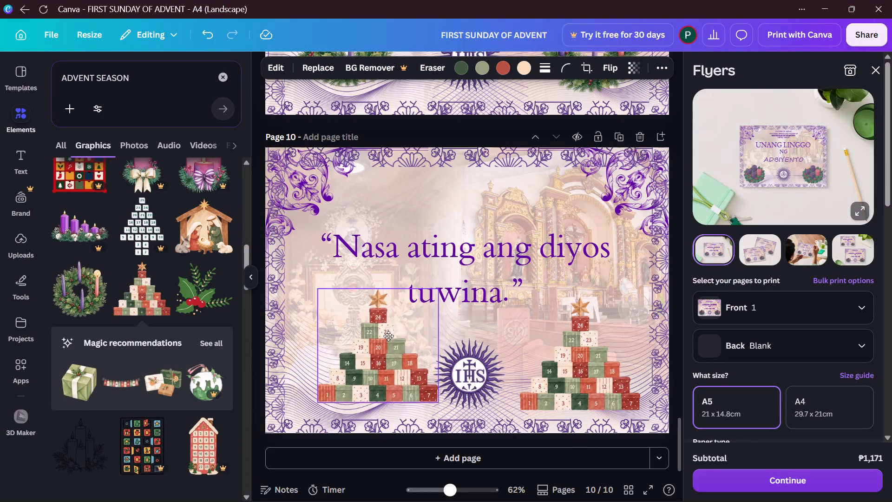
left_click_drag(388, 336, 373, 345)
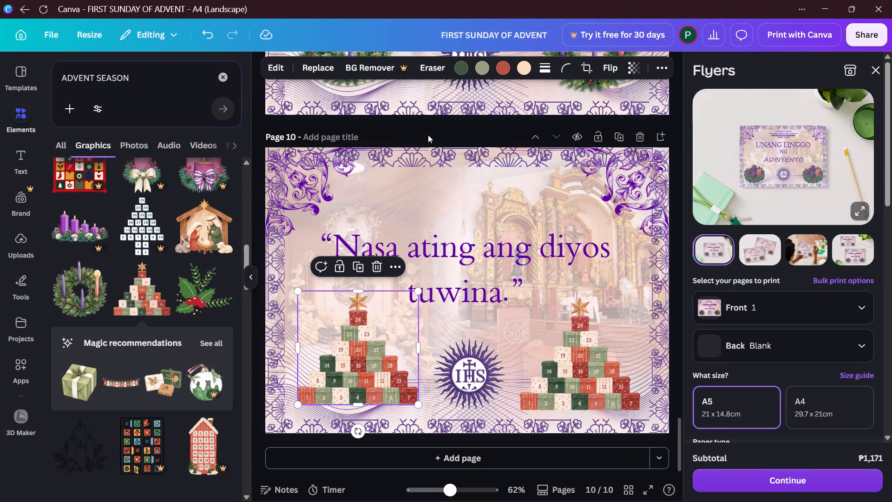
left_click(428, 135)
Look over the finished pages from page 10 back to the cover and down to page 10 again.
scroll(541, 259, "up", 2)
scroll(541, 259, "down", 3)
scroll(541, 259, "up", 6)
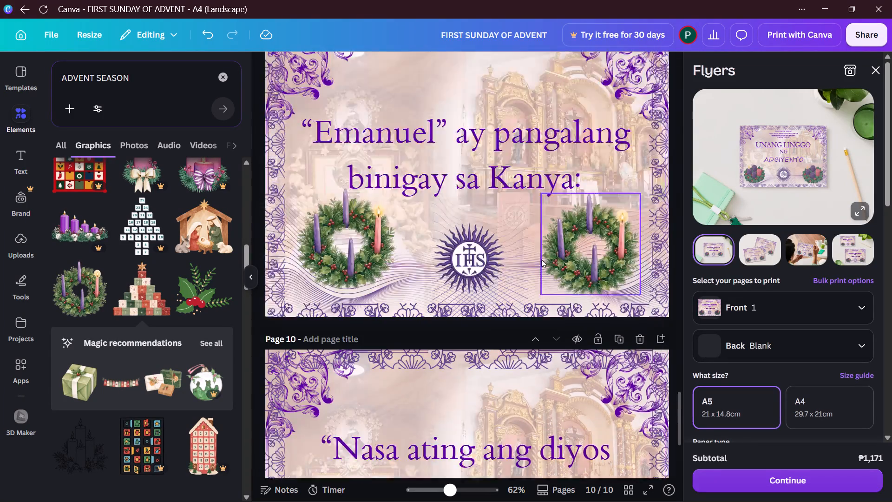
scroll(541, 259, "up", 20)
scroll(541, 259, "up", 8)
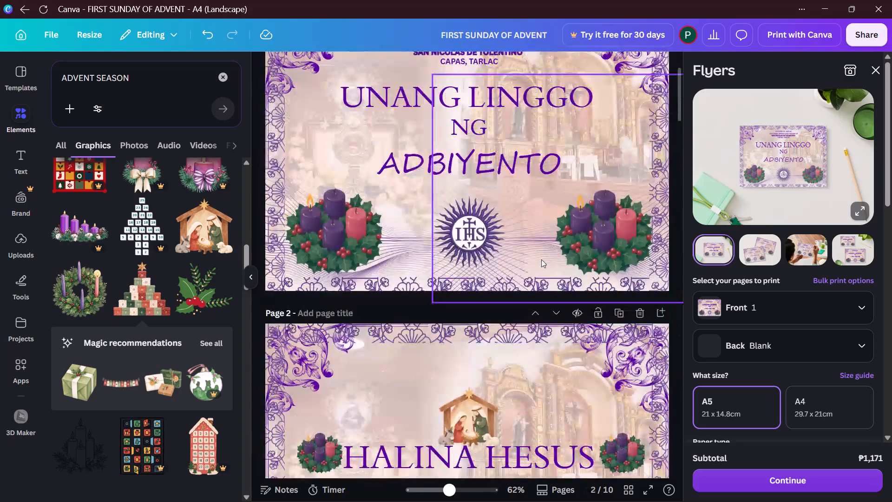
scroll(541, 259, "up", 5)
scroll(541, 259, "down", 9)
scroll(544, 260, "down", 16)
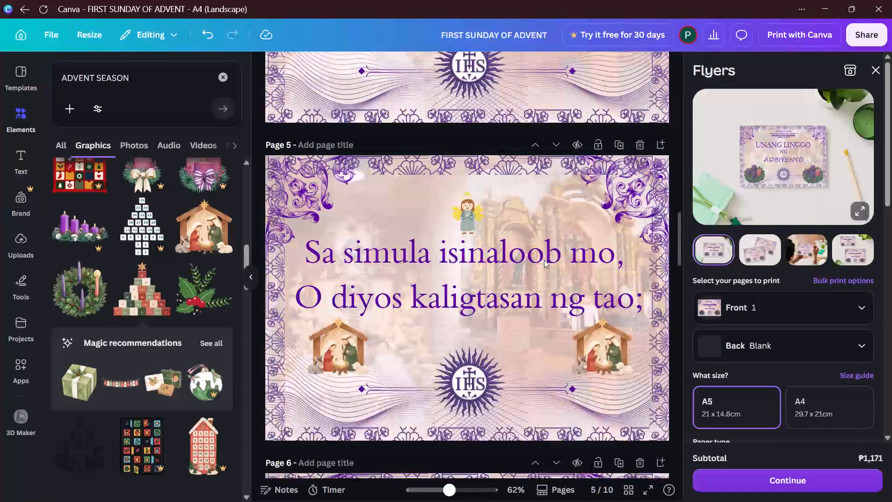
scroll(544, 260, "down", 20)
scroll(544, 260, "down", 14)
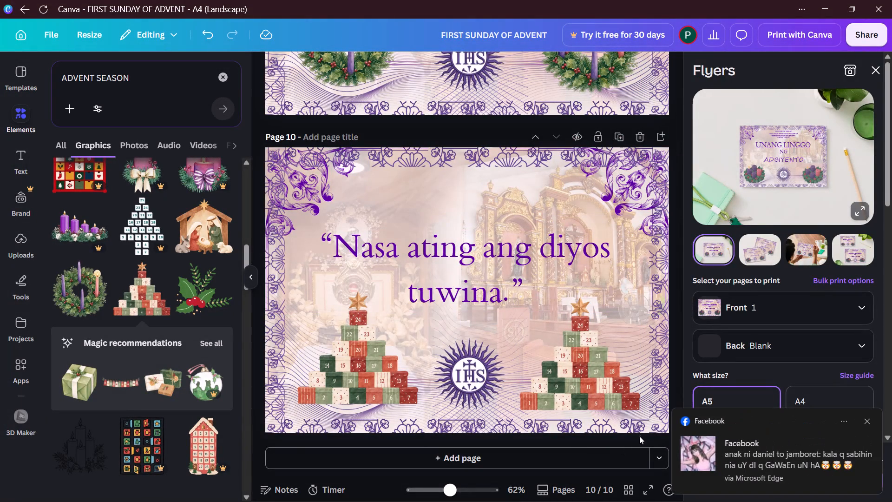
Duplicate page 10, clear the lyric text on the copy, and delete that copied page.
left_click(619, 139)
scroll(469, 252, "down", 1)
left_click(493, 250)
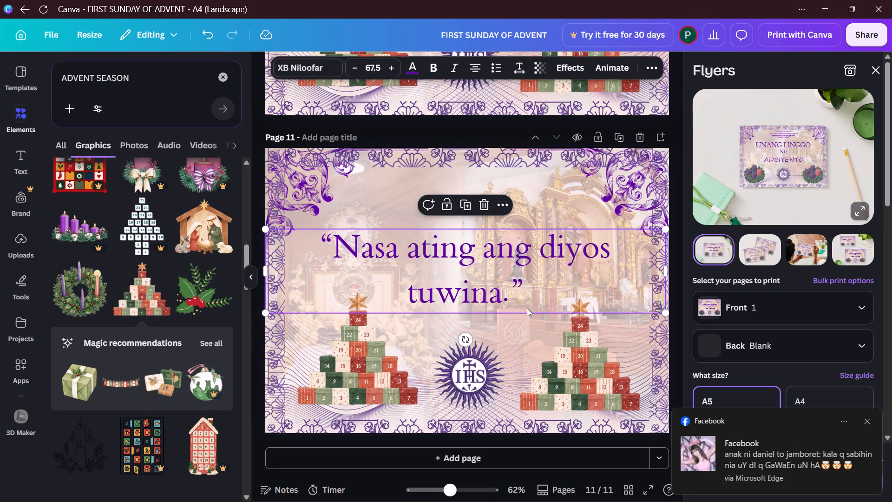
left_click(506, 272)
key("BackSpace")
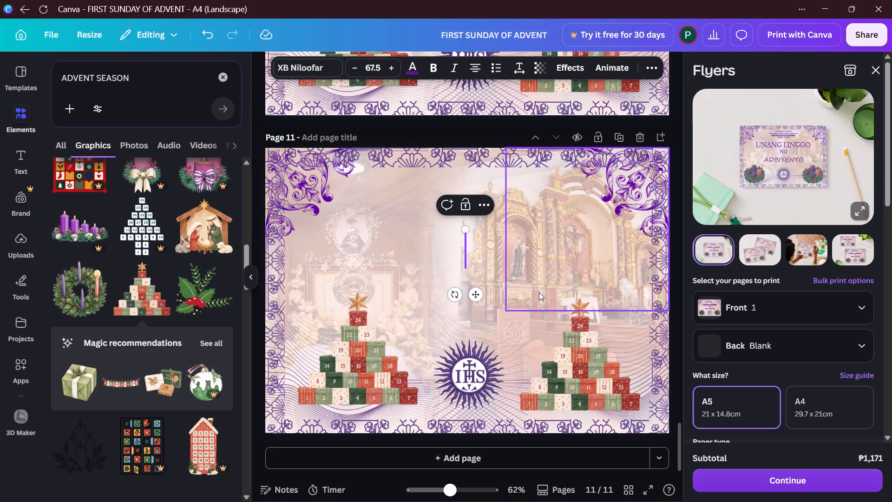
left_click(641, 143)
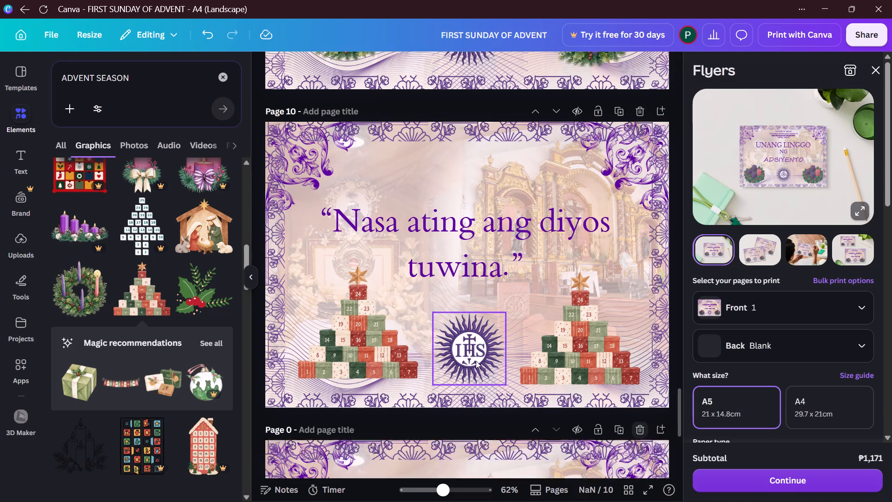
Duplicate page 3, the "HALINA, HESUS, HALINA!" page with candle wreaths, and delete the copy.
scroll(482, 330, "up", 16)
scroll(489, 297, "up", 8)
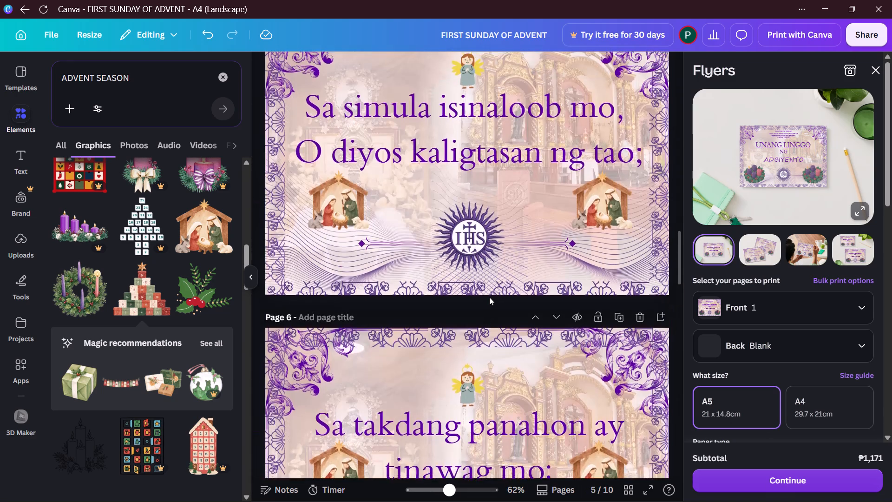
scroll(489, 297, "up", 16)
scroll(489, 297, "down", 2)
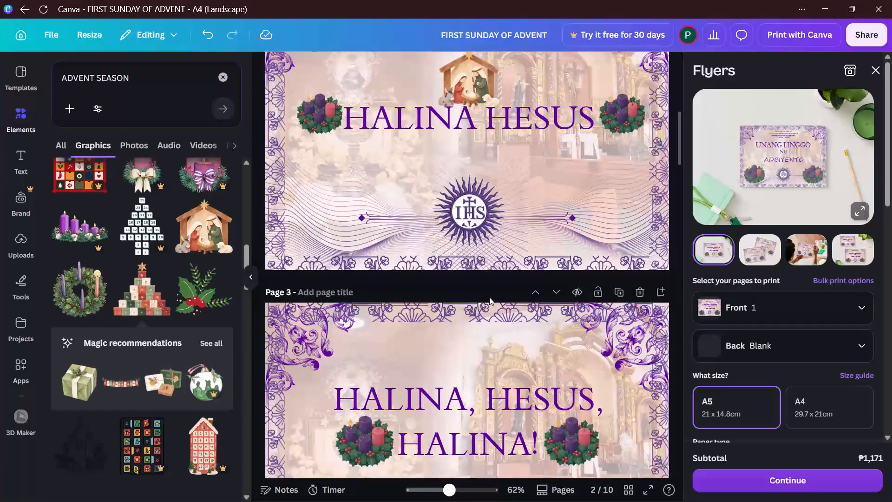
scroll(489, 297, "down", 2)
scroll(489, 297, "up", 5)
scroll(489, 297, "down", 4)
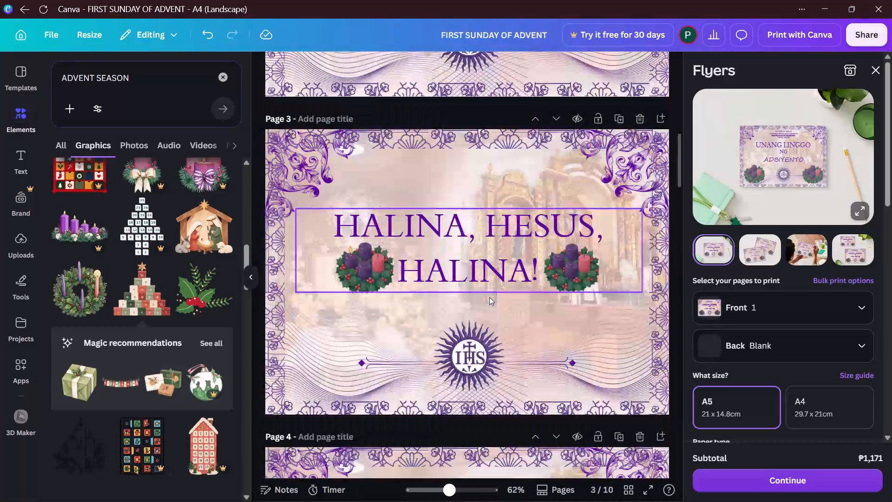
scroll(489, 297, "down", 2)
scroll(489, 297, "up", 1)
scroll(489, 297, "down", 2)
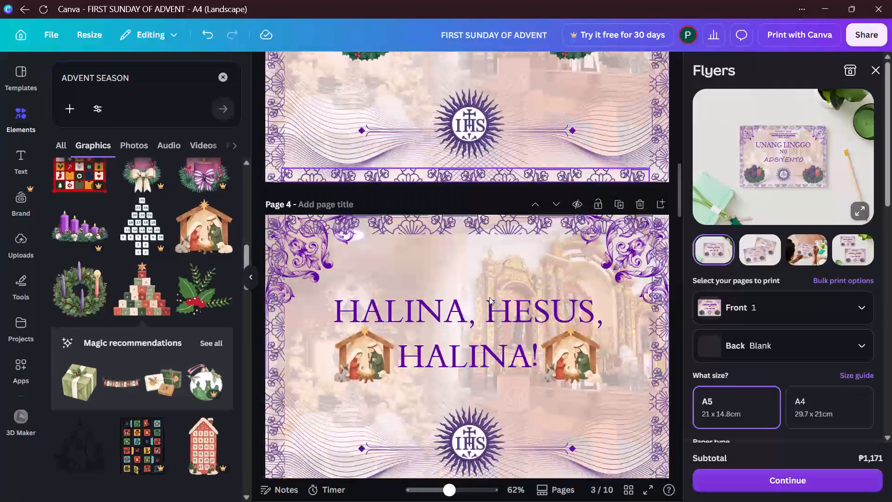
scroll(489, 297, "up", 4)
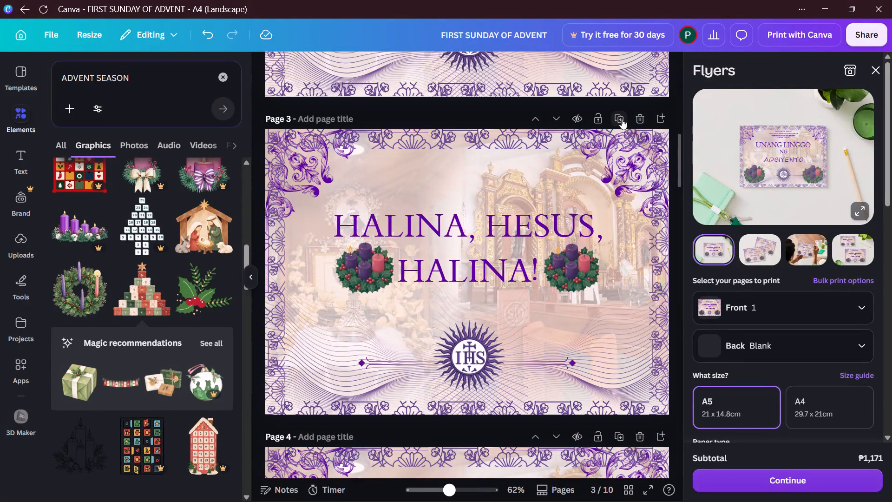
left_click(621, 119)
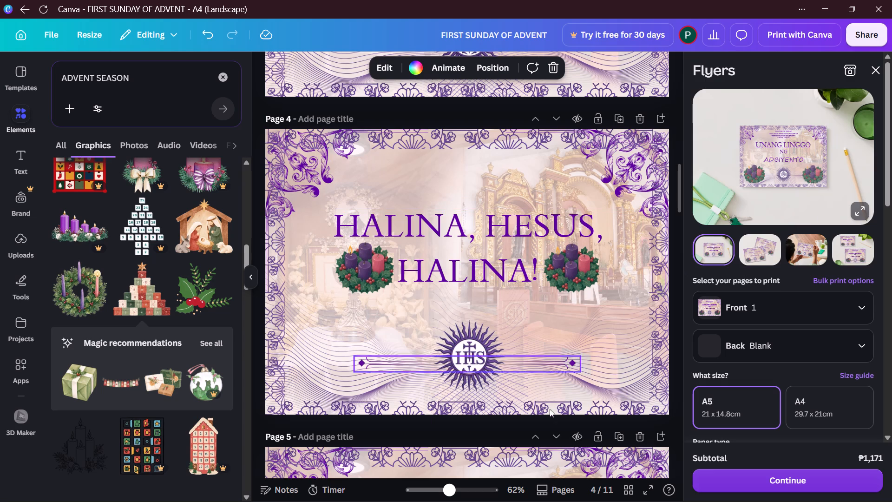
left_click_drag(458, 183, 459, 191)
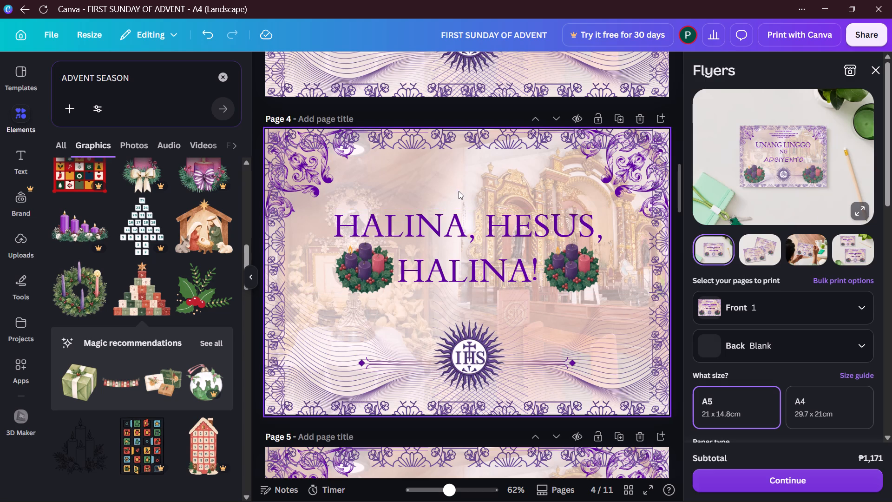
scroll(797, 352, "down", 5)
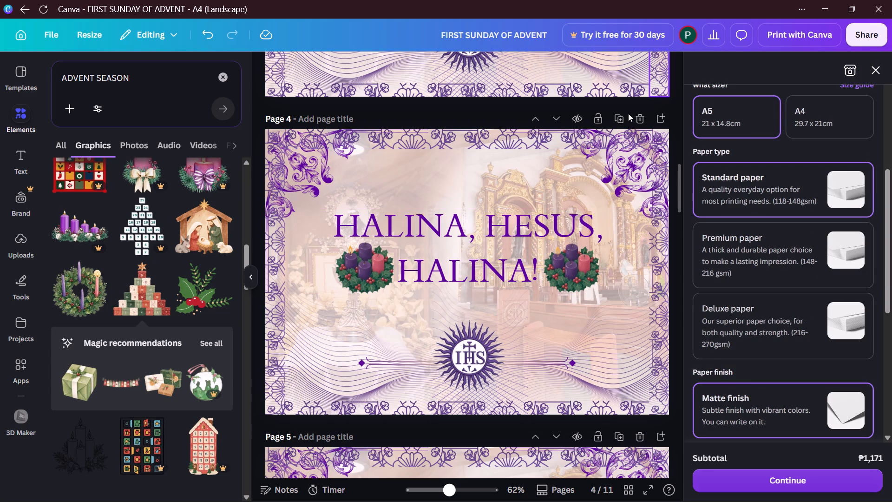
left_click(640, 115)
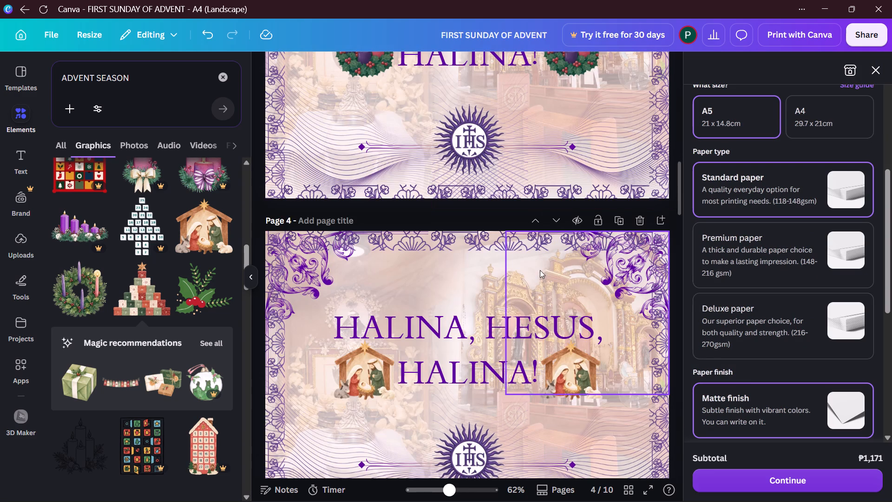
Browse the middle lyric pages and briefly check the page thumbnails.
scroll(540, 270, "up", 5)
scroll(540, 270, "down", 8)
scroll(540, 281, "down", 19)
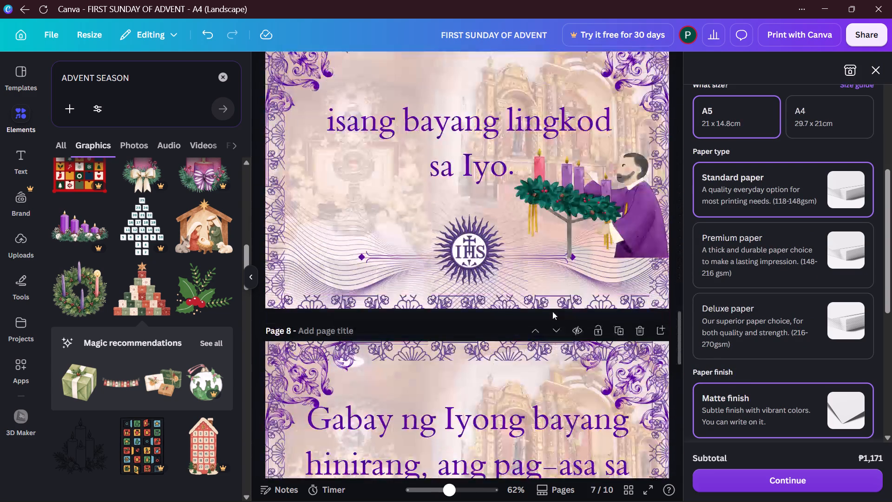
scroll(552, 311, "down", 1)
scroll(552, 311, "up", 15)
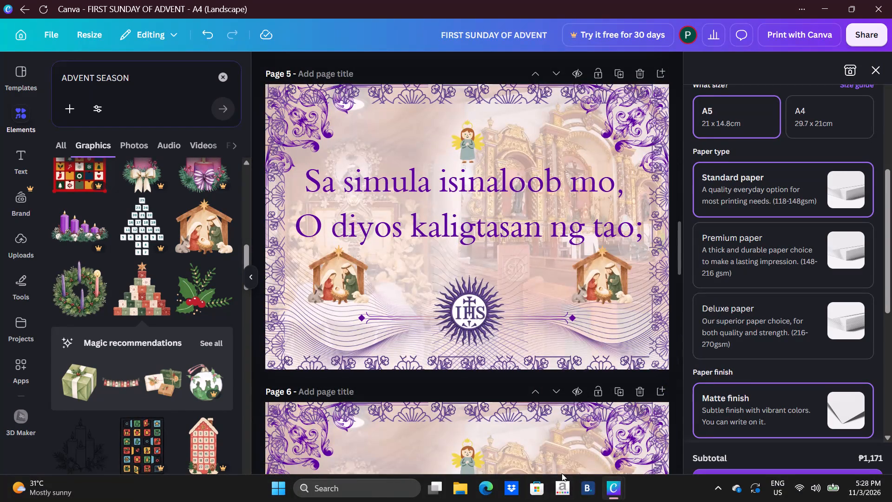
left_click(557, 487)
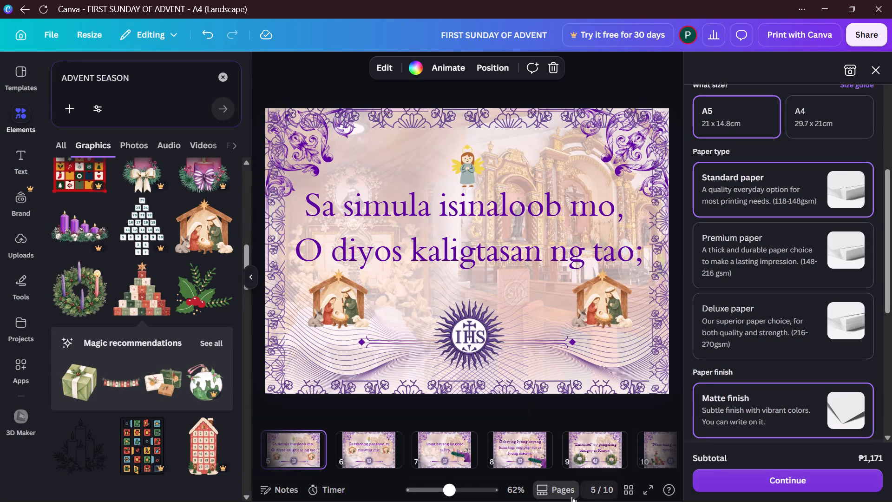
left_click(552, 487)
Duplicate page 3, the "HALINA, HESUS, HALINA!" page with candle wreaths.
scroll(498, 289, "up", 1)
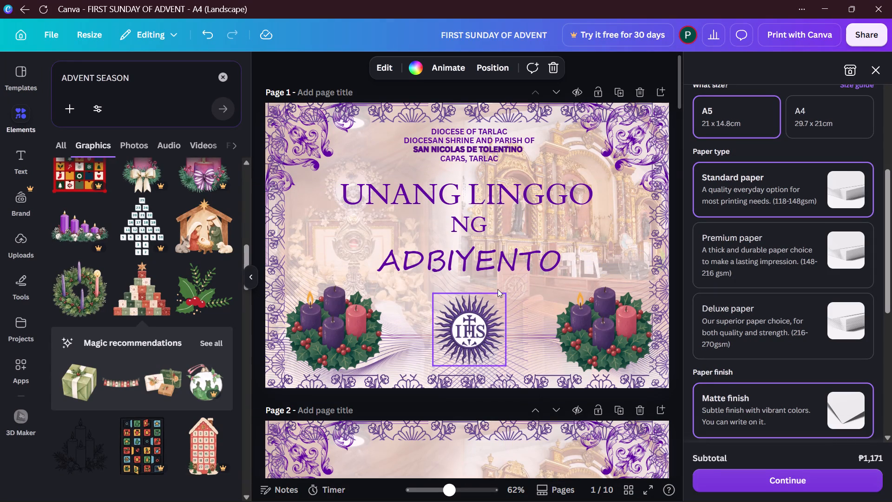
scroll(498, 289, "up", 4)
scroll(503, 298, "down", 7)
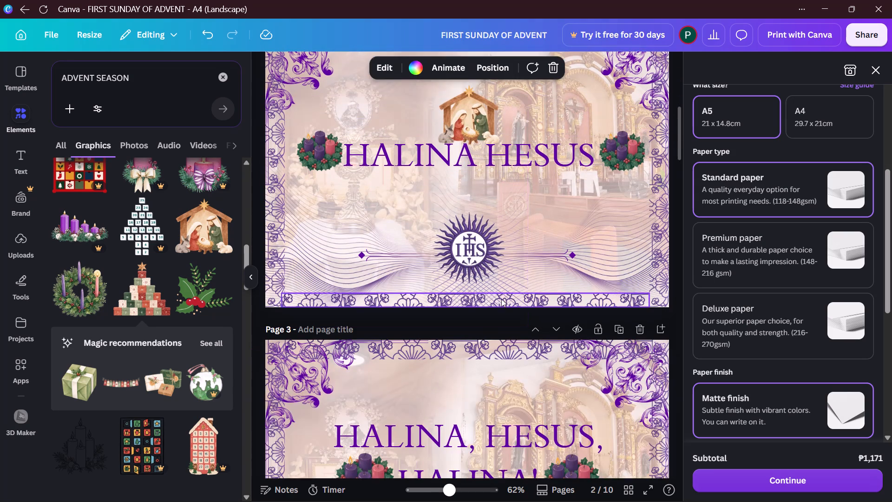
scroll(501, 299, "down", 2)
left_click(622, 201)
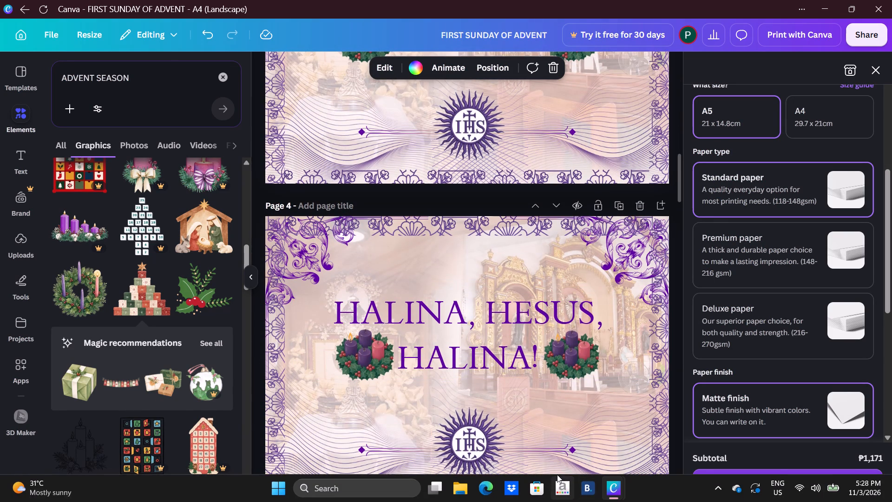
Move the duplicated "HALINA, HESUS, HALINA!" page with candle wreaths from page 4 to the end of the presentation, as page 11.
left_click(542, 483)
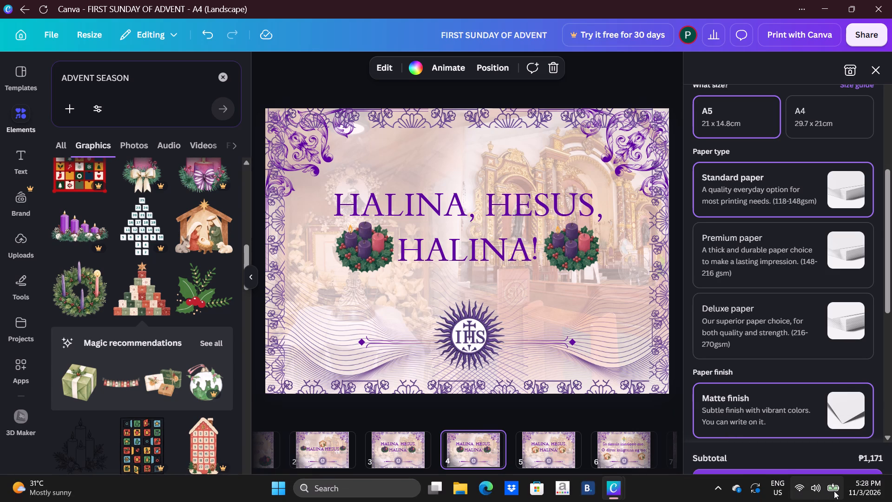
left_click(834, 491)
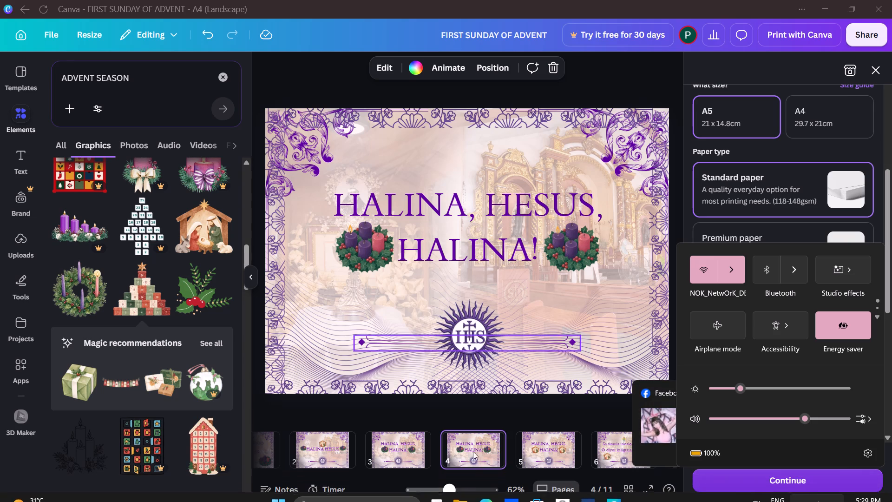
left_click_drag(466, 437, 645, 433)
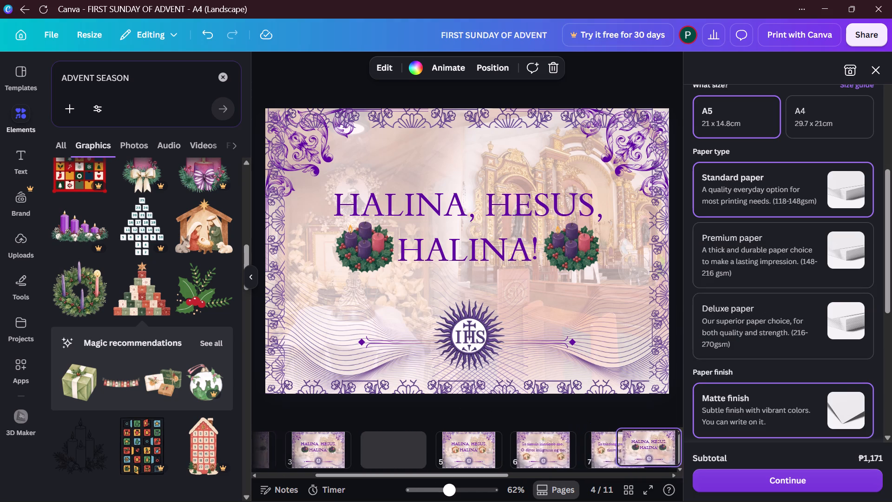
left_click_drag(645, 433, 614, 437)
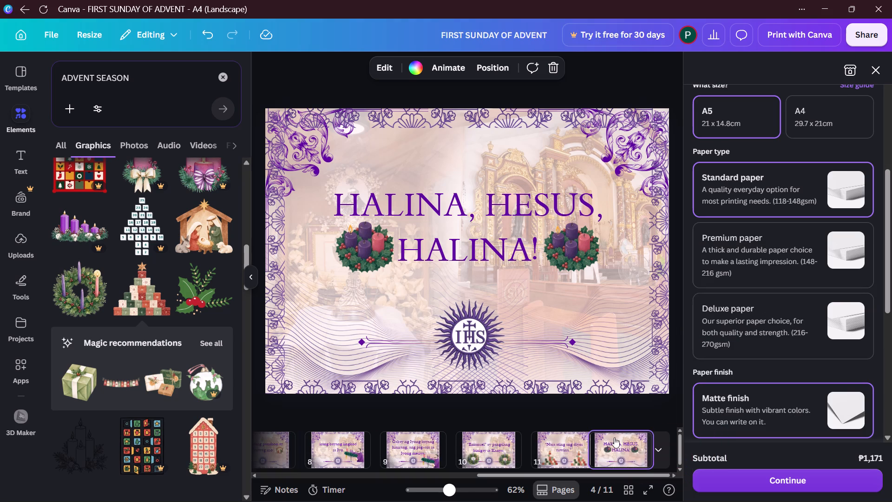
left_click_drag(614, 437, 613, 437)
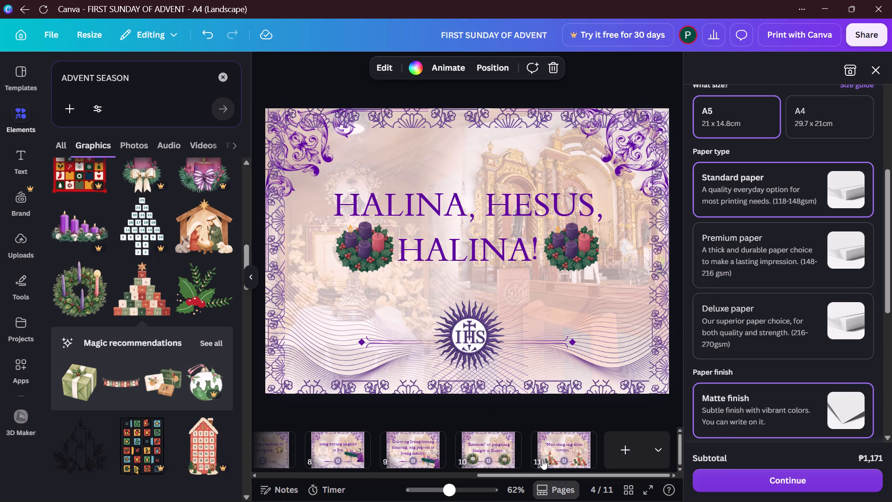
scroll(428, 445, "up", 6)
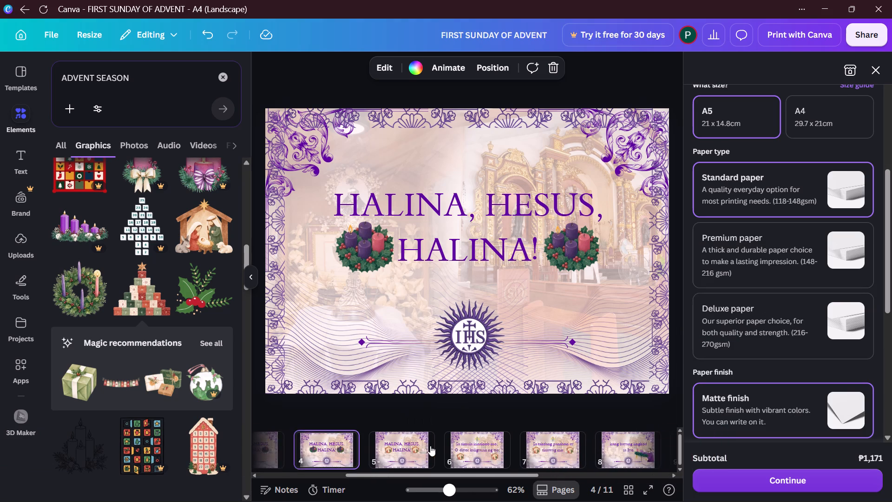
left_click_drag(392, 451, 639, 422)
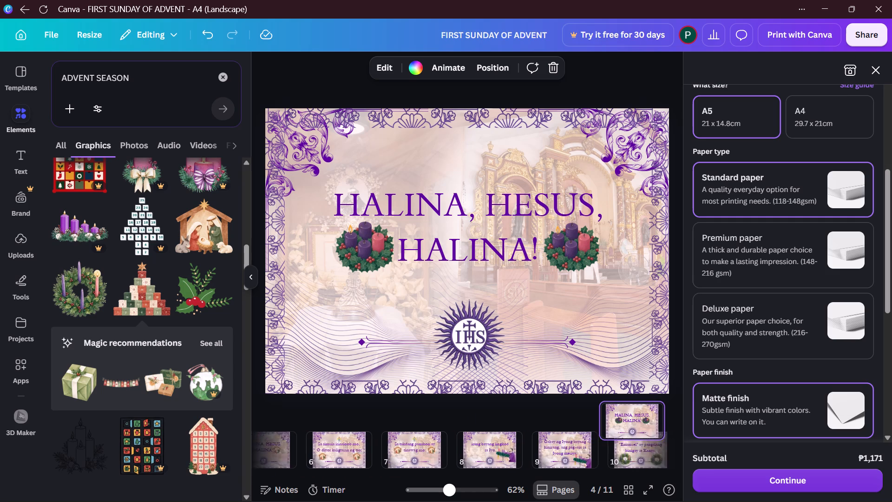
left_click_drag(639, 422, 598, 455)
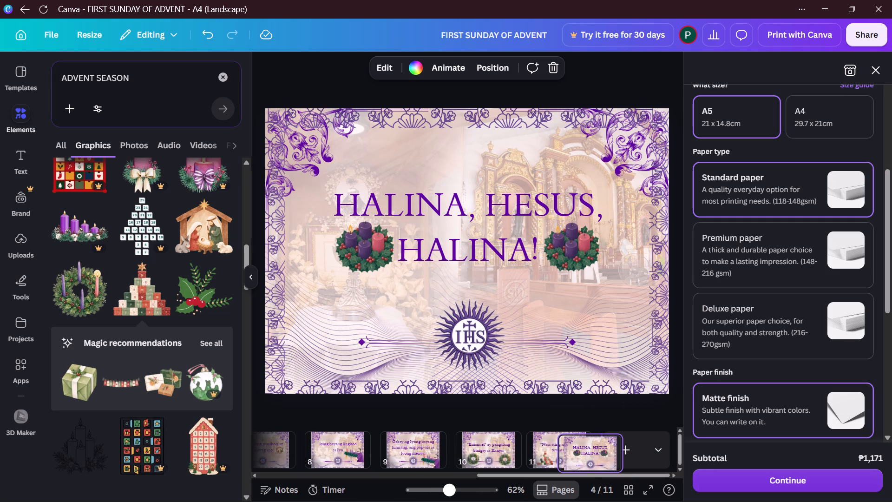
left_click(519, 400)
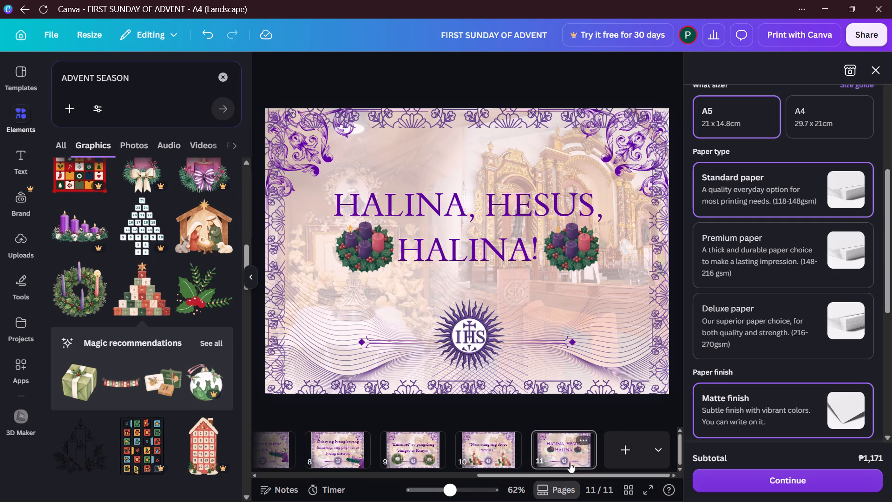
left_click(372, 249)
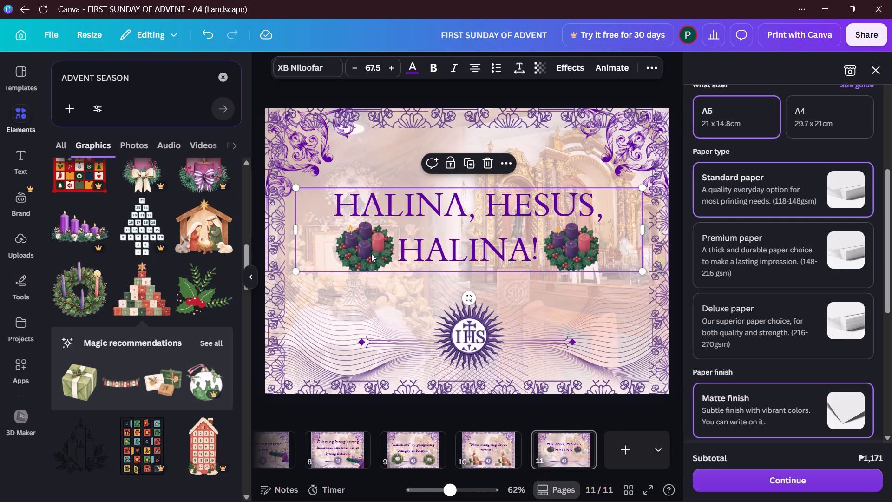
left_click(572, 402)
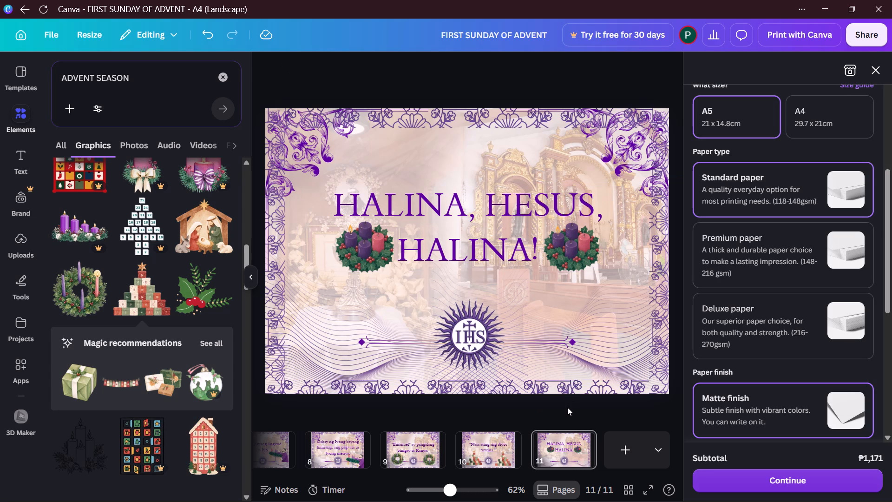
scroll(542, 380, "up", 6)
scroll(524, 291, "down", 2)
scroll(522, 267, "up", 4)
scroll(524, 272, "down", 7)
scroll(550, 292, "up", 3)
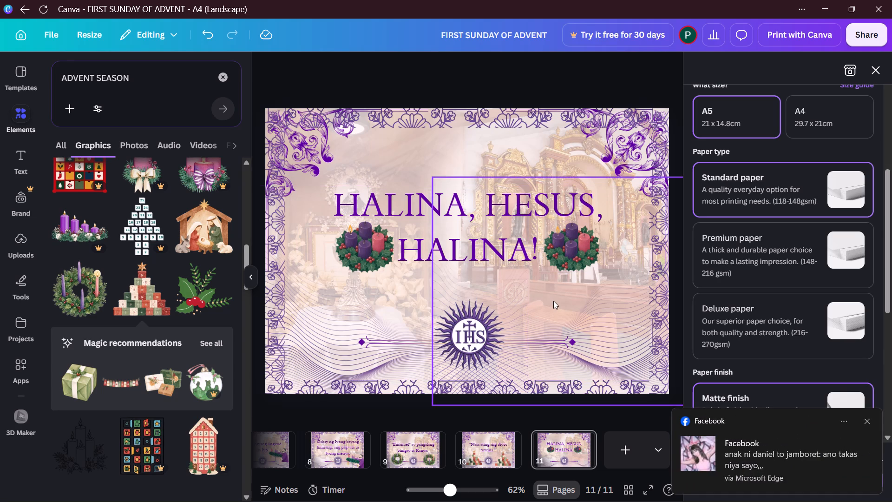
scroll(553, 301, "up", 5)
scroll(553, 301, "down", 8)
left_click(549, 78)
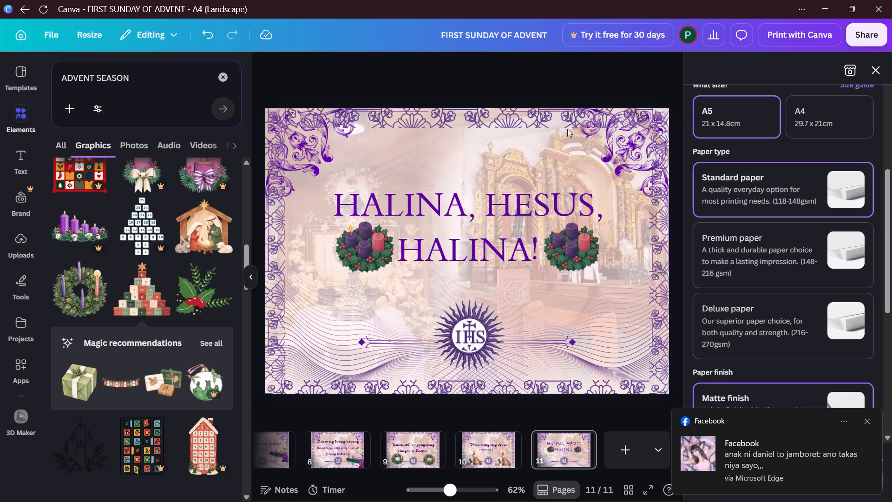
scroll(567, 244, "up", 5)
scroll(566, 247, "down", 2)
Hide the page thumbnails and return to the continuous page view.
left_click(501, 471)
left_click(544, 495)
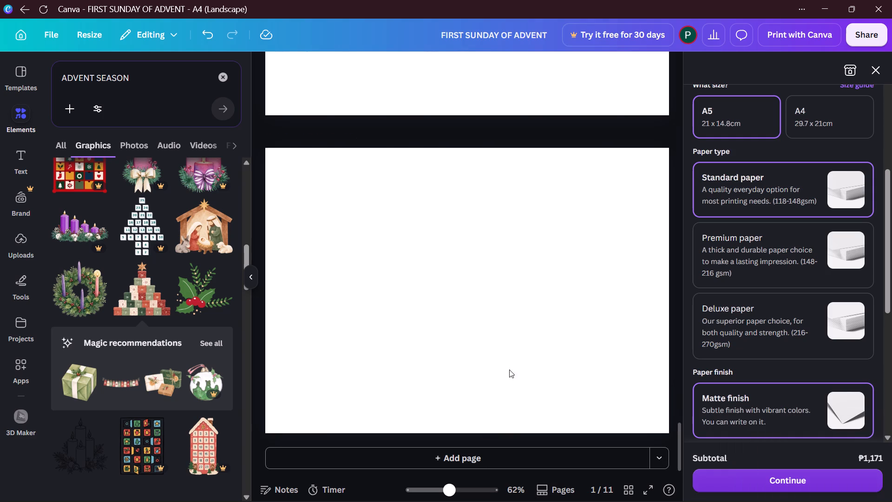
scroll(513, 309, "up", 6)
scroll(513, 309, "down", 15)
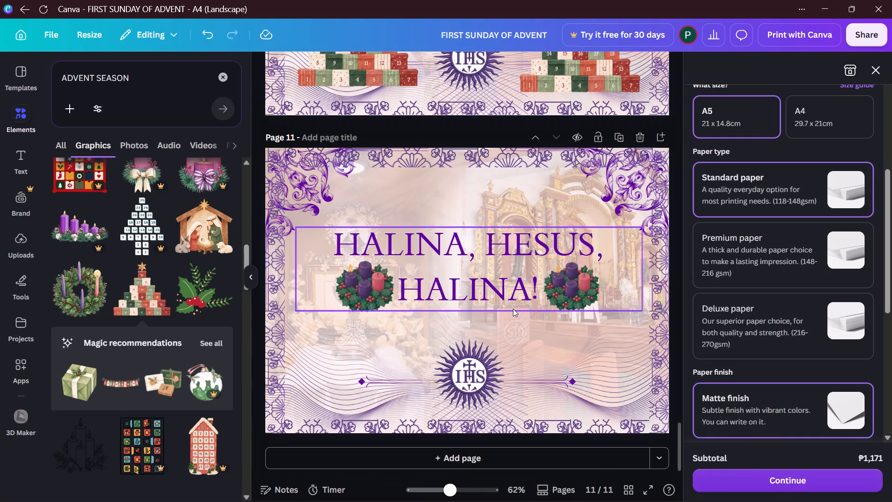
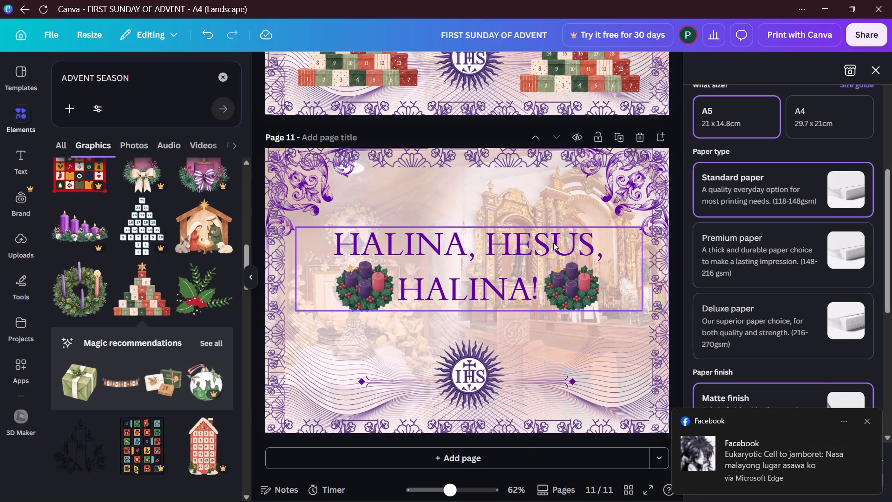
Using the page thumbnails, duplicate page 4, the "HALINA, HESUS, HALINA!" page with nativity graphics.
scroll(553, 243, "up", 8)
scroll(633, 368, "down", 7)
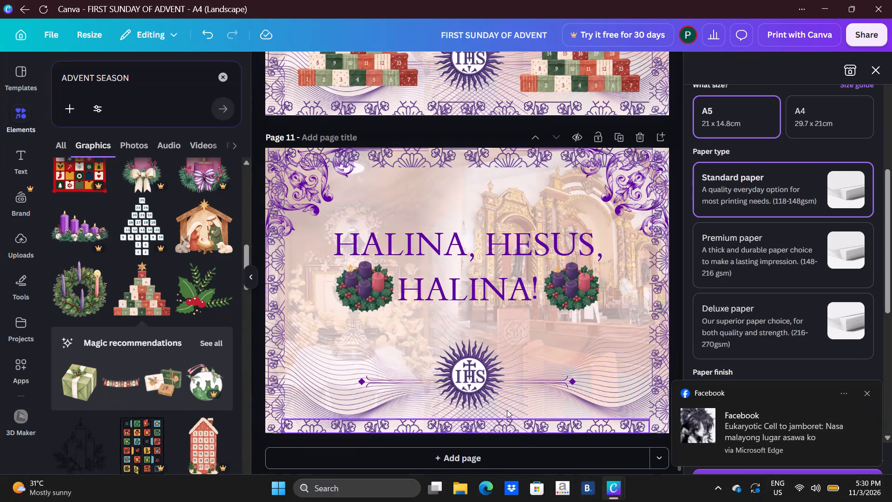
left_click(541, 490)
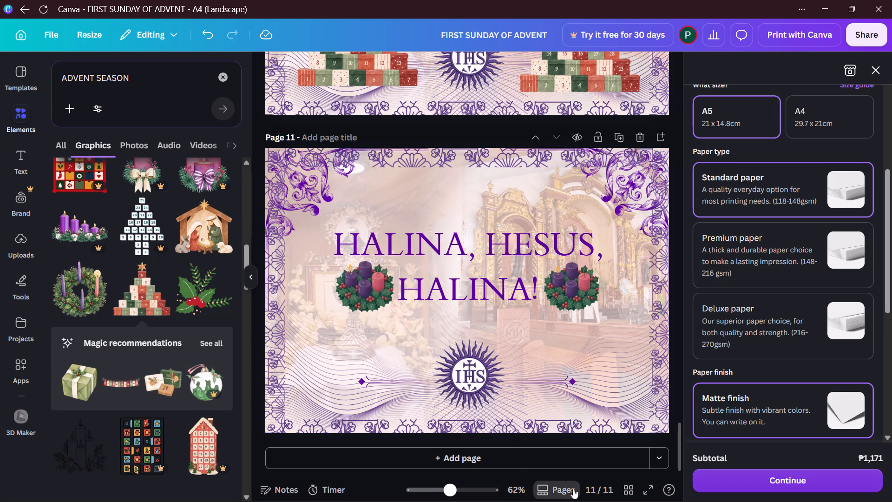
scroll(435, 443, "up", 4)
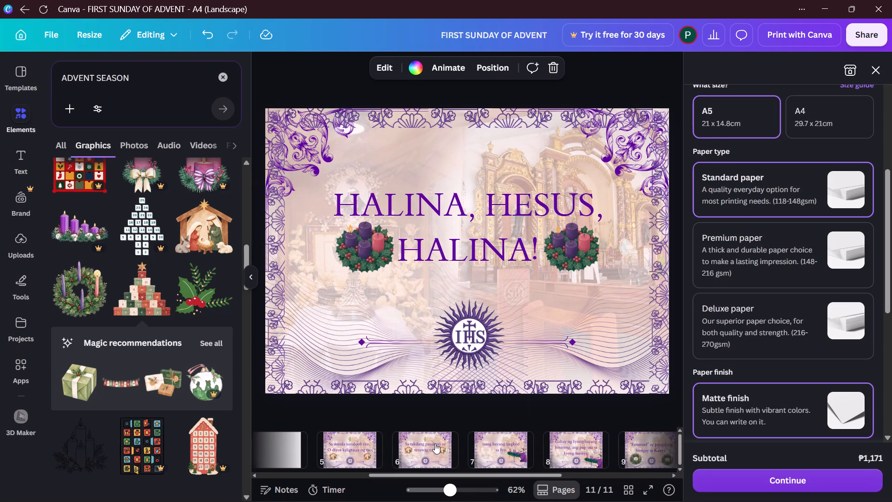
scroll(435, 443, "up", 5)
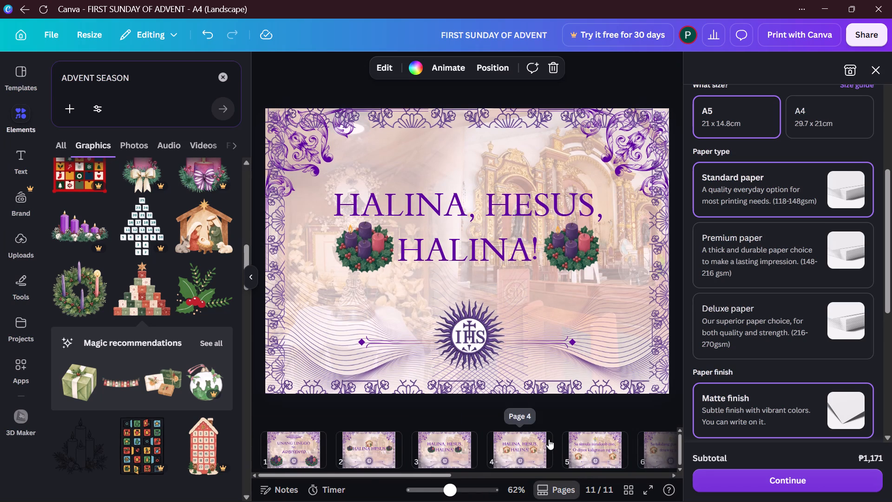
scroll(548, 440, "down", 2)
left_click(549, 447)
left_click(469, 435)
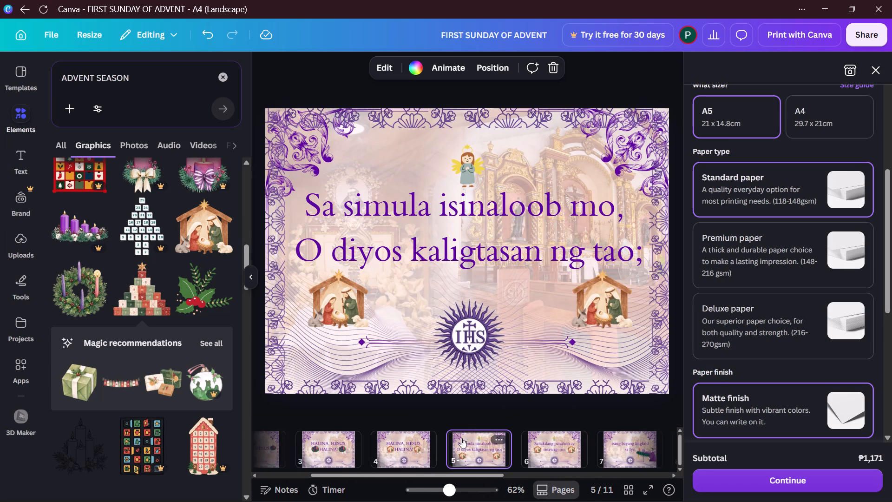
left_click(410, 447)
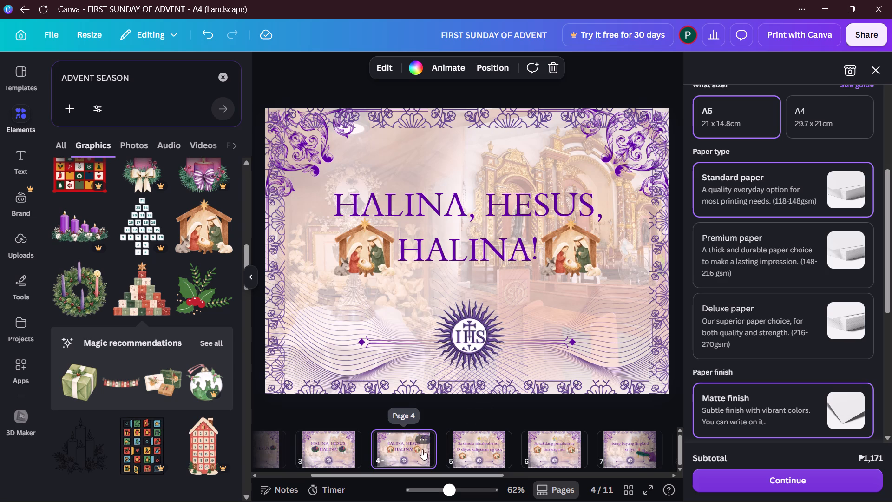
left_click(420, 436)
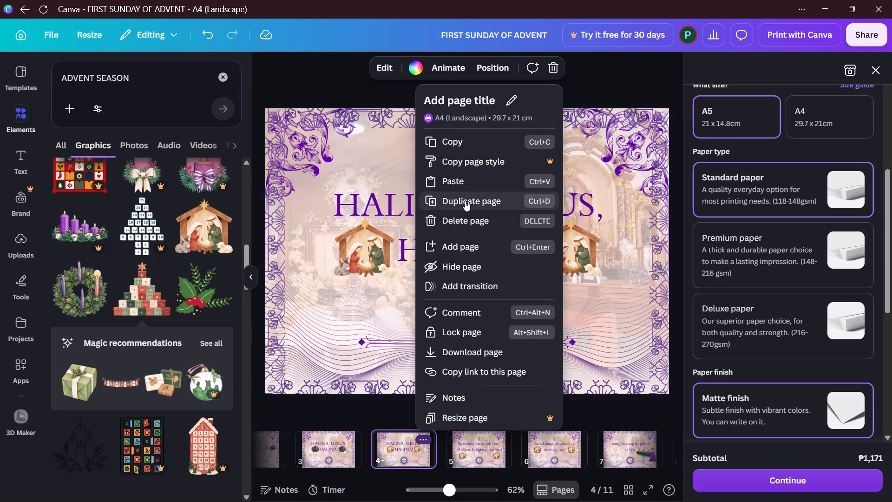
left_click(466, 201)
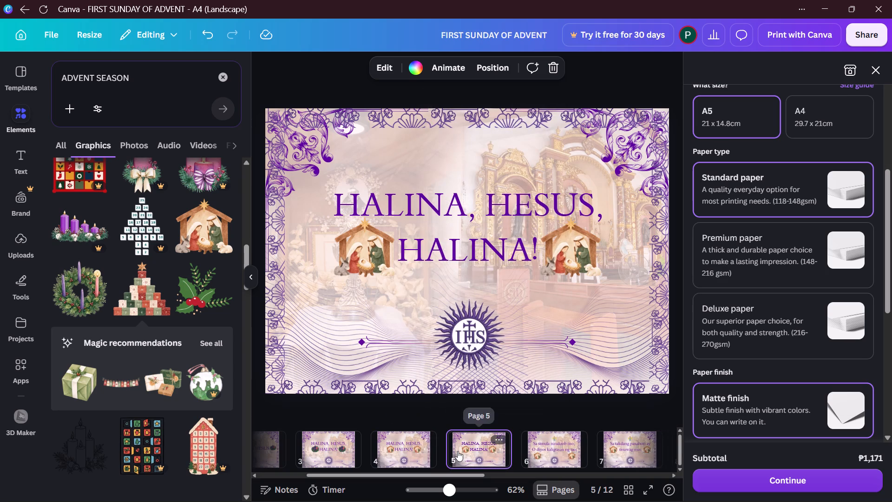
Move the copied nativity refrain page to the end of the design as page 12 and return to the continuous page view.
left_click(458, 451)
left_click(423, 454)
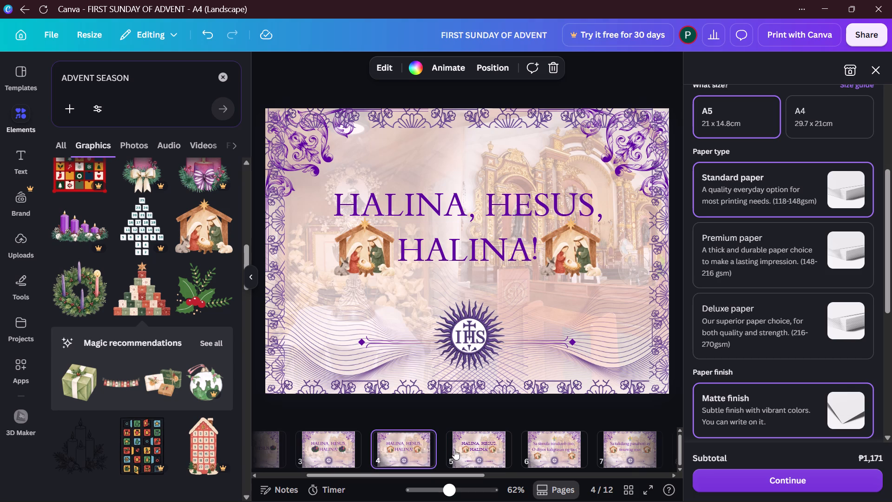
left_click(453, 449)
left_click_drag(468, 451, 662, 460)
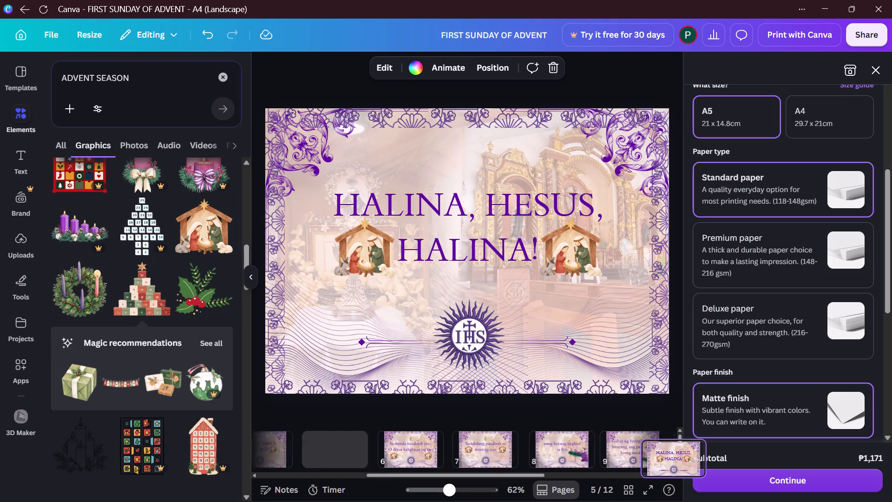
left_click_drag(662, 460, 599, 456)
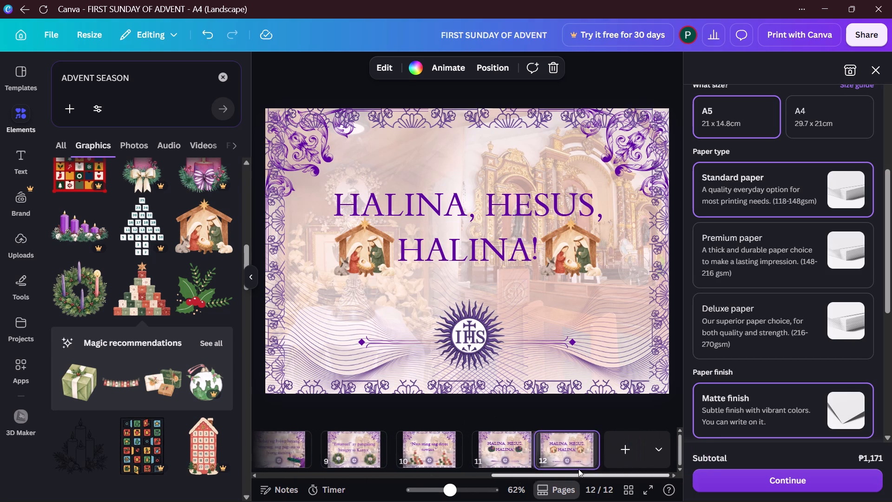
left_click(595, 416)
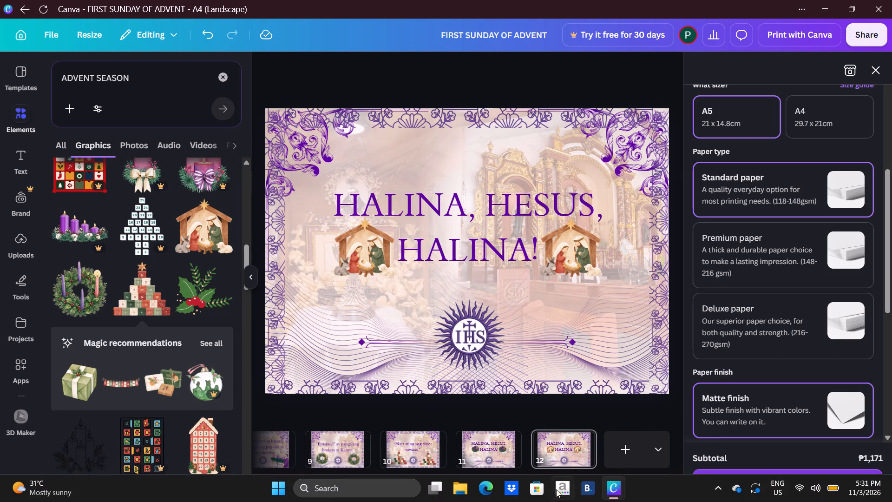
left_click(556, 490)
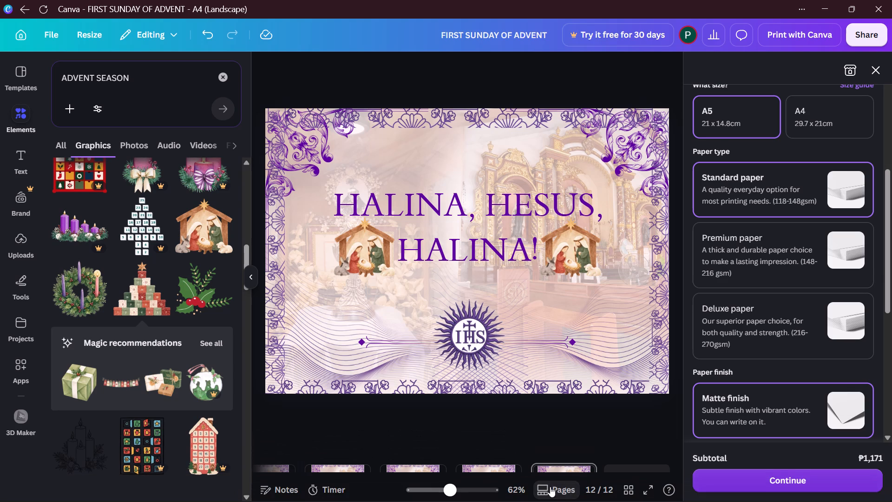
Duplicate page 12, the nativity refrain page, as the base for a new lyric page.
scroll(470, 327, "up", 6)
scroll(470, 326, "down", 10)
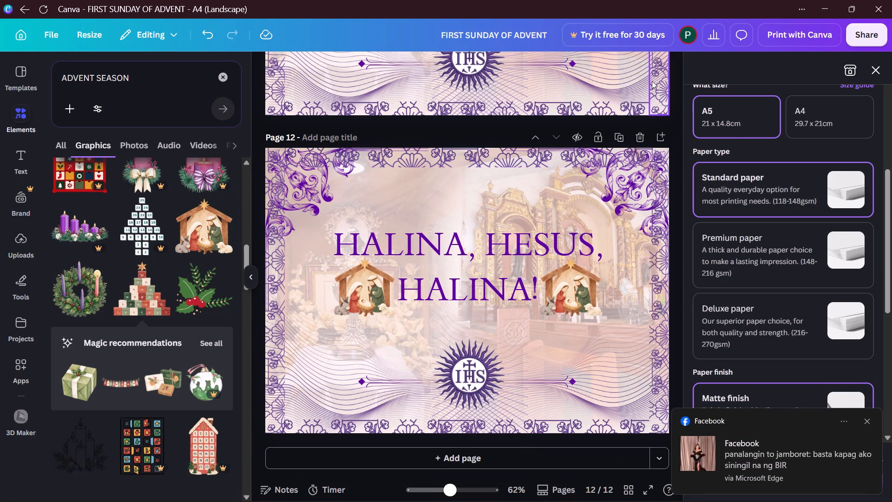
left_click(623, 133)
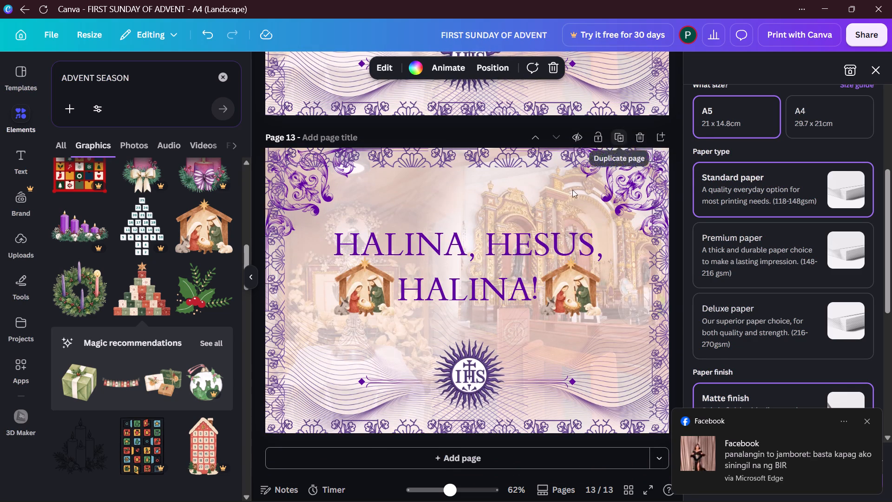
Replace the refrain text on page 13 with the lyric line "Isinilang S'ya ni Maria,".
left_click_drag(510, 254, 506, 249)
left_click(496, 240)
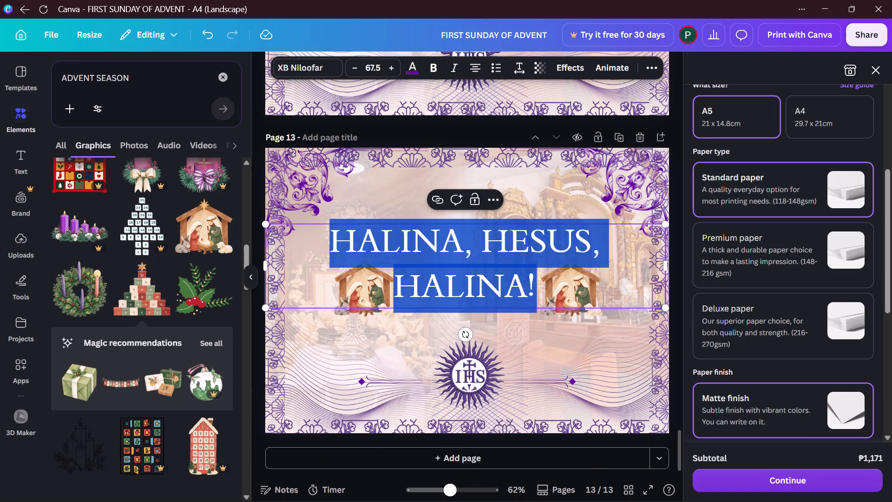
key("BackSpace")
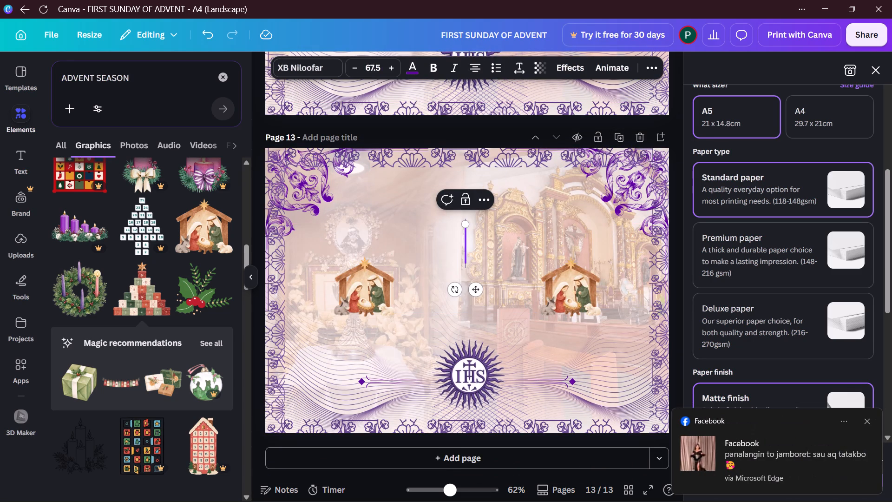
type("Isi")
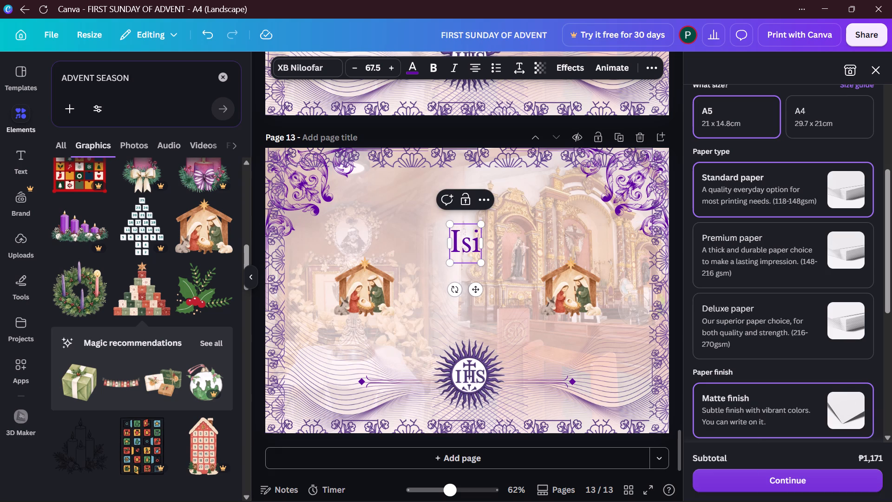
type("nilang")
key("space")
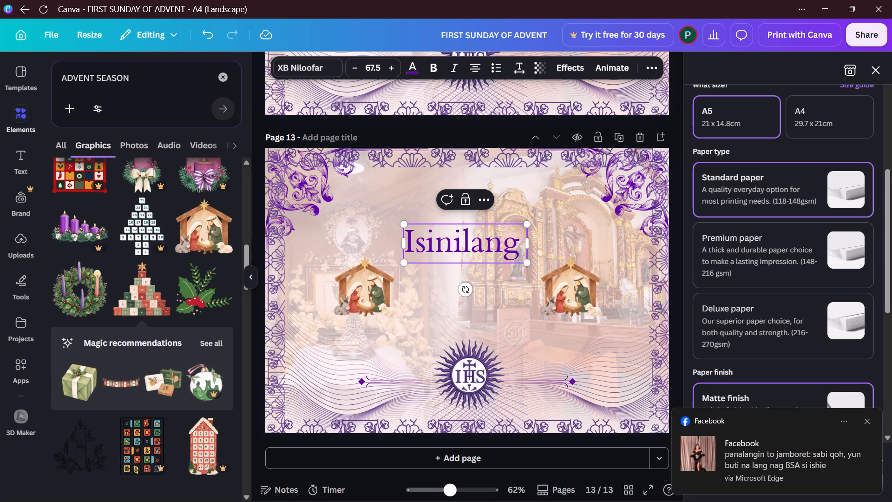
key("shift+s")
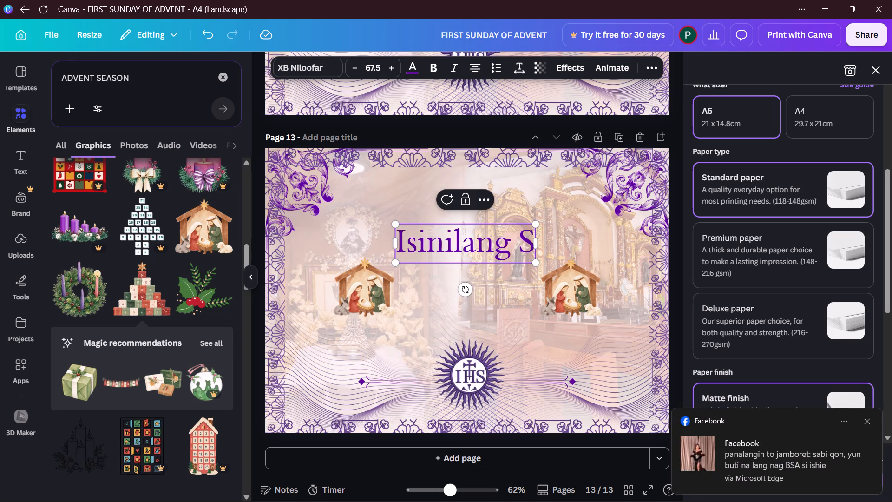
key("apostrophe")
type("ya")
key("space")
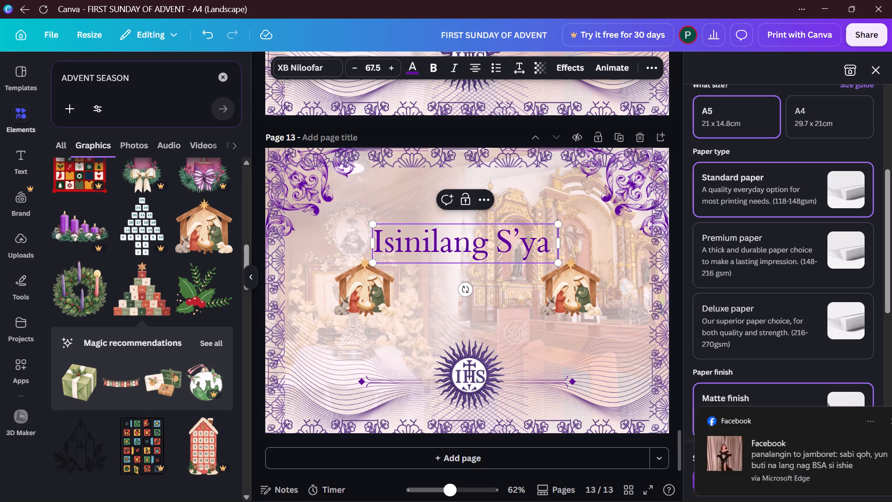
type("ni")
key("space")
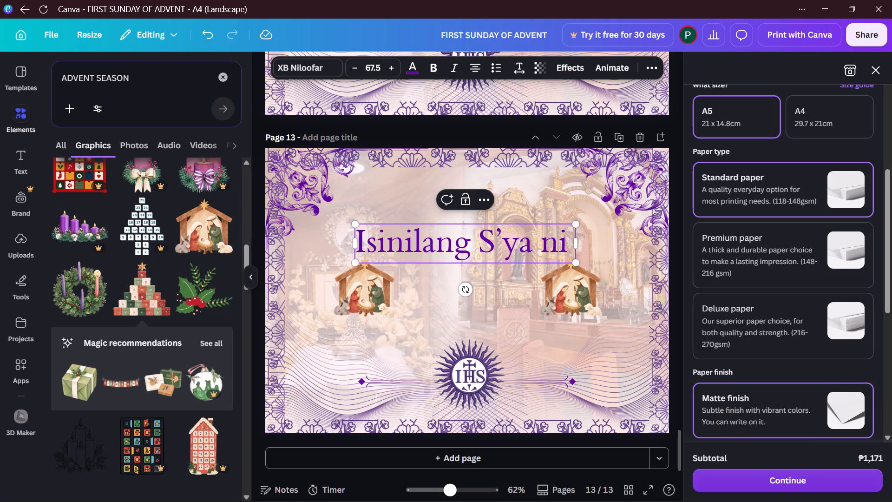
key("m")
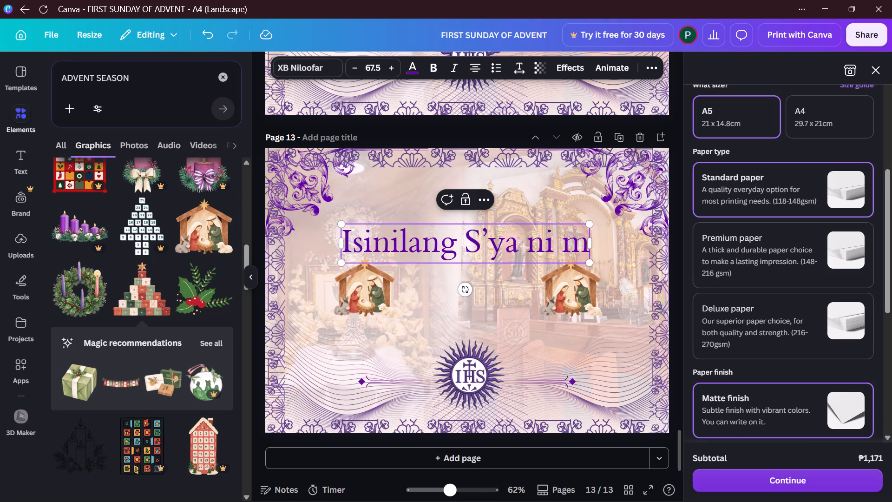
key("BackSpace")
key("shift+less")
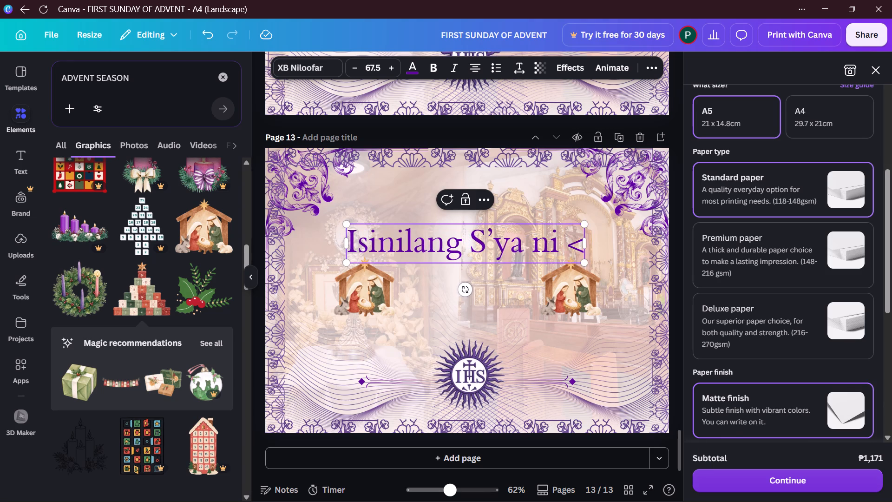
key("BackSpace")
key("shift+m")
type("aria")
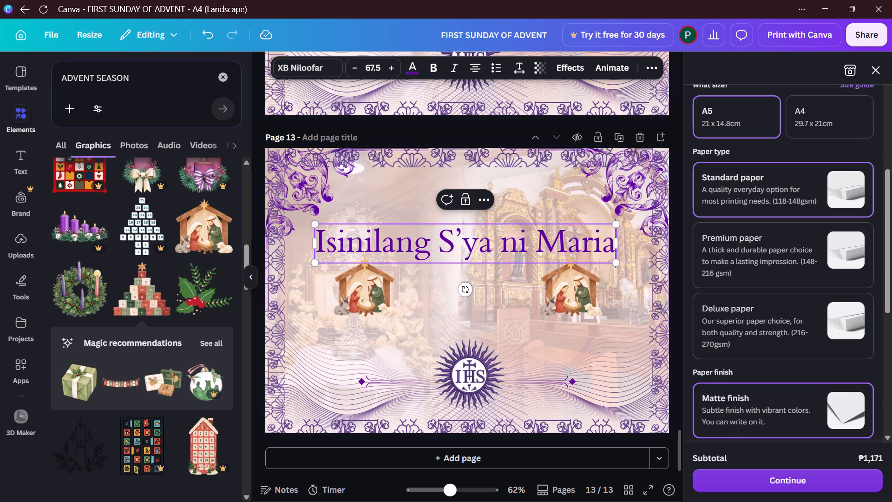
key("space")
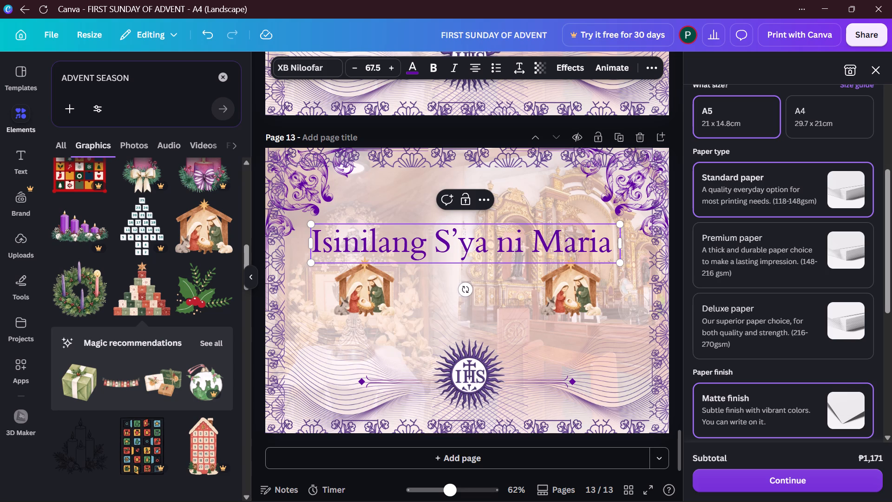
key("BackSpace")
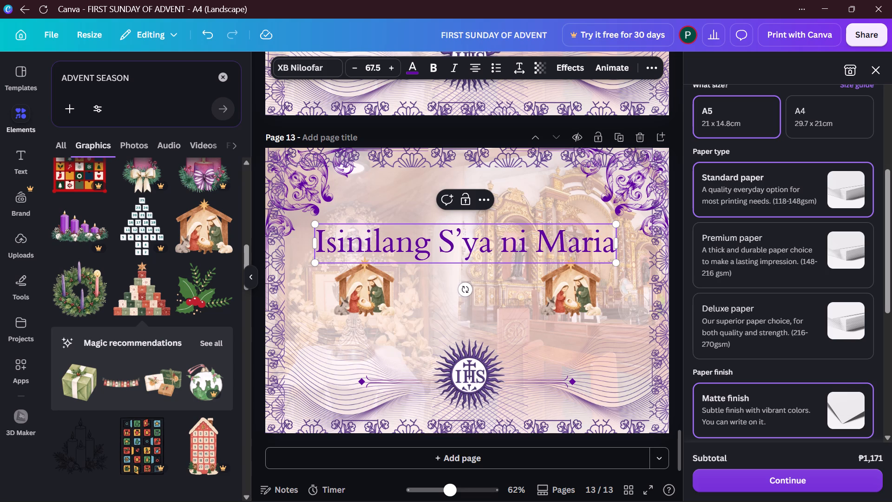
key("shift+less")
key("BackSpace")
type(",")
key("space")
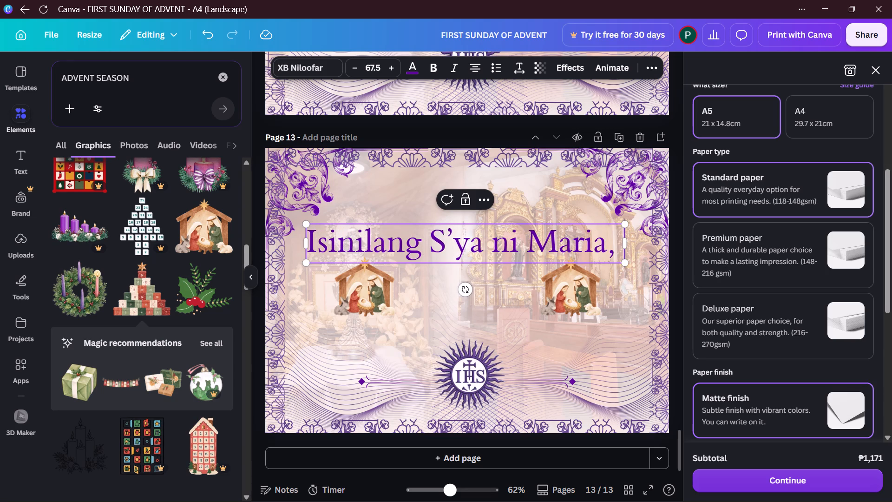
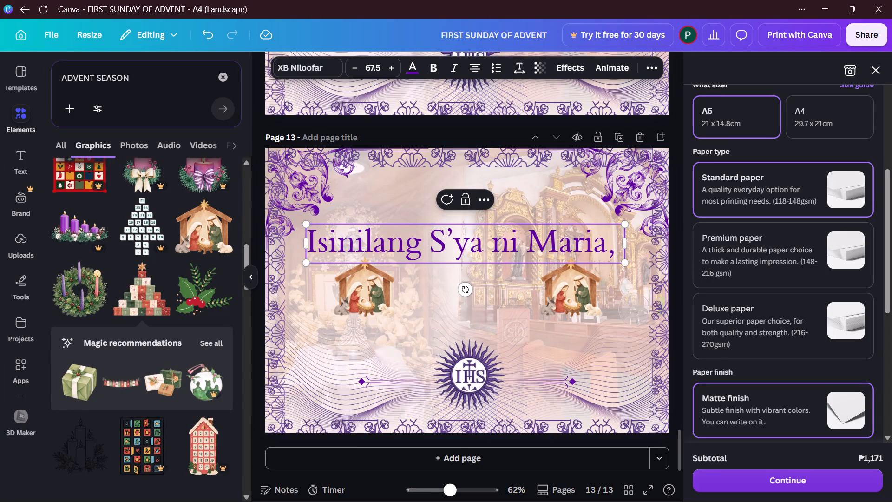
Continue the lyric text on page 13 after "Isinilang S'ya ni Maria," with the words "Birheng tanging".
key("shift+b")
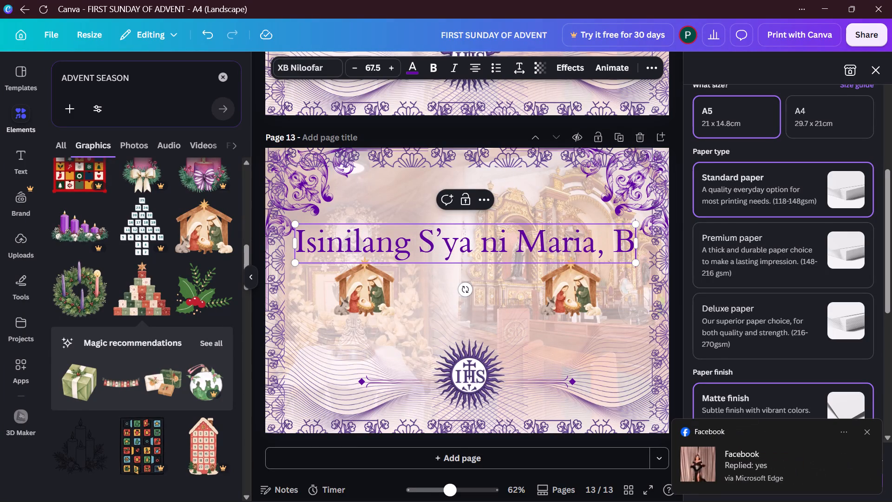
key("BackSpace")
key("BackSpace")
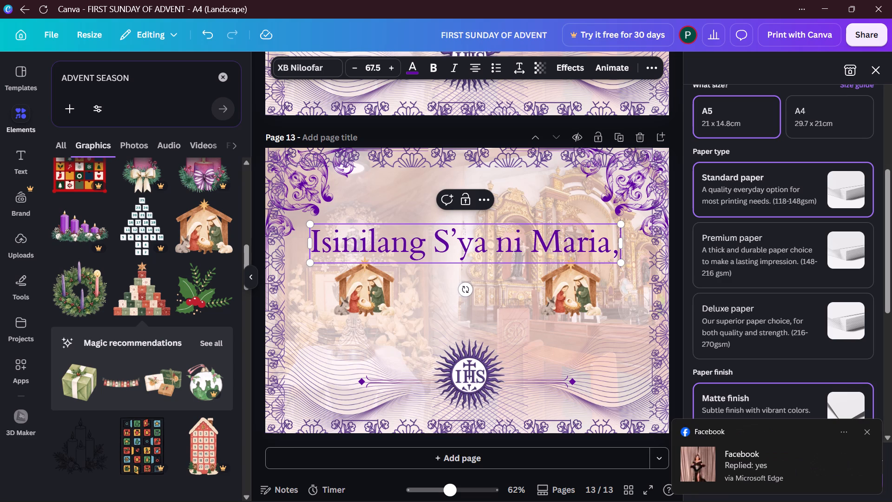
key("shift+b")
key("BackSpace")
key("space")
key("shift+b")
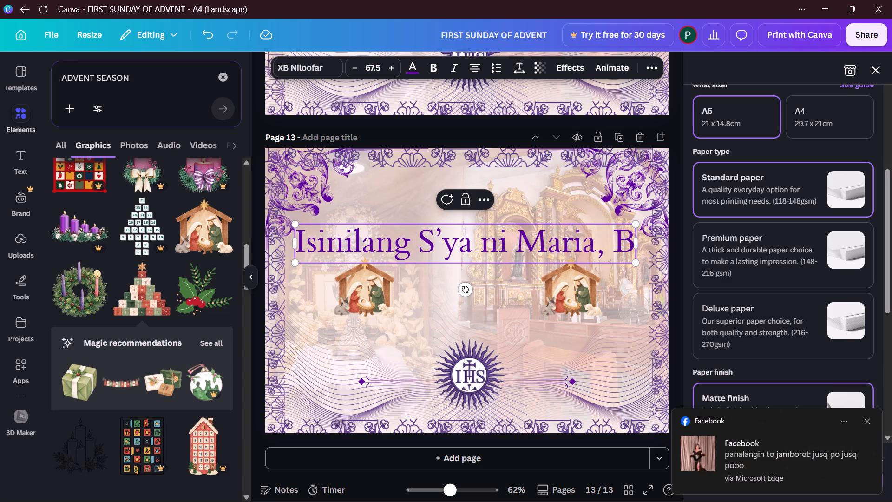
type("ie")
key("BackSpace")
key("r")
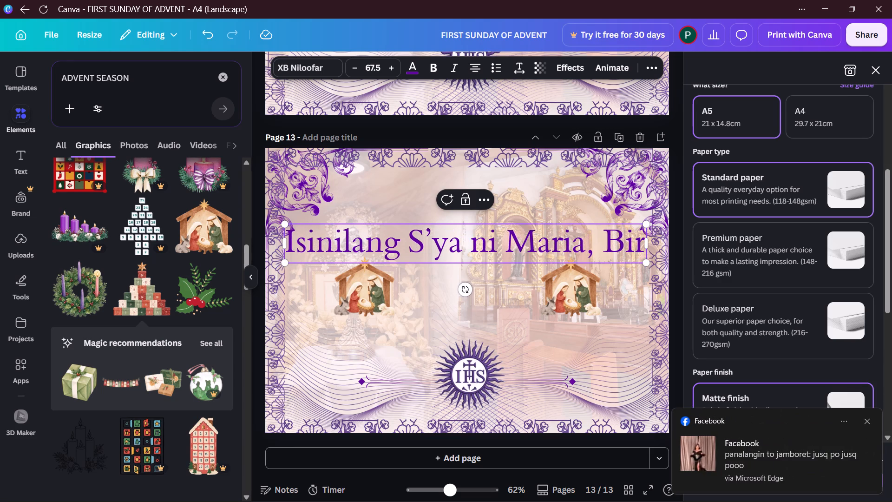
type("hen")
key("space")
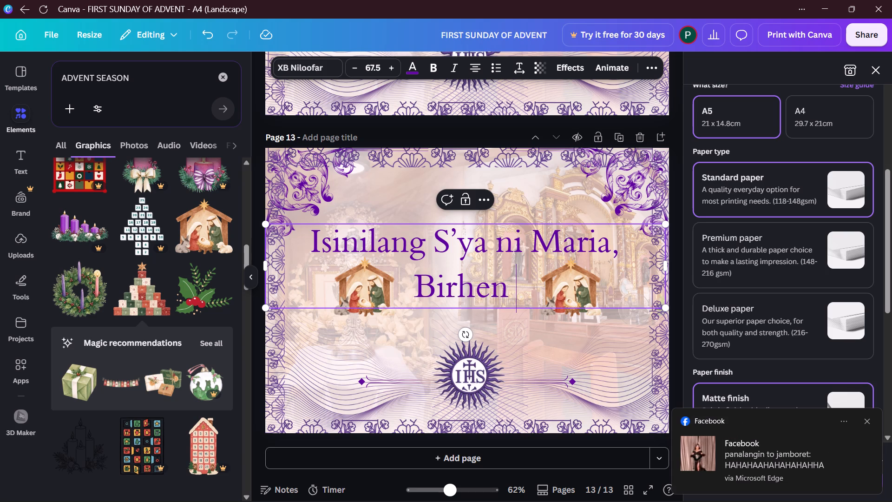
key("BackSpace")
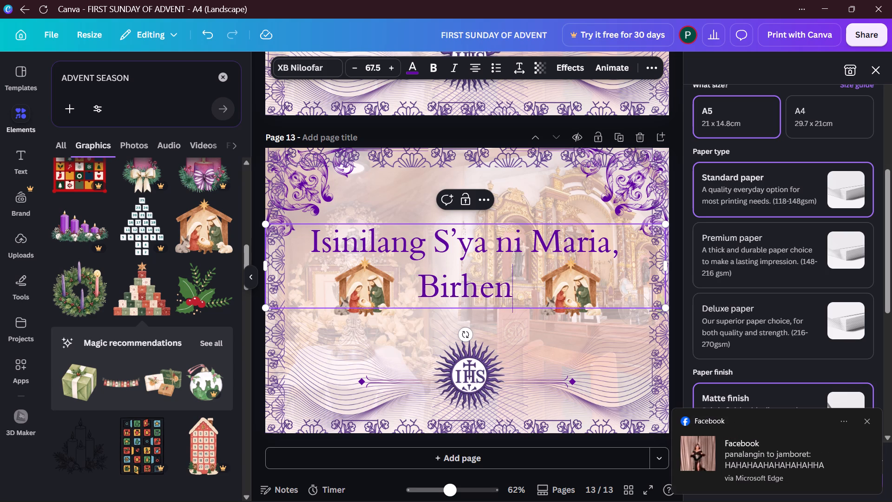
type("g")
key("space")
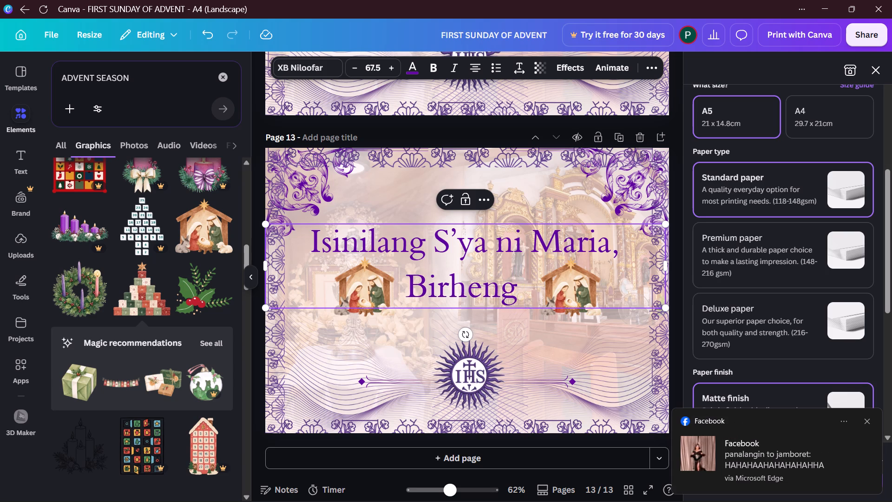
key("t")
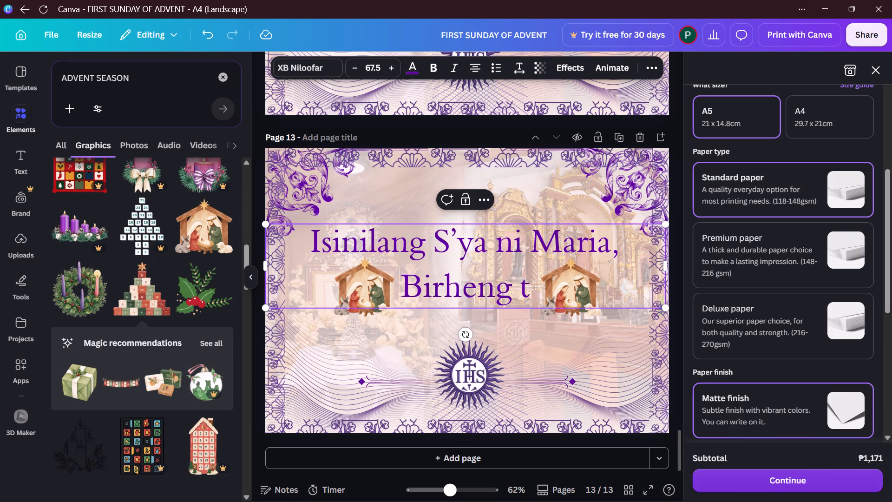
type("anging")
key("space")
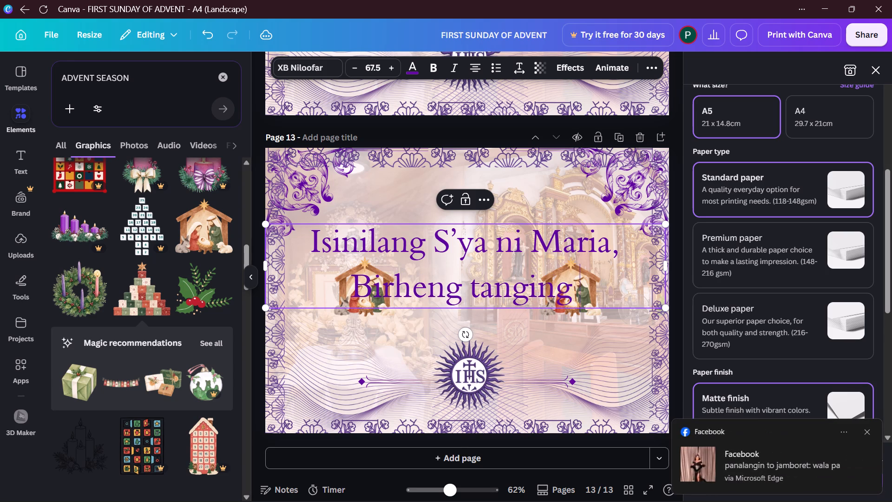
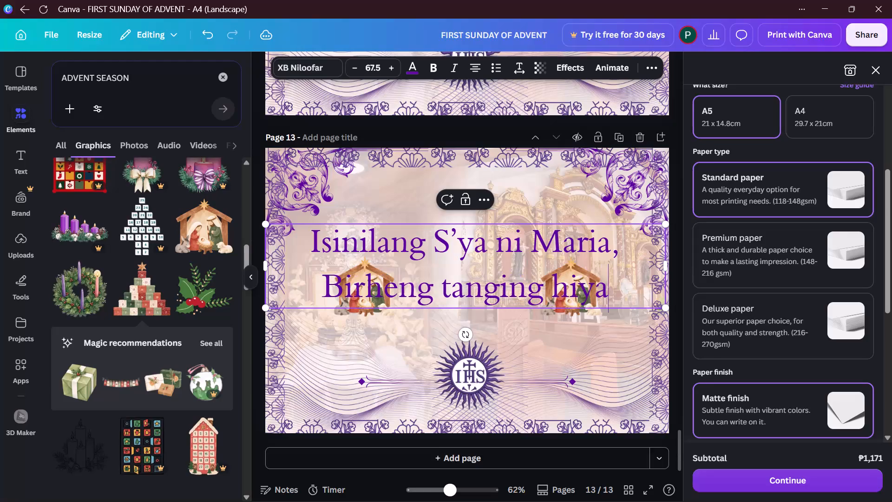
Finish the lyric text on page 13 after "Birheng tanging hiyas" with the words "ng hudea”".
key("space")
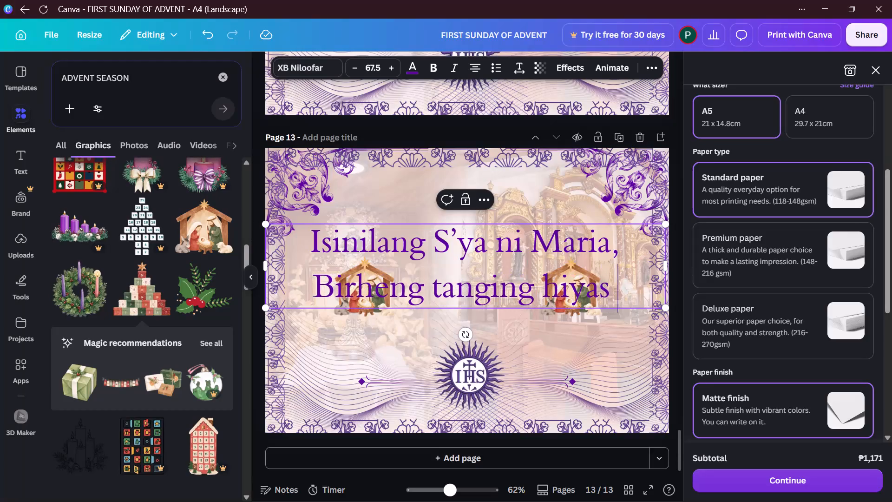
type("ng")
key("space")
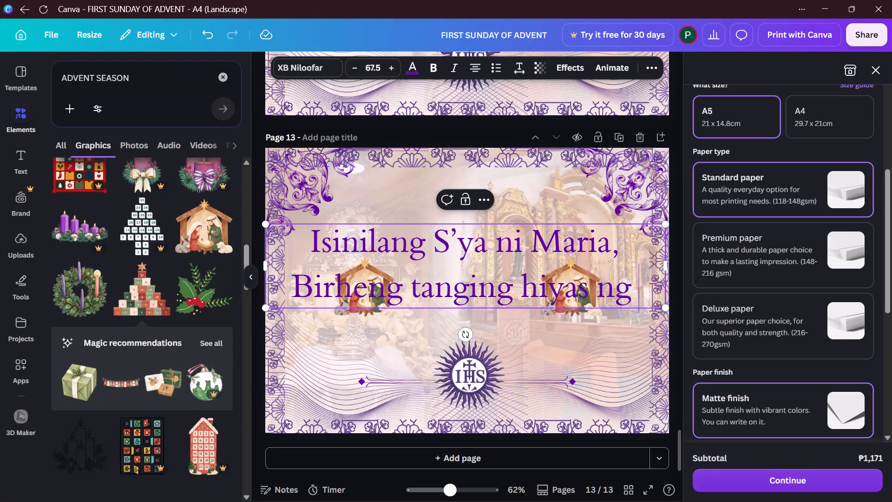
type("hudea")
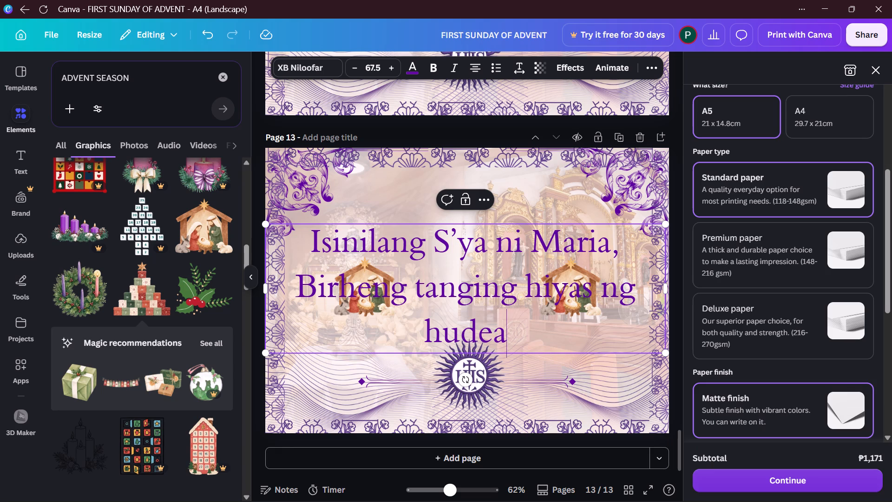
key("shift+quotedbl")
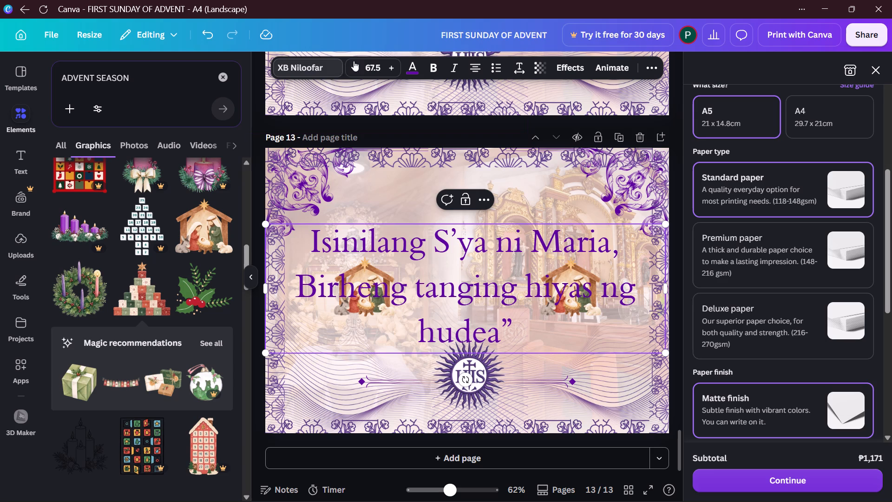
Delete both nativity graphics overlapping the lyrics on page 13, selecting them through the layer list.
left_click(492, 207)
left_click(484, 204)
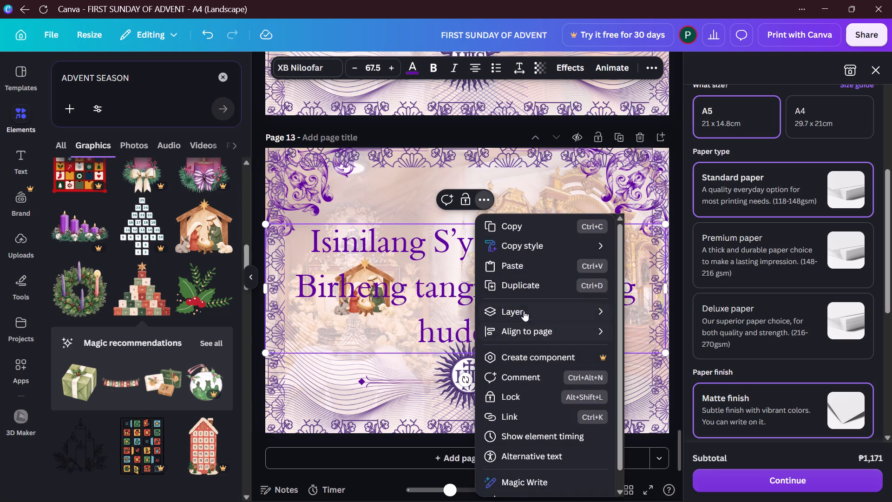
left_click(523, 309)
left_click_drag(557, 311, 557, 310)
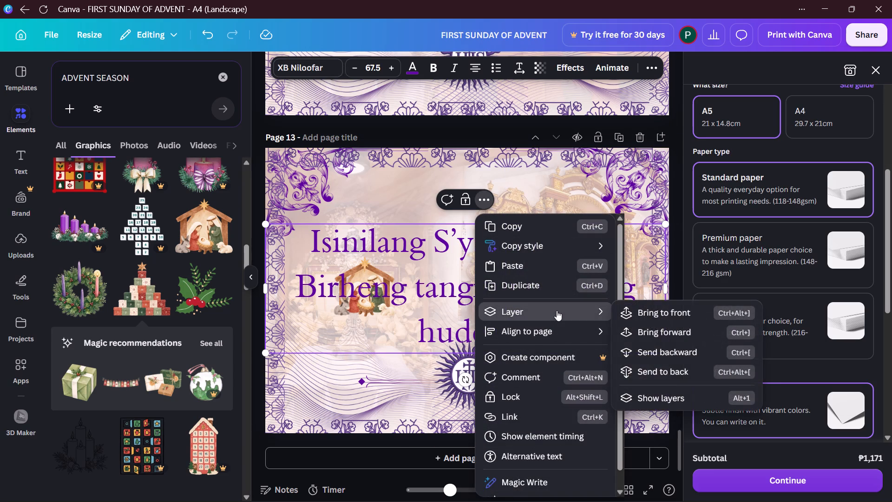
left_click_drag(557, 310, 629, 368)
left_click_drag(629, 368, 630, 380)
left_click(633, 393)
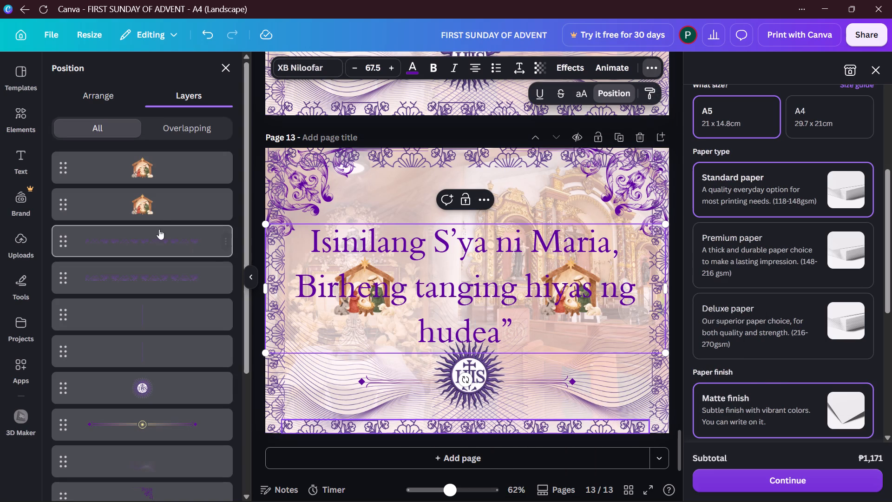
left_click(159, 208)
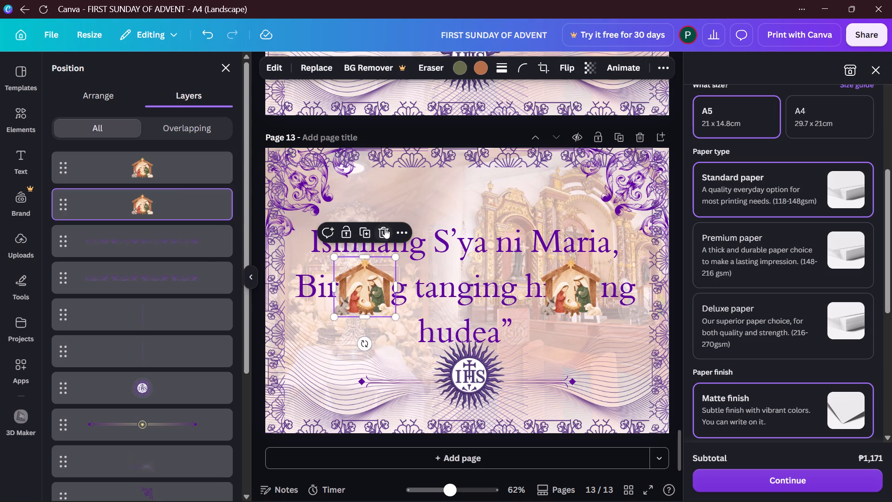
left_click(385, 229)
left_click(220, 188)
left_click(197, 168)
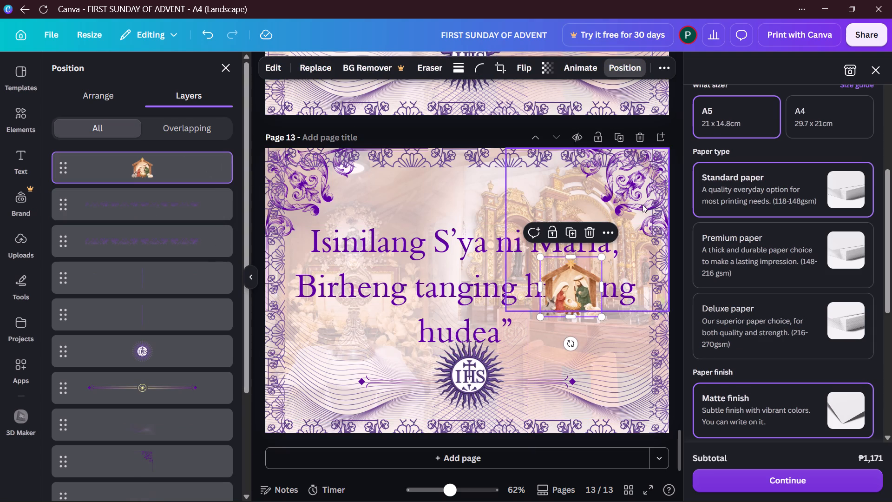
left_click(591, 233)
left_click(483, 274)
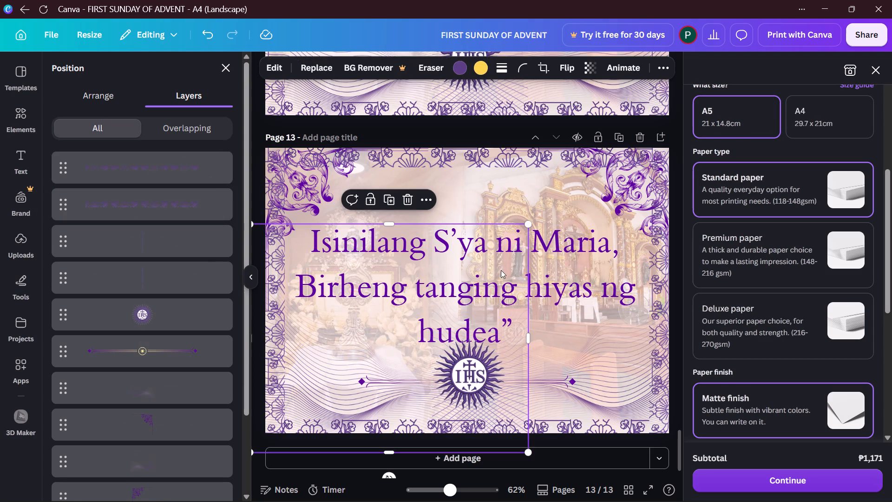
left_click(551, 256)
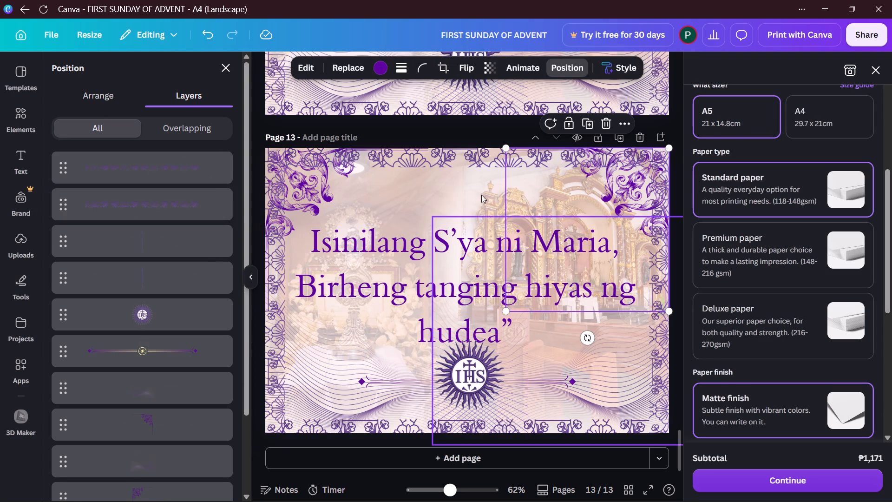
Examine the layers of page 13 to find the lyric text box and select it.
left_click(179, 179)
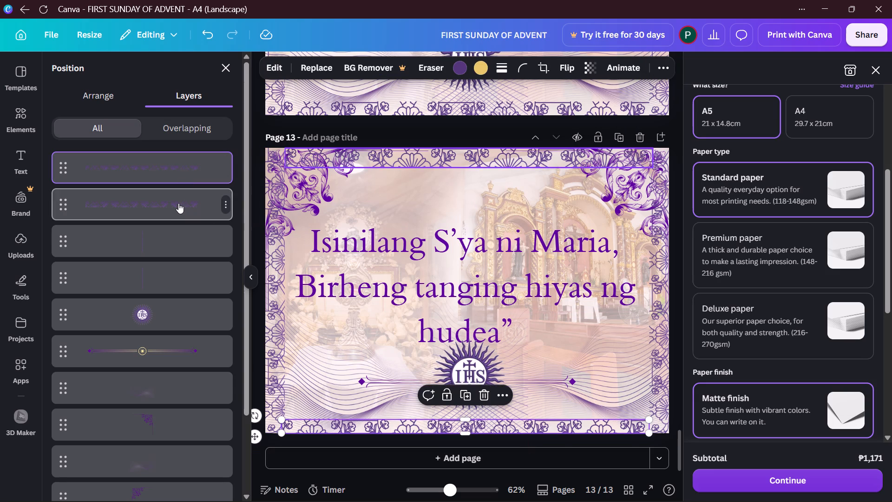
left_click(178, 203)
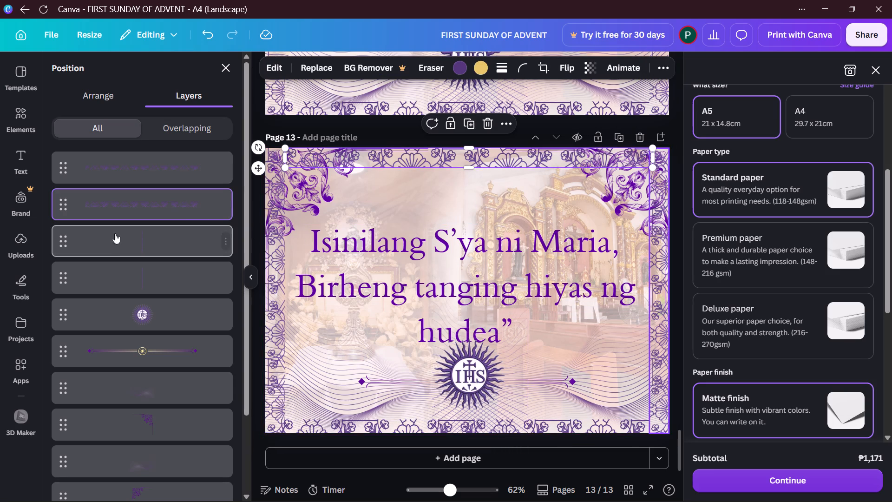
scroll(138, 311, "down", 5)
scroll(154, 323, "up", 4)
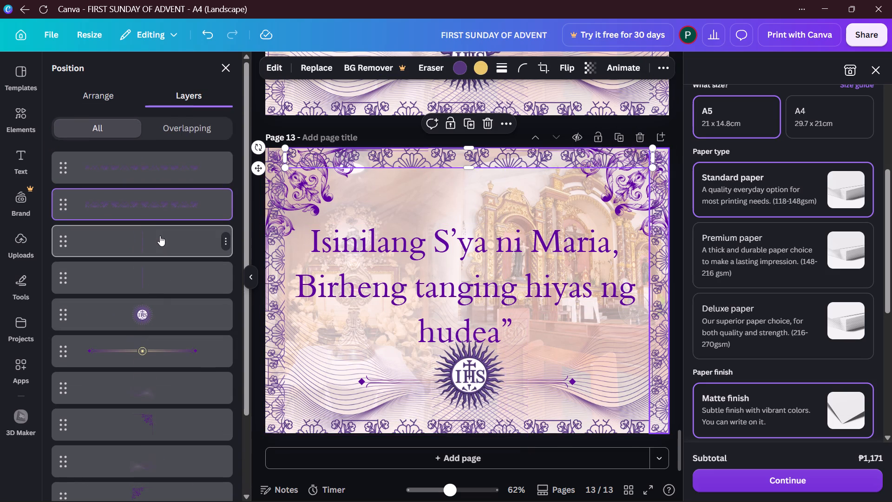
left_click(161, 238)
scroll(171, 310, "down", 5)
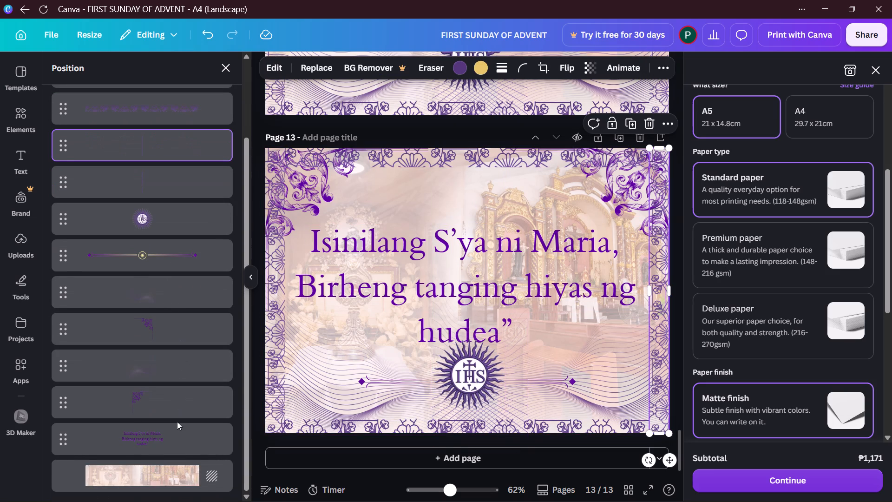
left_click(177, 422)
left_click(176, 426)
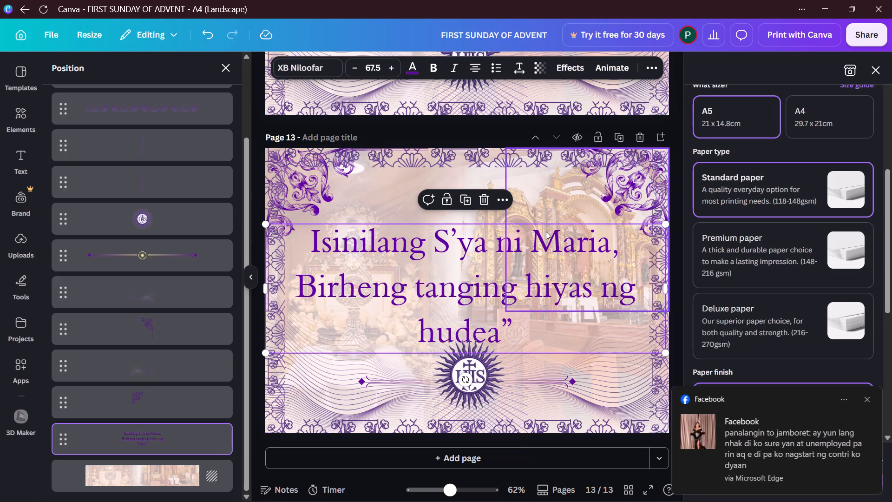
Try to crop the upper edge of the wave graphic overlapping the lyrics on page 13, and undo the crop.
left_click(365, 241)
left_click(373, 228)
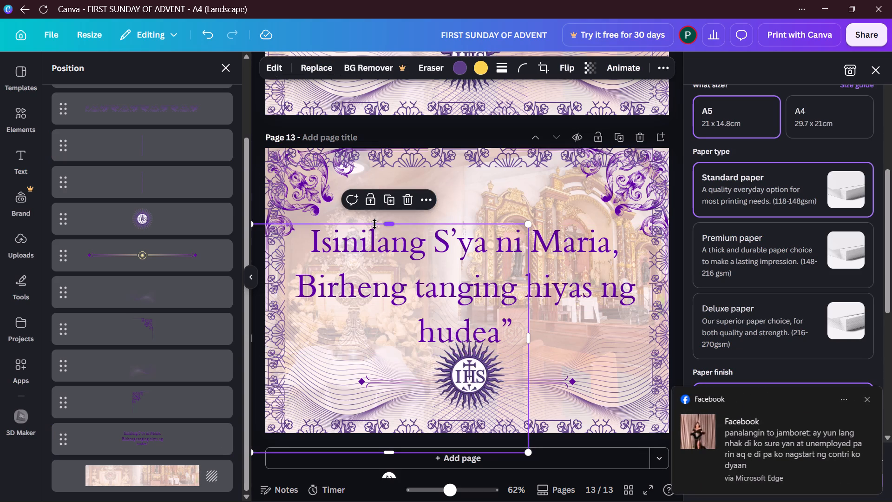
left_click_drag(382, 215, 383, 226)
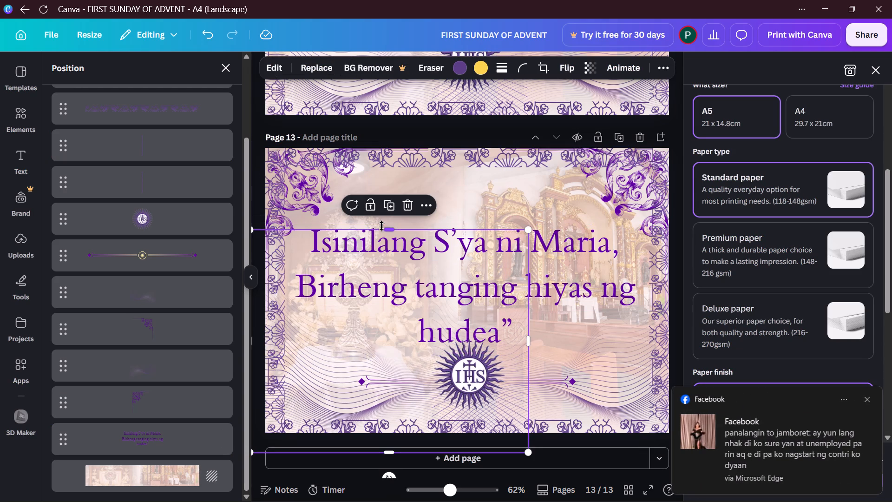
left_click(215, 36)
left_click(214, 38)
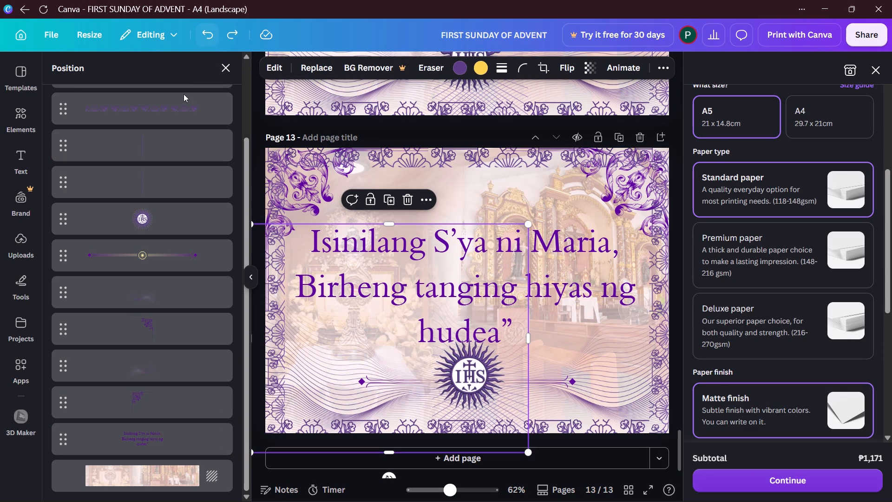
Select the lyric text box on page 13 through the layer list.
left_click(167, 431)
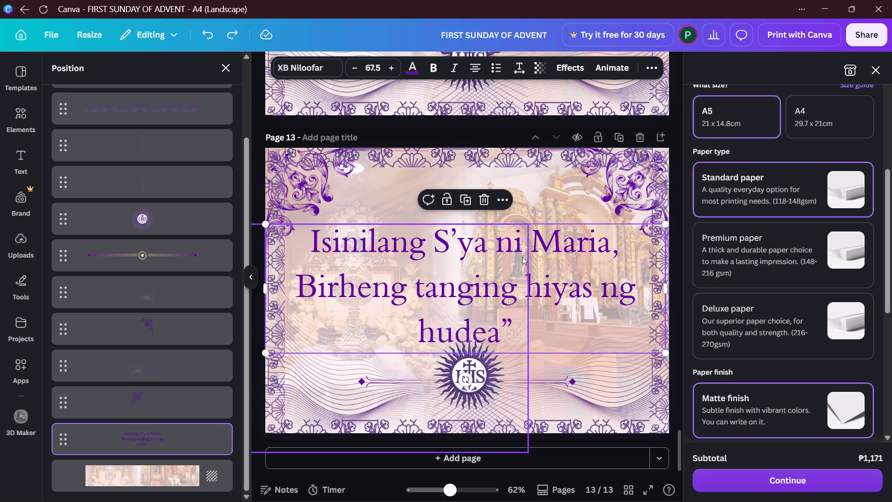
left_click(404, 123)
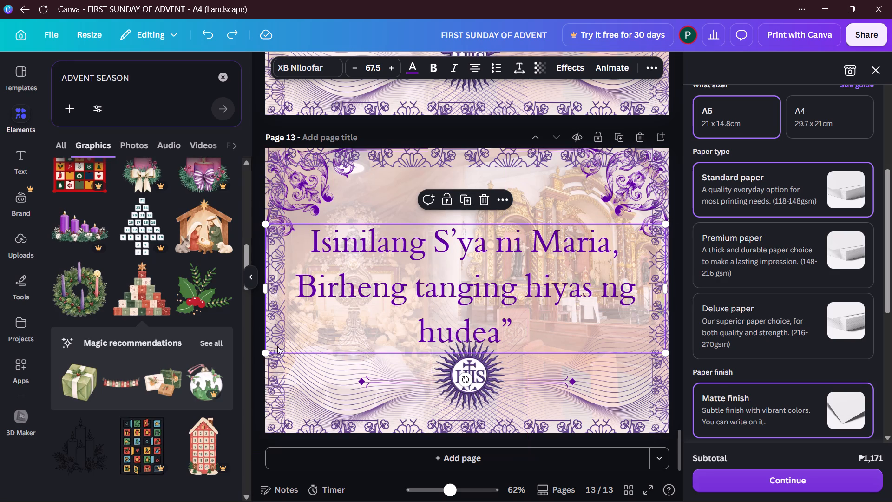
Add the holly graphic with red berries from the "ADVENT SEASON" graphics results to page 13.
left_click(446, 124)
scroll(177, 212, "down", 2)
scroll(187, 222, "up", 1)
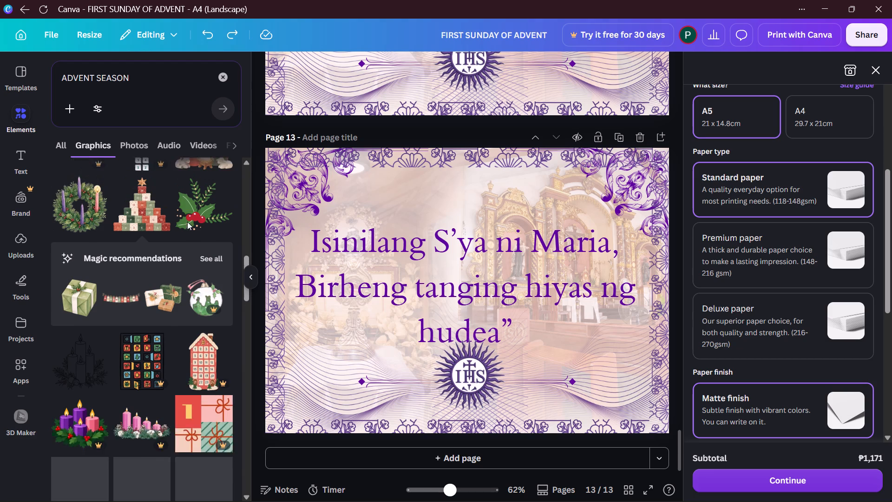
left_click(201, 233)
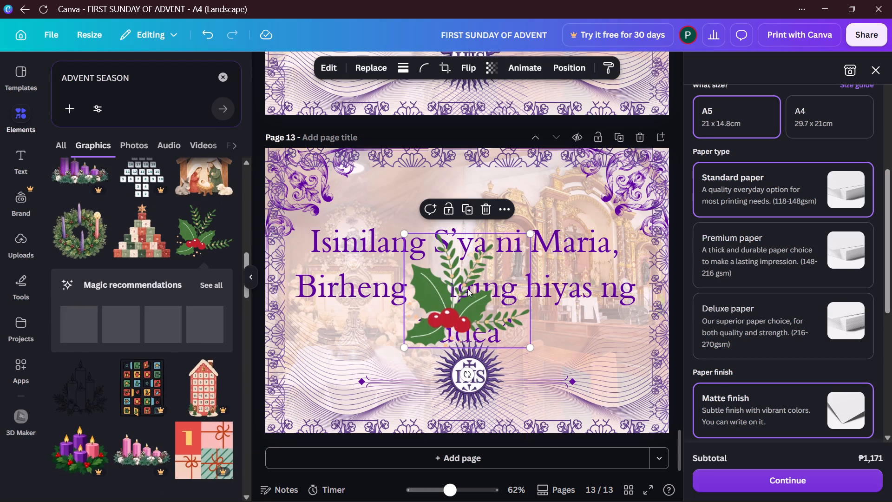
Shrink the holly graphic on page 13 and place it in the page's lower-left corner, left of the IHS emblem.
left_click_drag(476, 284, 370, 345)
left_click_drag(425, 409, 395, 380)
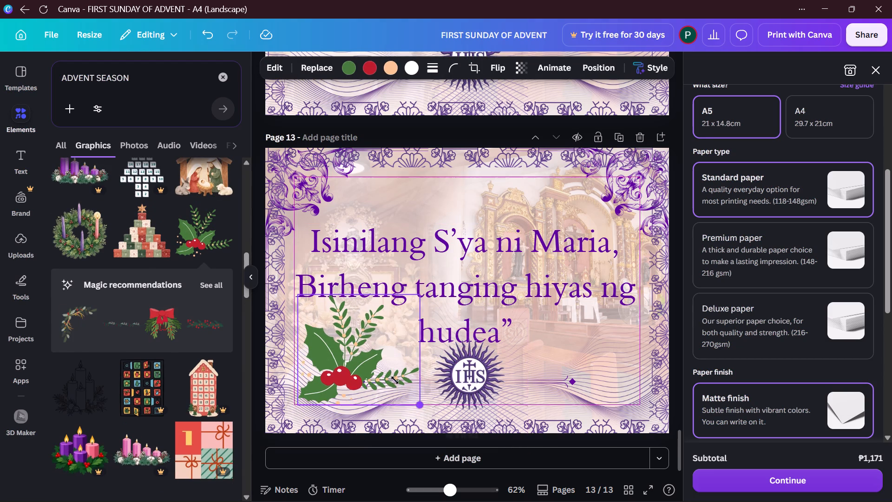
left_click_drag(395, 380, 394, 380)
left_click_drag(346, 336, 348, 350)
Duplicate the holly graphic to the right of the IHS emblem on page 13 and flip the copy horizontally.
left_click(345, 288)
left_click_drag(370, 361, 515, 350)
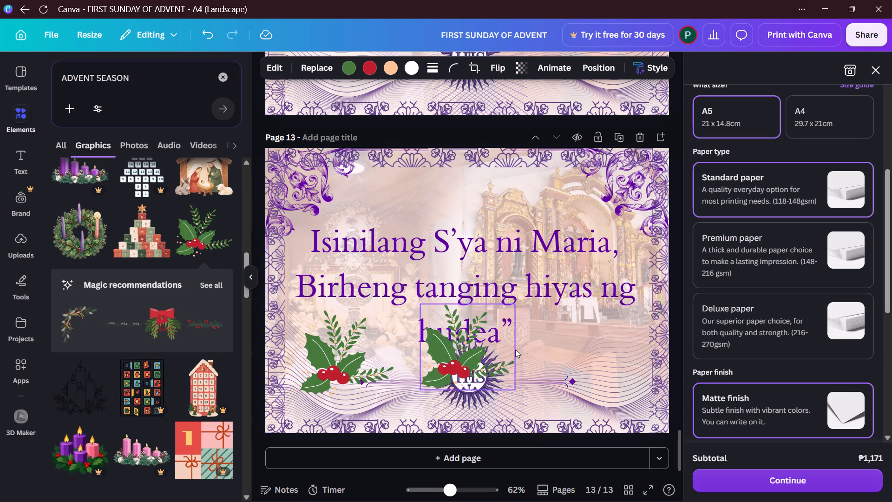
left_click_drag(515, 350, 599, 342)
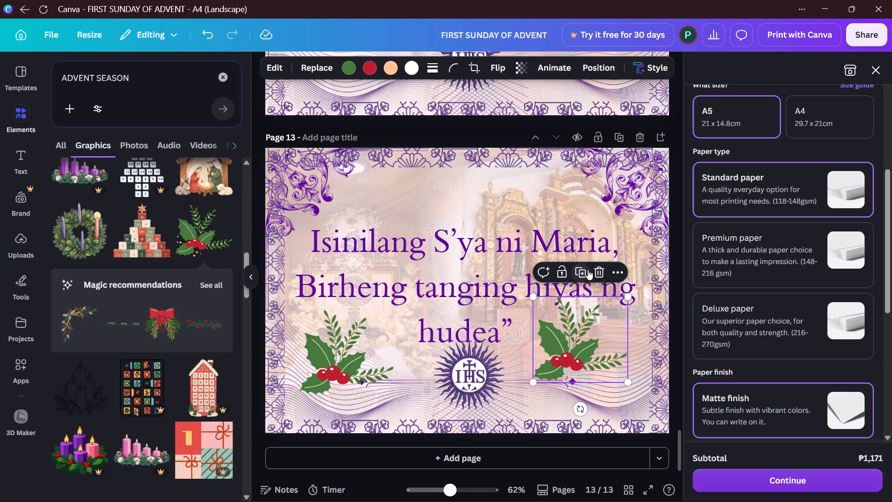
left_click(614, 268)
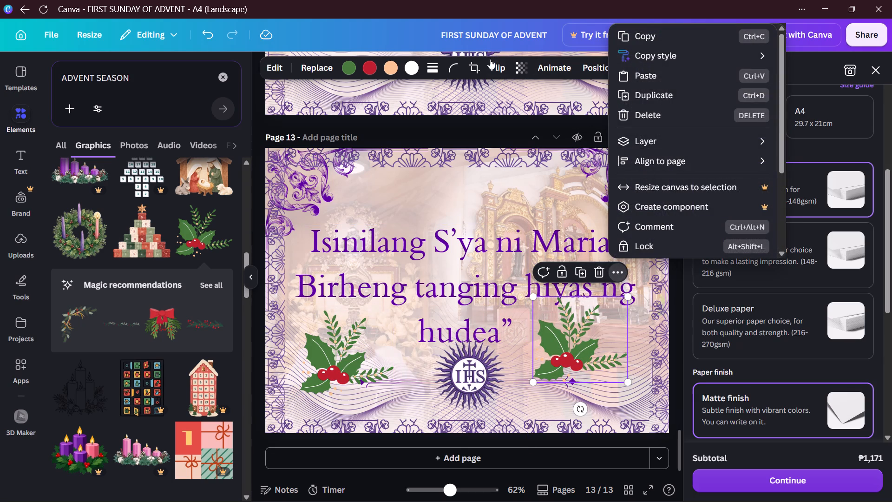
left_click(499, 67)
left_click(501, 99)
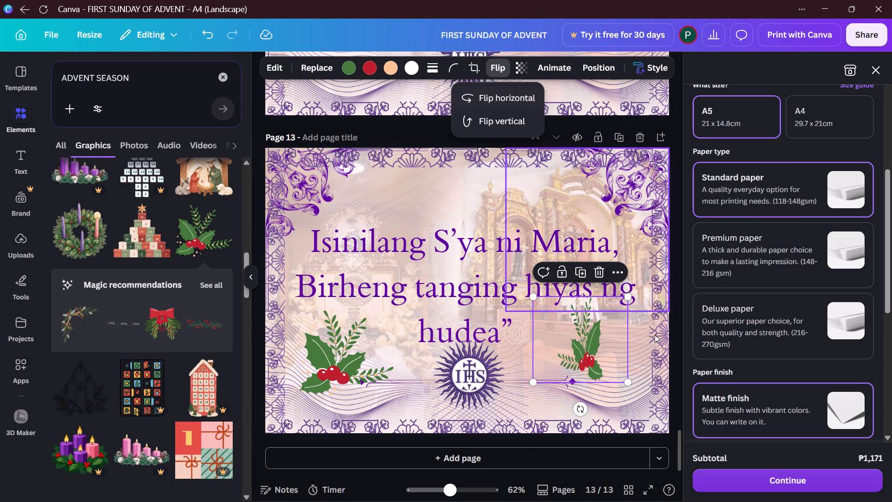
Position the flipped holly in page 13's lower-right corner, level with the original holly and mirroring it across the IHS emblem.
left_click_drag(595, 350, 401, 371)
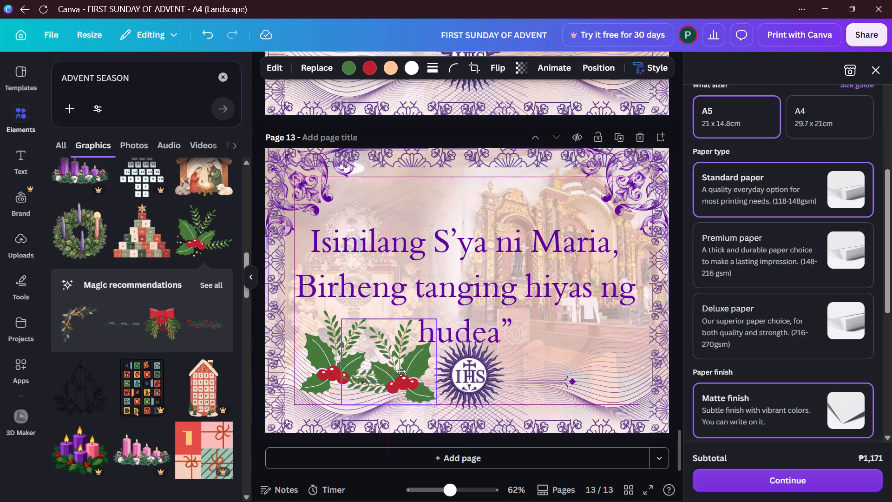
left_click_drag(401, 371, 401, 354)
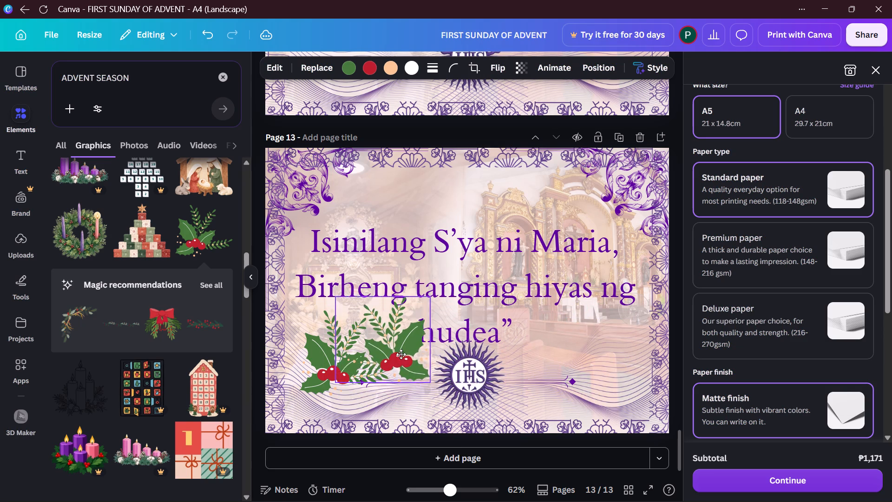
left_click_drag(401, 354, 396, 370)
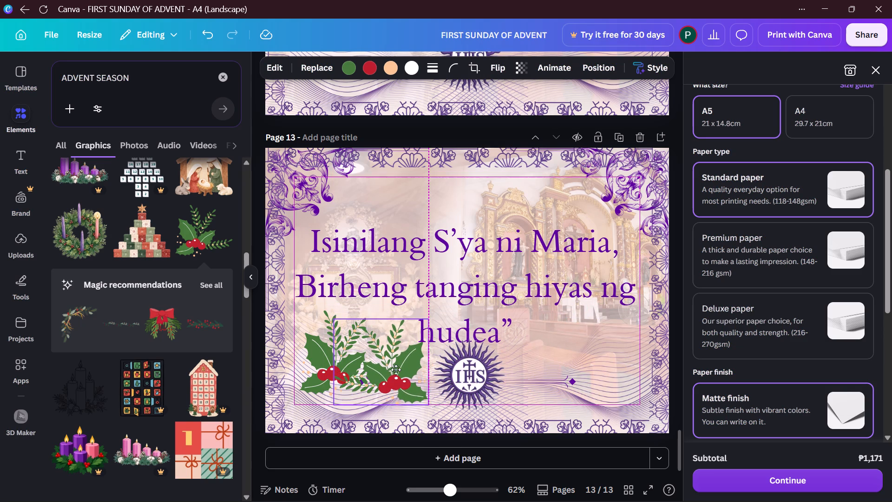
left_click_drag(396, 370, 600, 366)
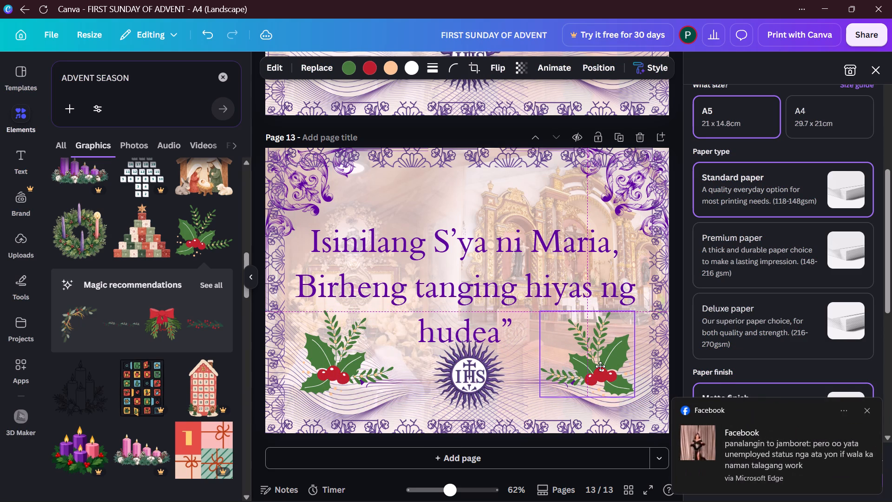
left_click_drag(600, 366, 602, 367)
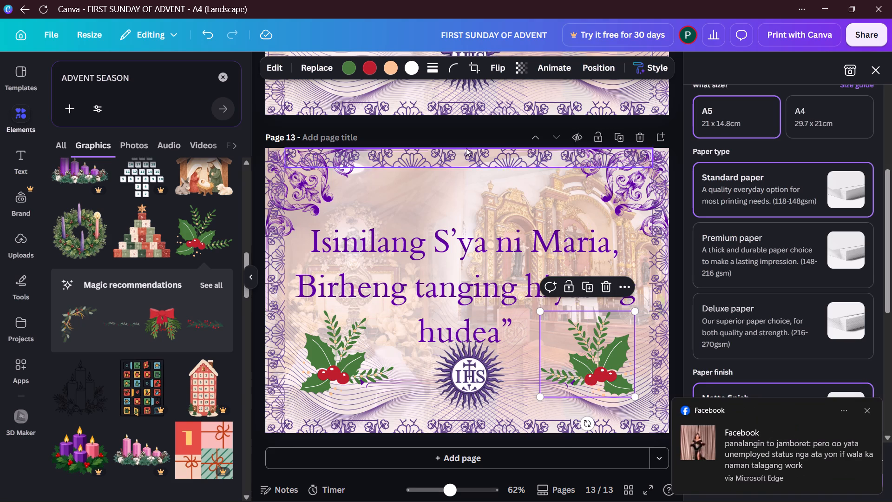
left_click(417, 139)
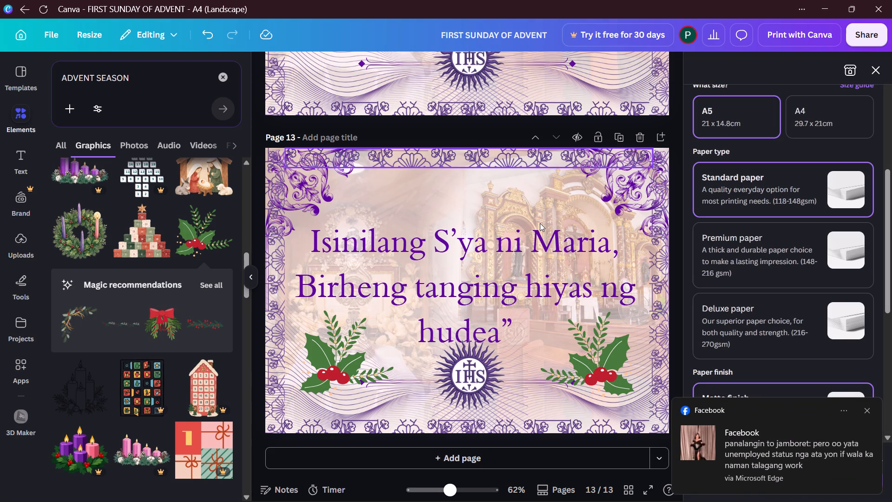
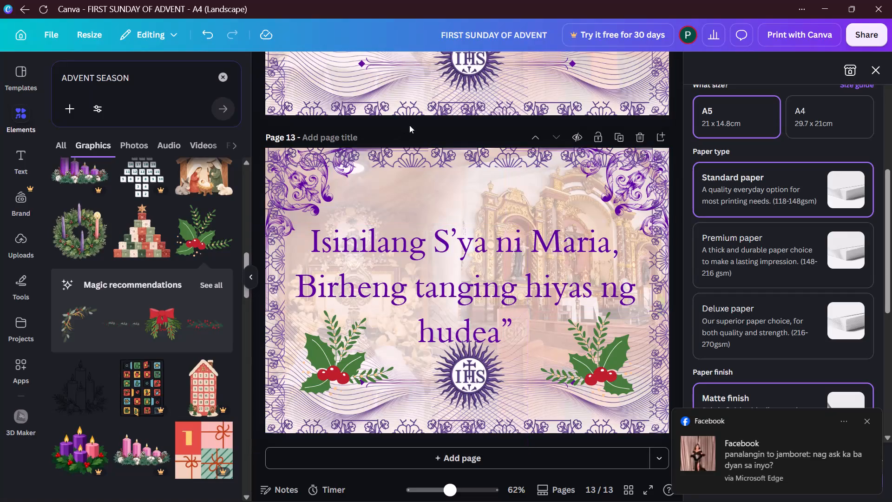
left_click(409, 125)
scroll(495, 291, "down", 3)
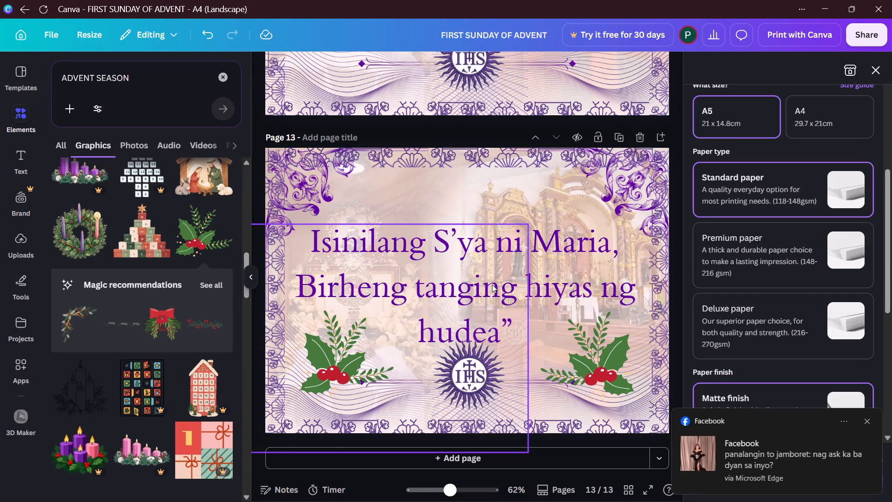
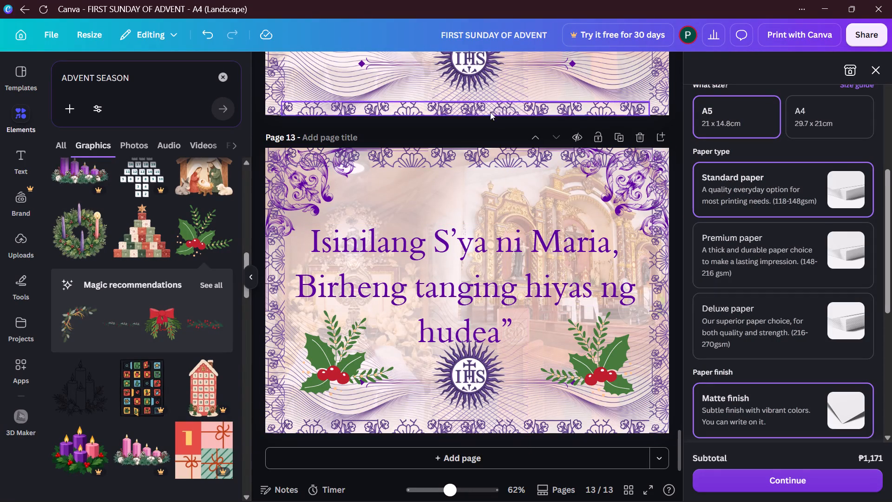
Review all the pages from page 1 through page 13, checking the lyrics and graphics.
left_click(453, 131)
scroll(495, 182, "up", 20)
scroll(495, 182, "up", 12)
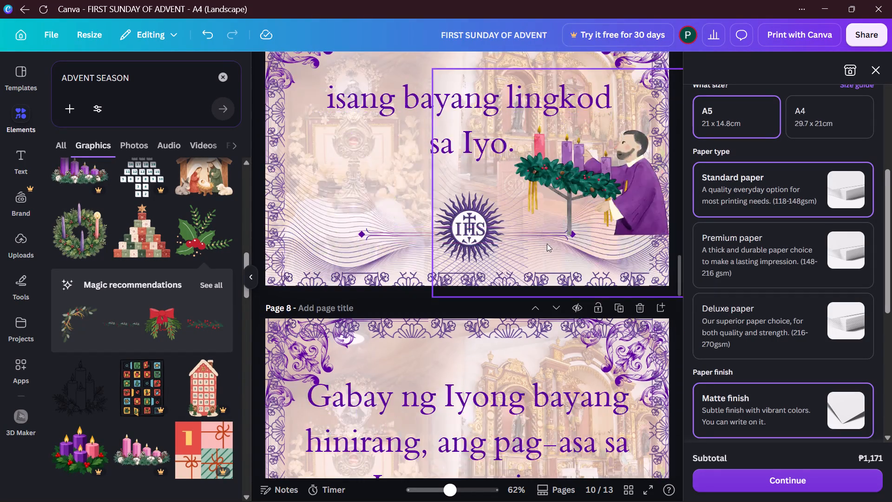
scroll(547, 244, "up", 20)
scroll(570, 216, "up", 19)
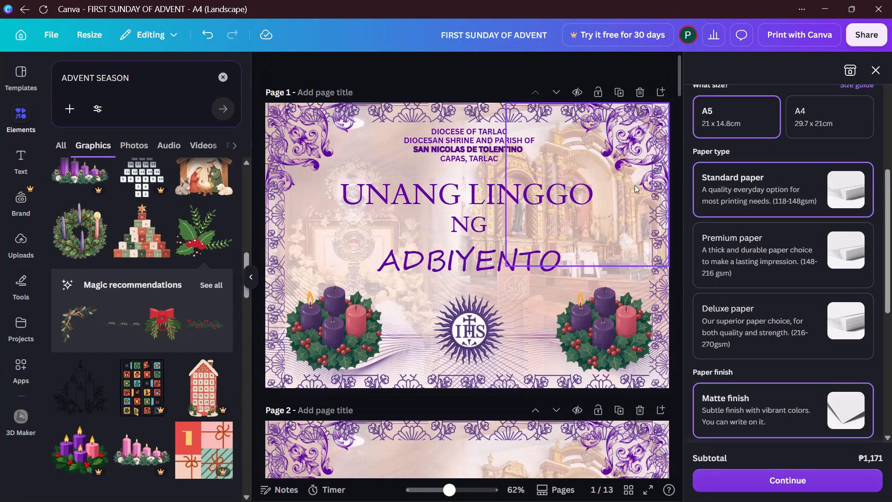
left_click(441, 86)
scroll(571, 214, "down", 8)
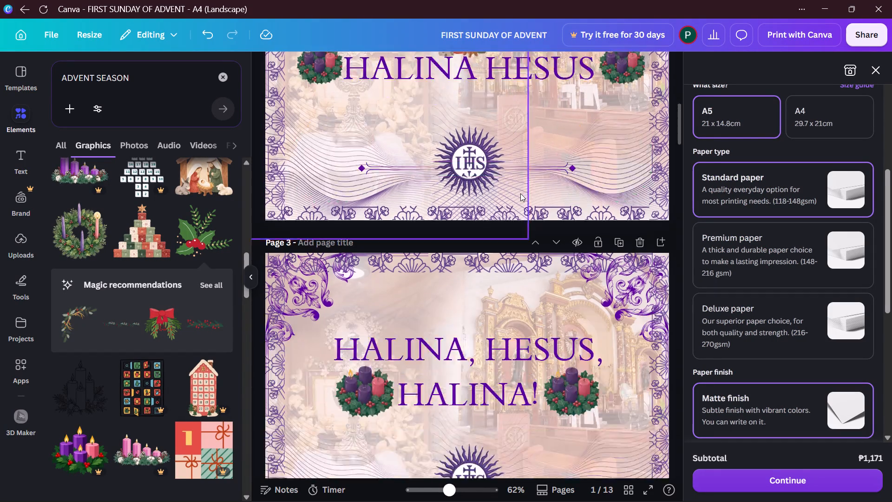
scroll(520, 193, "down", 13)
scroll(527, 195, "down", 9)
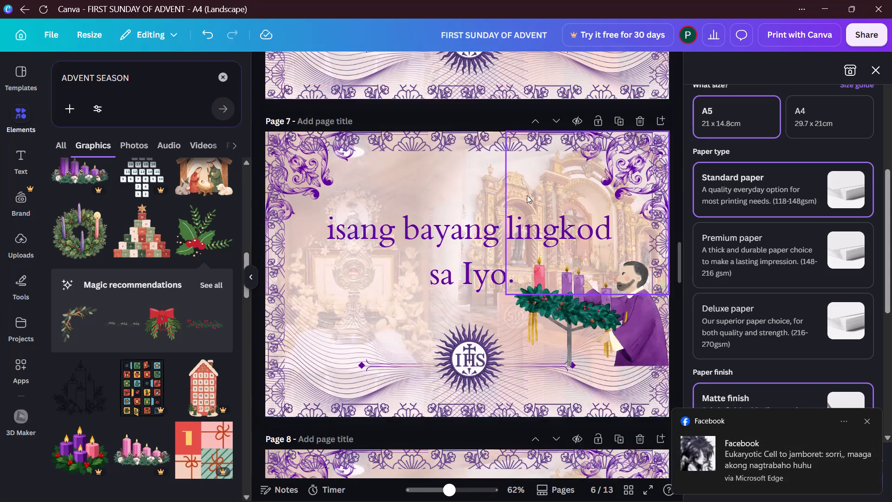
scroll(525, 200, "down", 18)
scroll(525, 201, "down", 17)
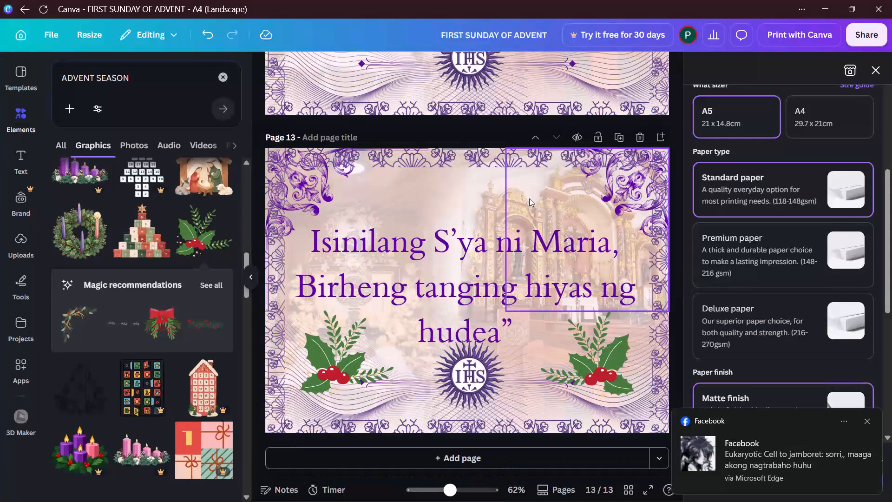
scroll(529, 198, "down", 6)
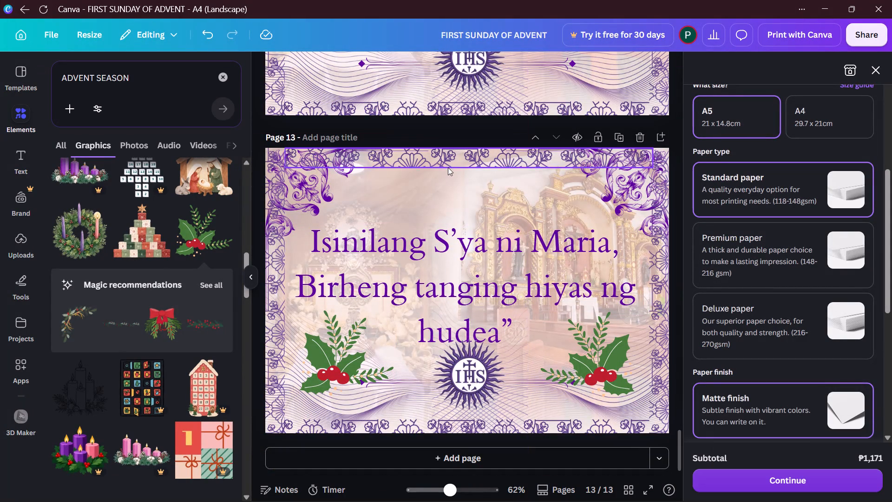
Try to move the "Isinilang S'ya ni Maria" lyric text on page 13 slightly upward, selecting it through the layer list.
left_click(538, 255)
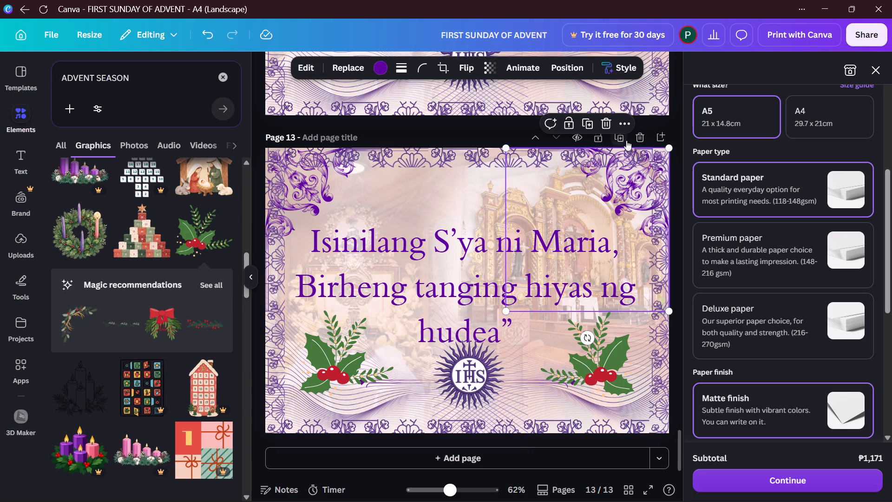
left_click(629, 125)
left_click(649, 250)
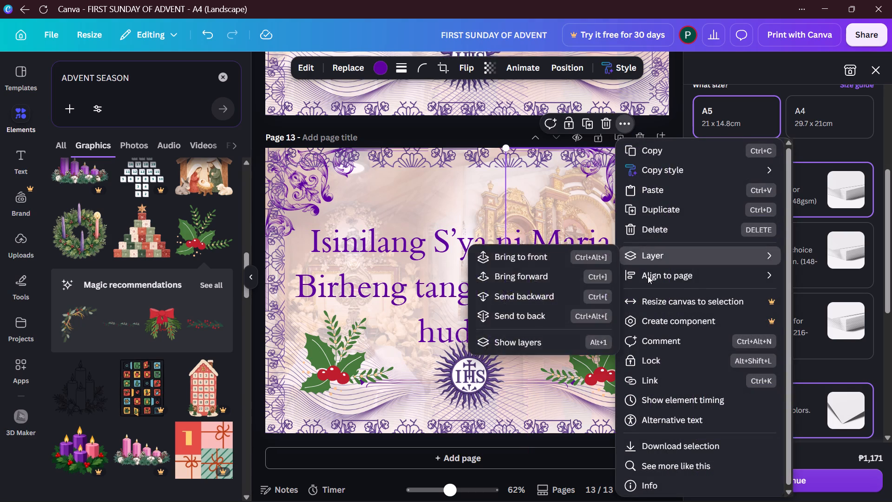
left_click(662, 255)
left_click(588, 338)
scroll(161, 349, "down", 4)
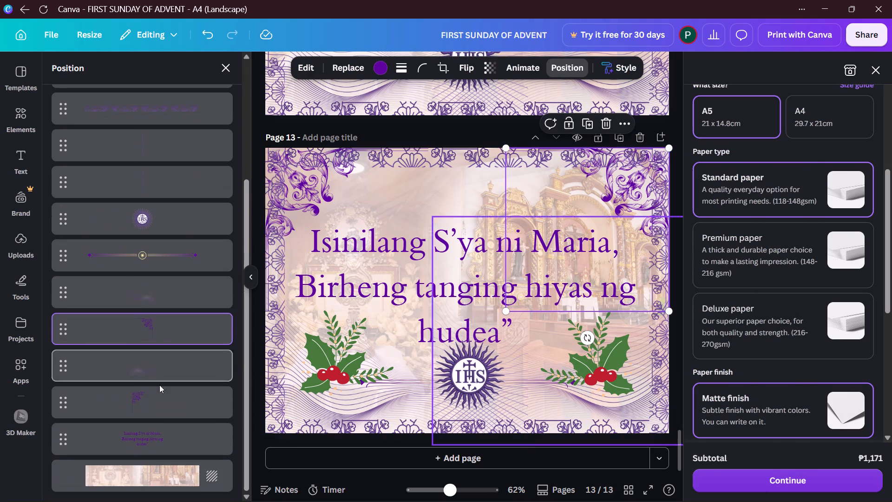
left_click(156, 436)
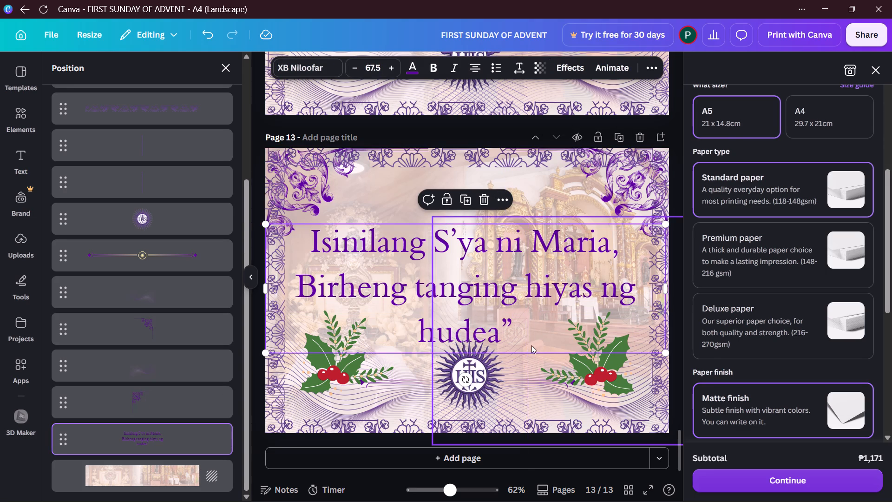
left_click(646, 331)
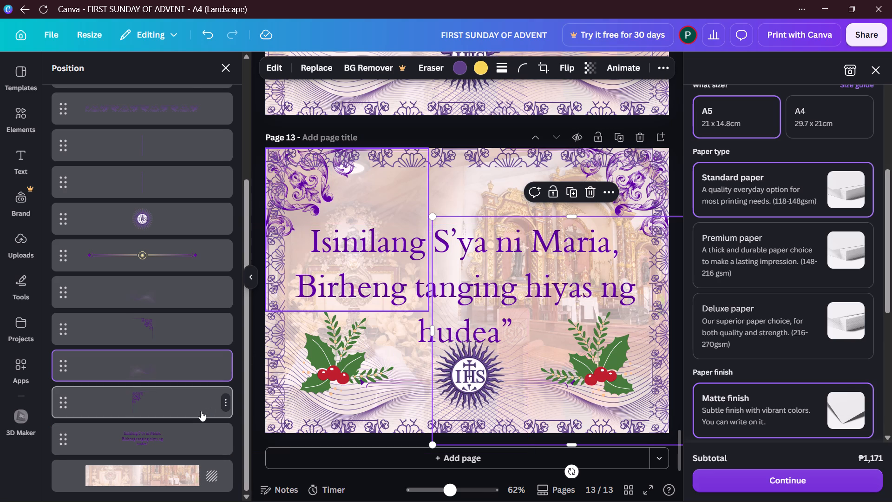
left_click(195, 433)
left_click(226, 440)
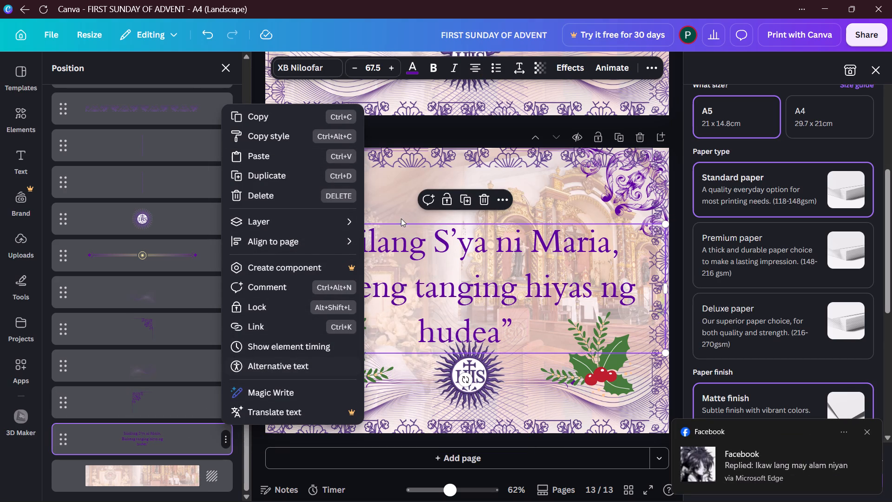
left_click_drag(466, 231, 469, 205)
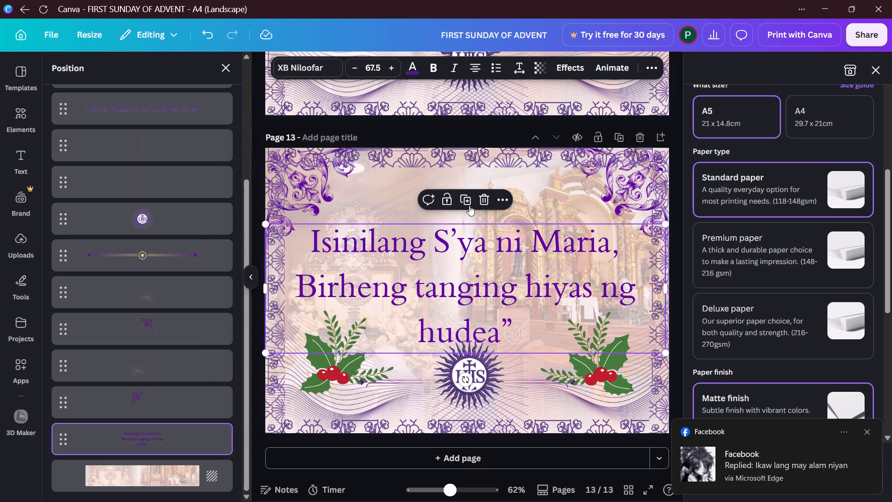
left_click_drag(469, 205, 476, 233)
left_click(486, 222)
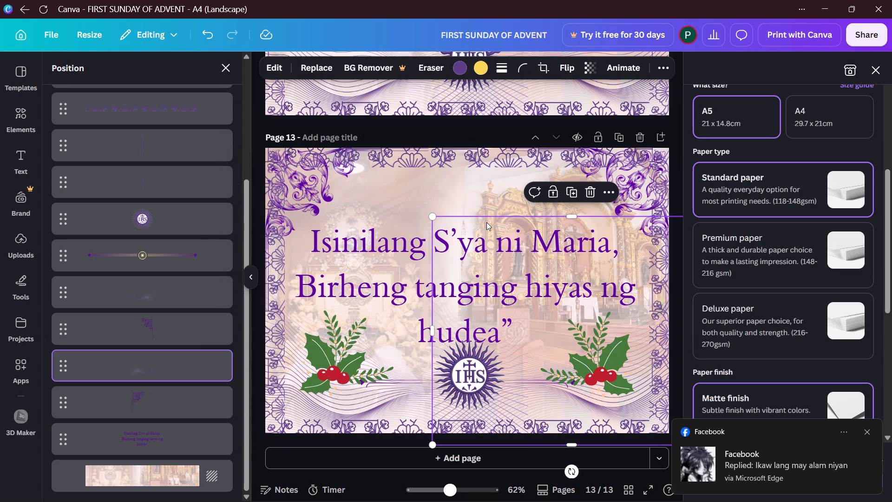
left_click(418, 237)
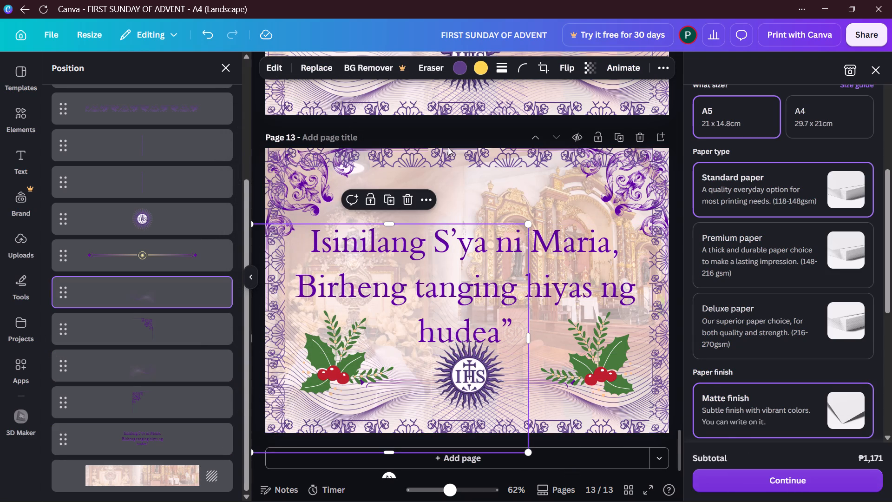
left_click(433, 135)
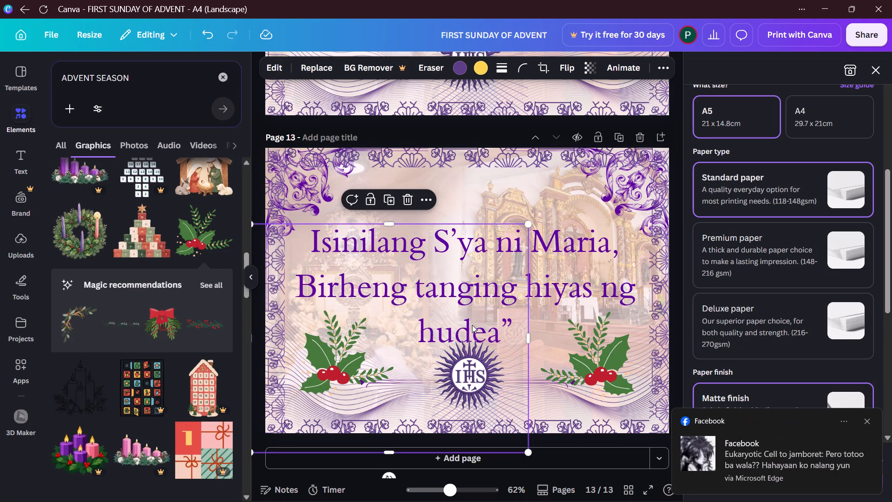
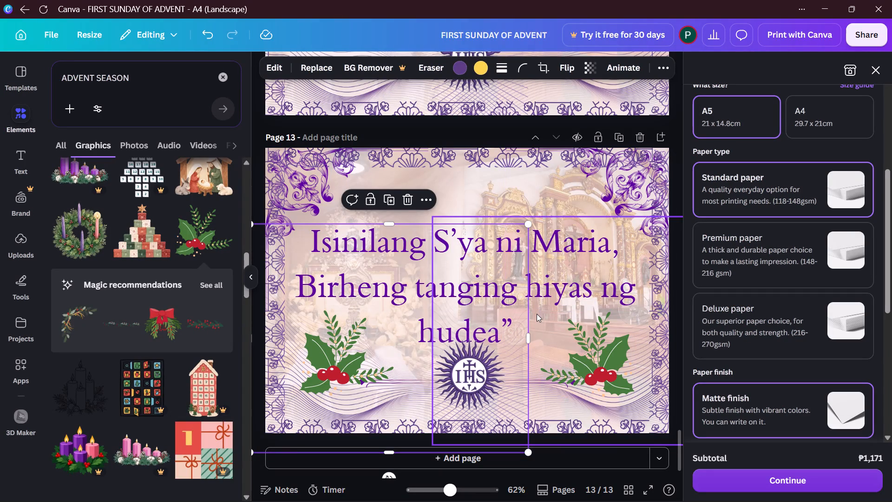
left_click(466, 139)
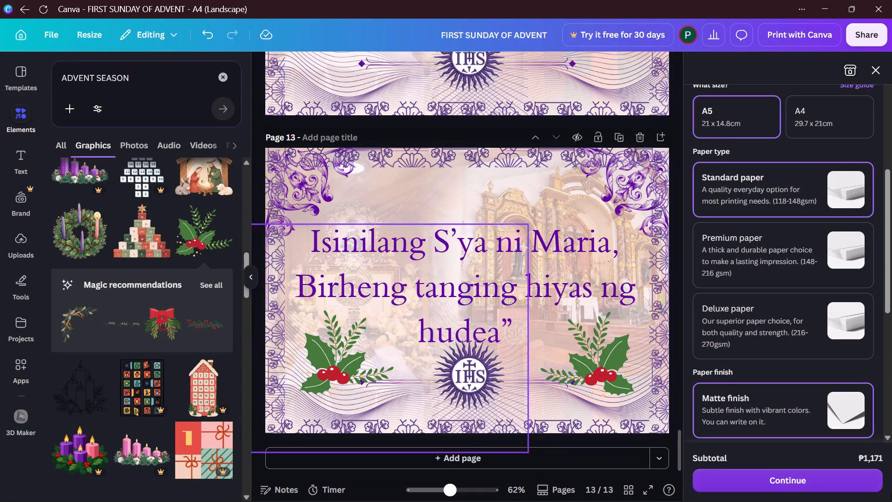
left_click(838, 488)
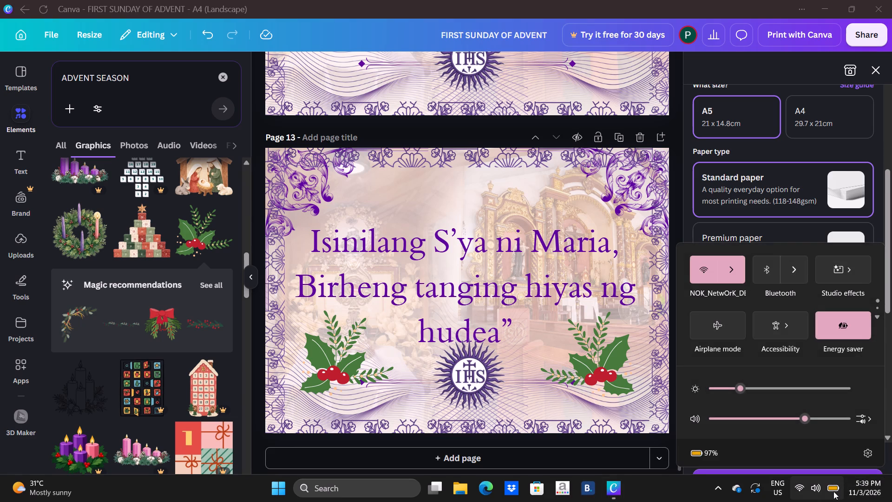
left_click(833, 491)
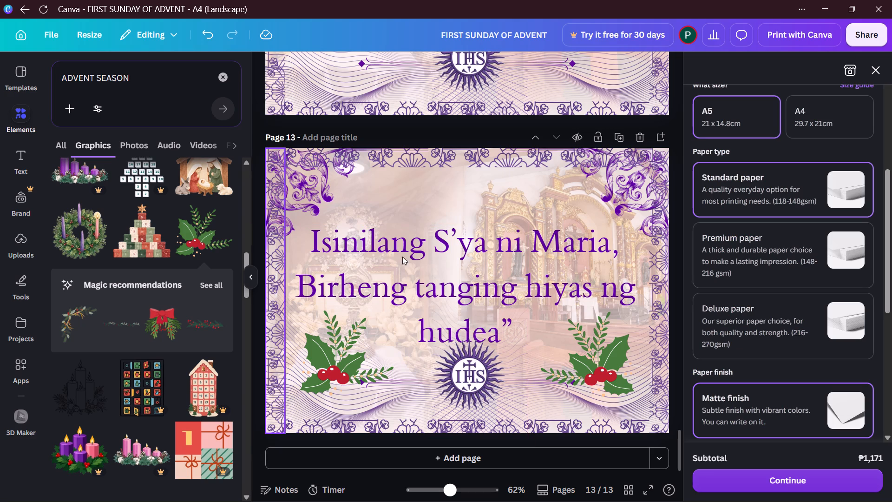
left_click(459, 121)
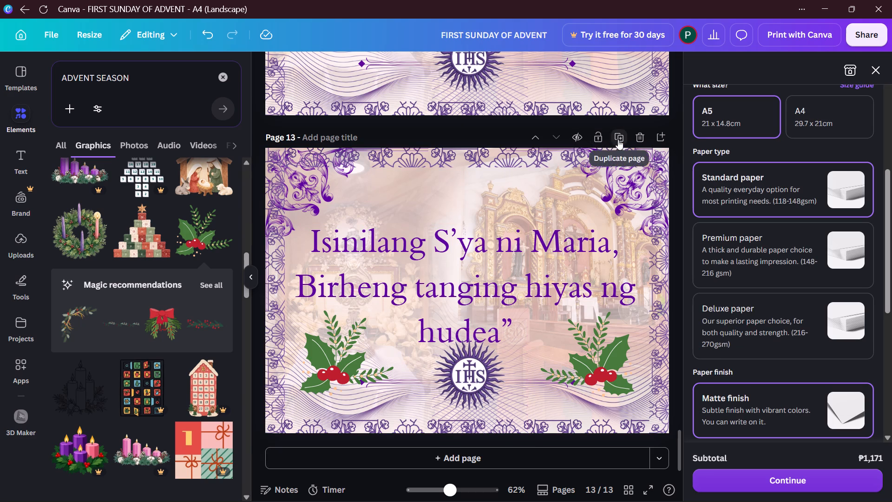
Duplicate page 13 with the "Isinilang S'ya ni Maria" lyric.
left_click(619, 136)
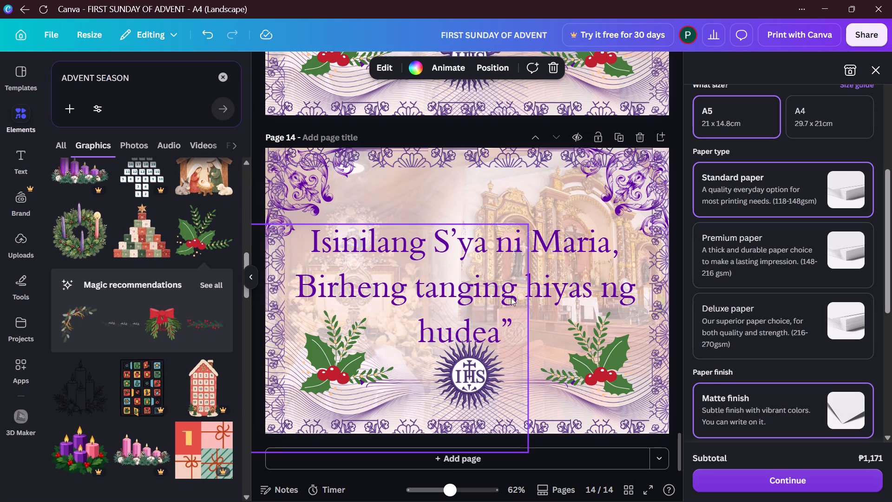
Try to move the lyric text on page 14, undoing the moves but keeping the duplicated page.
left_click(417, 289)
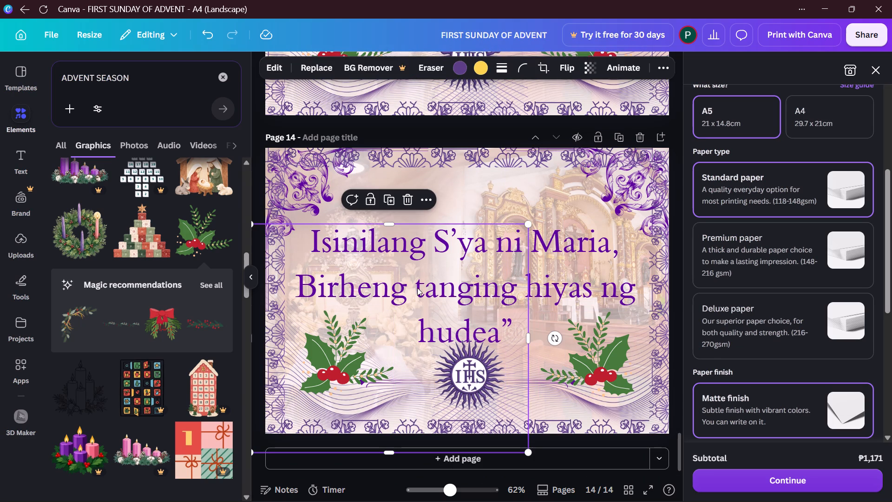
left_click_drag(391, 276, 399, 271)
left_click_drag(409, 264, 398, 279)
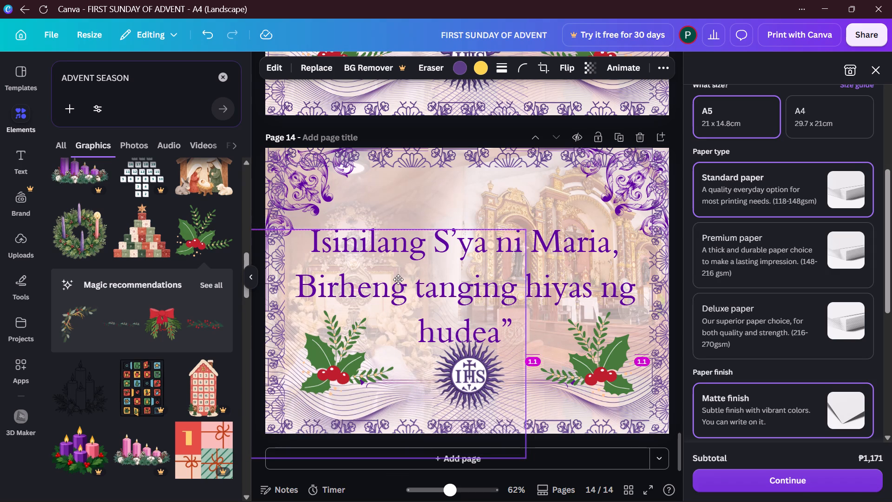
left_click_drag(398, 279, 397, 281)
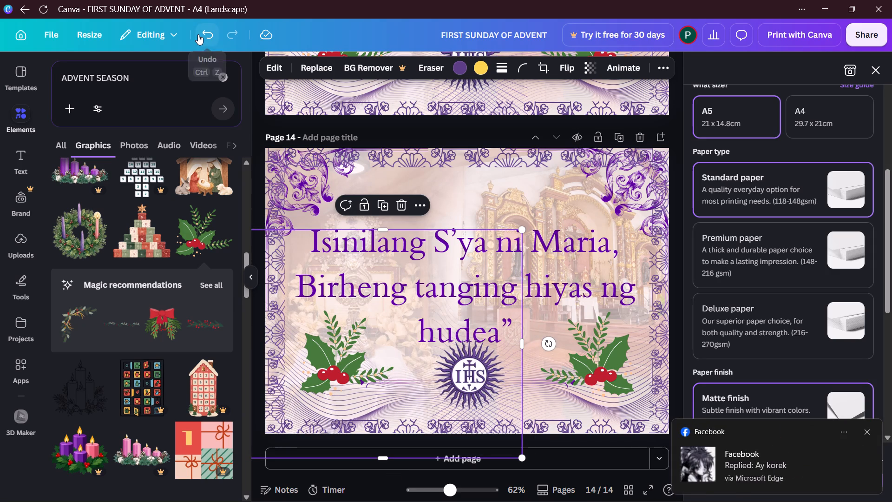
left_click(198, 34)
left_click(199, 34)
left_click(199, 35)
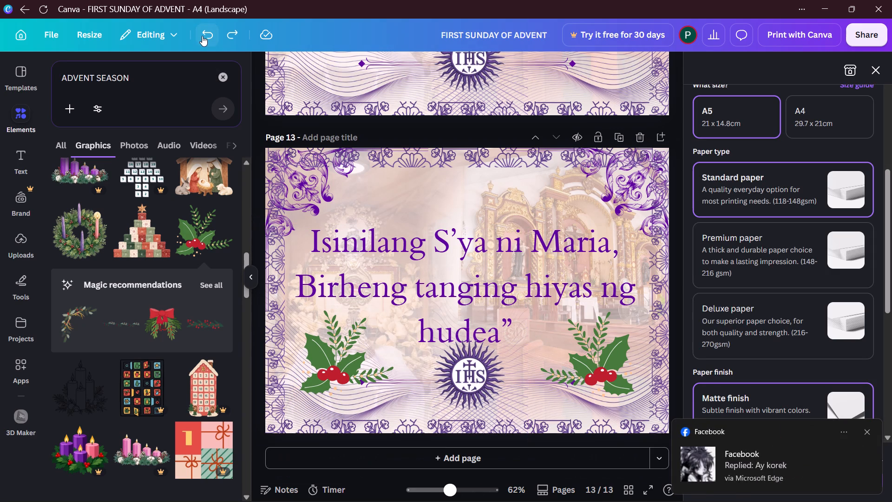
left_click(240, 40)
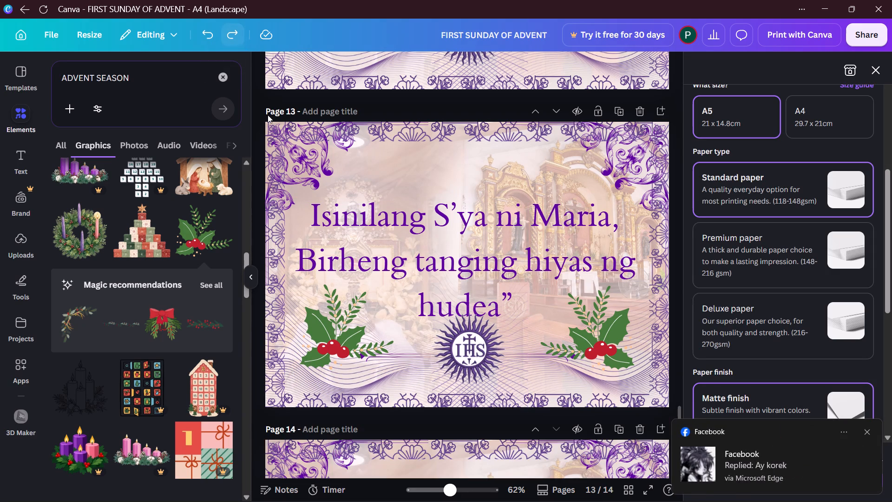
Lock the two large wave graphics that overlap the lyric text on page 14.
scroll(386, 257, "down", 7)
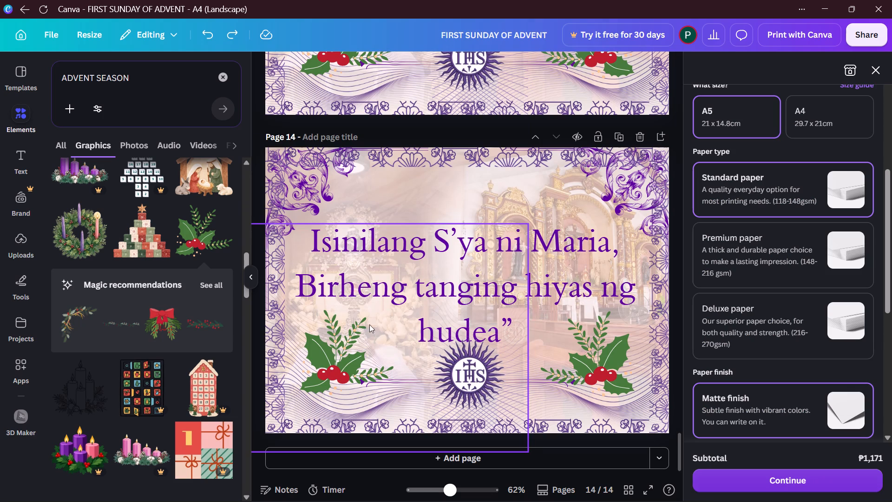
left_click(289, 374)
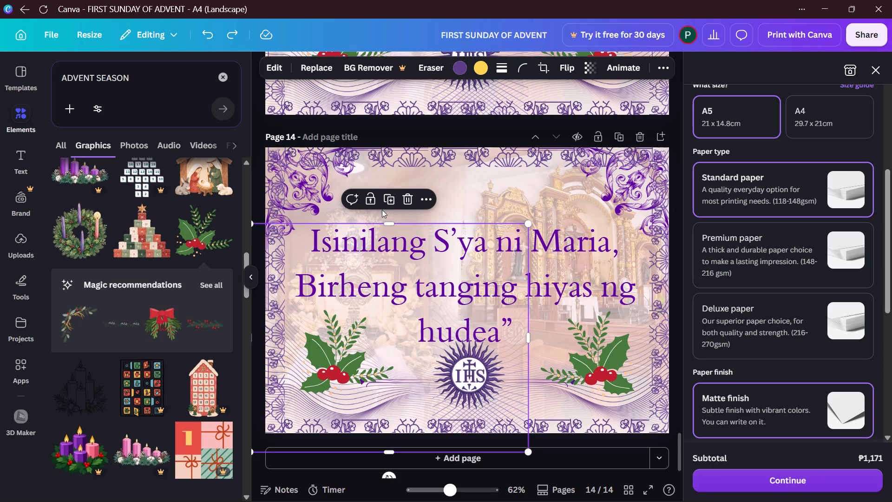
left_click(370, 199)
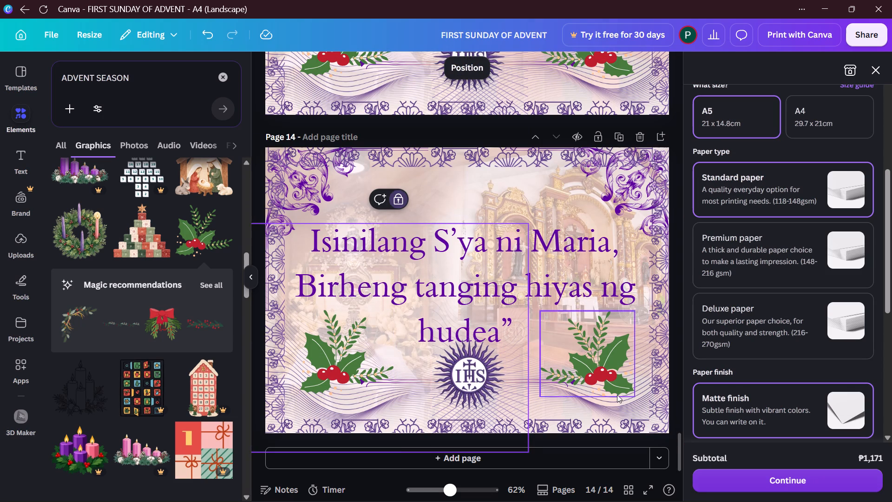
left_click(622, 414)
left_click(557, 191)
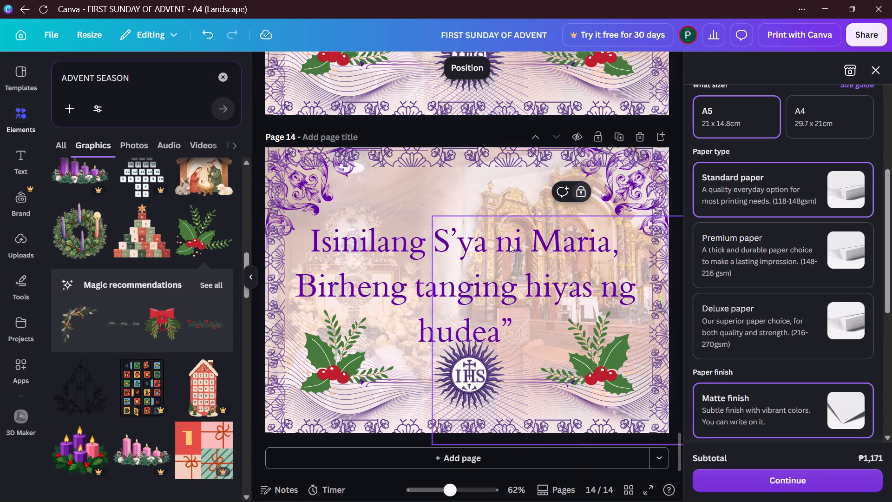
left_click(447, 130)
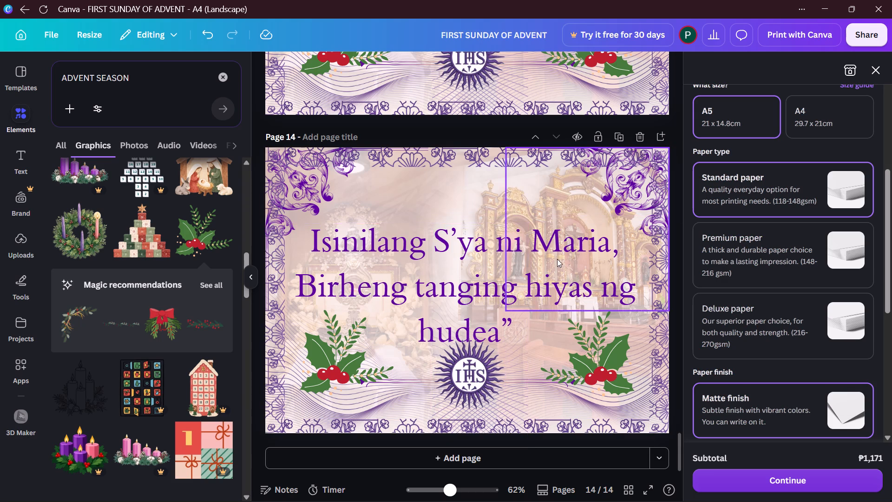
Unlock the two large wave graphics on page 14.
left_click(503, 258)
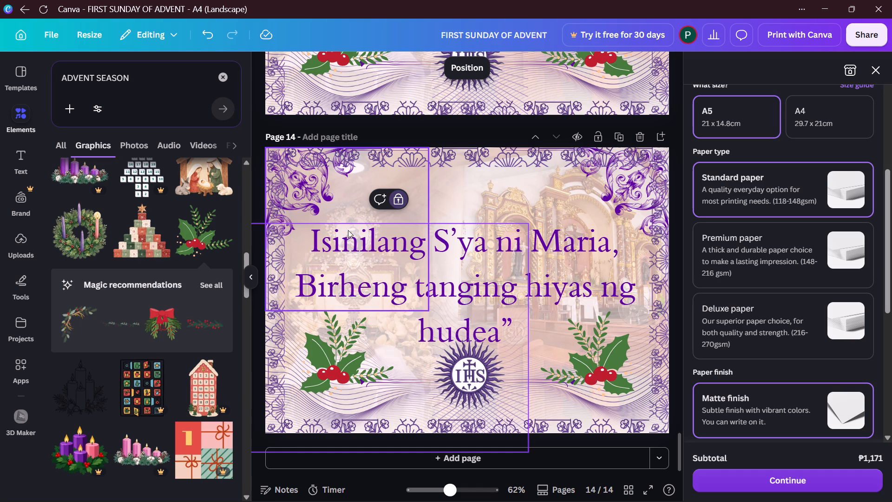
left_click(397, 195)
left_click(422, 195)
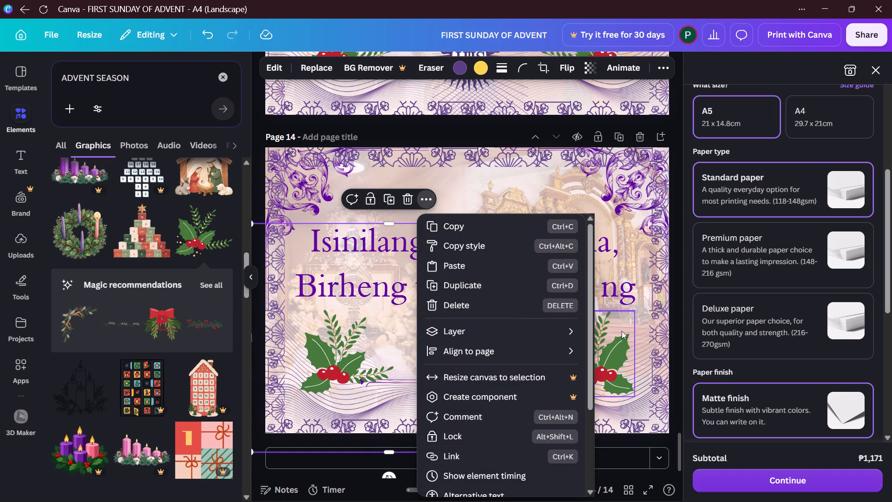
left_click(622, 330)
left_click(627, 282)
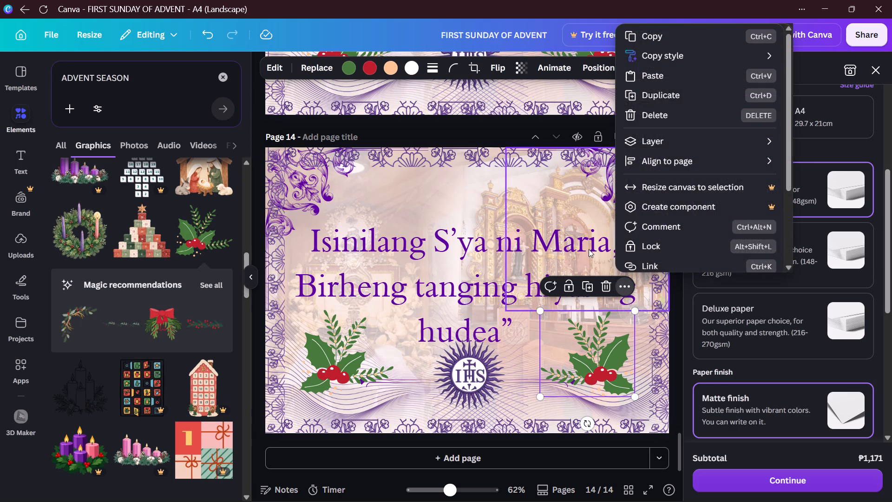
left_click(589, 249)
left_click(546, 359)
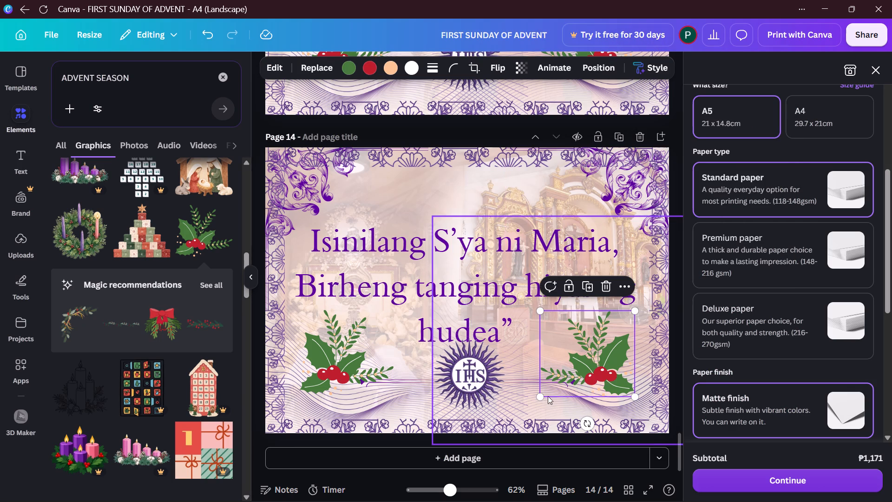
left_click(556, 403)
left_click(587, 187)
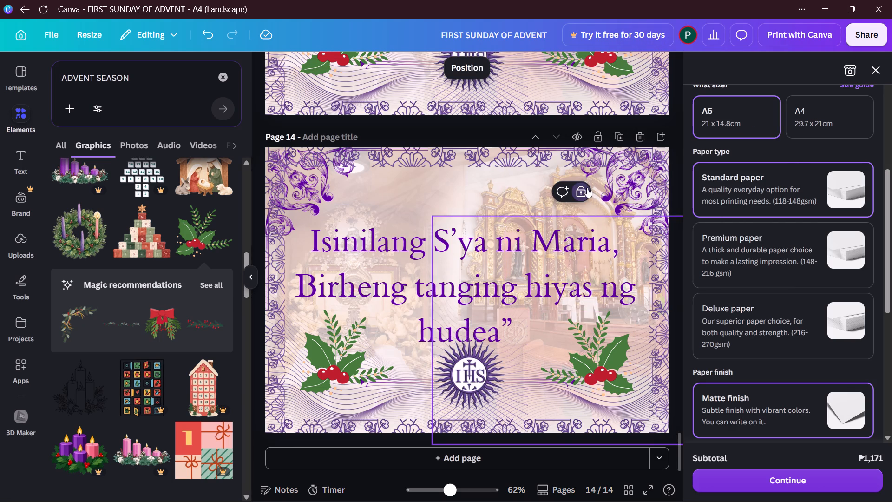
Move the "Isinilang S'ya ni Maria" lyric text to the top of page 14's layer order.
left_click(412, 263)
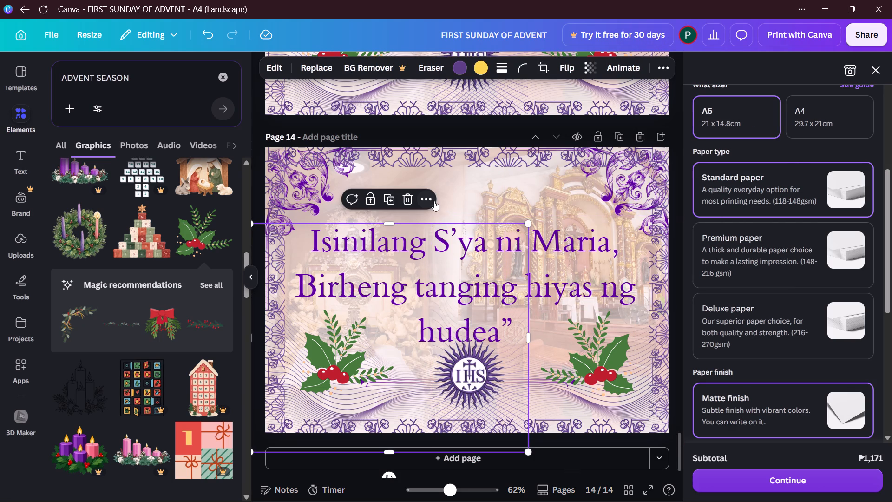
left_click(432, 199)
left_click(477, 327)
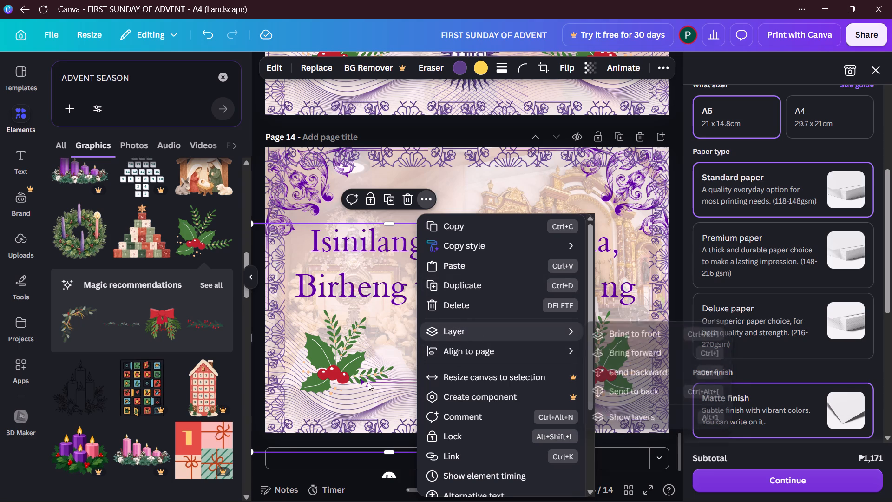
double_click(500, 331)
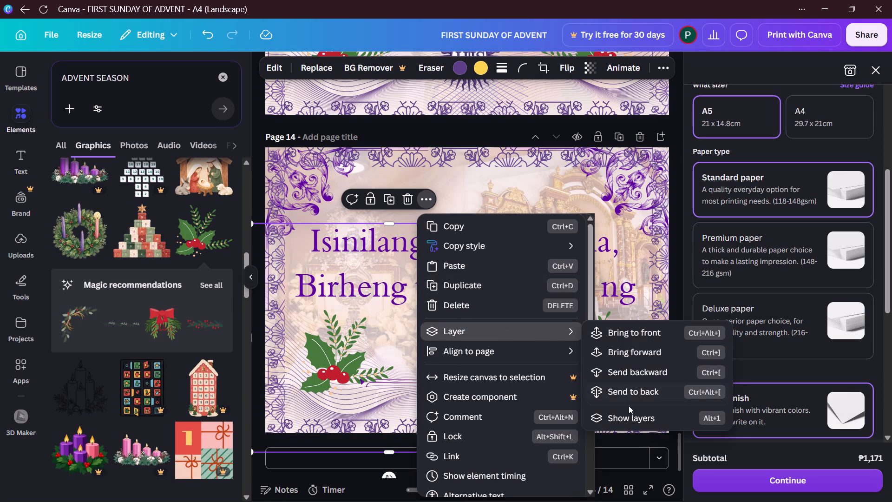
left_click(630, 417)
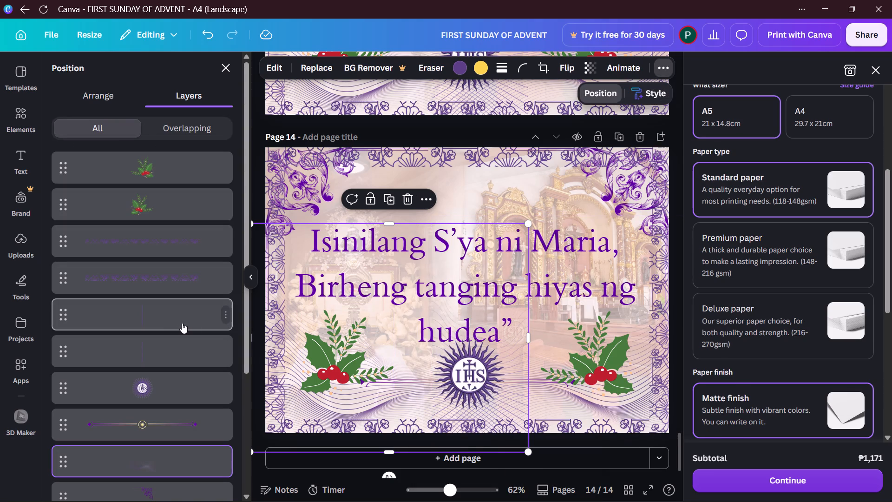
scroll(553, 189, "down", 3)
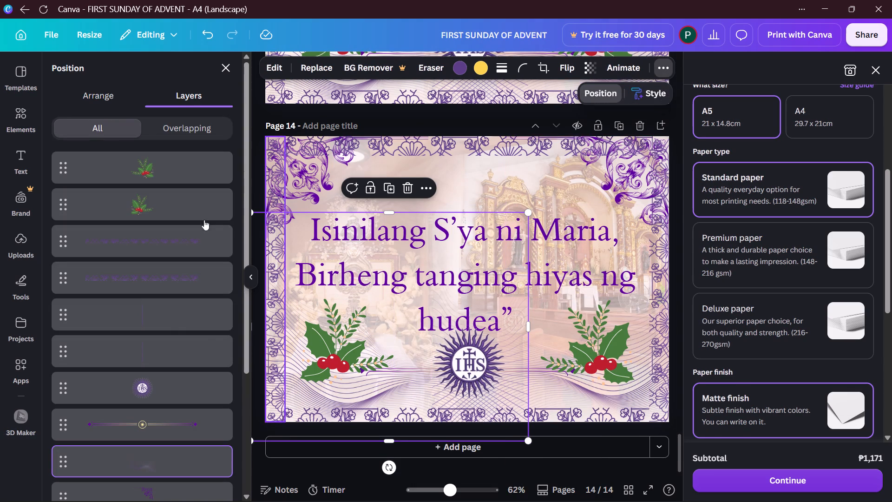
scroll(179, 232, "down", 4)
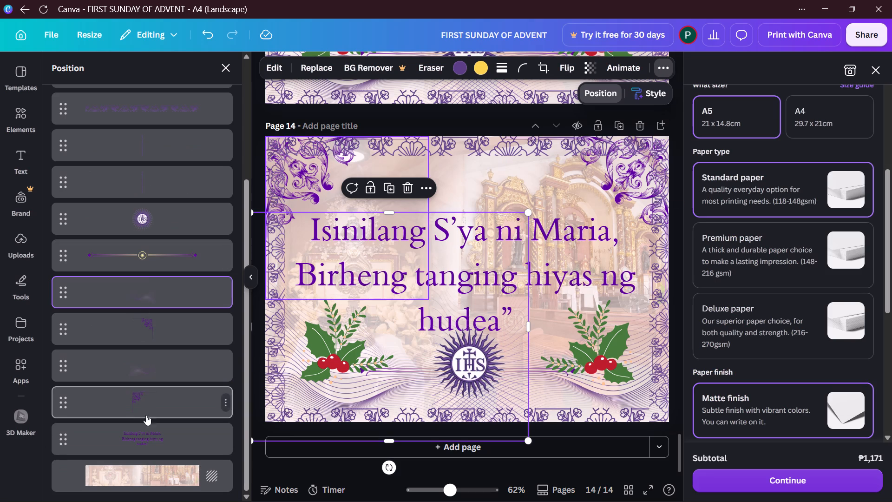
left_click(145, 431)
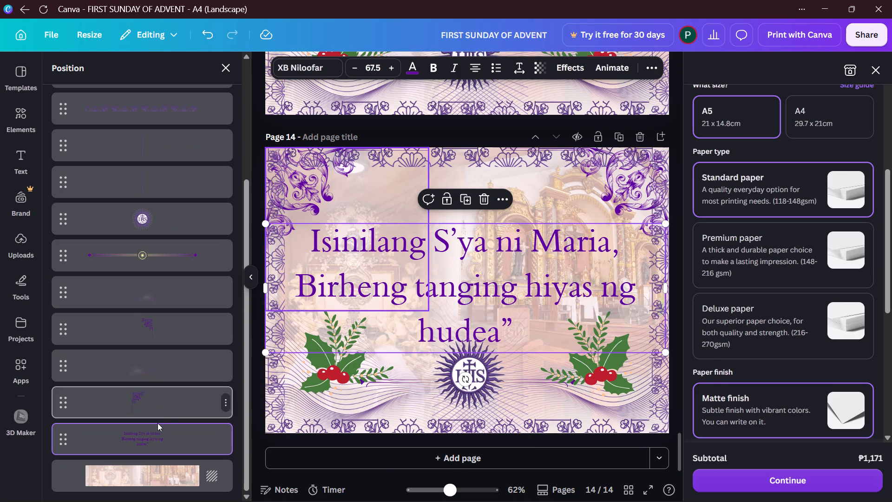
left_click_drag(152, 430, 172, 63)
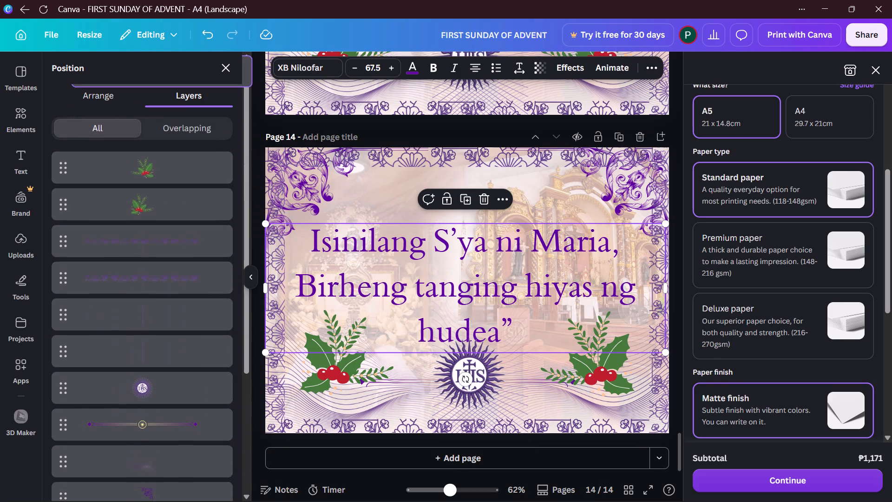
left_click_drag(172, 63, 145, 152)
Replace the whole lyric text on page 14 with “At hesus, starting with an opening double quotation mark.
left_click(512, 255)
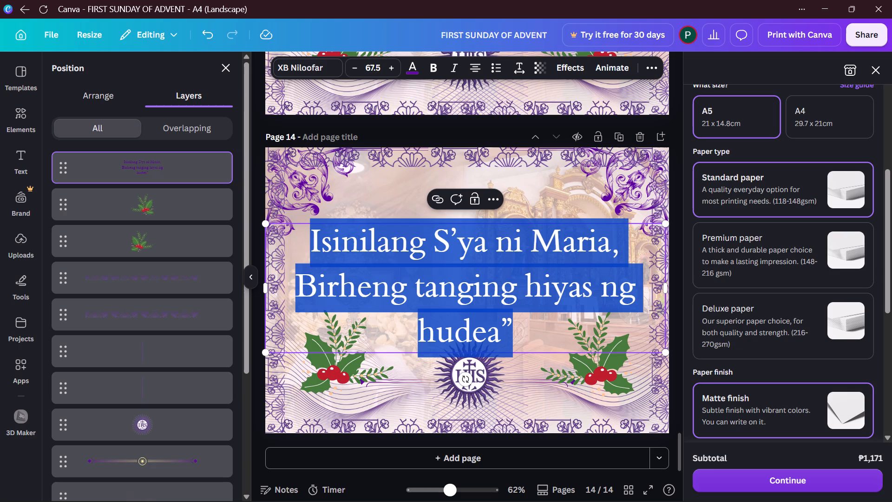
key("BackSpace")
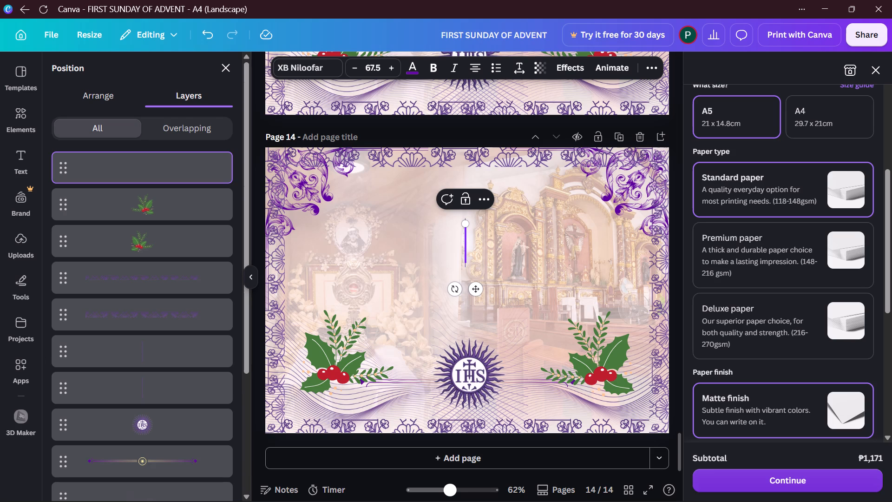
key("shift+quotedbl")
type("at")
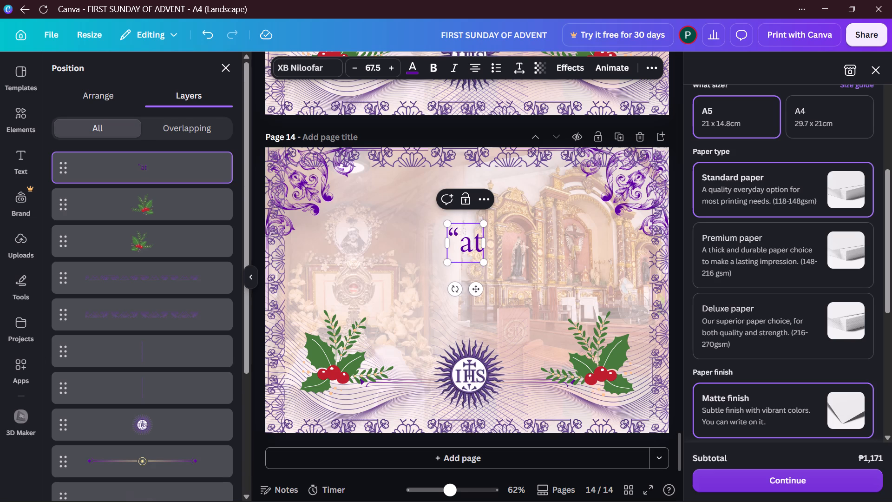
key("BackSpace")
key("BackSpace")
type("At")
key("space")
type("hesus")
key("space")
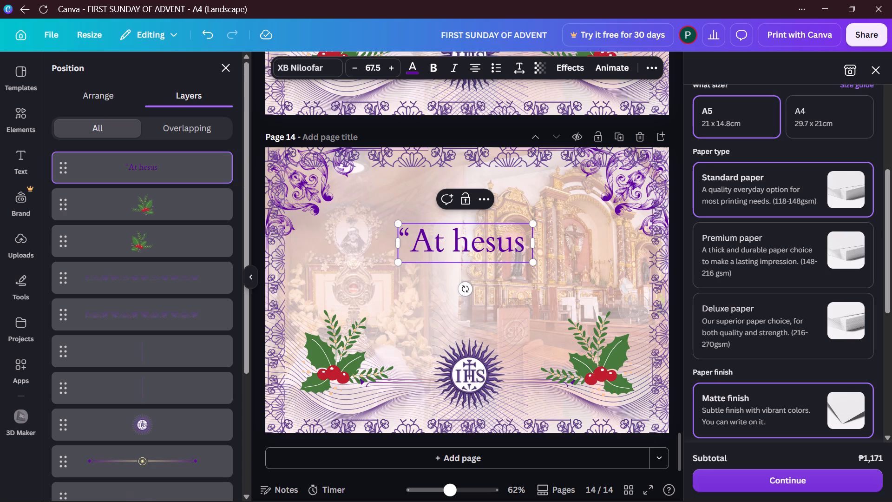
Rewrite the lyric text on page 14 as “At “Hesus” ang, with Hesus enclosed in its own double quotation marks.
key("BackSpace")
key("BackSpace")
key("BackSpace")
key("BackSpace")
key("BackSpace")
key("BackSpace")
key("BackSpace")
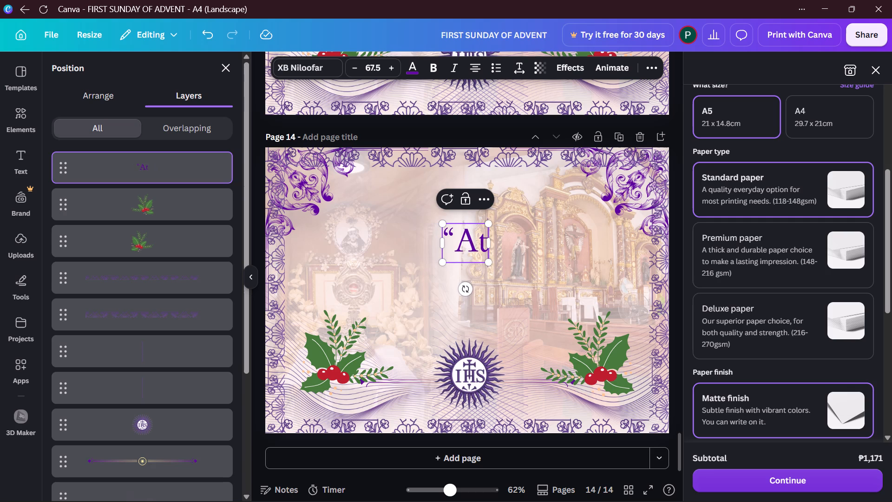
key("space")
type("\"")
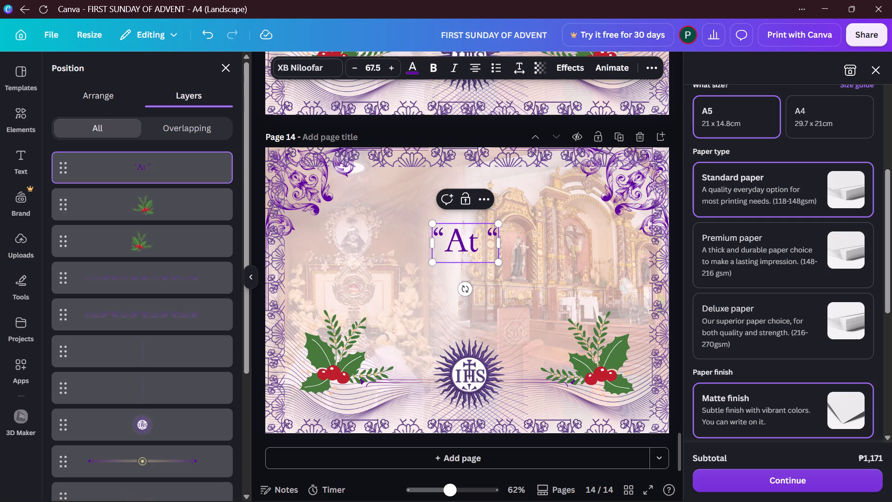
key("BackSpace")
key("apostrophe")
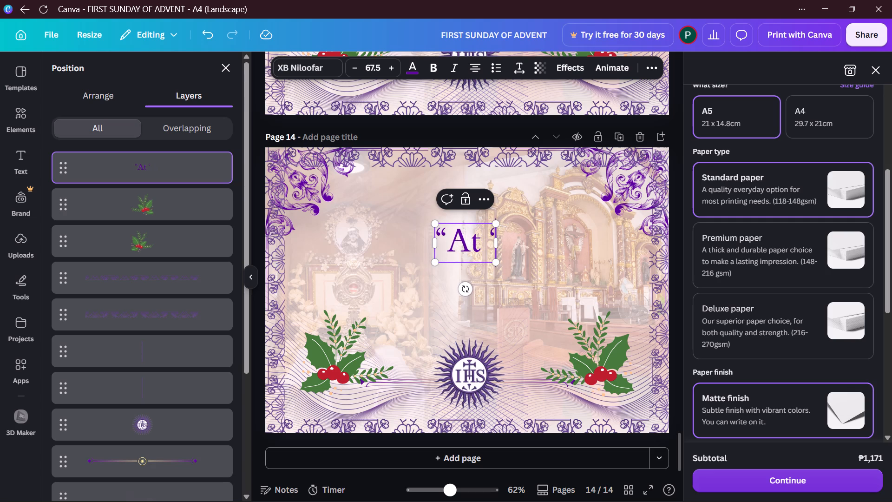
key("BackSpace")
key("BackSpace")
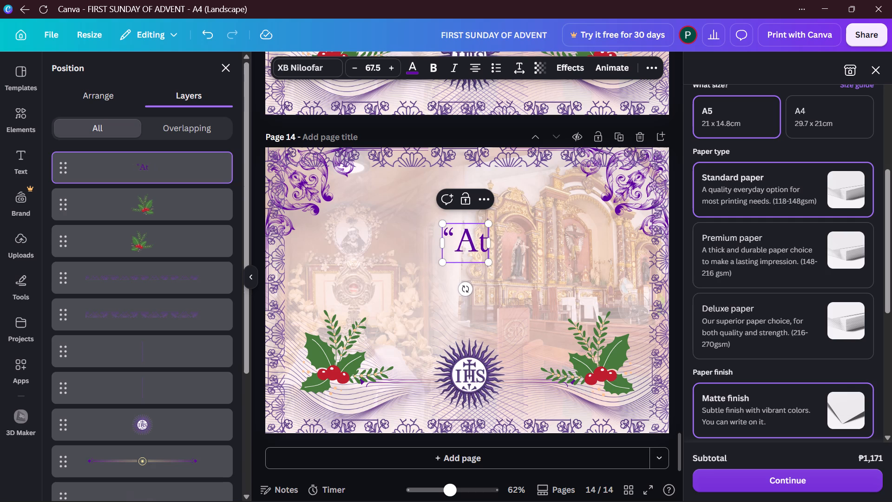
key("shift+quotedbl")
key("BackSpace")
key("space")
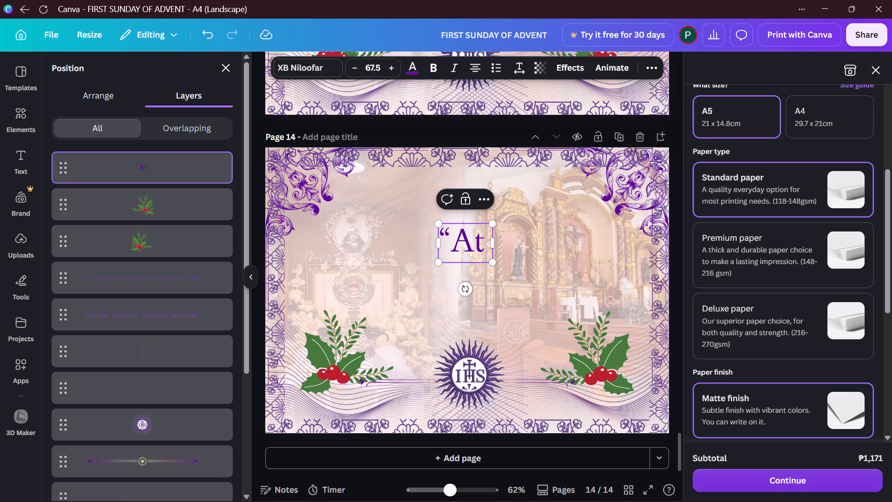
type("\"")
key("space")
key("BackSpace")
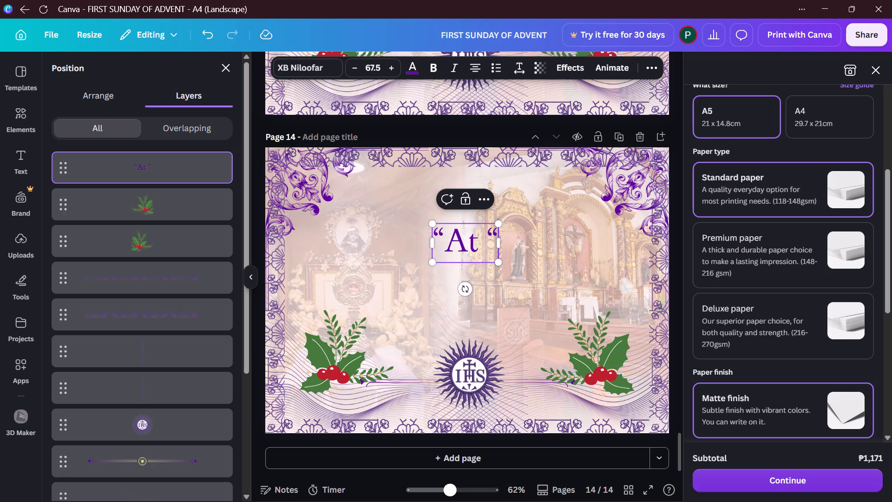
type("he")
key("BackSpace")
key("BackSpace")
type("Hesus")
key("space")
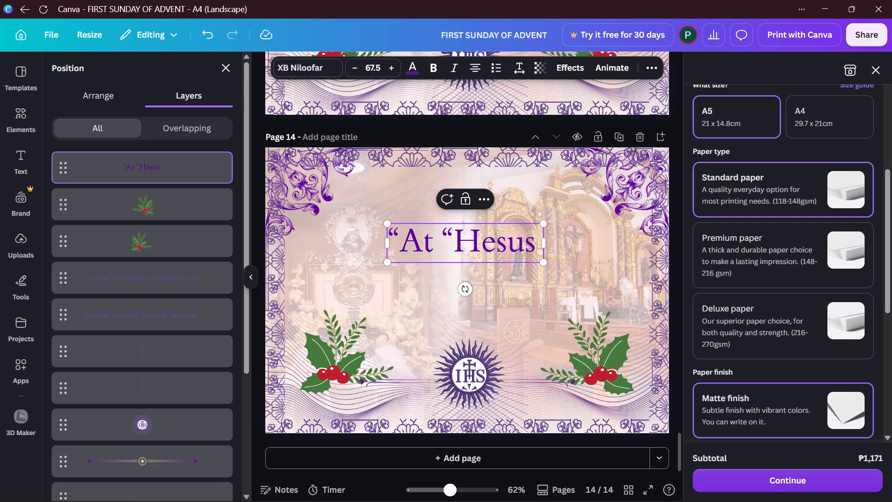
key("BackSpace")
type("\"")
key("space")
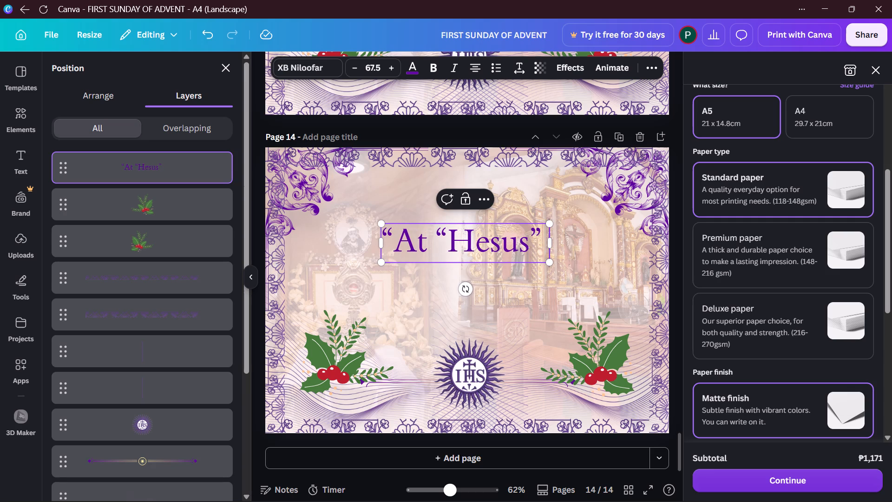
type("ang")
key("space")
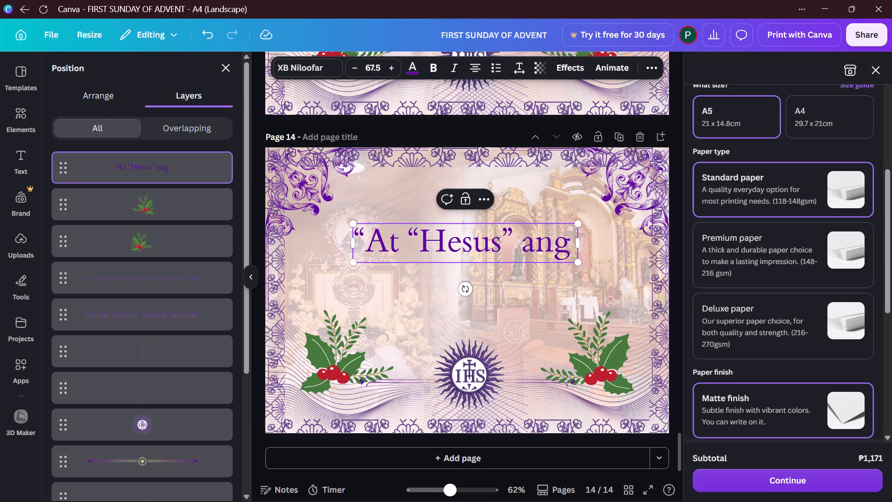
Replace the whole lyric text on page 14 with “Aming D’yos, starting with an opening double quotation mark.
key("BackSpace")
key("BackSpace")
key("BackSpace")
key("BackSpace")
key("BackSpace")
key("BackSpace")
key("BackSpace")
key("BackSpace")
key("BackSpace")
key("BackSpace")
key("BackSpace")
key("BackSpace")
key("BackSpace")
key("BackSpace")
key("BackSpace")
key("BackSpace")
key("BackSpace")
key("BackSpace")
key("BackSpace")
key("BackSpace")
key("BackSpace")
key("BackSpace")
key("BackSpace")
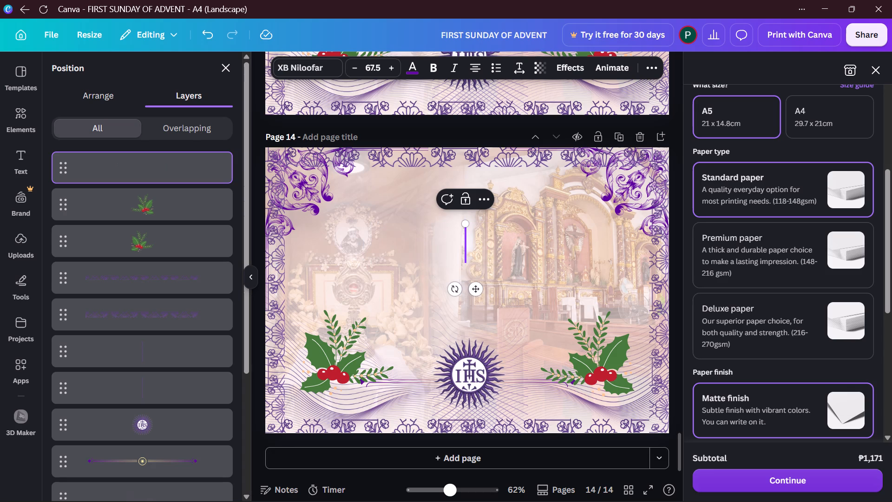
key("shift+quotedbl")
type("am")
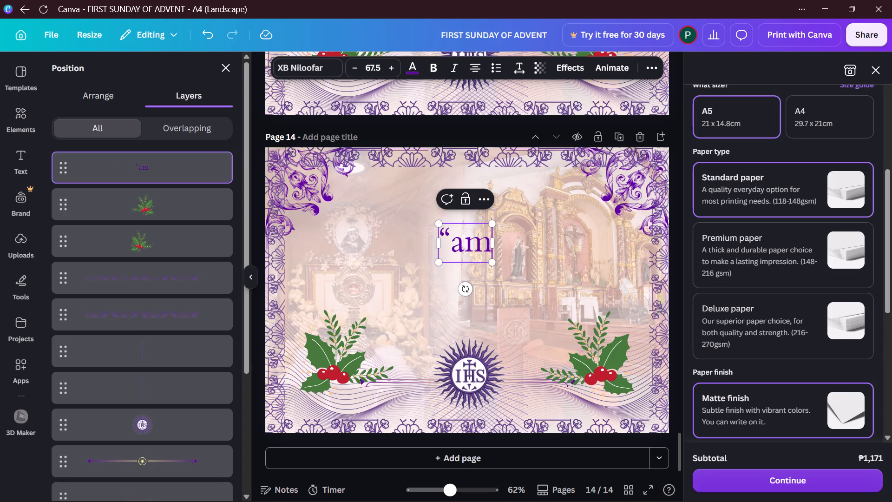
key("BackSpace")
key("BackSpace")
key("a")
key("BackSpace")
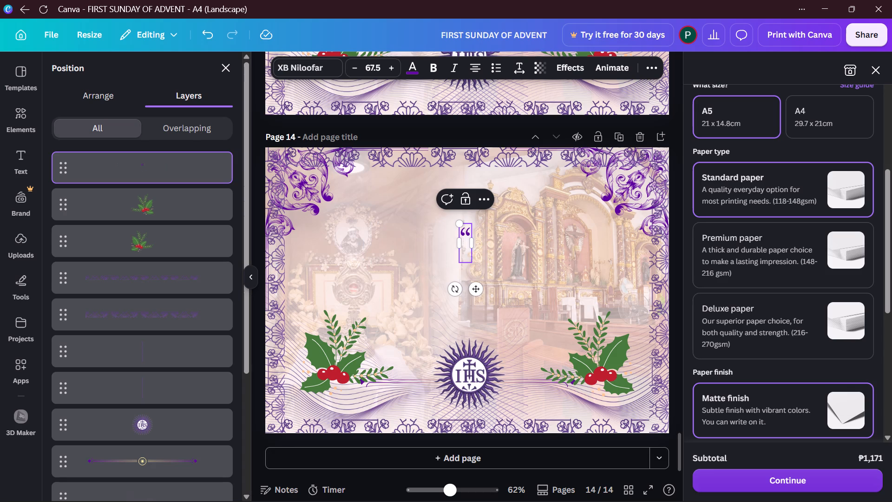
type("Ami")
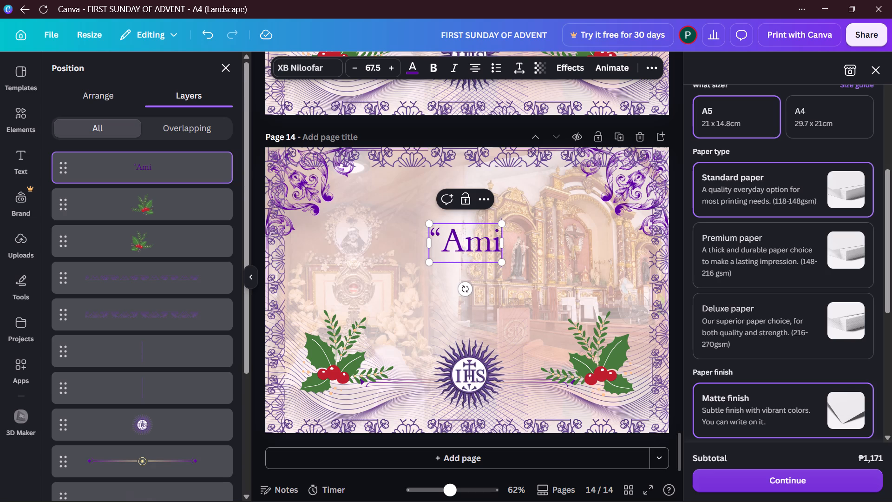
key("space")
type("ng")
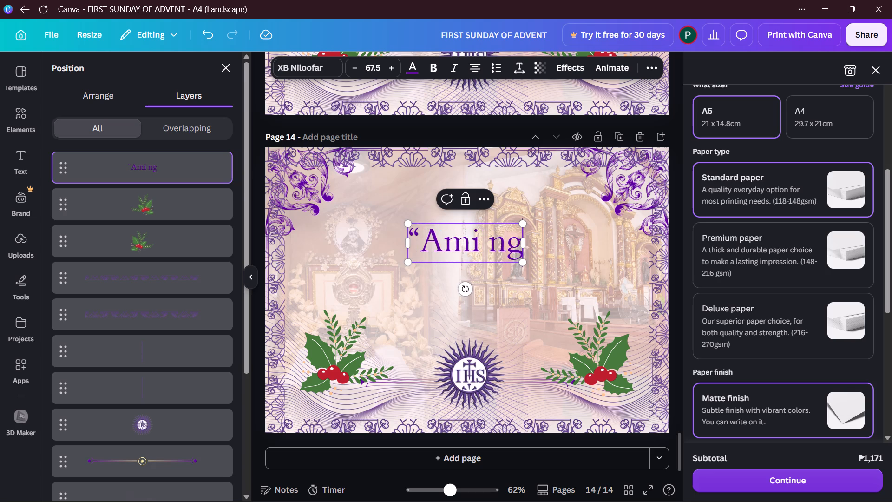
key("BackSpace")
key("BackSpace")
key("BackSpace")
type("ng")
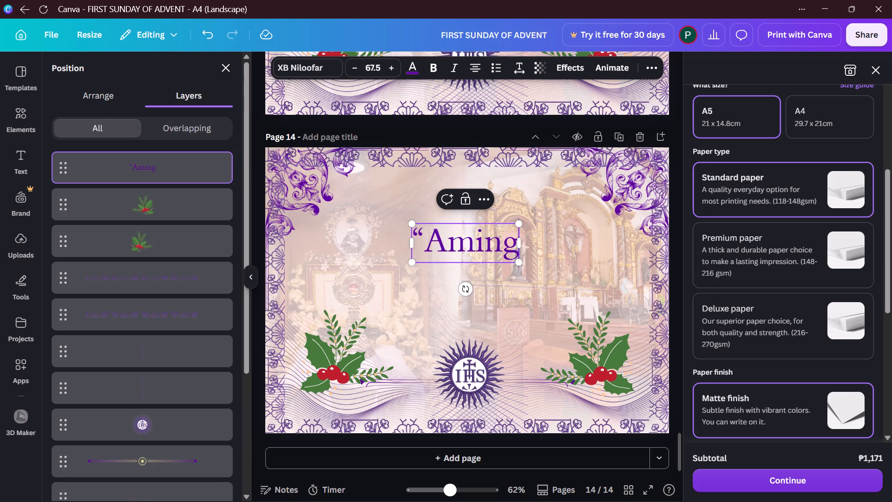
key("space")
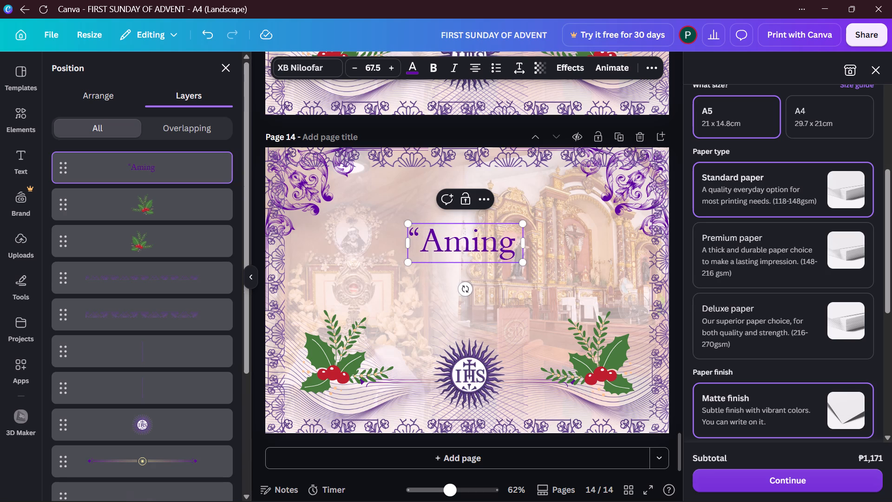
key("shift+d")
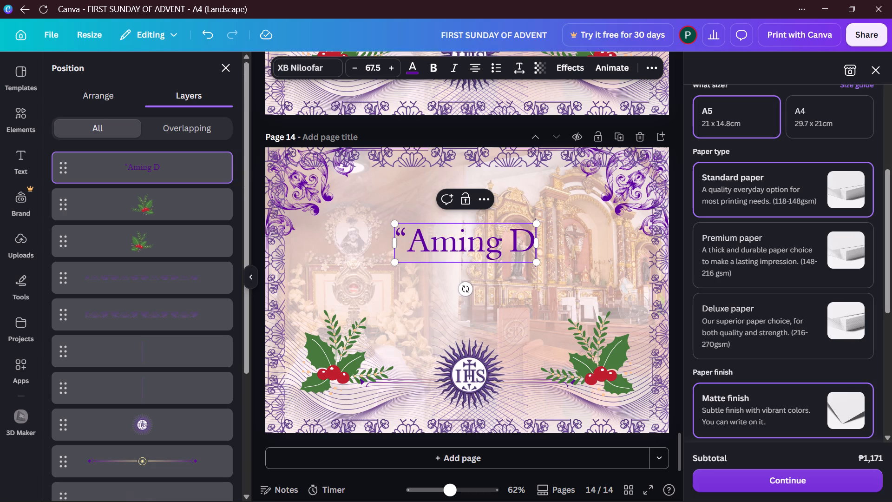
key("apostrophe")
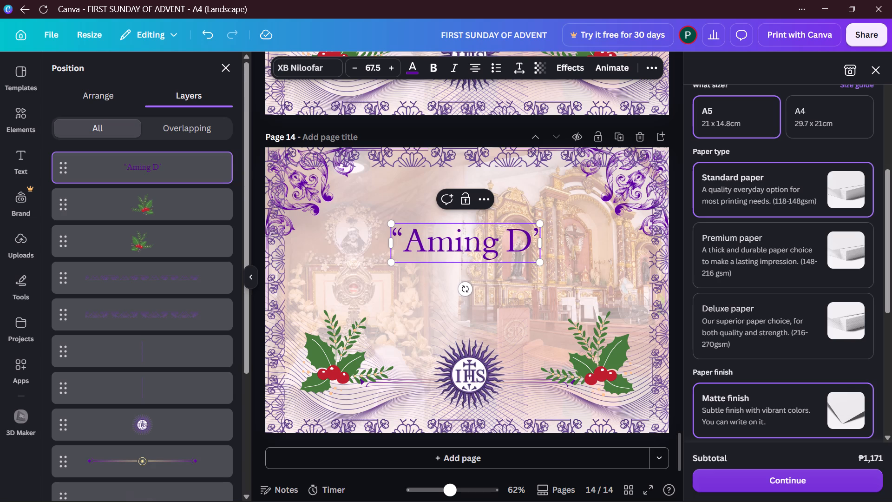
type("yos")
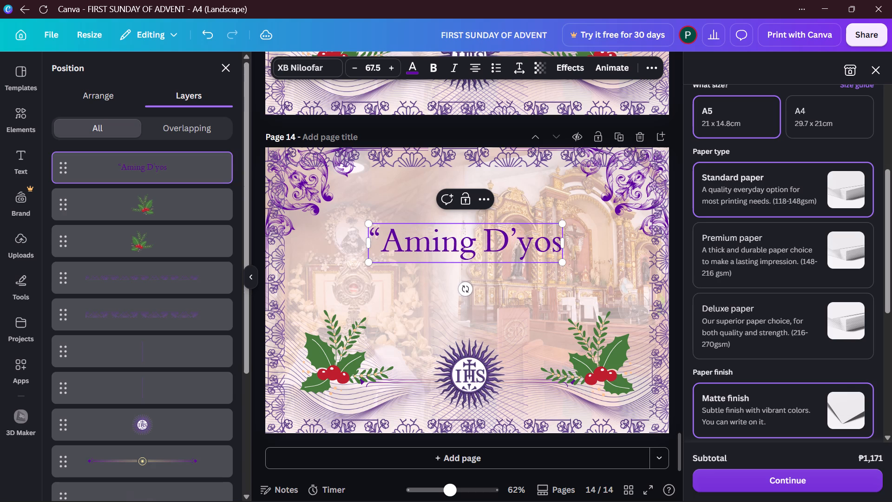
key("space")
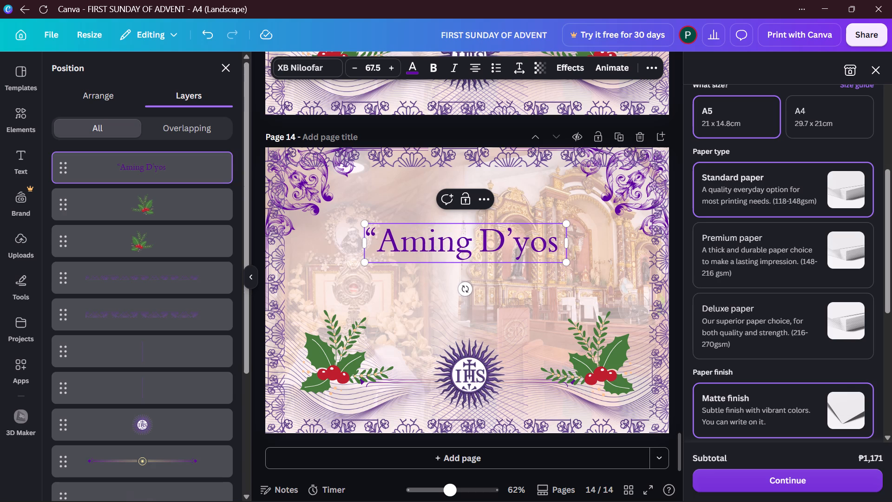
Complete the page 14 lyric by adding na Tagapag-adya and a closing double quotation mark after D’yos.
type("na")
key("space")
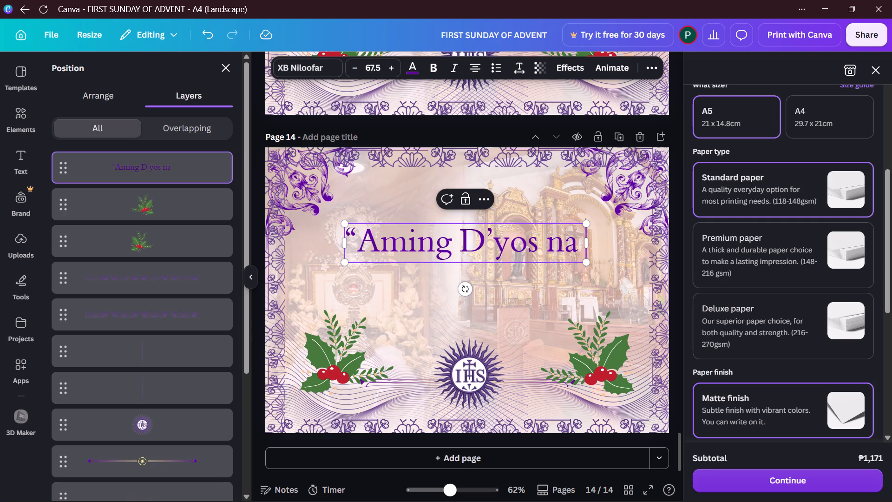
type("Taga")
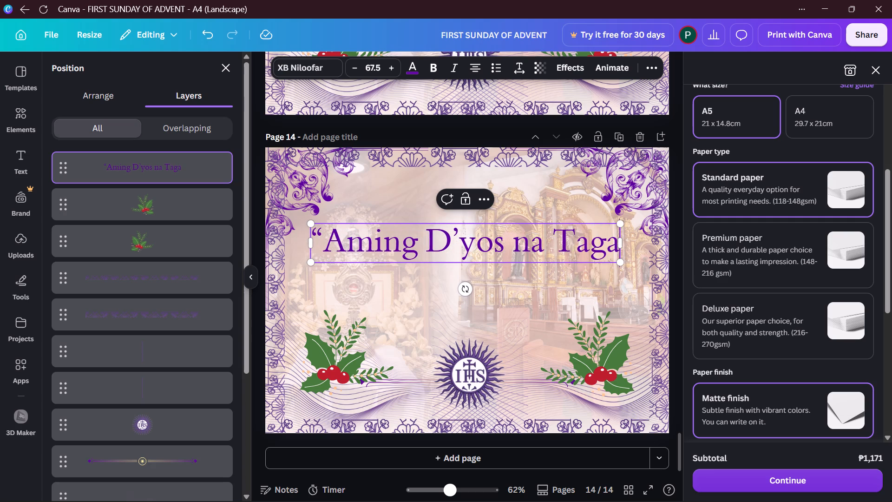
type("pag")
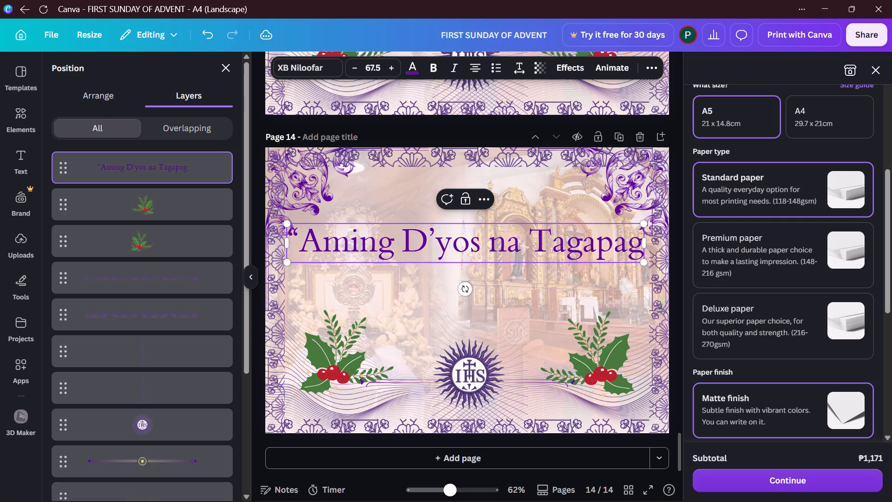
key("shift+underscore")
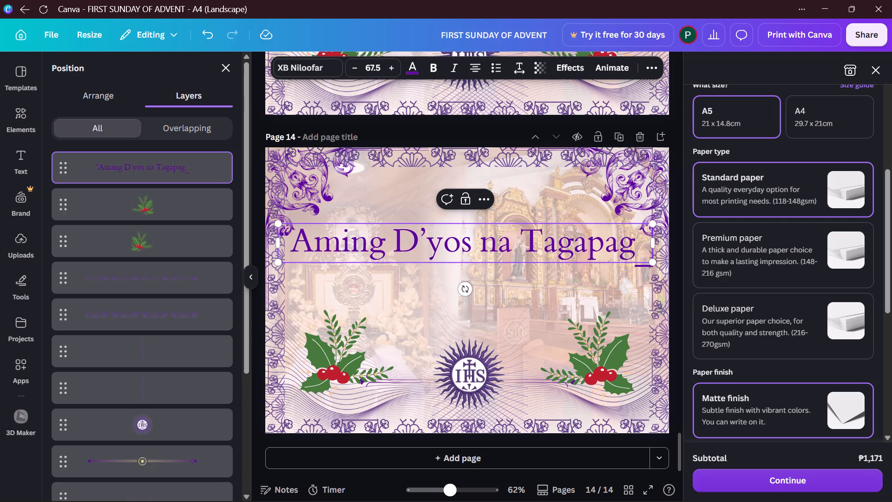
key("BackSpace")
key("minus")
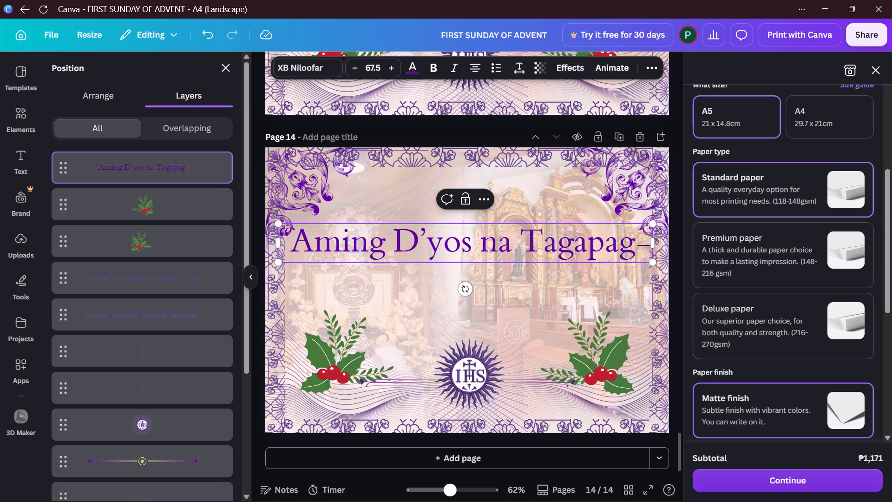
type("adya")
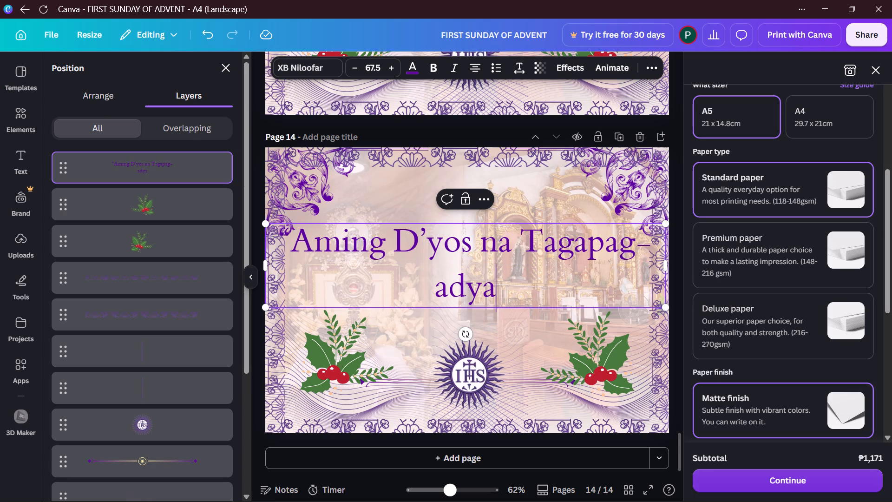
key("shift+quotedbl")
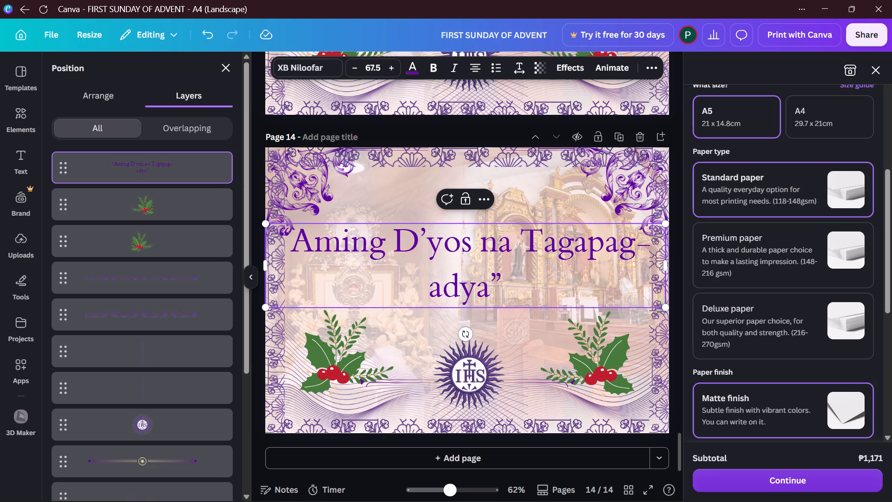
left_click(409, 125)
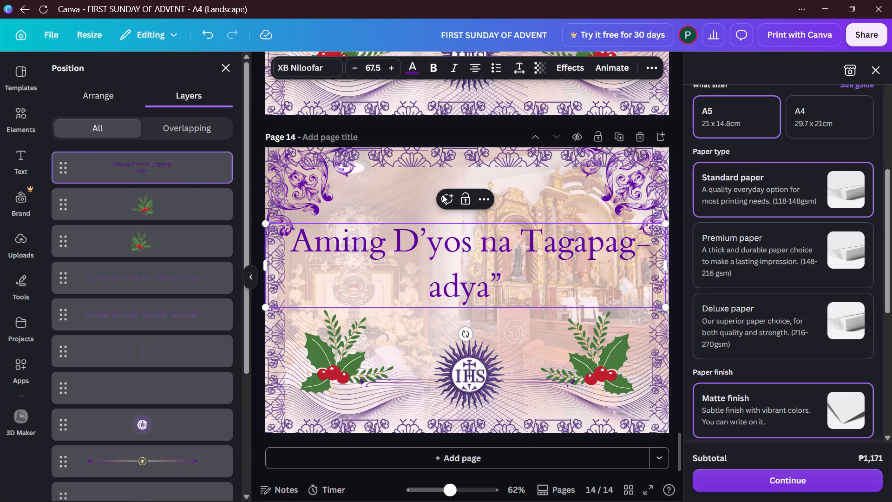
left_click(461, 133)
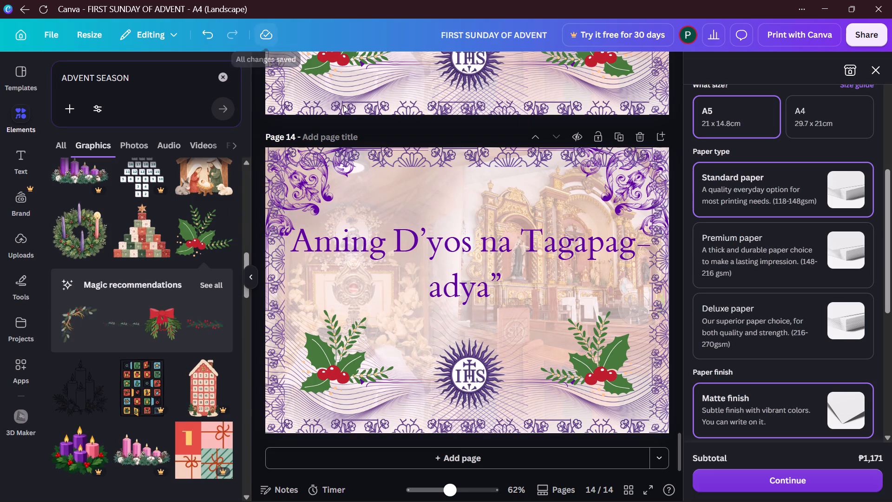
Select the “Aming D’yos na Tagapag-adya” lyric text on page 14.
left_click(295, 244)
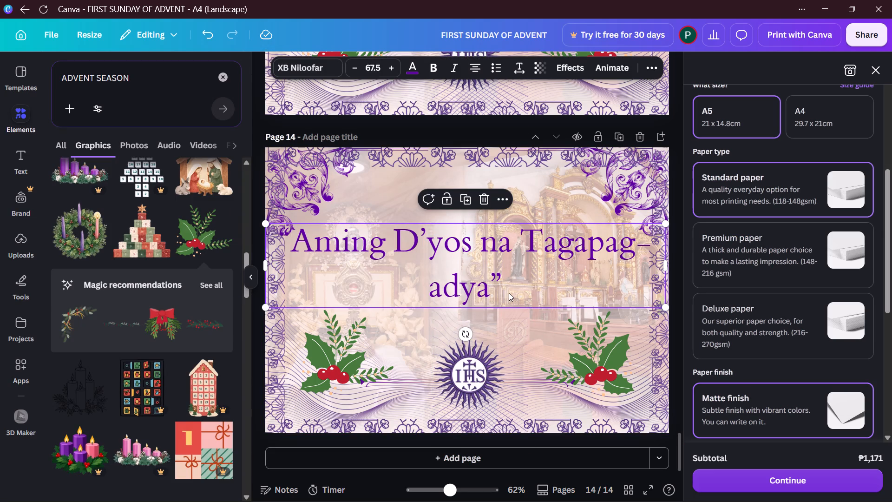
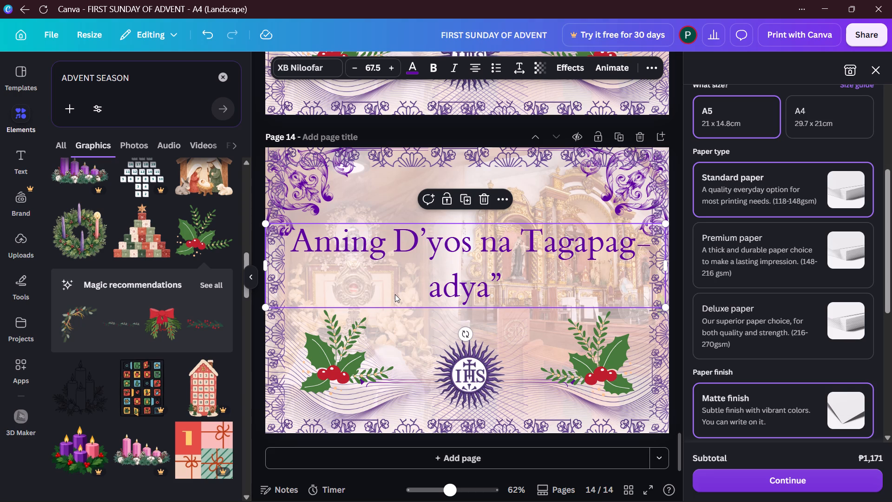
Move the “Aming D’yos na Tagapag-adya” lyric slightly lower on page 14, centred horizontally above the IHS emblem.
left_click_drag(458, 254, 470, 266)
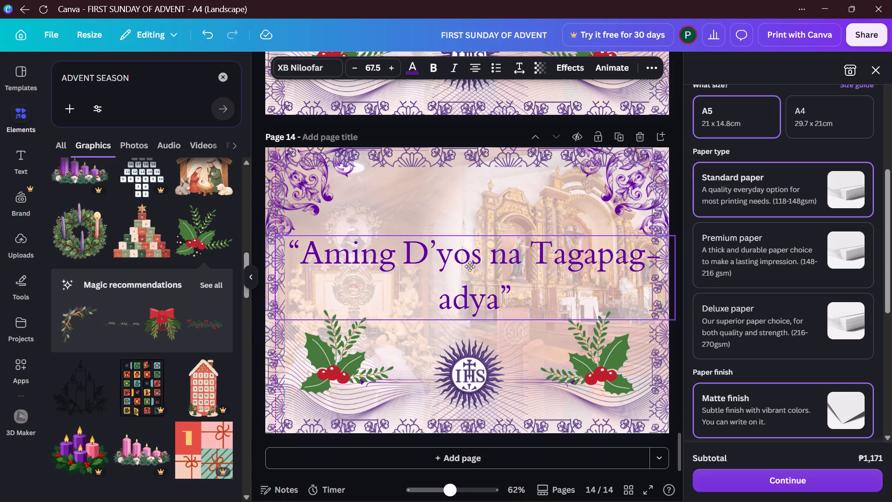
left_click_drag(470, 266, 462, 266)
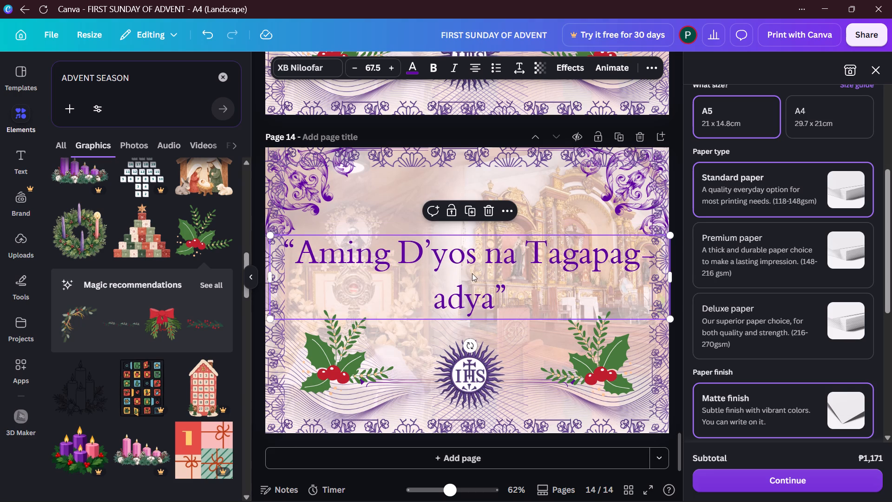
left_click(426, 124)
Duplicate page 14.
scroll(456, 295, "down", 1)
scroll(454, 288, "up", 1)
scroll(687, 116, "down", 4)
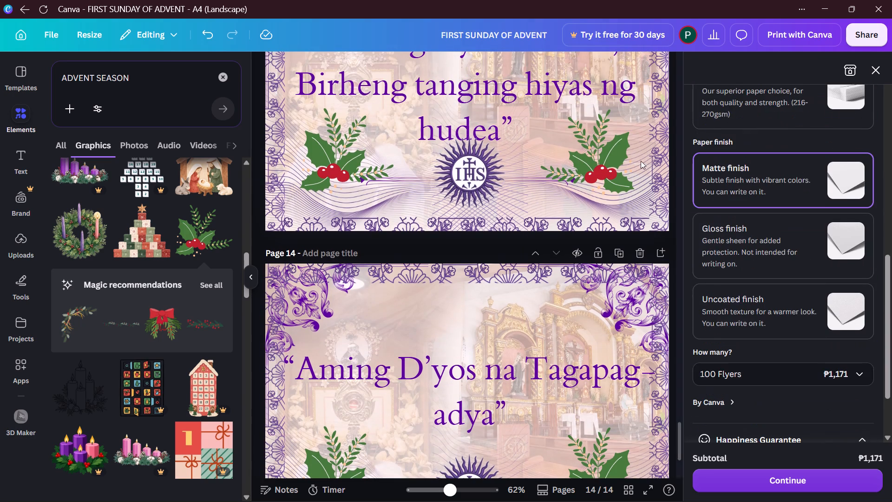
scroll(586, 244, "down", 3)
left_click(619, 141)
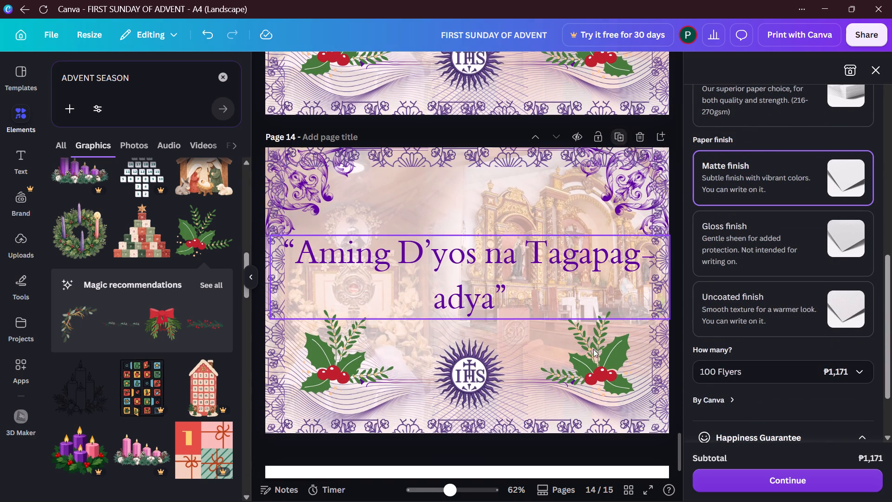
Replace the whole lyric text on page 15 with Darating muli sa Takdang araw, ending with a comma.
scroll(486, 258, "down", 7)
double_click(492, 272)
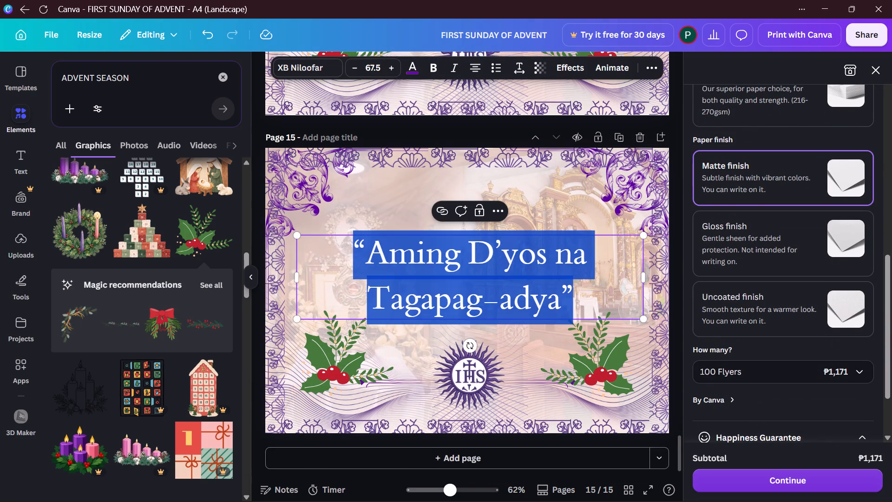
key("BackSpace")
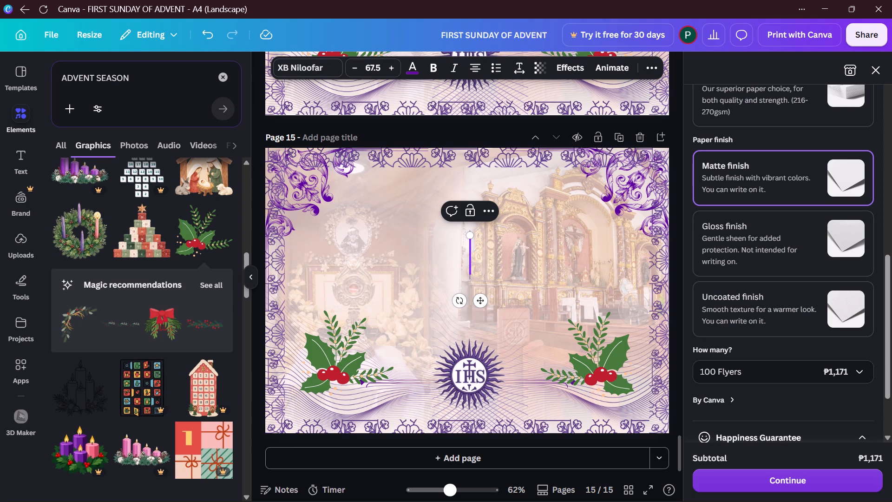
type("Da")
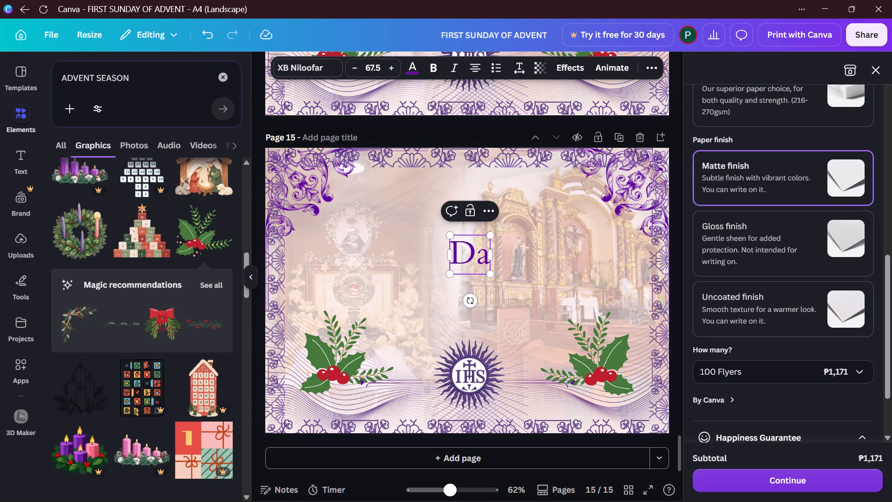
type("ra")
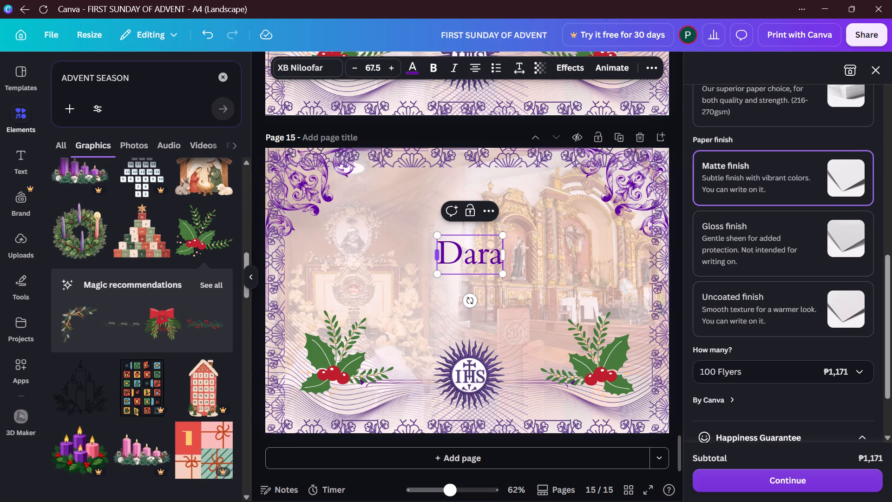
type("ting")
key("space")
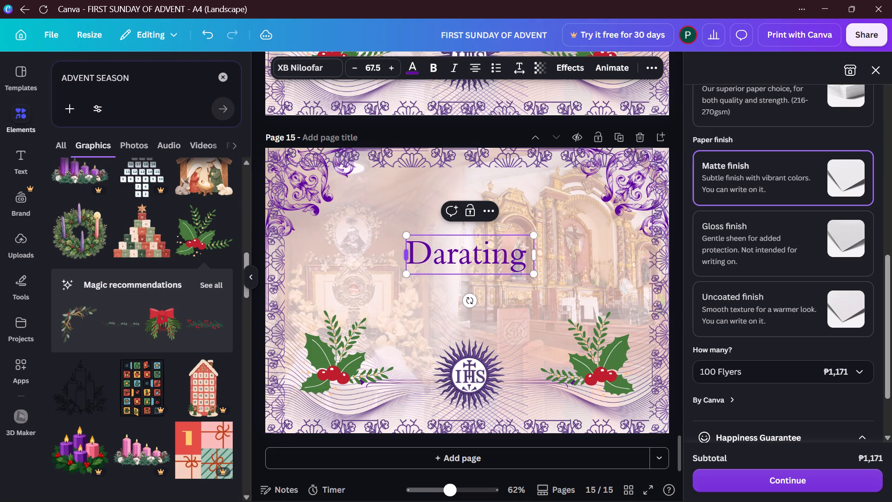
type("muli")
key("space")
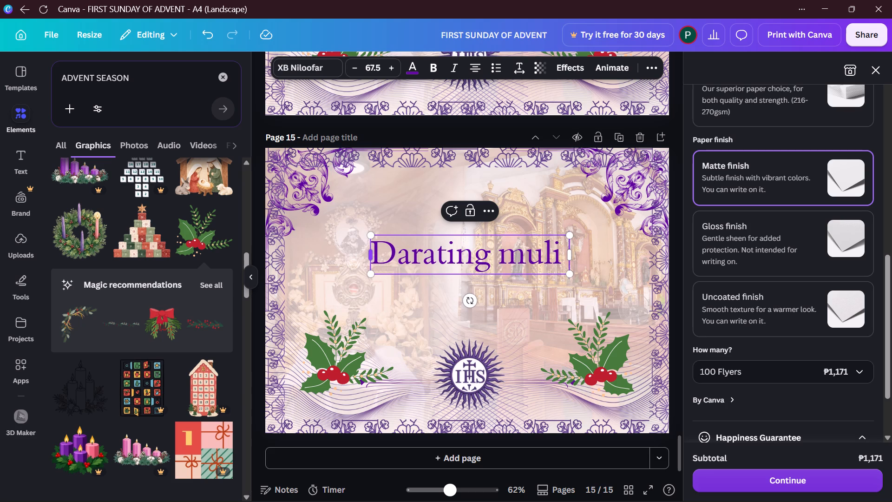
type("sa Takdang")
key("space")
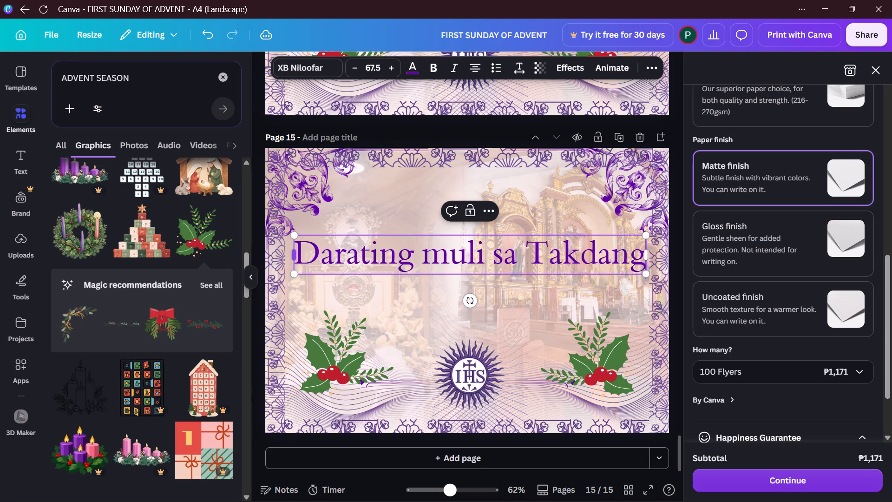
type("araw")
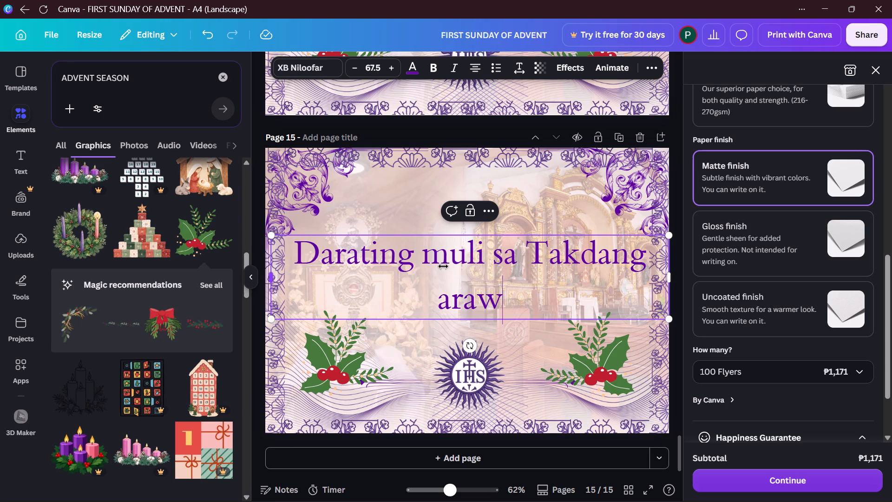
key("BackSpace")
key("w")
key("comma")
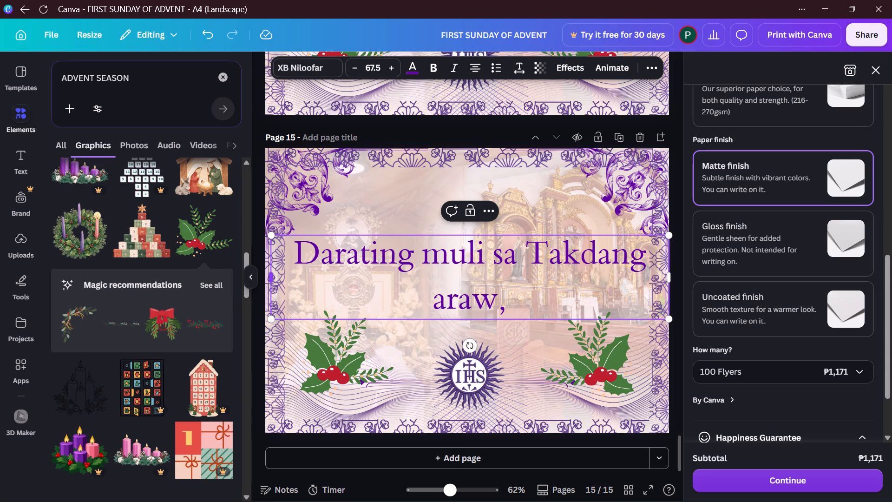
Continue the page 15 lyric by adding upang tanang after the comma.
key("space")
type("u")
type("pang")
key("space")
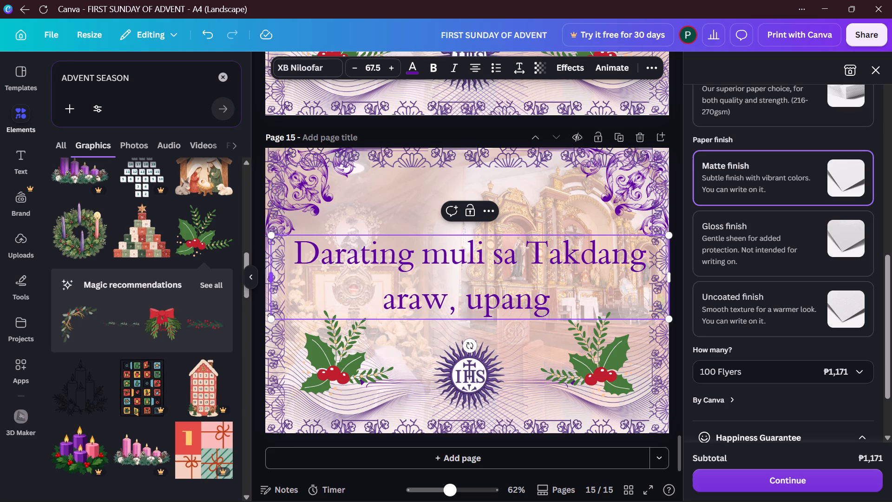
key("r")
key("BackSpace")
key("y")
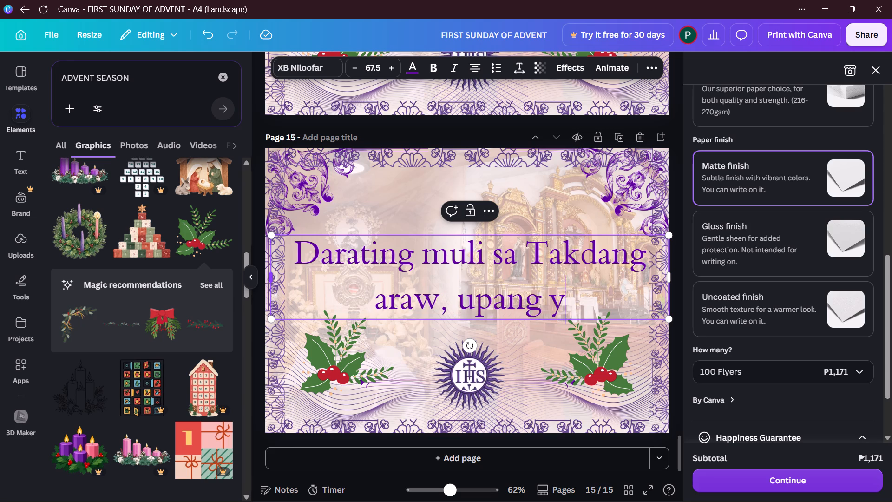
key("BackSpace")
type("tanang")
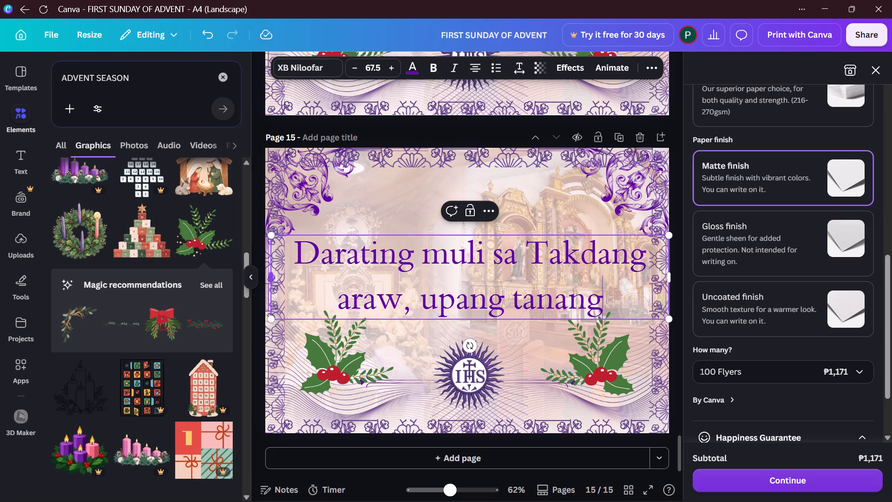
key("space")
Complete the page 15 lyric by adding tao’y tawagin, with a comma at the end.
type("tao")
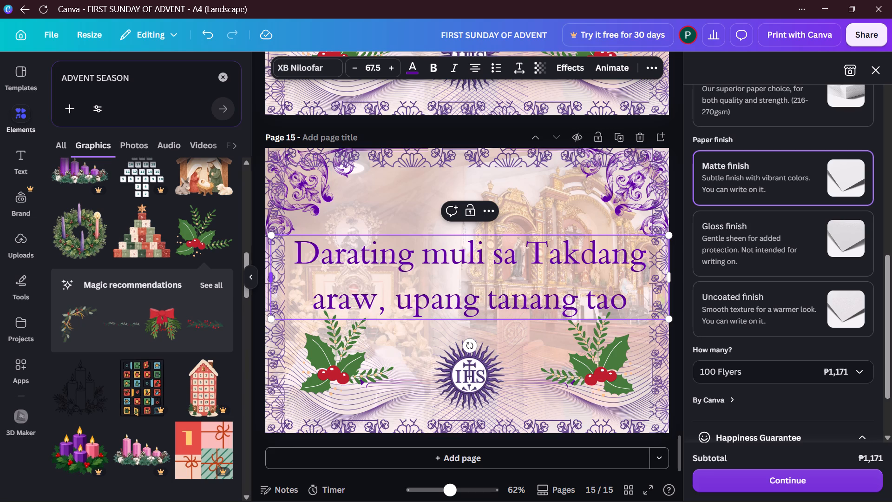
key("apostrophe")
type("y")
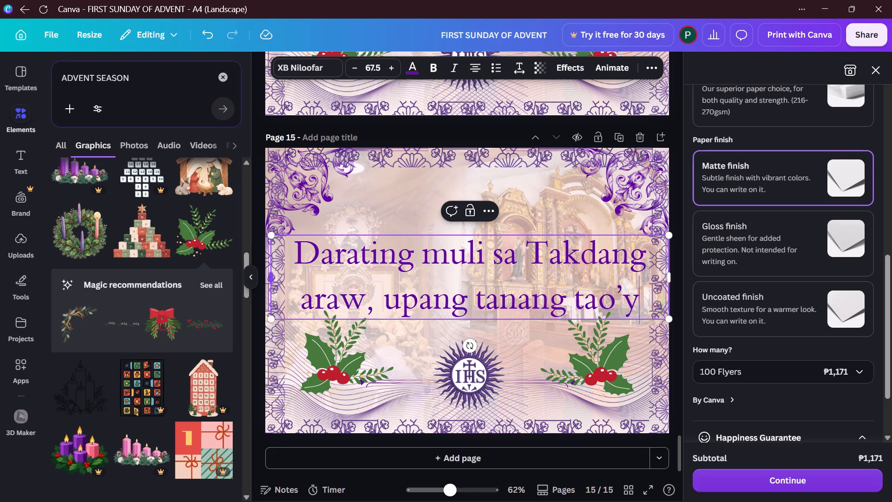
key("space")
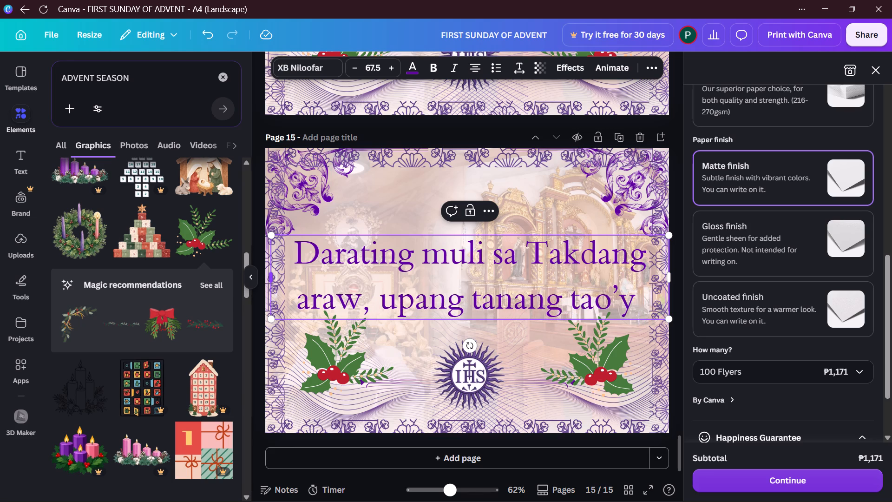
type("tawa")
type("gin")
key("comma")
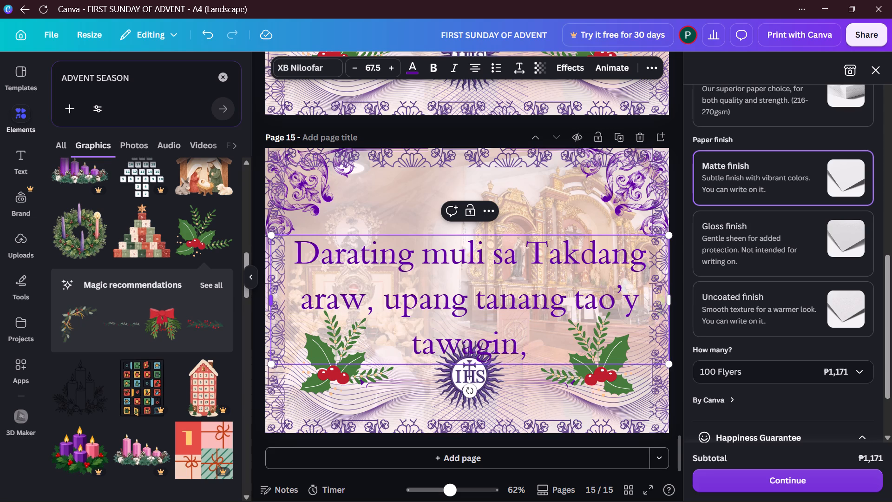
left_click(404, 136)
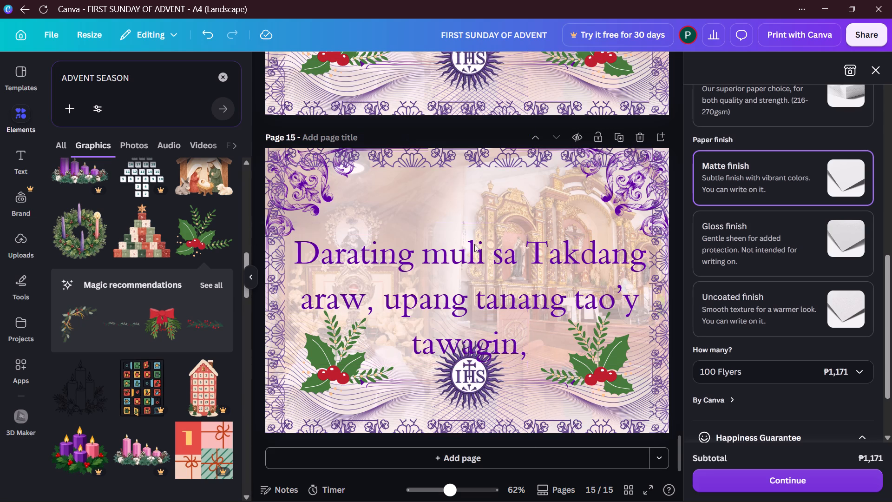
Move the three-line lyric on page 15 up so it sits clear above the IHS emblem.
left_click(496, 263)
left_click_drag(496, 269, 494, 249)
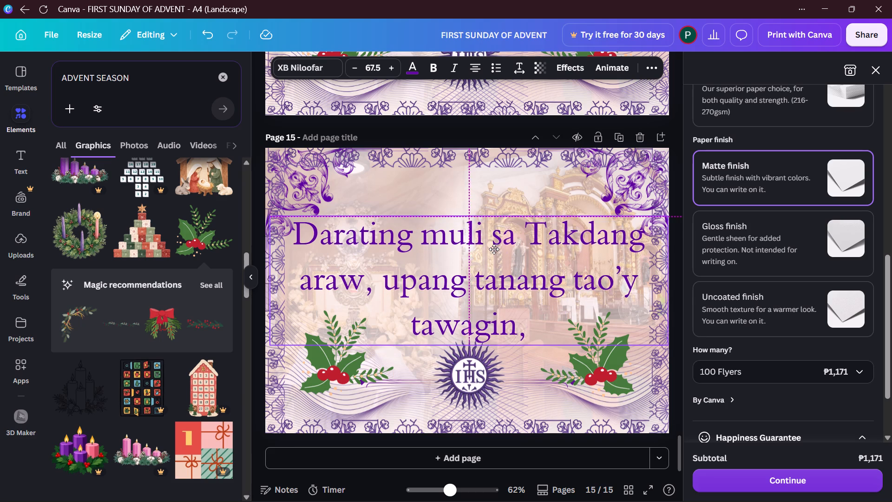
left_click_drag(494, 249, 493, 247)
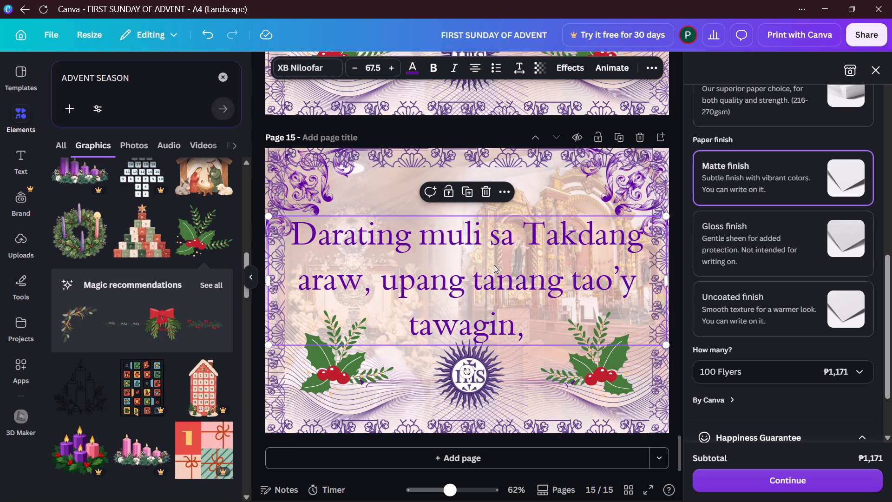
left_click(469, 122)
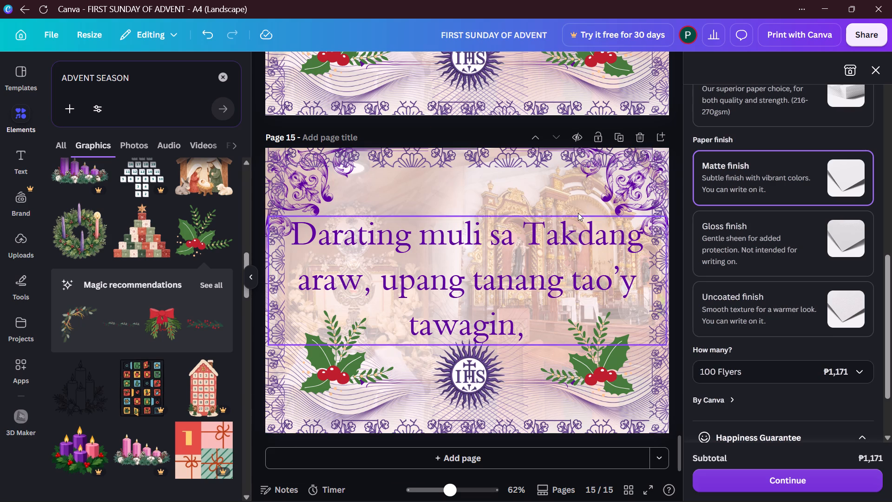
Duplicate page 15.
scroll(578, 213, "up", 3)
scroll(578, 213, "down", 5)
scroll(478, 156, "up", 8)
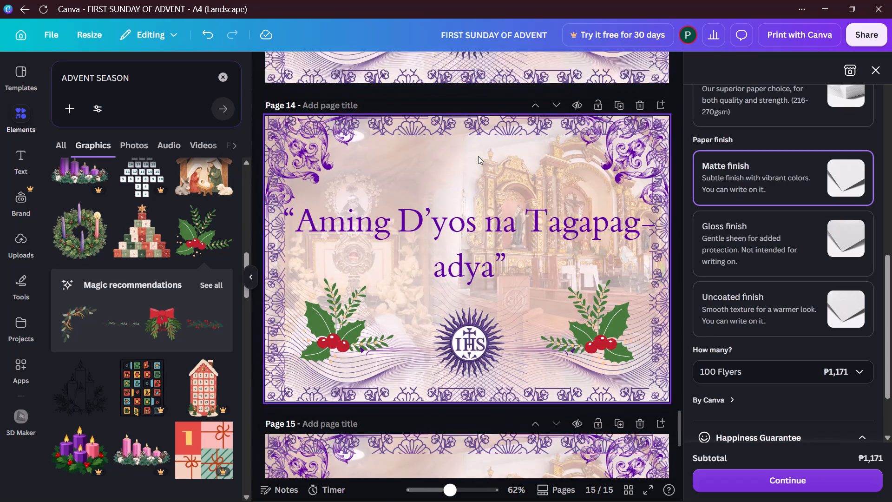
scroll(478, 156, "up", 8)
scroll(478, 156, "down", 18)
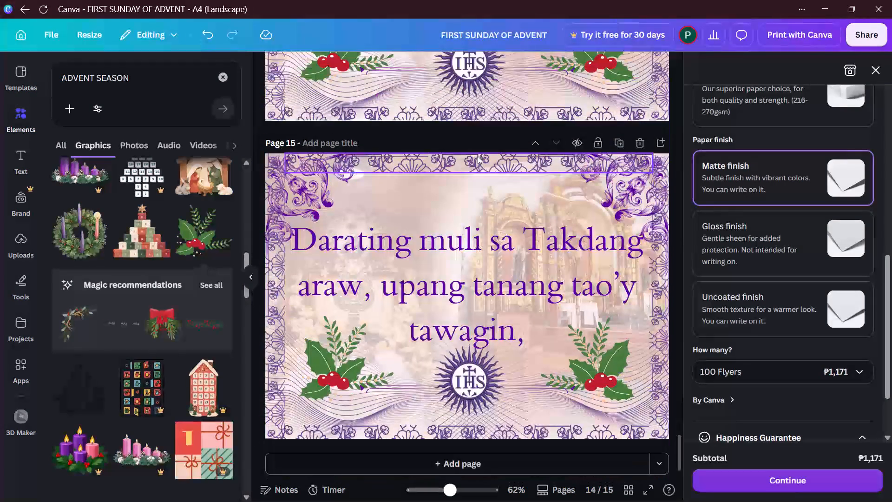
left_click(618, 133)
Delete both holly graphics beside the IHS emblem on page 16.
scroll(507, 259, "down", 3)
left_click(340, 368)
left_click(368, 284)
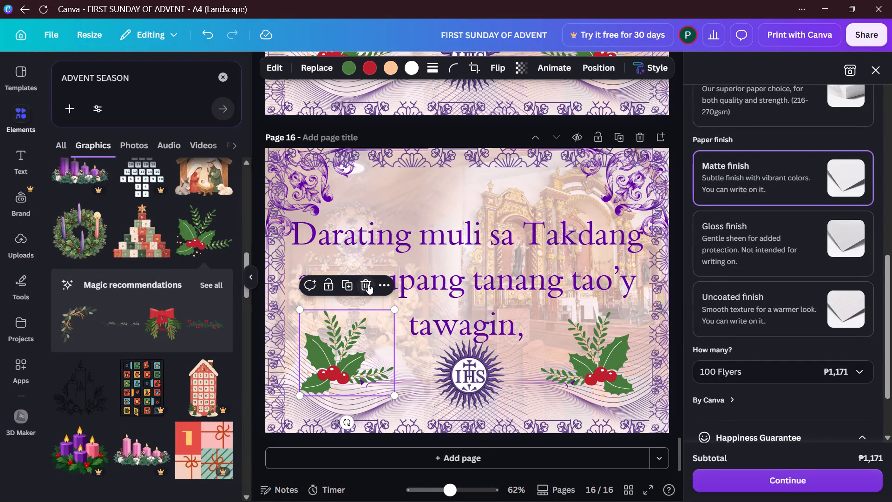
left_click(599, 375)
left_click(600, 286)
Add the teal wreath graphic with purple candles and a red bow from the ADVENT SEASON results to page 16.
scroll(21, 318, "down", 3)
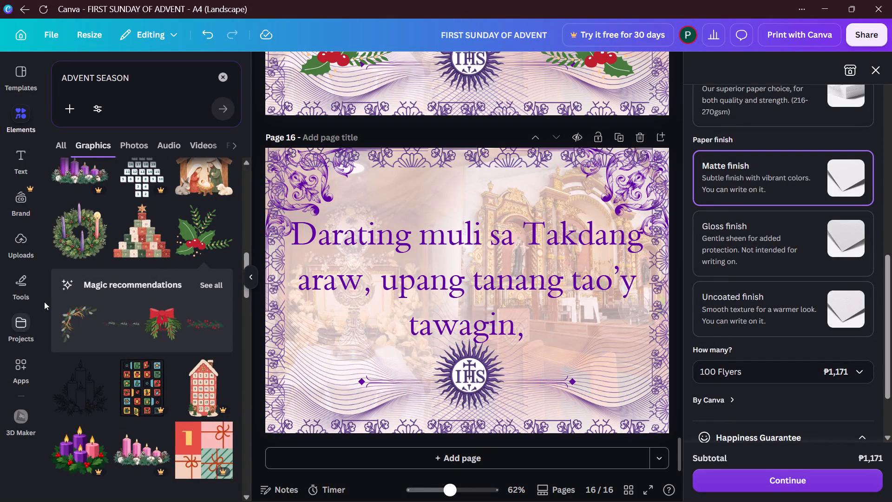
scroll(97, 293, "down", 4)
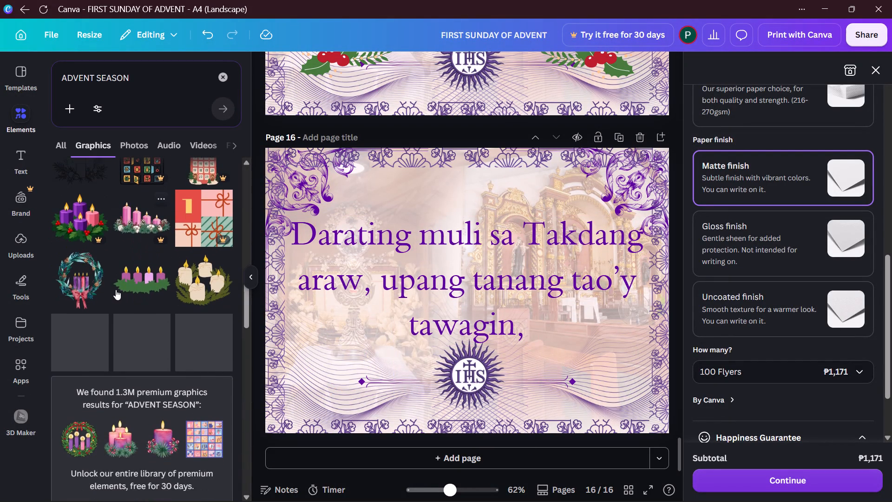
left_click(80, 290)
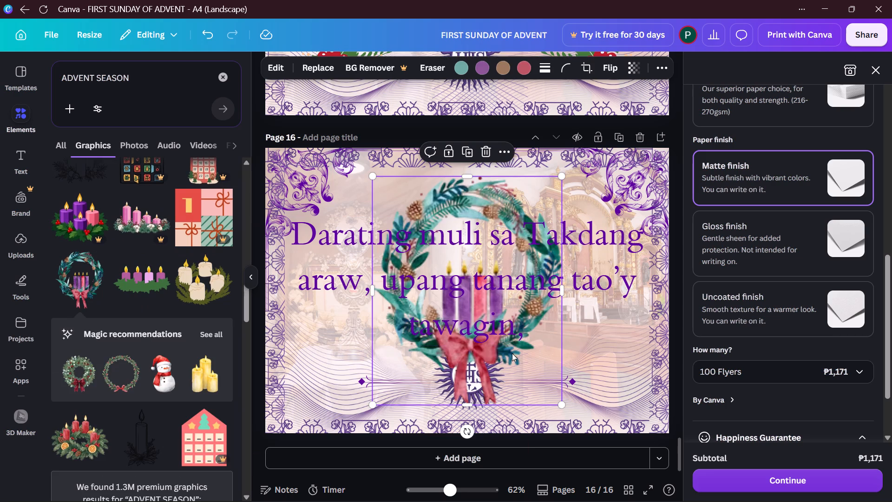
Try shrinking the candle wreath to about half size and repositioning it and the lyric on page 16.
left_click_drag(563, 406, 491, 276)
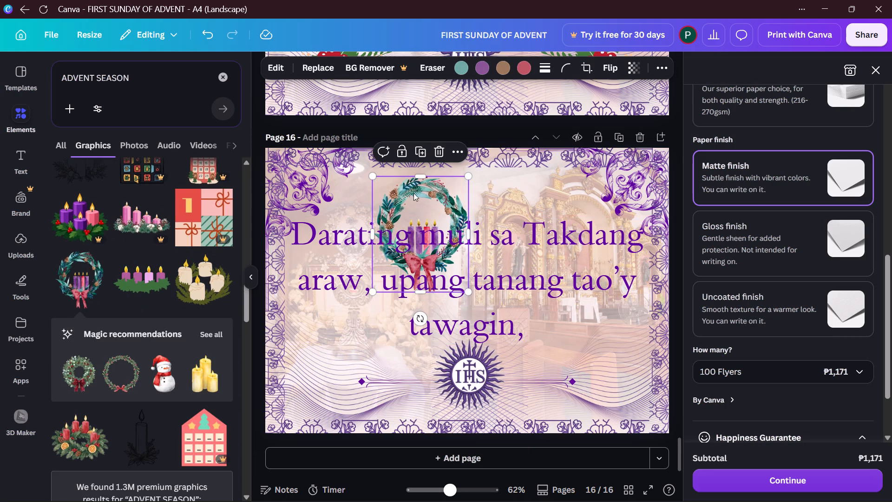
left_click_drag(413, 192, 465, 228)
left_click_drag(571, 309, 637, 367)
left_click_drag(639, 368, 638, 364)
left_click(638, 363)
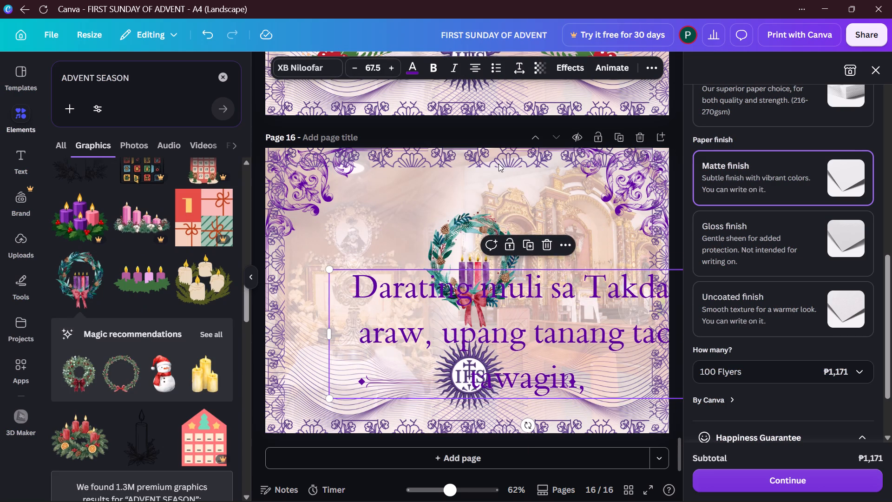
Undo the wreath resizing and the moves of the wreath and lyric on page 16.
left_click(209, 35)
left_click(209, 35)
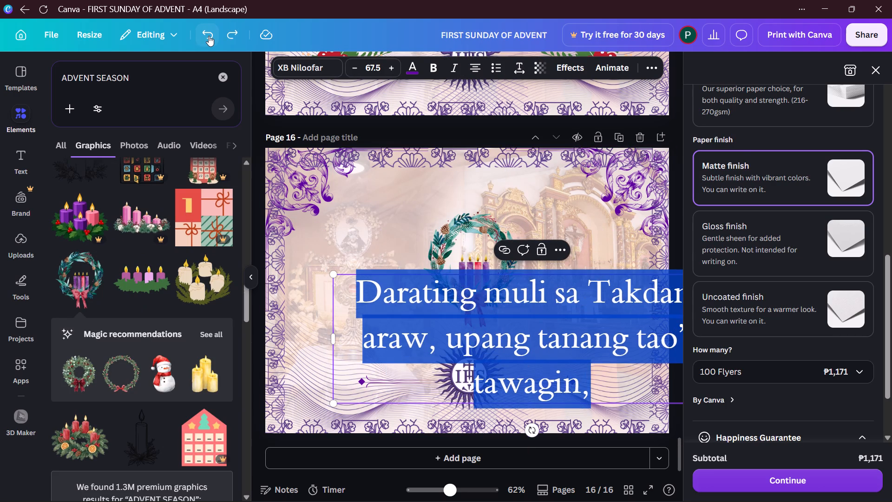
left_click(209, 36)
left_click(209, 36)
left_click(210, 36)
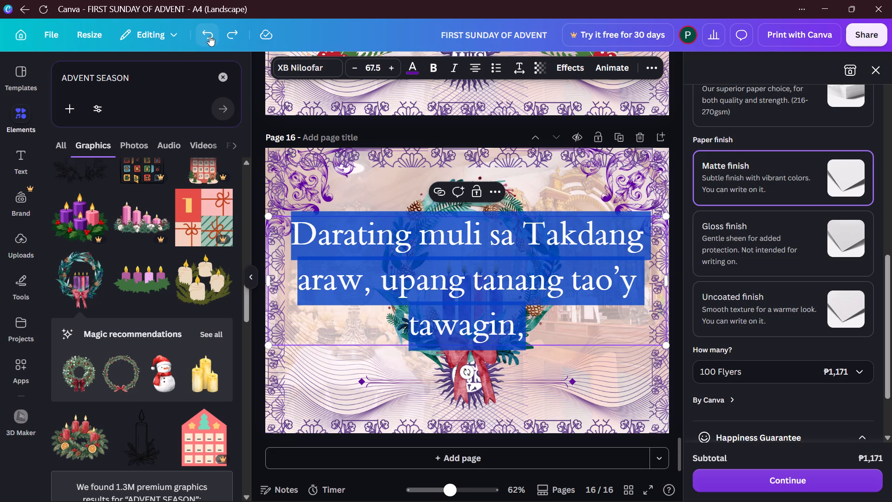
Shrink the candle wreath to just over a third of its size and place it left of the IHS emblem on page 16.
left_click(220, 37)
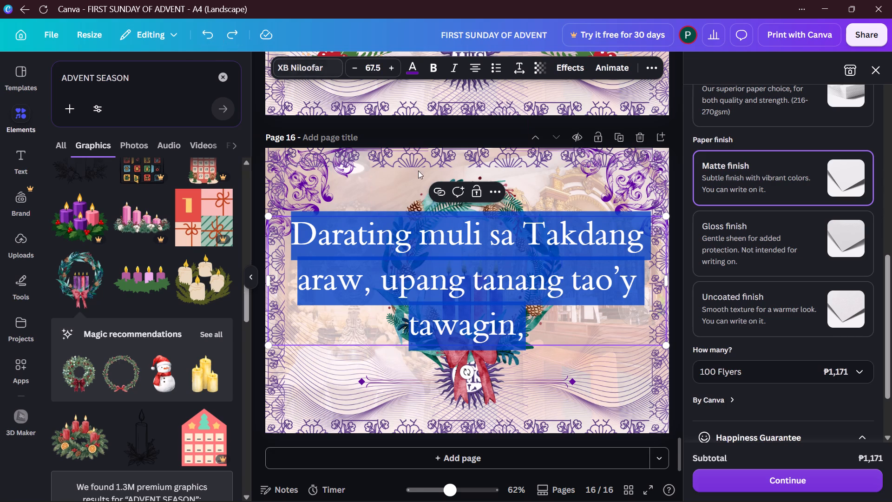
left_click(415, 138)
left_click(446, 202)
left_click_drag(444, 199, 408, 302)
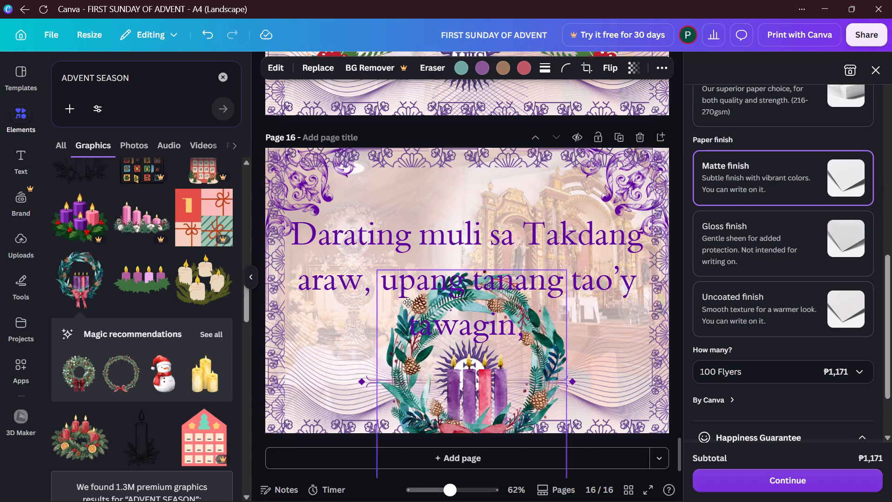
left_click_drag(408, 302, 325, 293)
left_click_drag(444, 268, 400, 354)
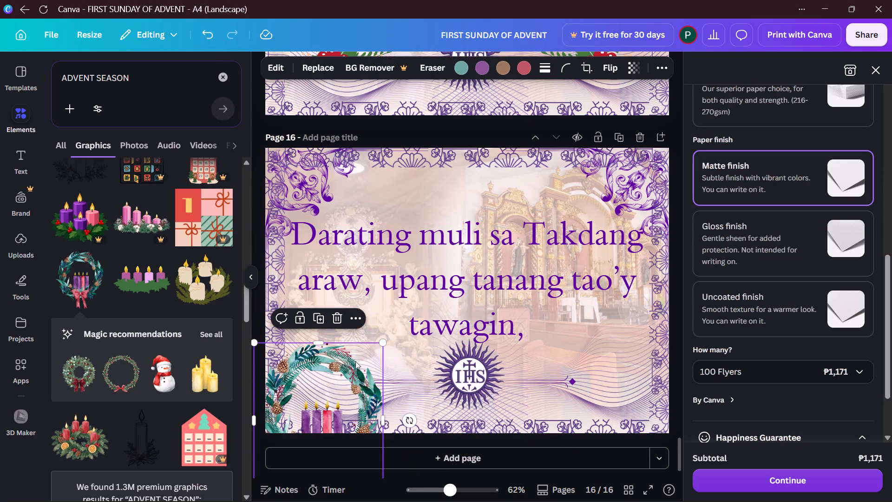
left_click_drag(341, 367, 366, 311)
left_click_drag(404, 288, 383, 337)
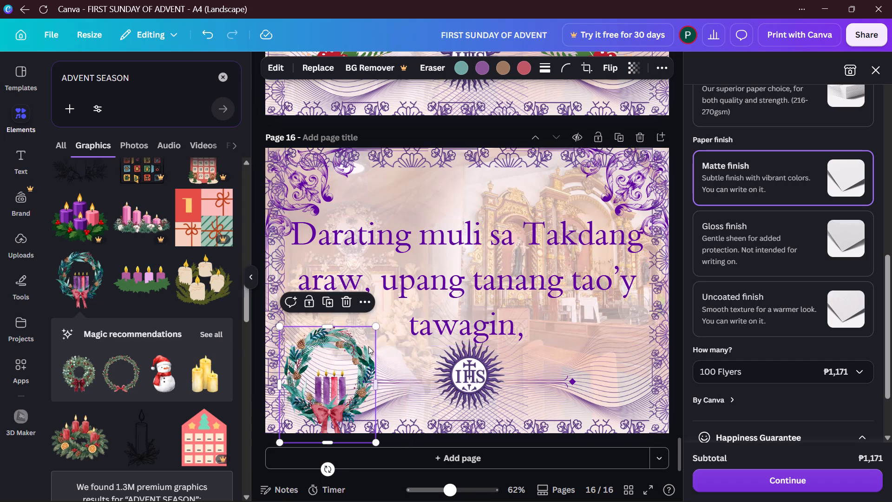
left_click_drag(352, 361, 366, 335)
left_click_drag(388, 299, 385, 320)
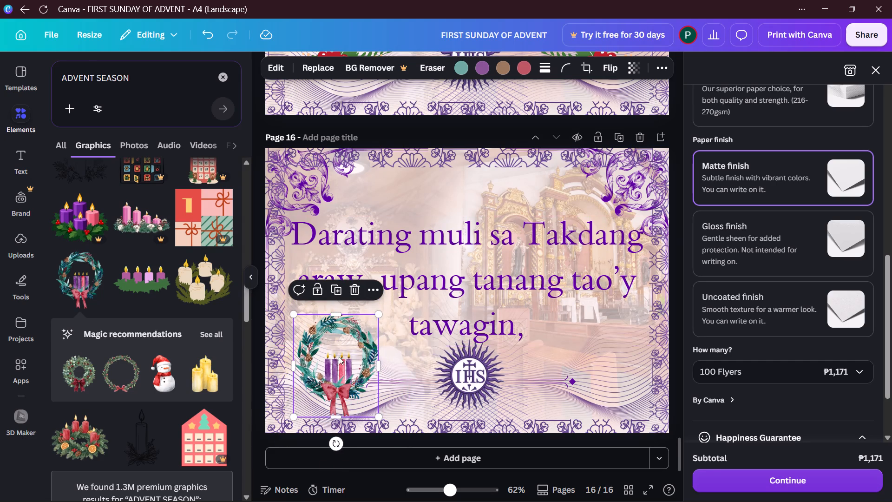
left_click_drag(379, 310, 374, 337)
left_click_drag(341, 357, 362, 336)
left_click(363, 328)
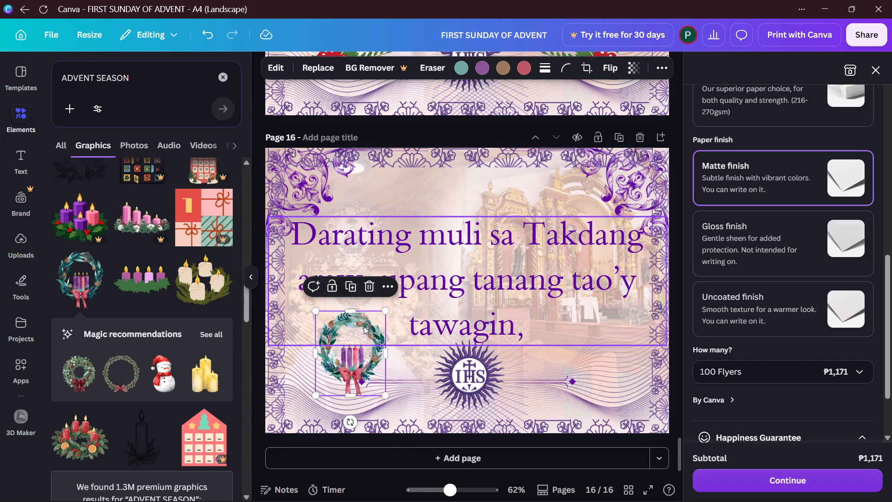
Duplicate the small candle wreath and place the copy at about the same height right of the IHS emblem.
left_click(341, 284)
left_click_drag(359, 362, 597, 356)
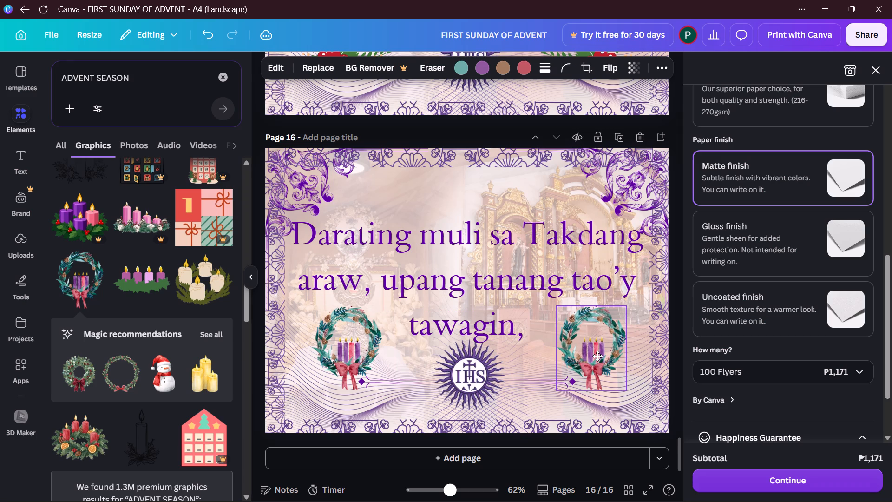
left_click_drag(597, 356, 607, 356)
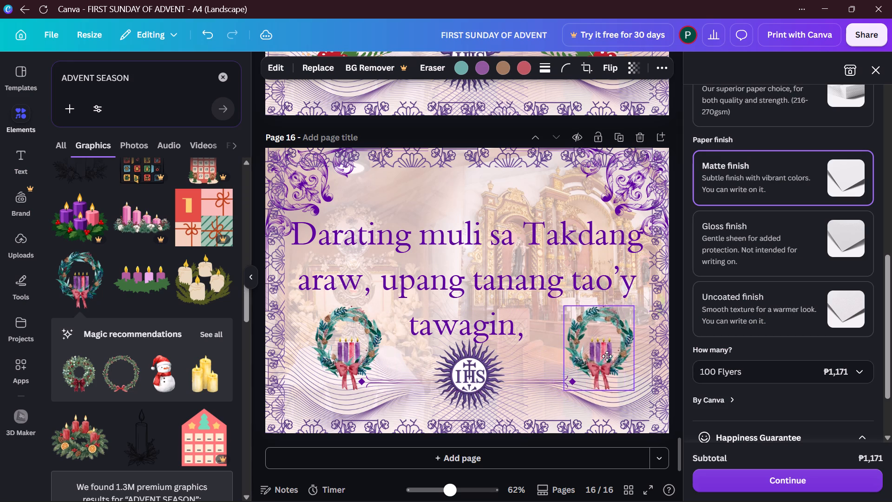
left_click_drag(607, 356, 598, 354)
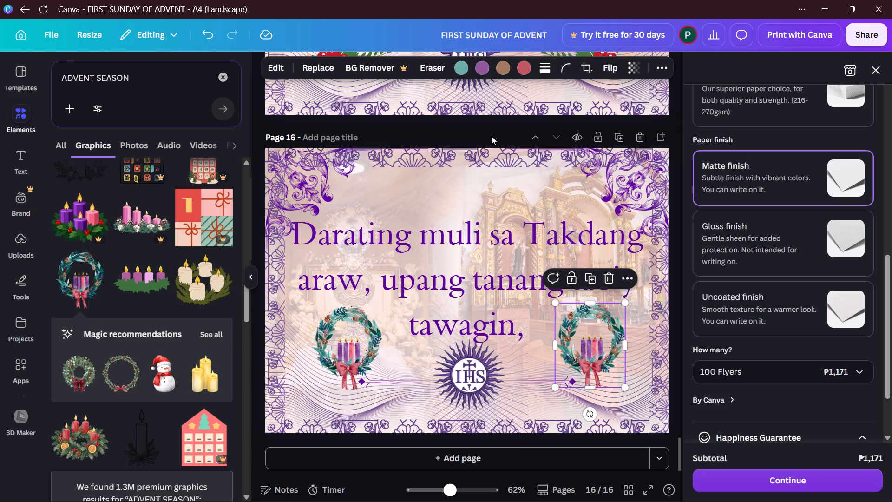
left_click(486, 132)
Replace the page 16 lyric with "At sa puso mo aming Ama'y bigkasin, sa pag-ibig na 'di manaliw.".
scroll(440, 215, "down", 1)
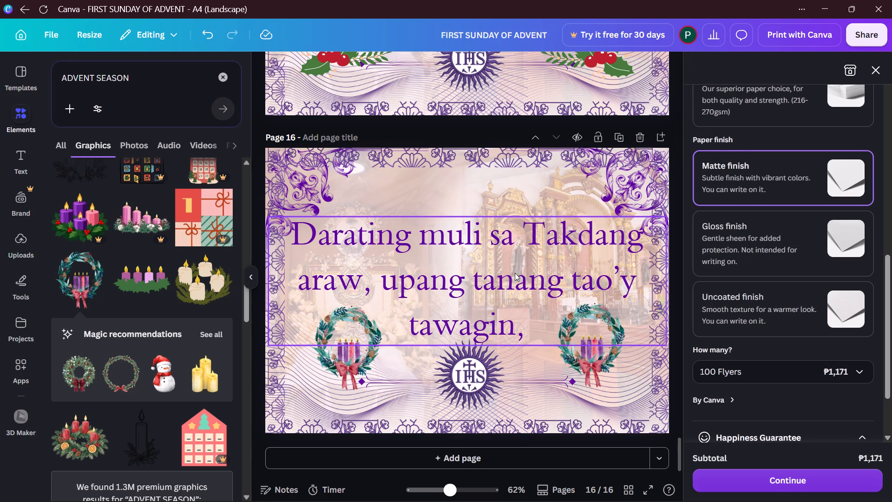
scroll(515, 277, "down", 4)
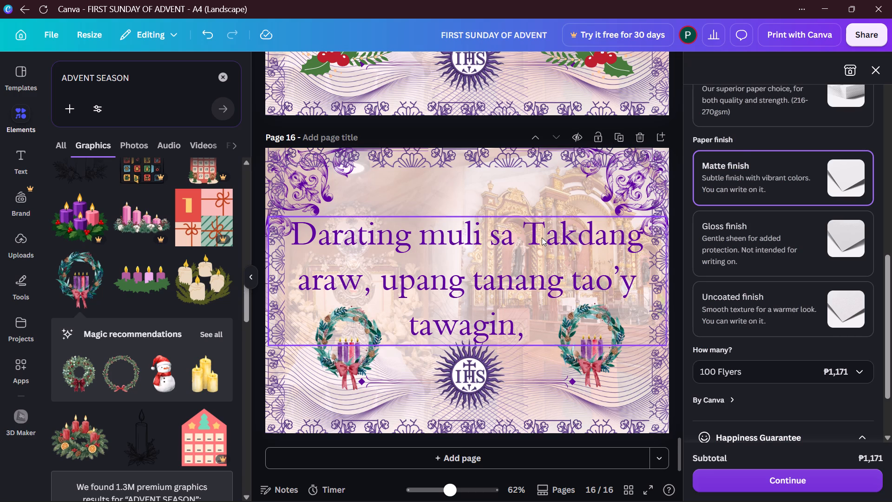
left_click(542, 238)
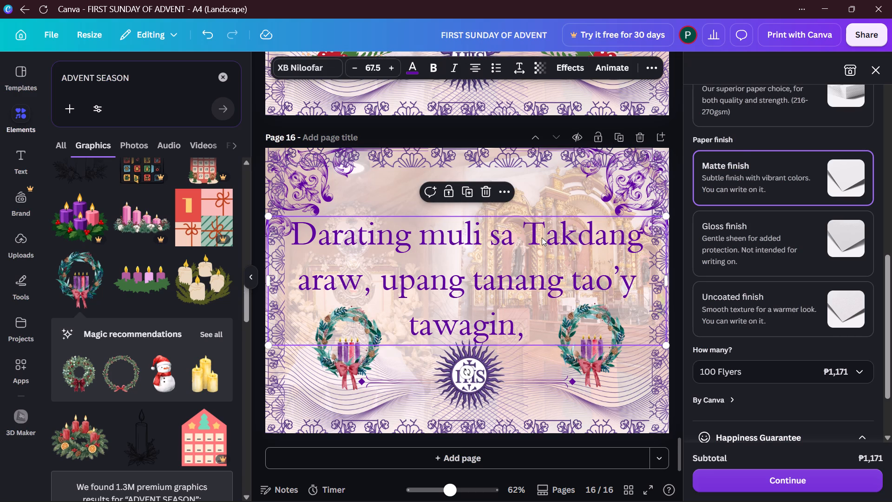
left_click(542, 238)
key("BackSpace")
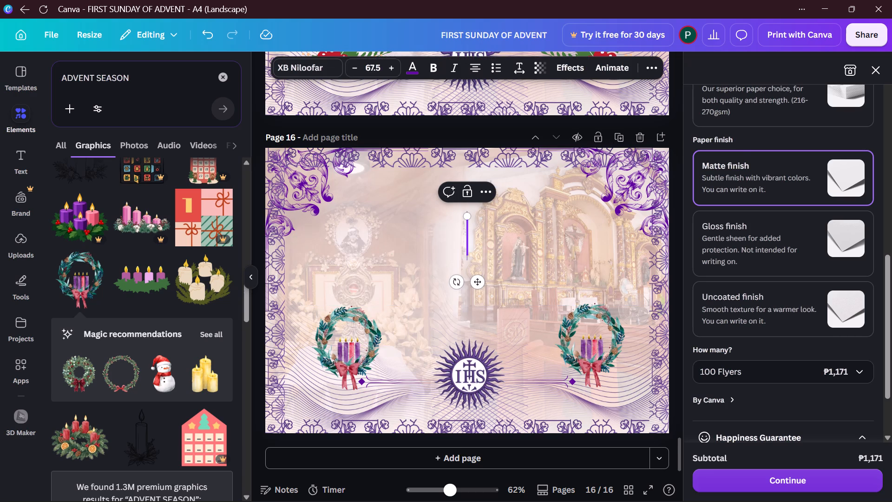
key("shift+a")
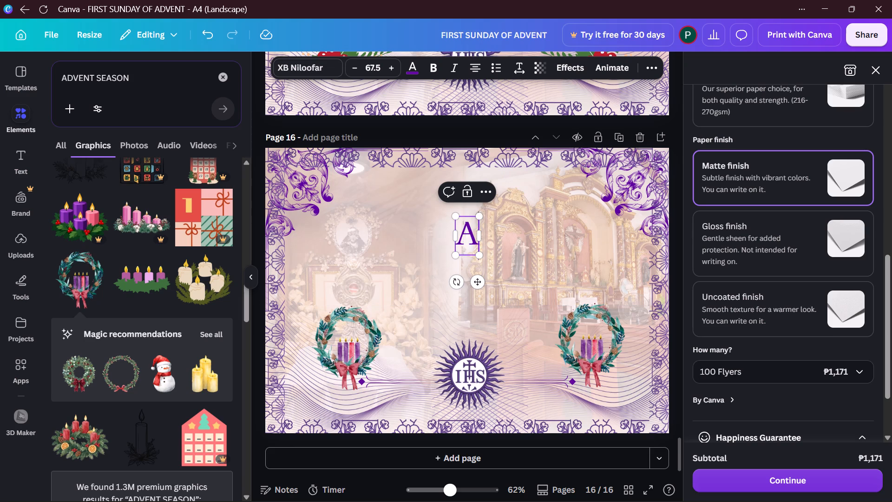
type("t")
key("space")
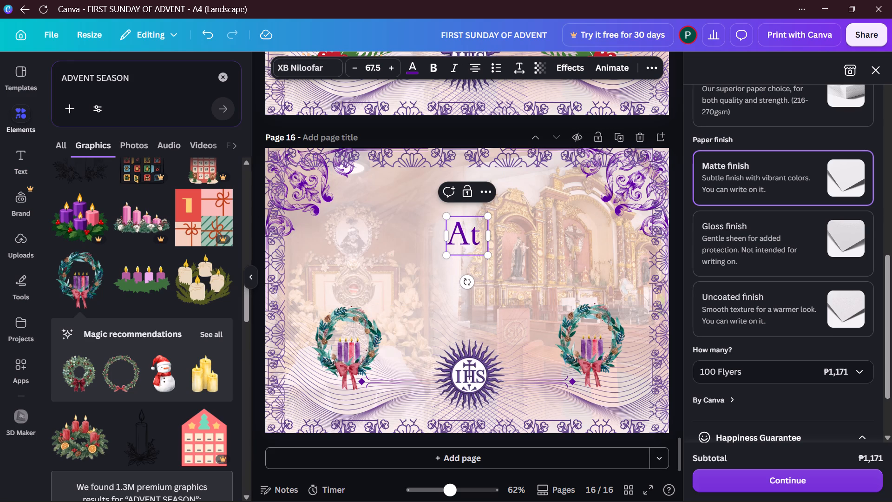
type("sa")
key("space")
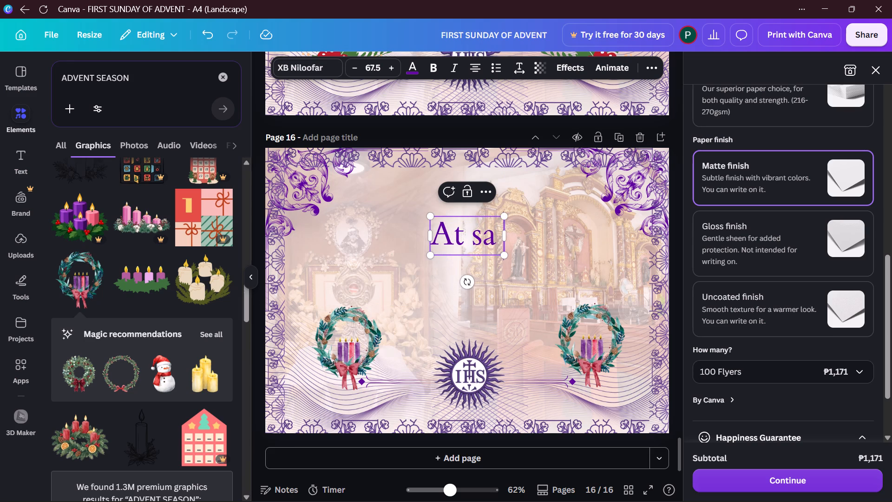
type("puso")
key("space")
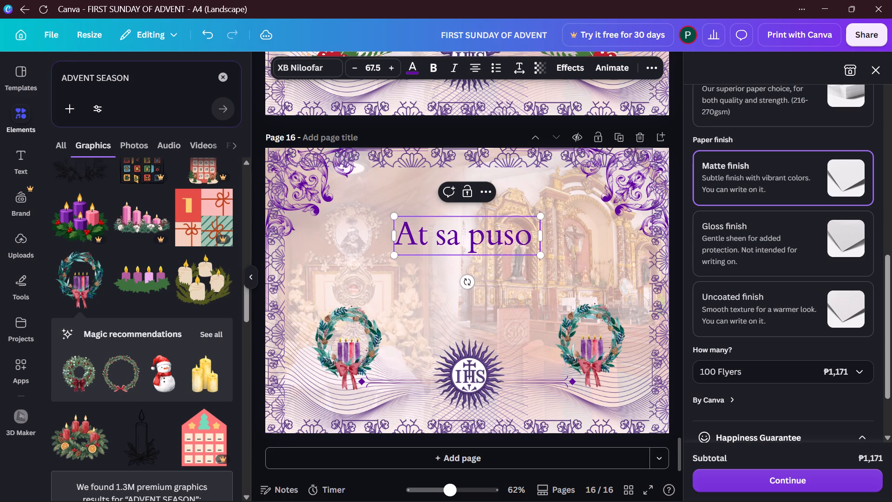
type("mo aming")
key("space")
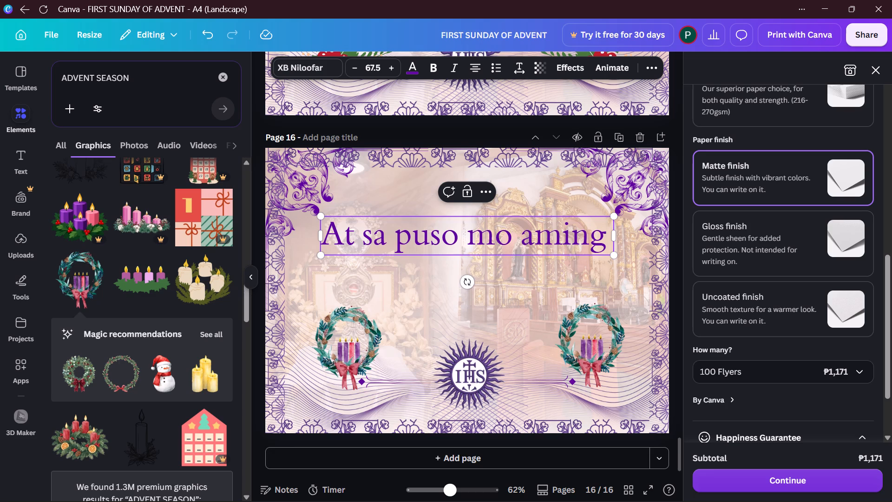
key("a")
key("BackSpace")
type("Ama")
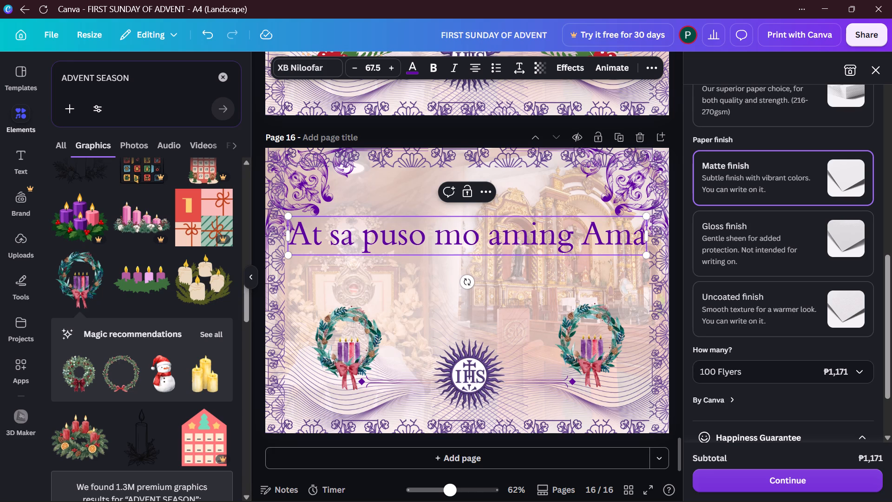
key("apostrophe")
type("y")
key("space")
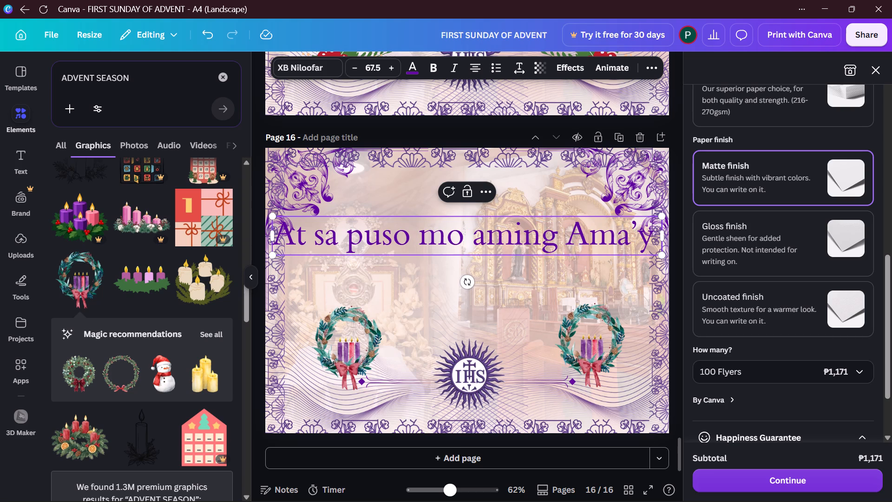
type("big")
type("kasin")
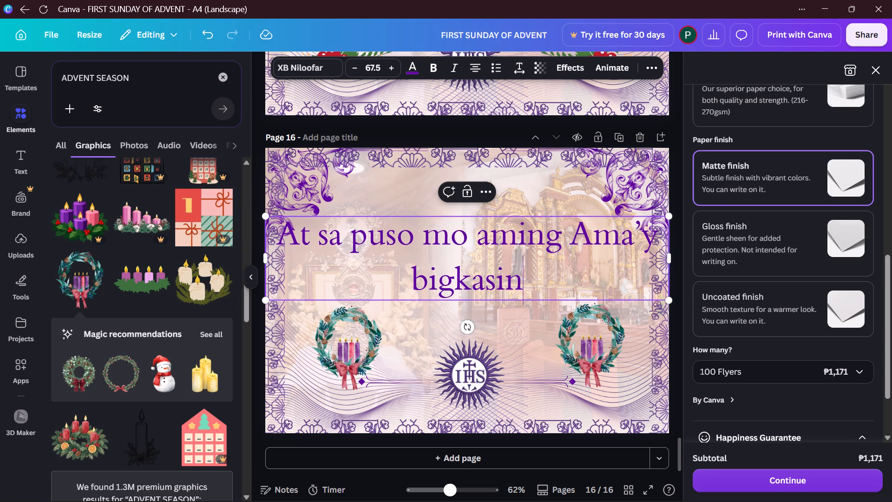
key("comma")
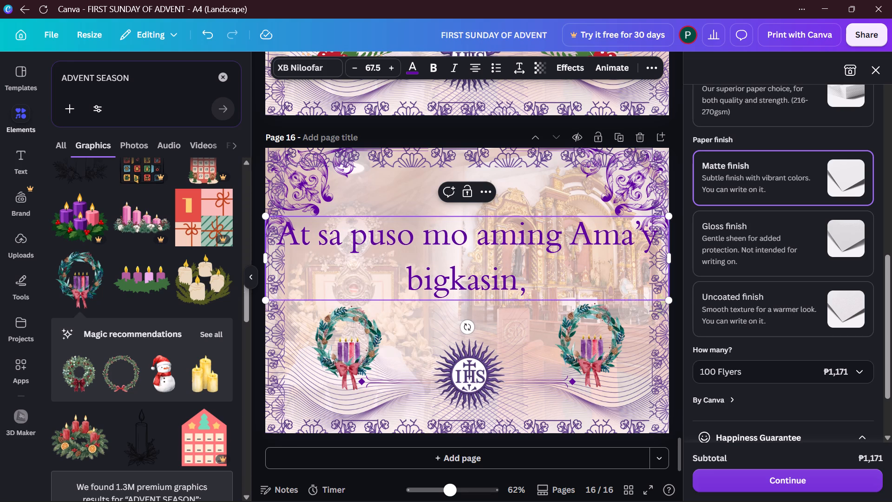
key("space")
type("sa pag")
key("space")
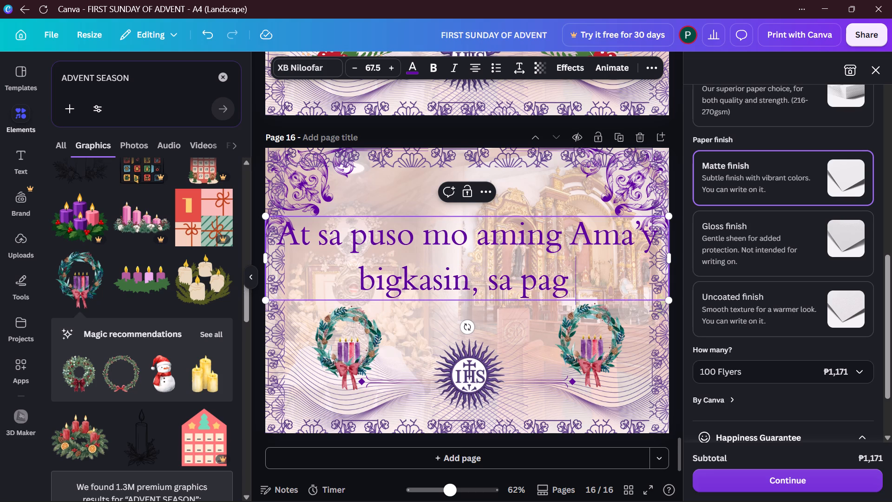
key("BackSpace")
key("minus")
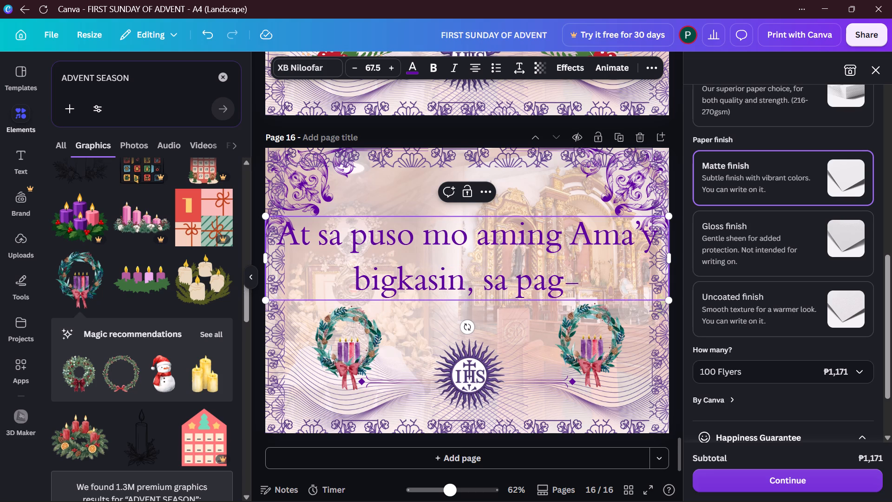
type("ibig")
key("space")
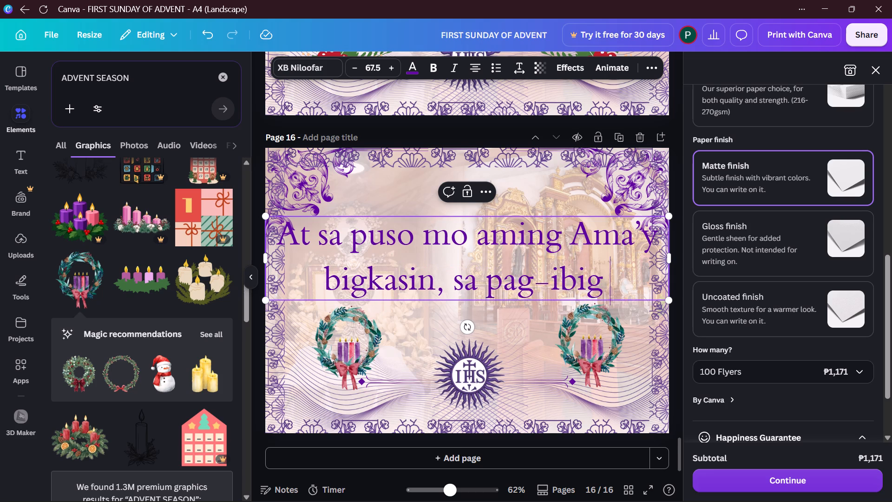
type("na")
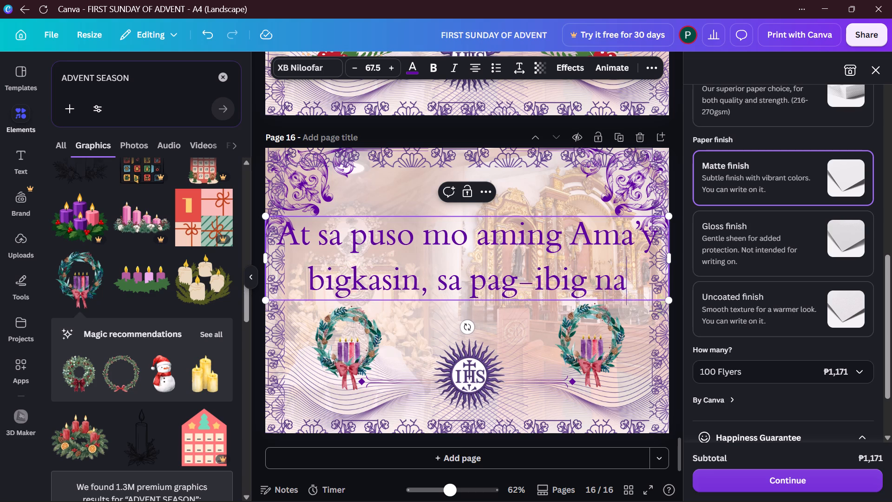
key("space")
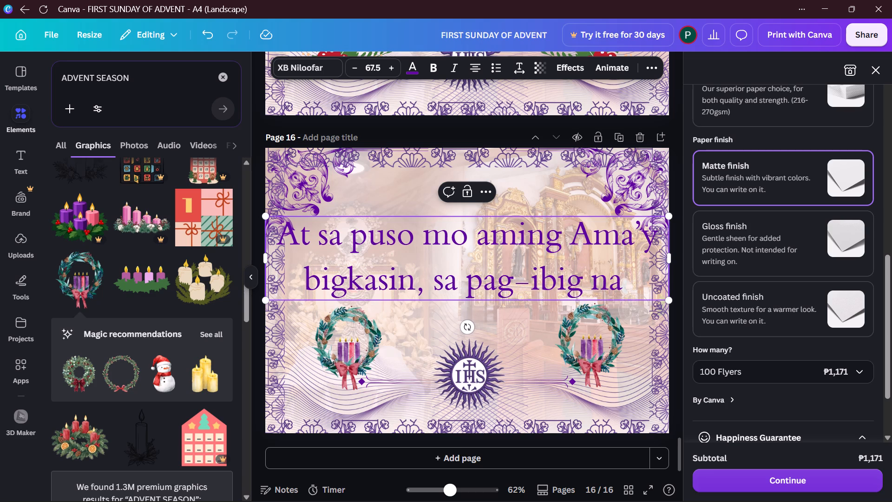
key("apostrophe")
key("d")
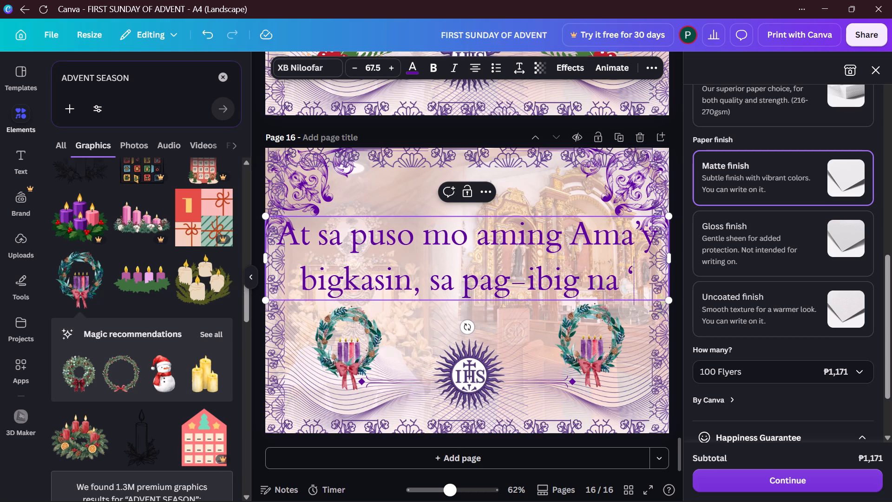
type("i")
key("space")
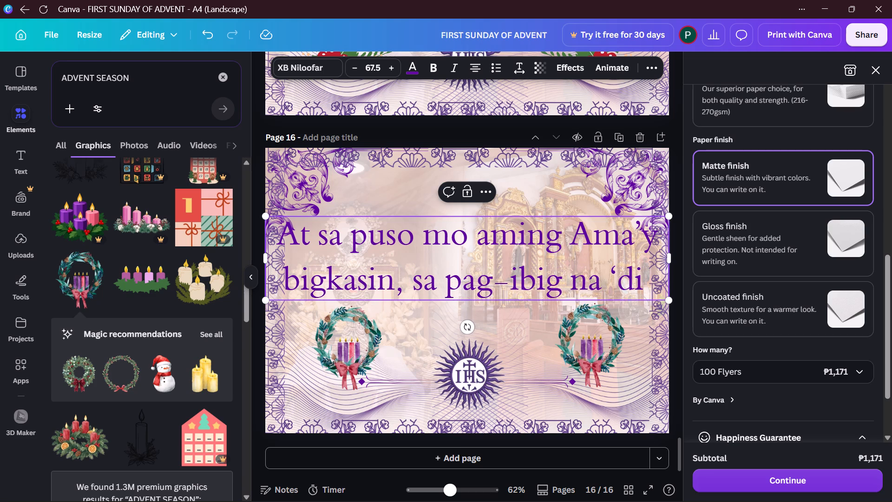
type("mana")
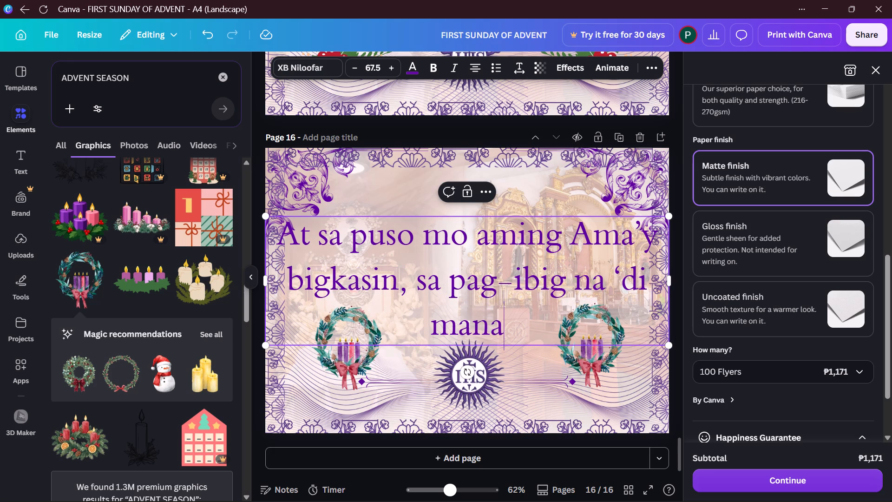
type("liw")
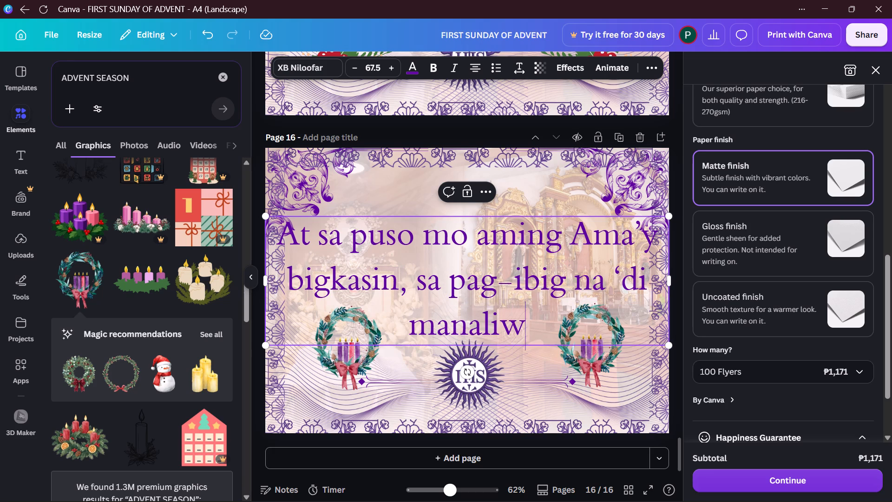
key("period")
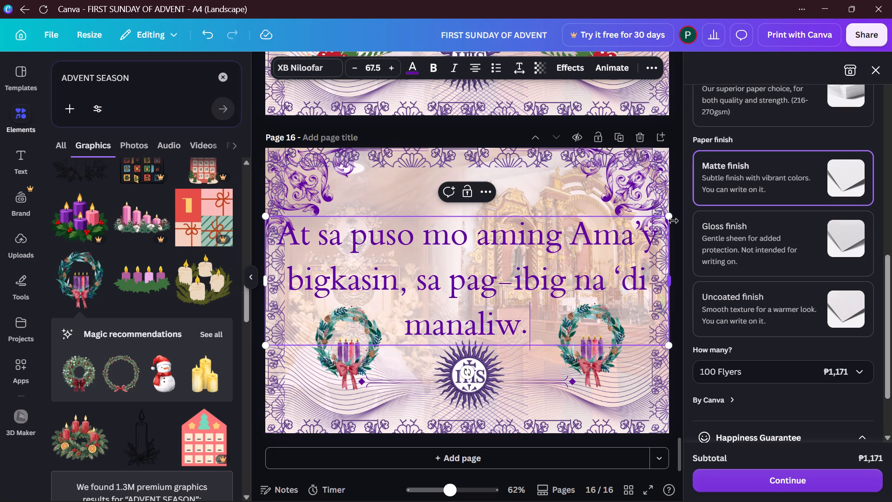
Scale the page 16 lyric down to font size 65.8 and centre it above the IHS emblem.
left_click_drag(668, 219, 658, 223)
left_click_drag(465, 302, 489, 288)
left_click_drag(489, 288, 493, 280)
left_click(487, 129)
left_click_drag(503, 254, 522, 247)
left_click(525, 243)
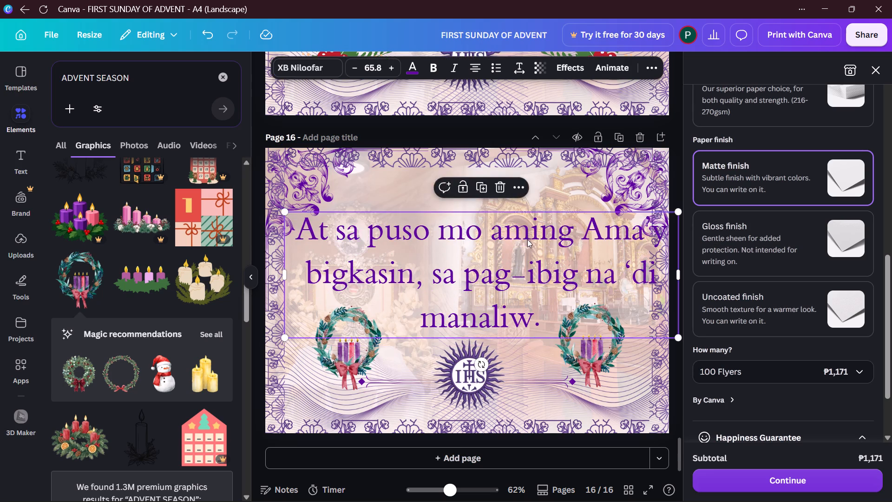
left_click_drag(527, 239, 515, 243)
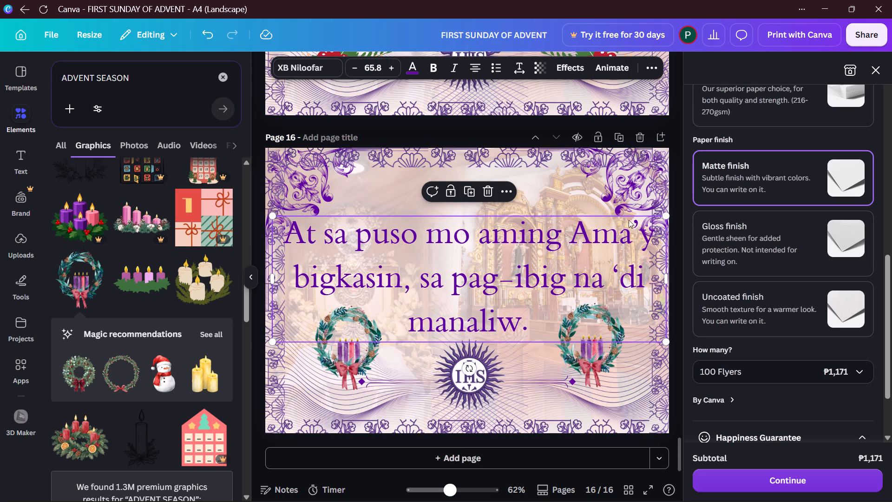
Deselect the page 16 lyric and review the design's pages from page 16 up to page 1 and back.
left_click(502, 124)
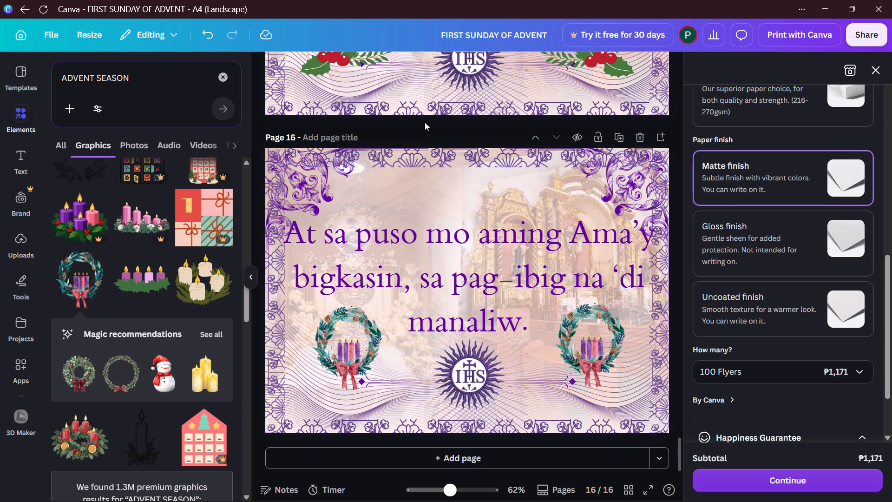
left_click(425, 122)
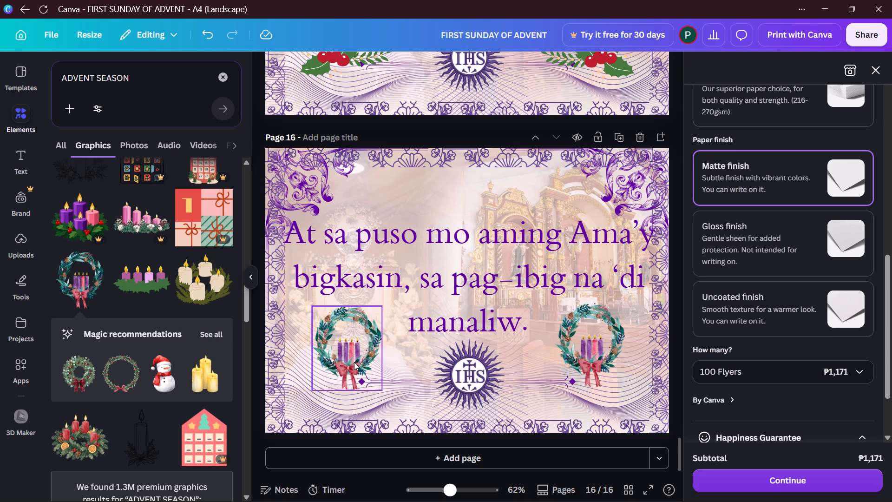
left_click(413, 138)
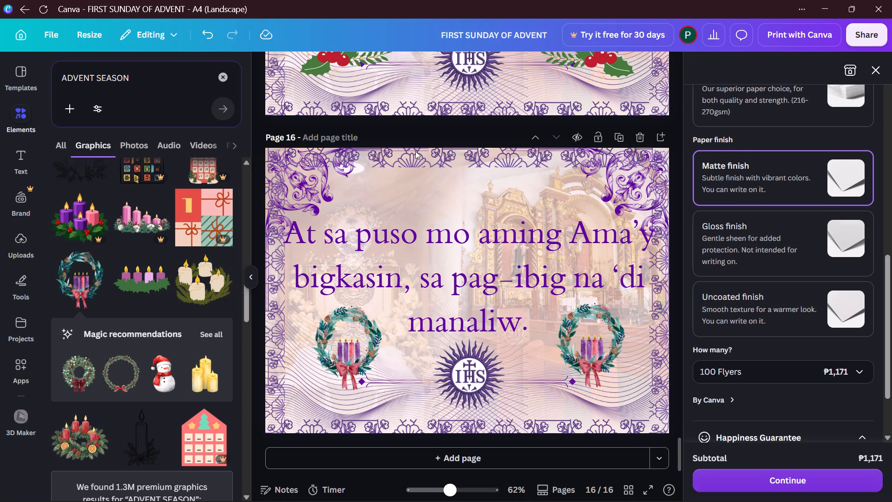
scroll(545, 299, "up", 20)
scroll(545, 299, "up", 13)
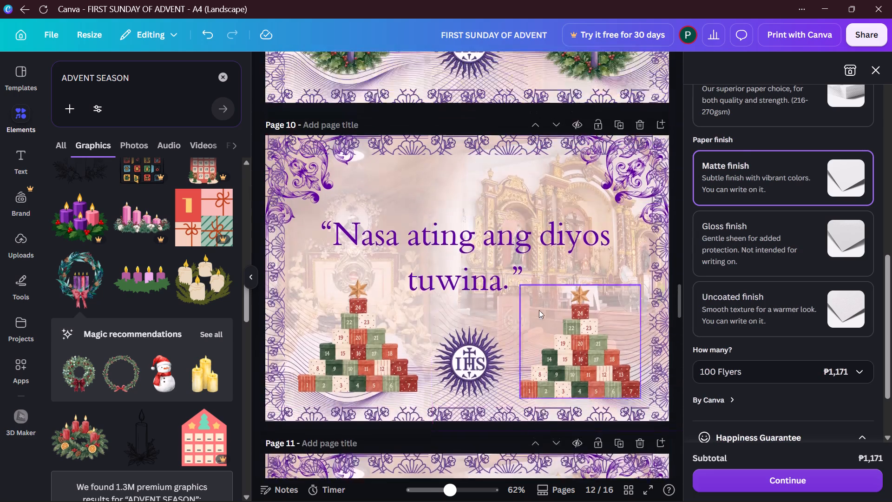
scroll(538, 317, "up", 17)
scroll(538, 317, "up", 18)
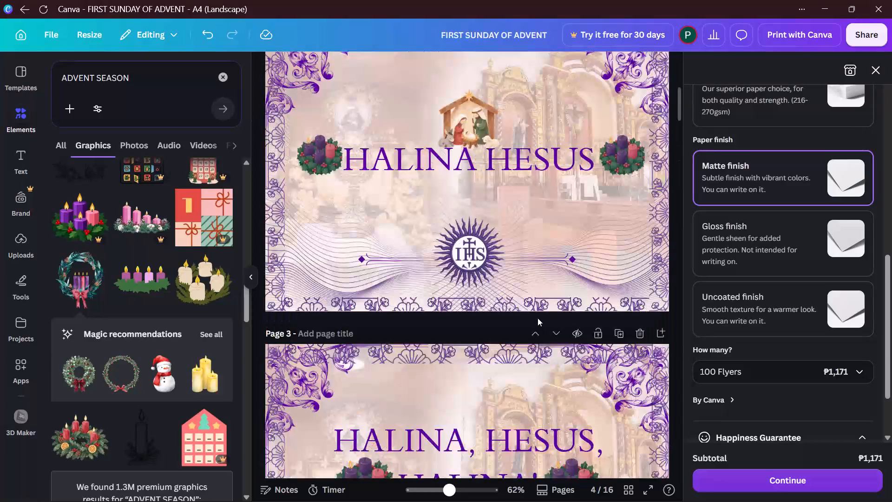
scroll(533, 318, "up", 1)
scroll(533, 318, "down", 10)
scroll(533, 318, "up", 20)
scroll(533, 318, "up", 10)
scroll(534, 318, "down", 9)
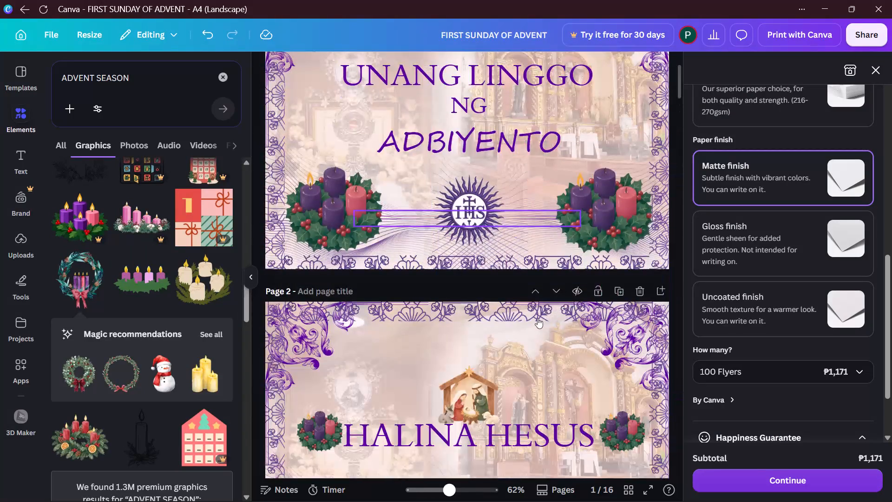
scroll(538, 318, "down", 20)
scroll(538, 318, "down", 19)
scroll(544, 313, "down", 10)
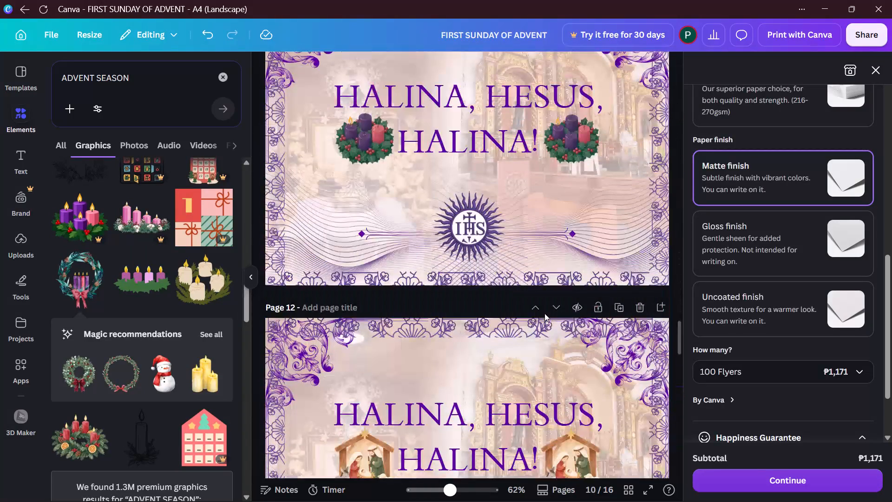
scroll(544, 313, "down", 19)
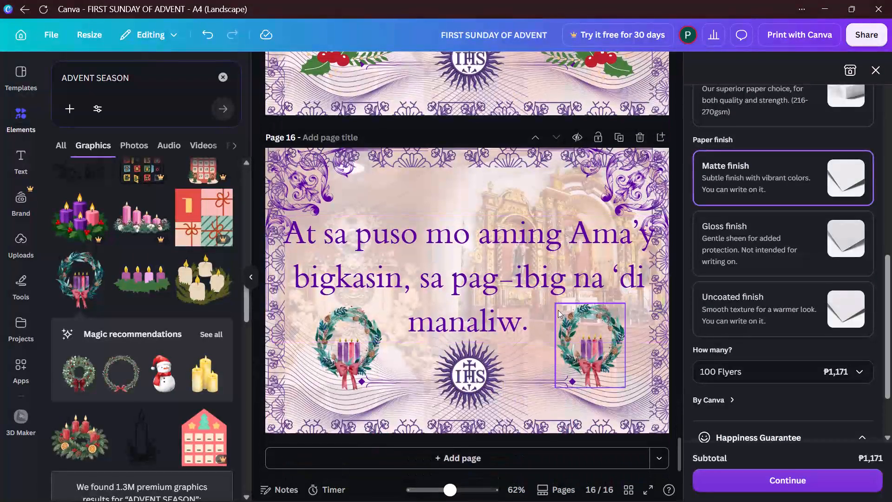
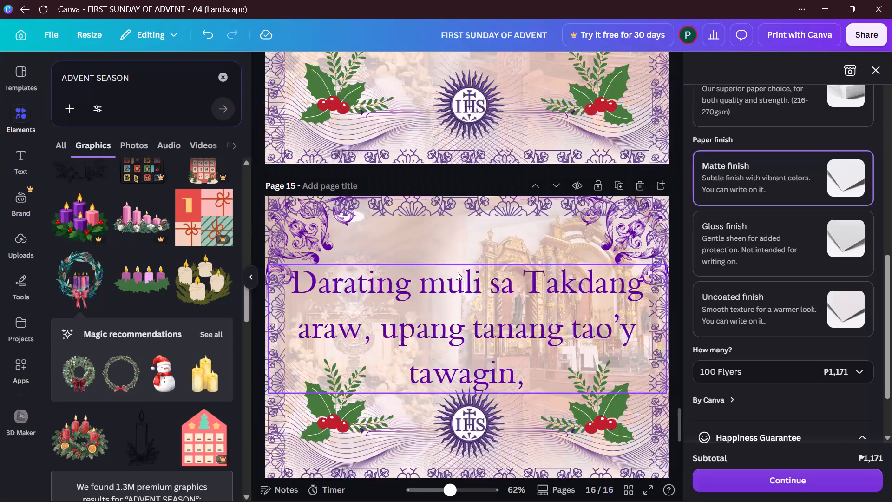
Look back through the Advent lyric pages from page 16 and return to the title page, page 1.
scroll(513, 278, "up", 17)
scroll(514, 278, "up", 16)
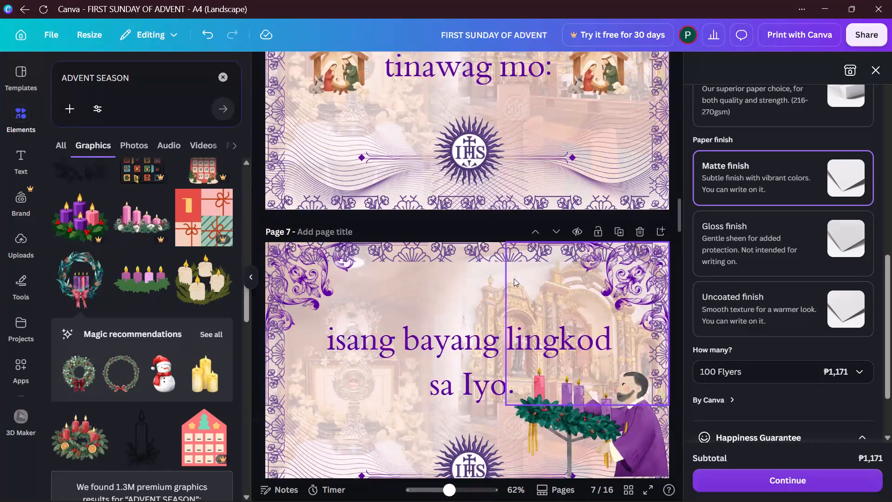
scroll(514, 278, "up", 14)
scroll(514, 278, "up", 11)
scroll(514, 278, "up", 10)
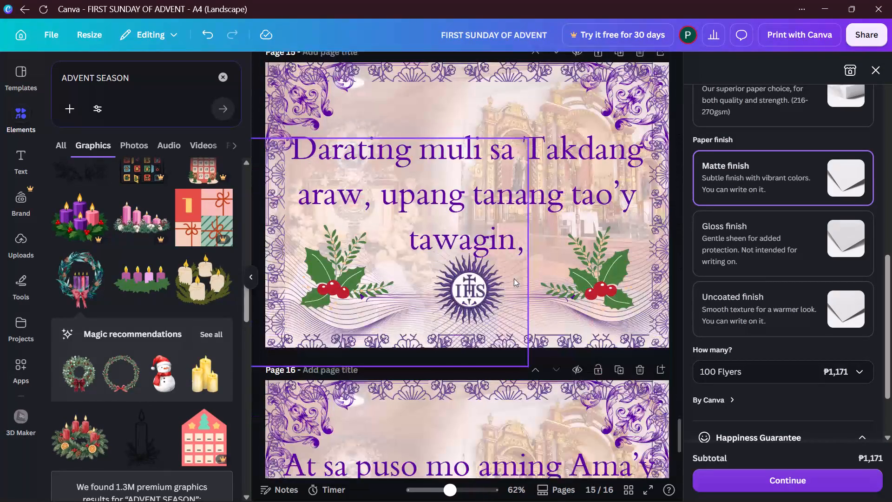
scroll(514, 278, "up", 9)
left_click_drag(678, 389, 685, 48)
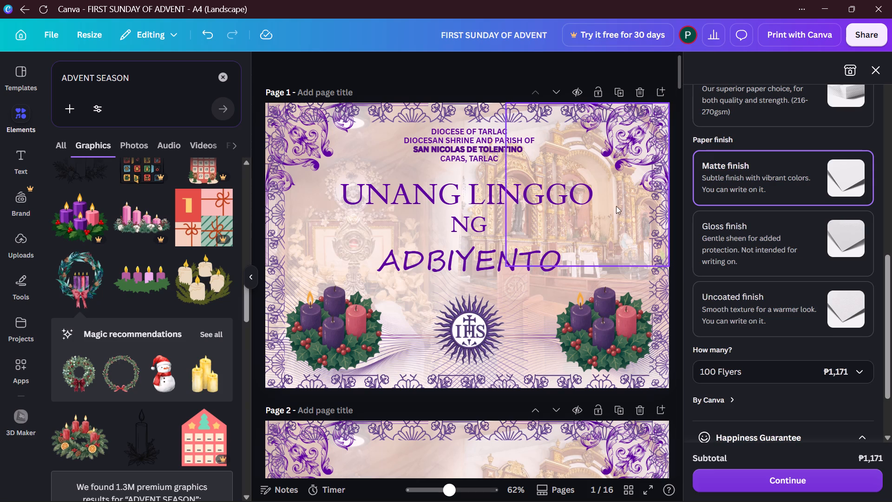
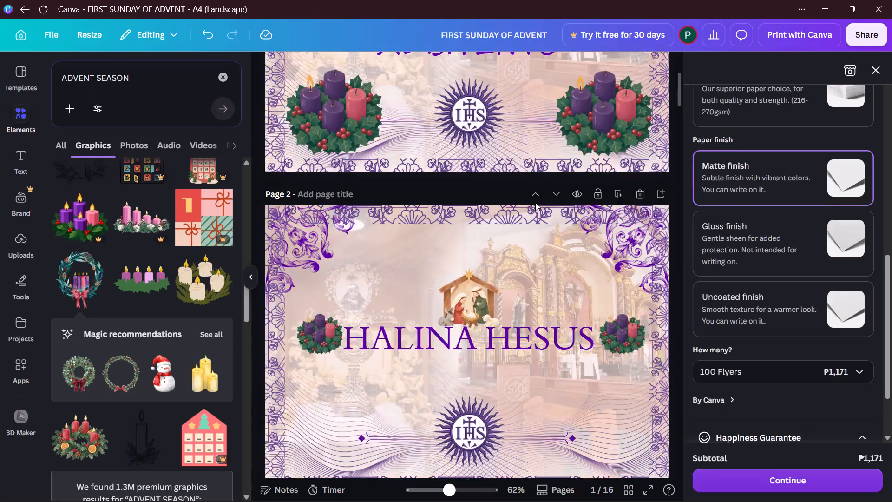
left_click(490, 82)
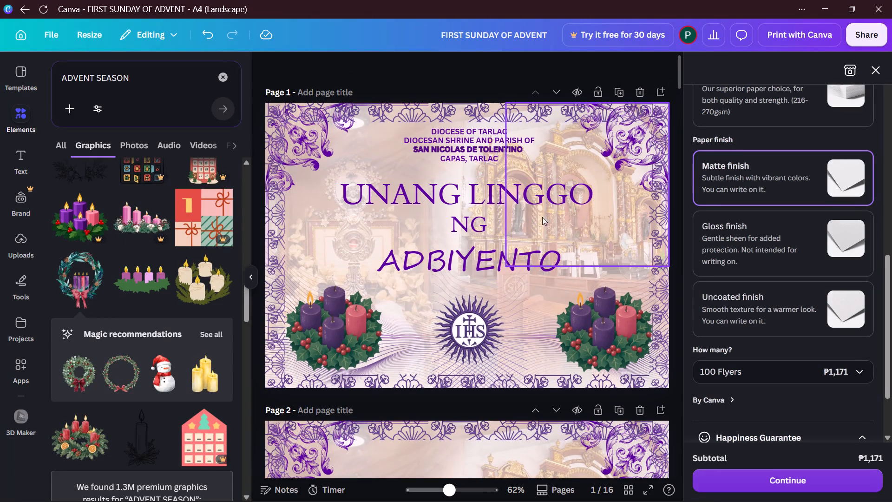
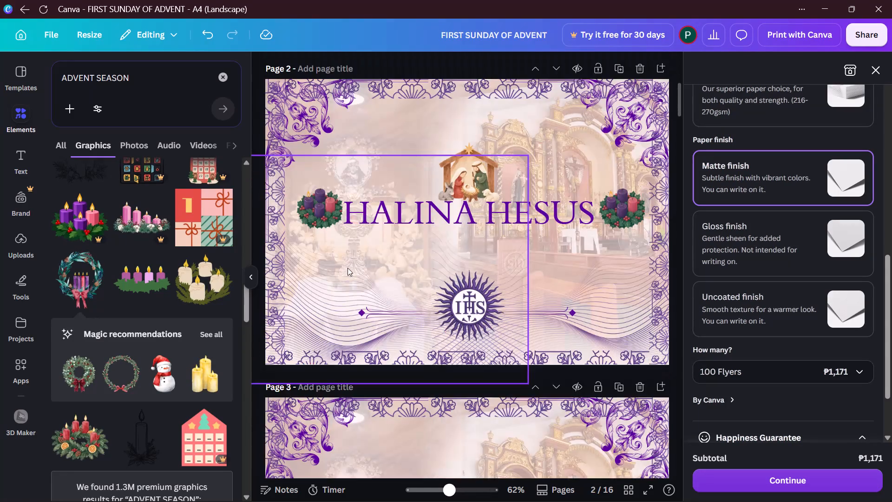
Clear the ADVENT SEASON search and collapse the elements side panel to widen the view of page 1.
scroll(347, 264, "up", 8)
scroll(407, 259, "up", 4)
left_click(436, 75)
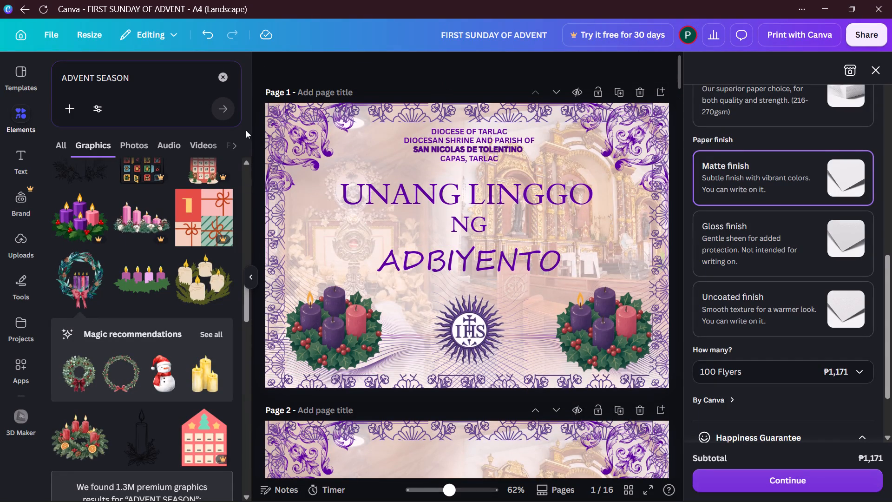
left_click(222, 76)
left_click(266, 59)
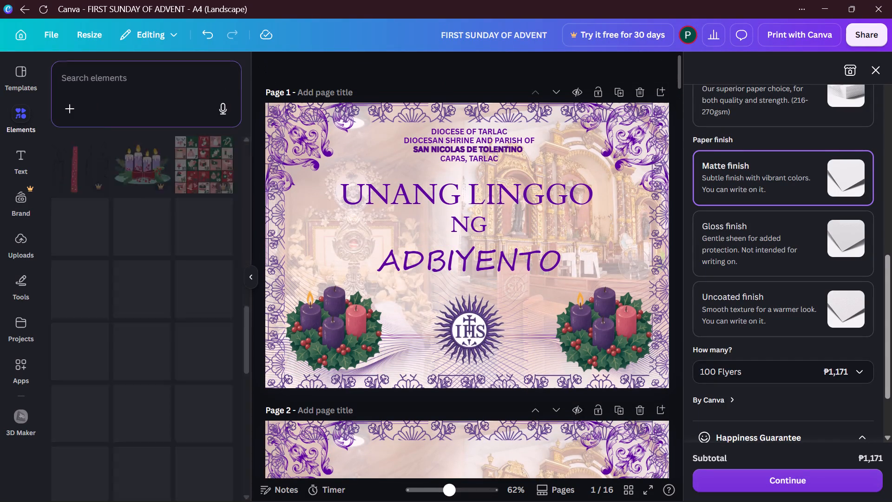
left_click(249, 281)
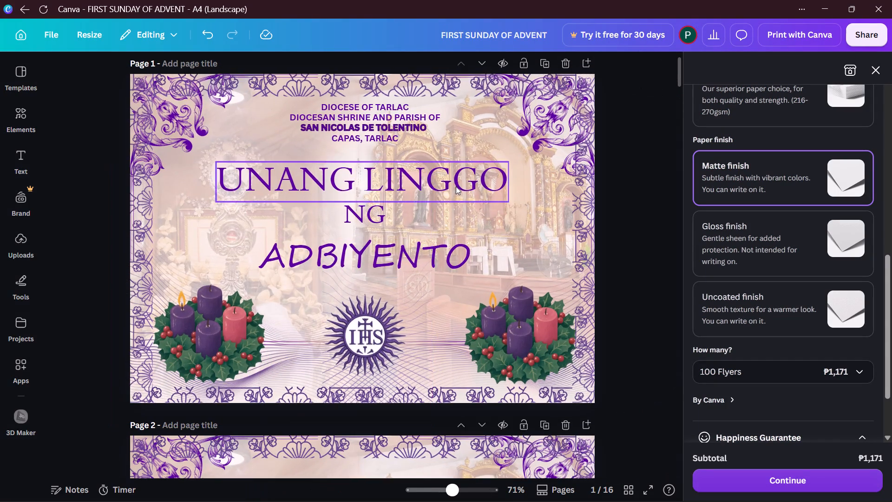
Switch to the page thumbnail strip view and open the title page, page 1.
scroll(456, 186, "down", 5)
scroll(458, 186, "up", 6)
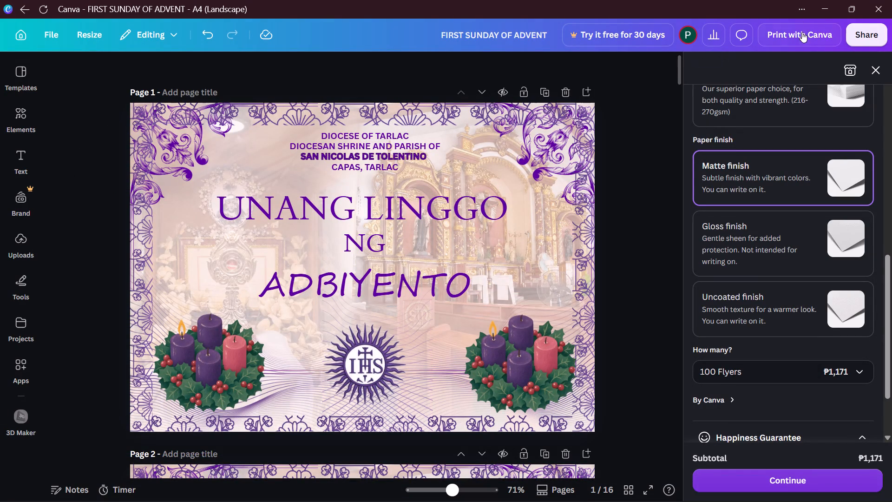
left_click(70, 95)
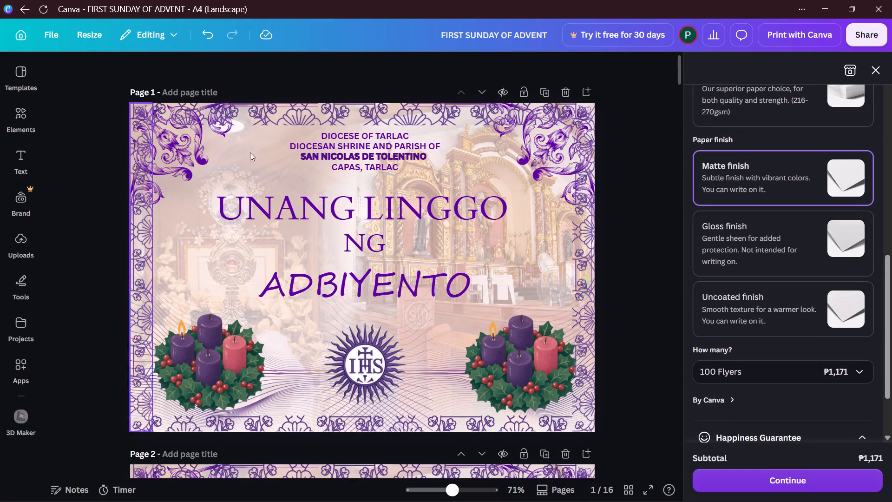
scroll(262, 154, "up", 5)
scroll(265, 156, "down", 10)
scroll(410, 228, "down", 5)
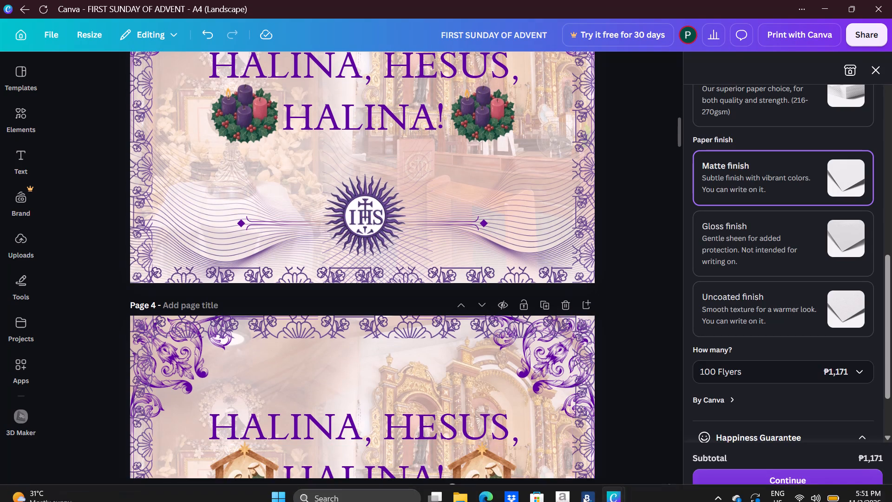
left_click(541, 488)
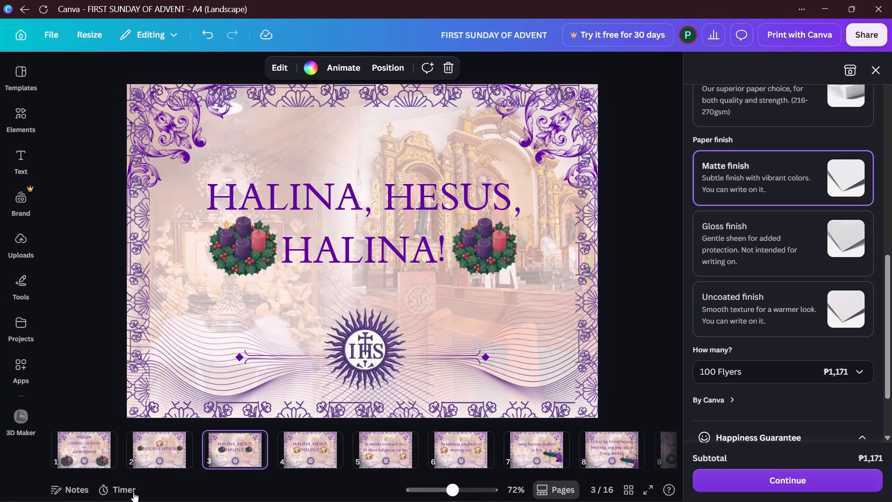
left_click(80, 457)
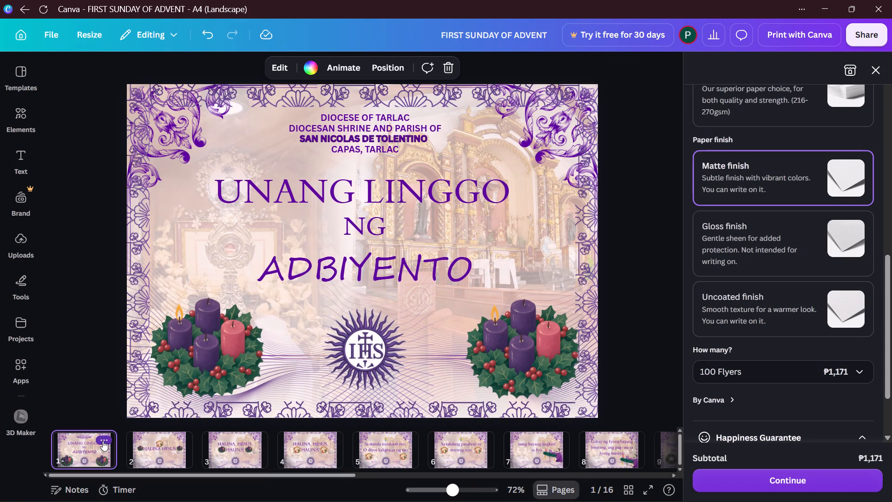
left_click(82, 258)
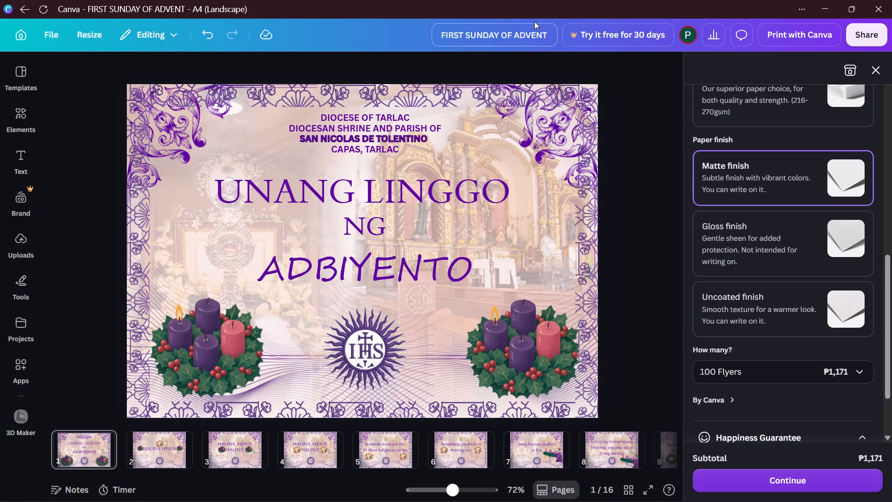
Rename the design as PRIVATE.
left_click(501, 29)
left_click(546, 30)
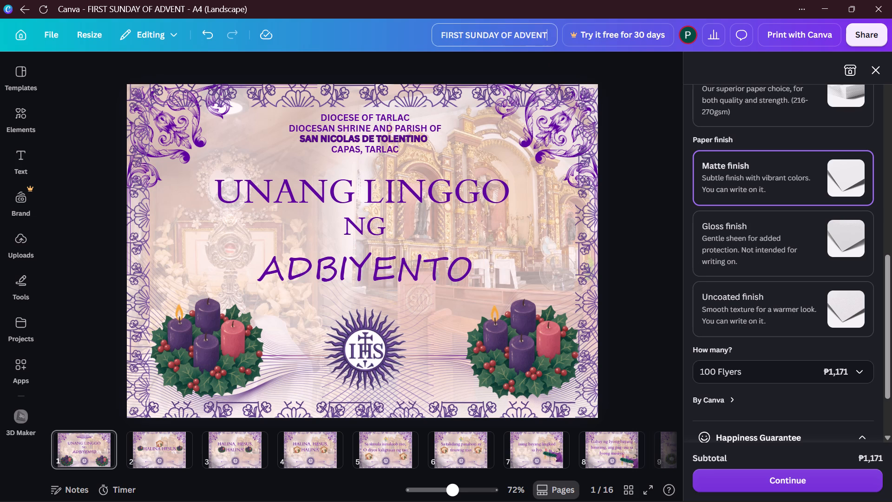
key("BackSpace")
key("BackSpace")
key("BackSpace")
key("BackSpace")
key("BackSpace")
key("BackSpace")
key("BackSpace")
key("BackSpace")
key("BackSpace")
key("BackSpace")
key("BackSpace")
key("BackSpace")
key("BackSpace")
key("BackSpace")
key("BackSpace")
key("BackSpace")
key("BackSpace")
key("BackSpace")
key("BackSpace")
key("BackSpace")
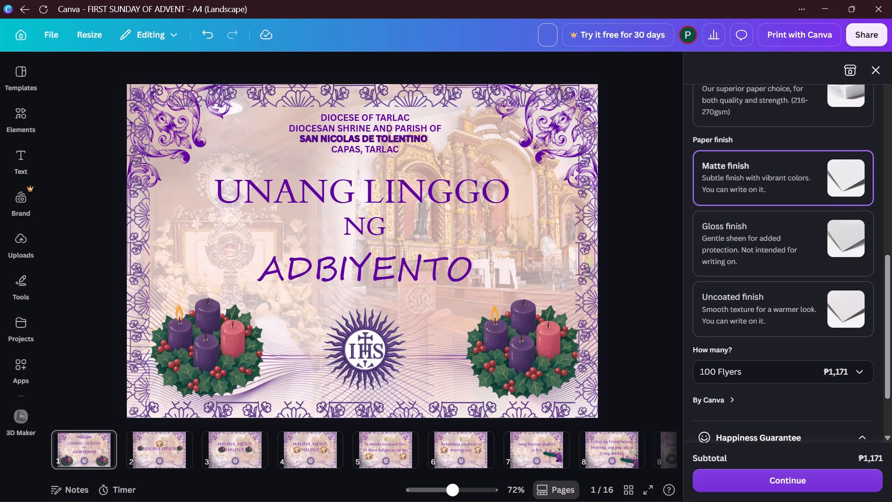
type("UN")
key("BackSpace")
key("BackSpace")
key("BackSpace")
type("PRIVATE")
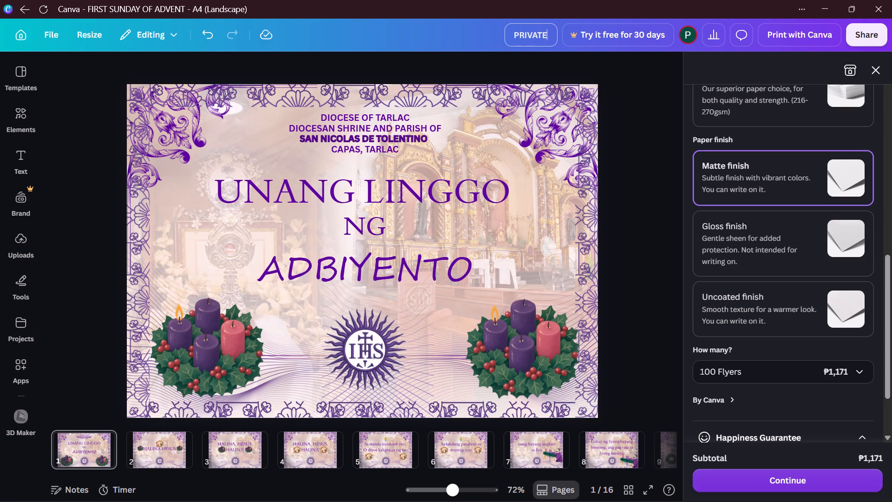
left_click(200, 80)
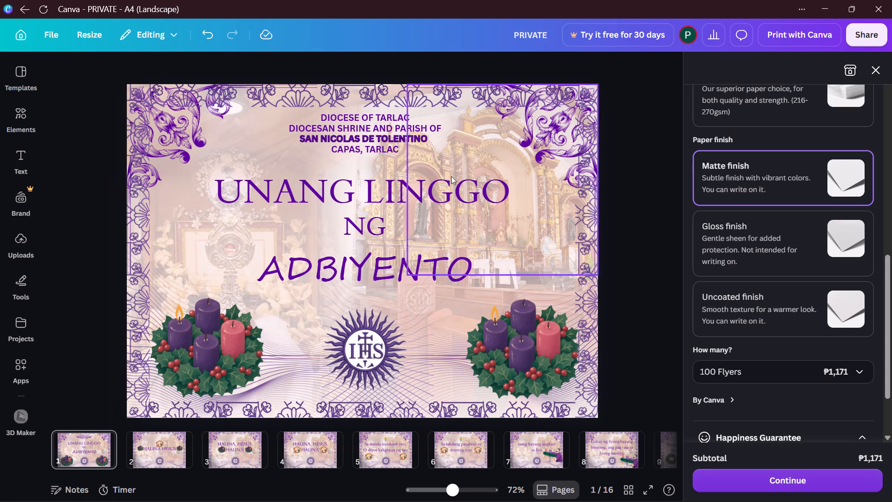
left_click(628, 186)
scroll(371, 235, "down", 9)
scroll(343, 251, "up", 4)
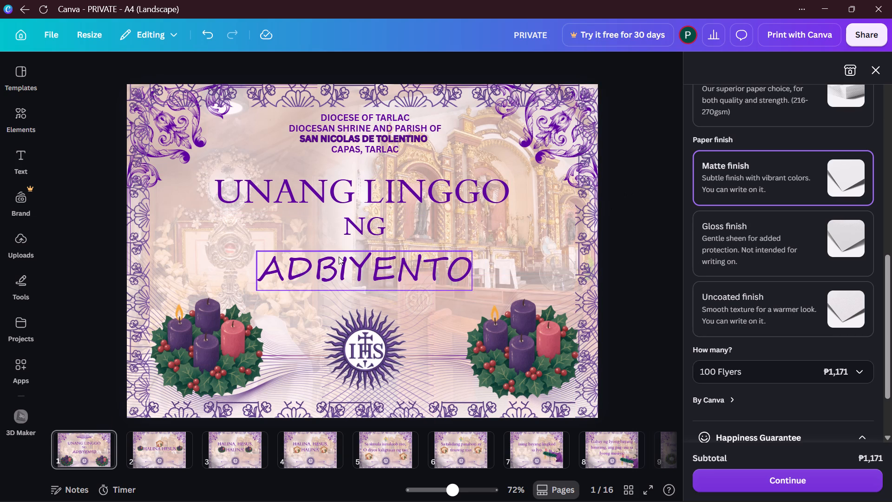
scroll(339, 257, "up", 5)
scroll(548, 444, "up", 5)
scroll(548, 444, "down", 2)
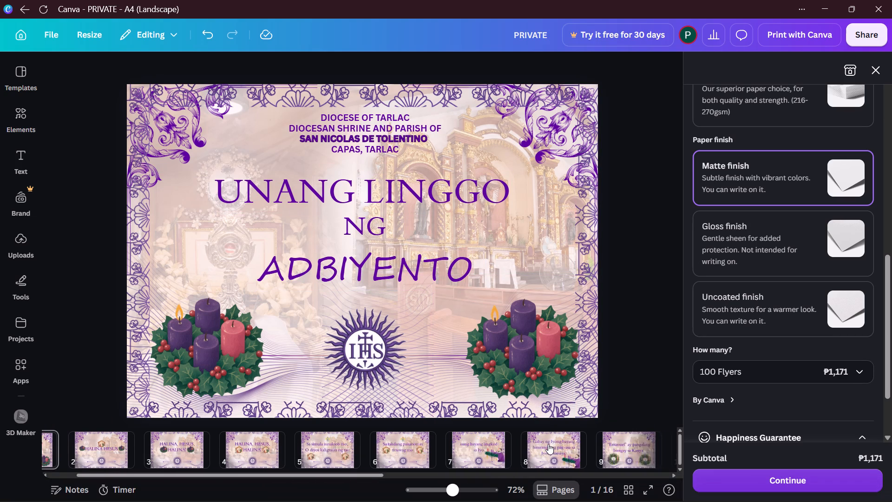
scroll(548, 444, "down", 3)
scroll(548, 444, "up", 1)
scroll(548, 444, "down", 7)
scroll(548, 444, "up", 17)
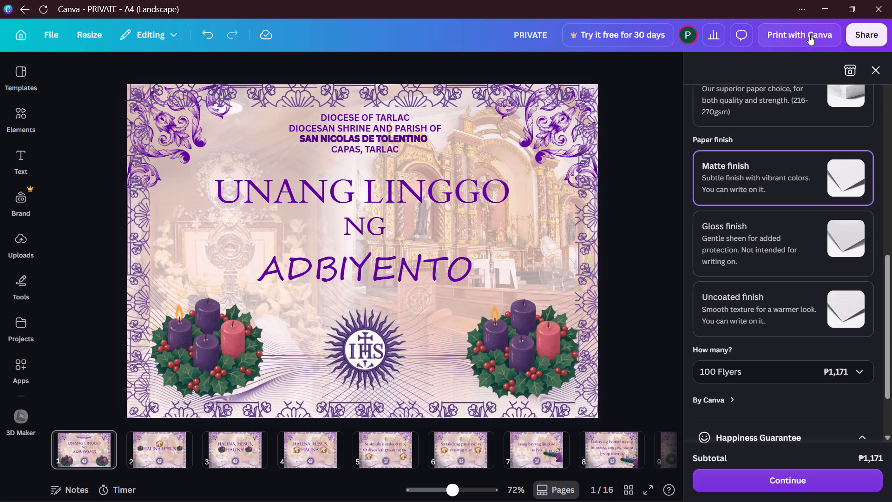
Close the flyer print options beside the design.
left_click(876, 70)
left_click(777, 209)
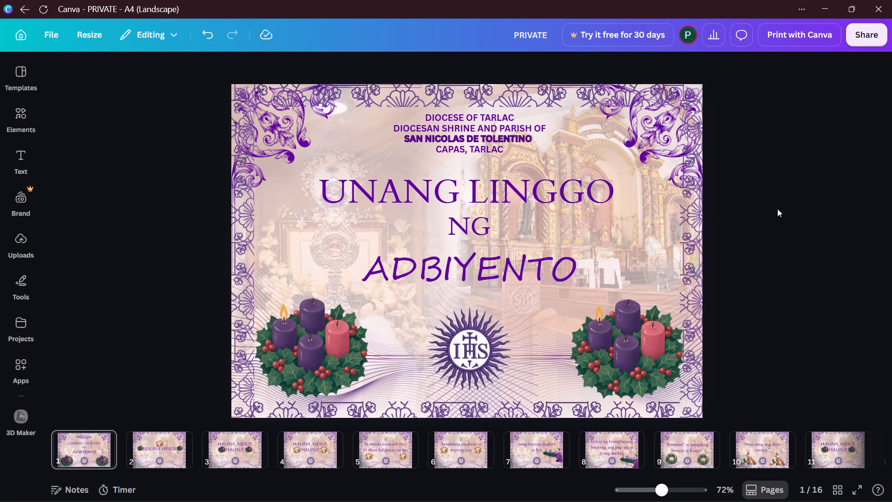
Review the lyric pages from the title page through page 6, ending back on the title page.
scroll(782, 292, "up", 4)
scroll(749, 324, "down", 3)
scroll(749, 324, "up", 8)
scroll(735, 344, "down", 8)
scroll(535, 312, "up", 7)
scroll(334, 311, "down", 8)
scroll(11, 0, "down", 8)
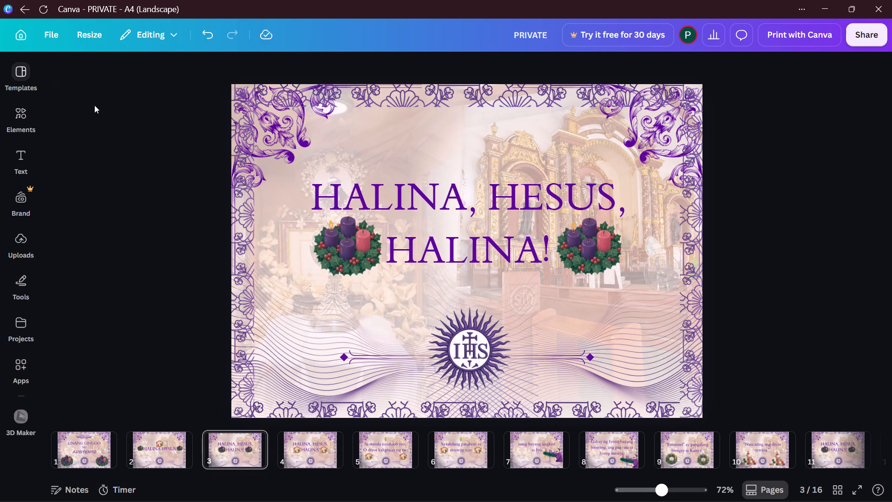
scroll(116, 111, "down", 4)
scroll(151, 216, "down", 9)
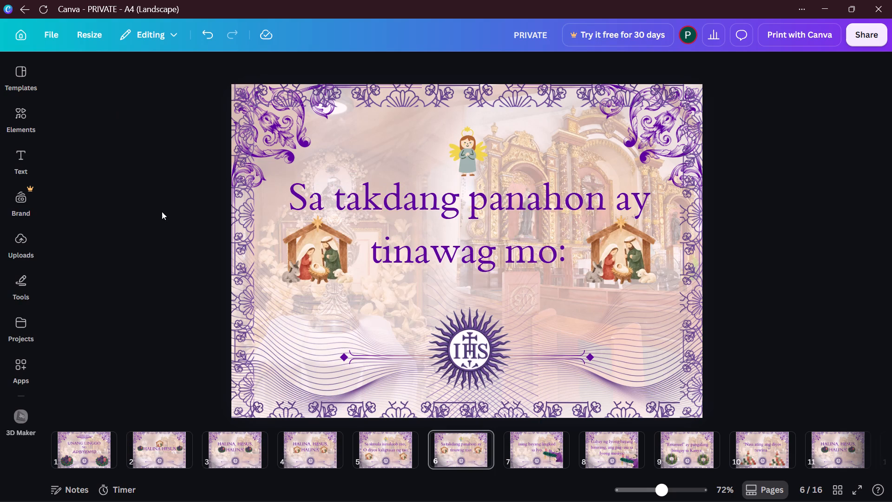
scroll(169, 210, "down", 9)
scroll(170, 209, "up", 8)
scroll(173, 208, "down", 2)
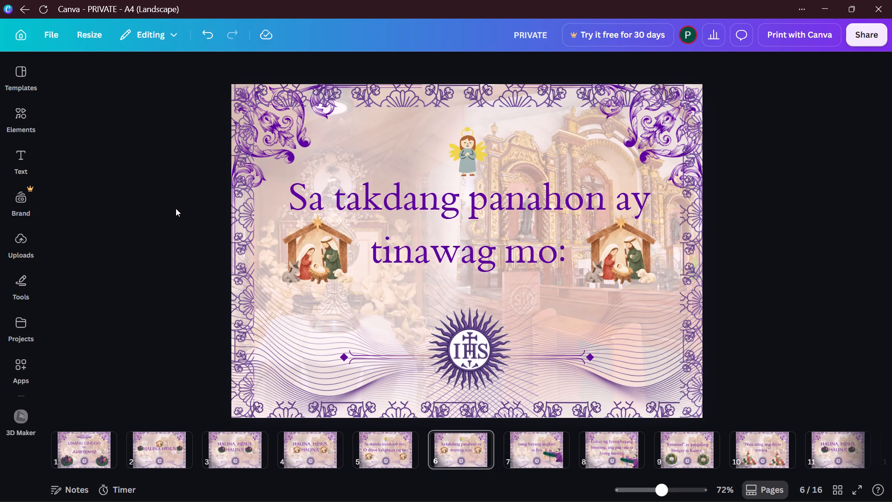
scroll(176, 208, "down", 7)
scroll(200, 215, "up", 17)
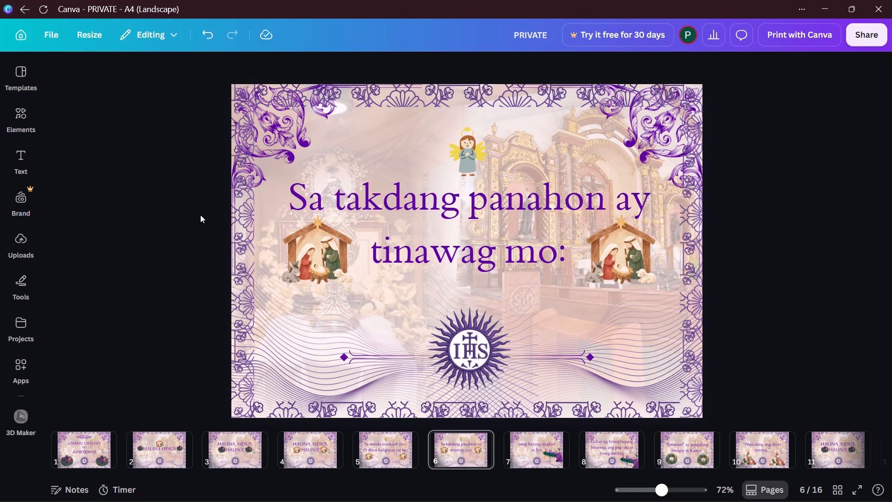
scroll(200, 215, "up", 20)
scroll(204, 213, "up", 8)
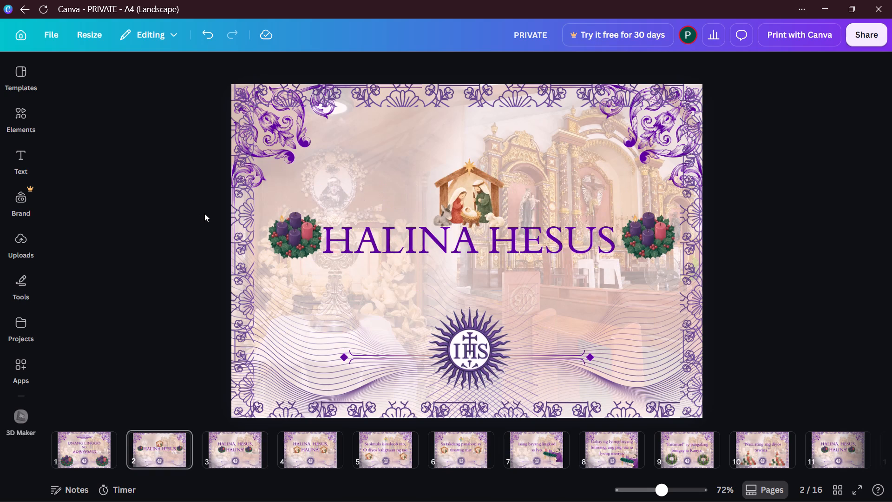
scroll(204, 213, "up", 8)
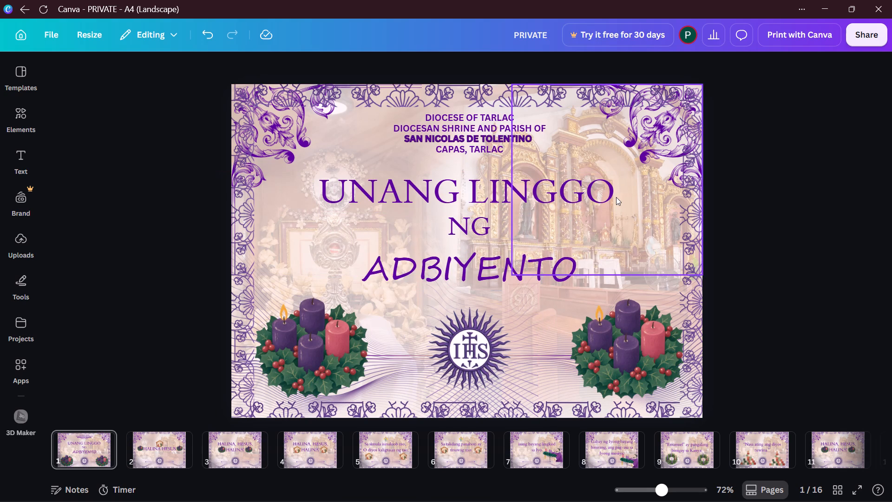
left_click(205, 191)
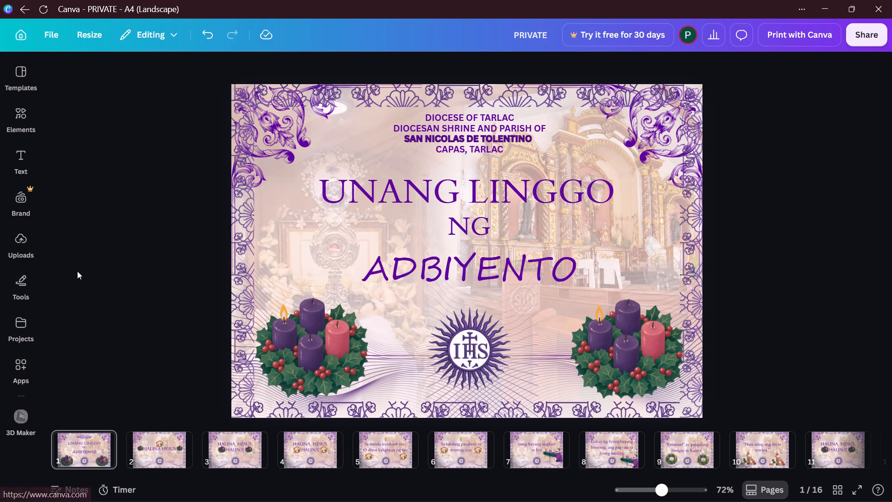
left_click(102, 290)
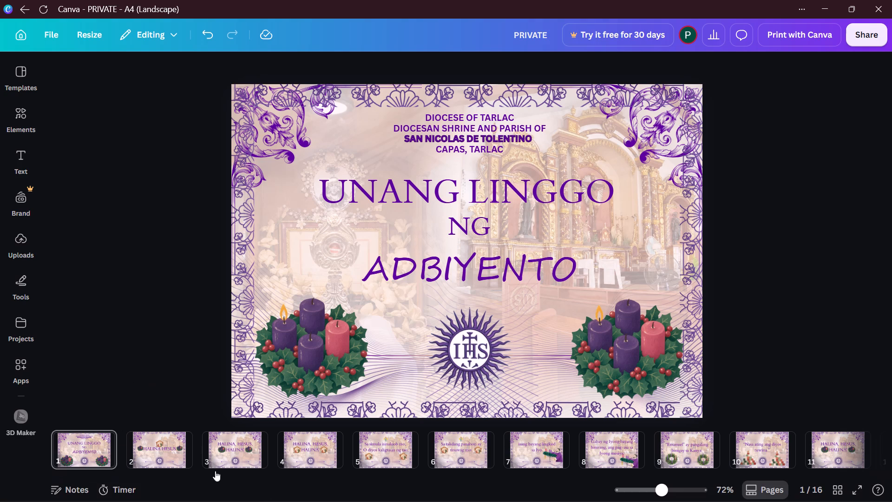
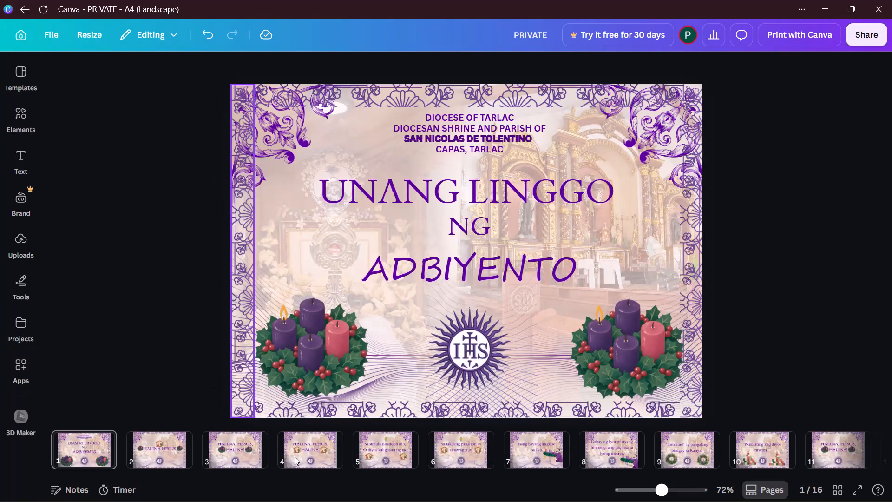
Look through the page thumbnails up to the last page, page 16.
scroll(302, 456, "down", 3)
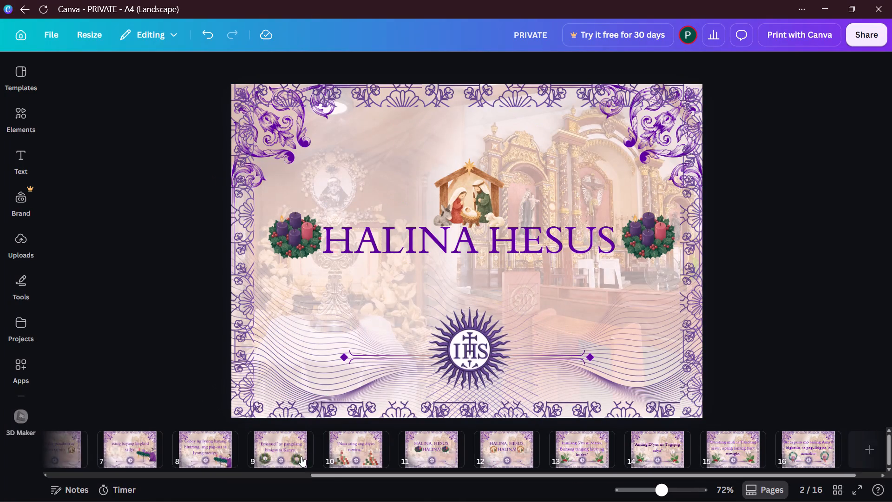
scroll(301, 456, "down", 9)
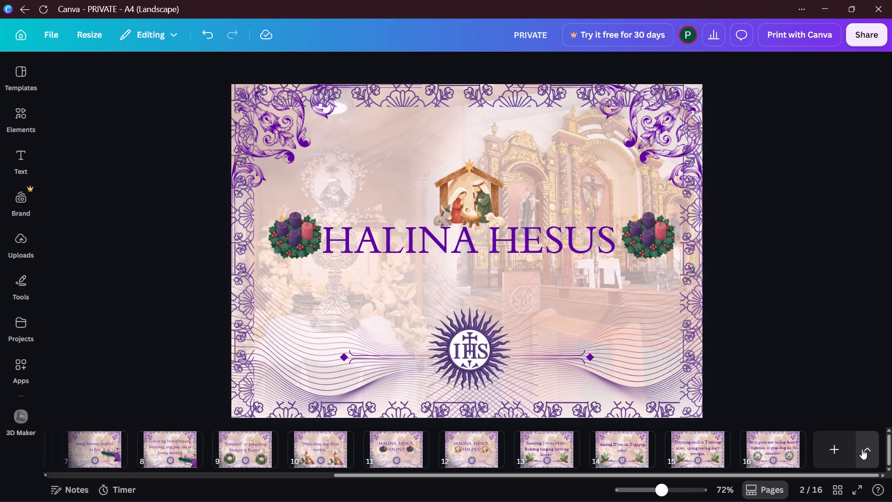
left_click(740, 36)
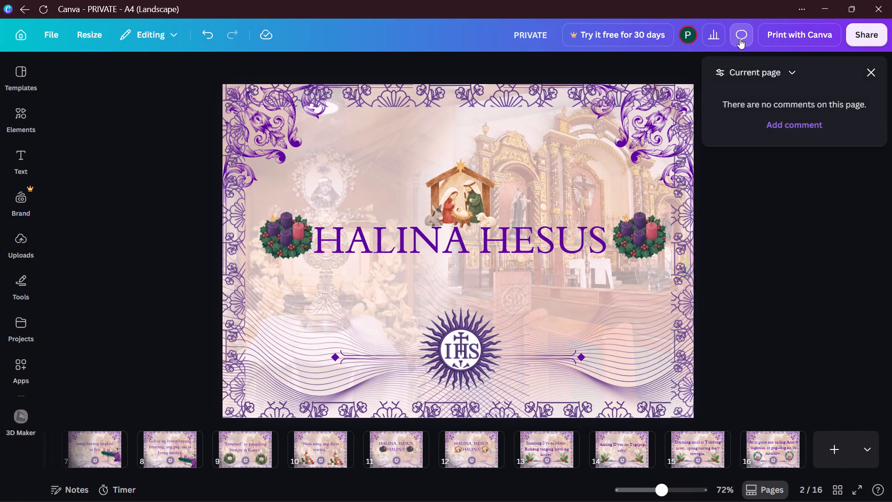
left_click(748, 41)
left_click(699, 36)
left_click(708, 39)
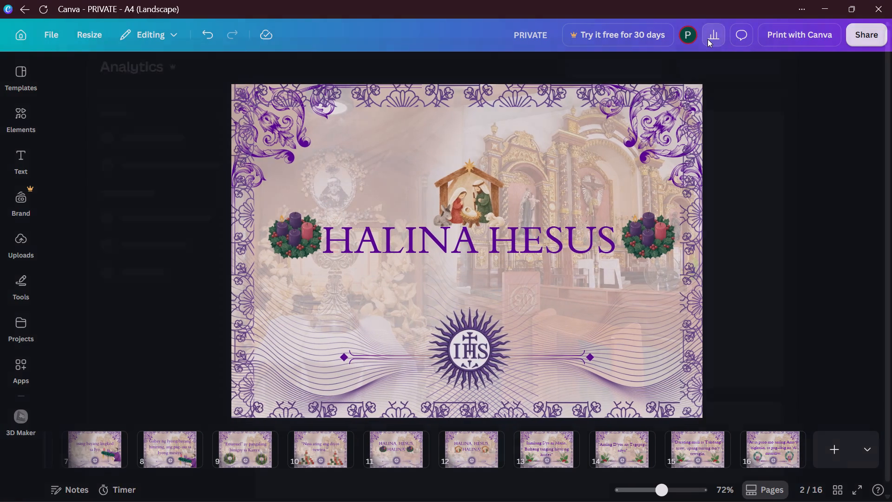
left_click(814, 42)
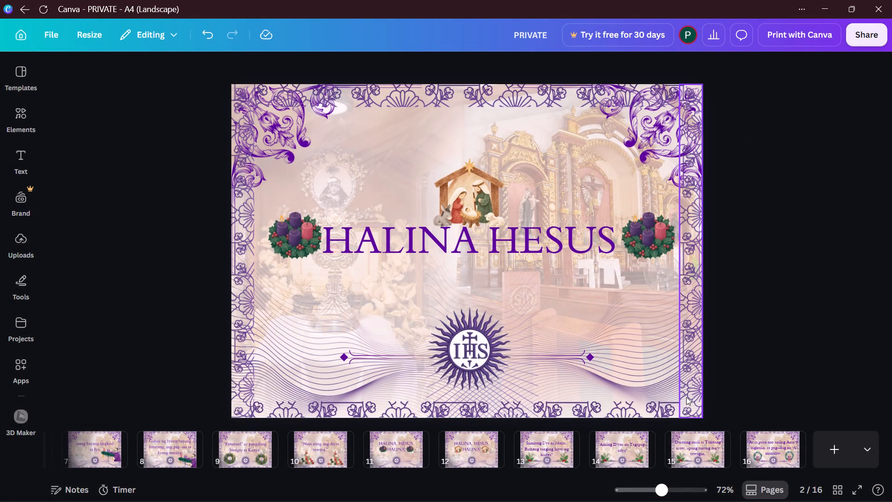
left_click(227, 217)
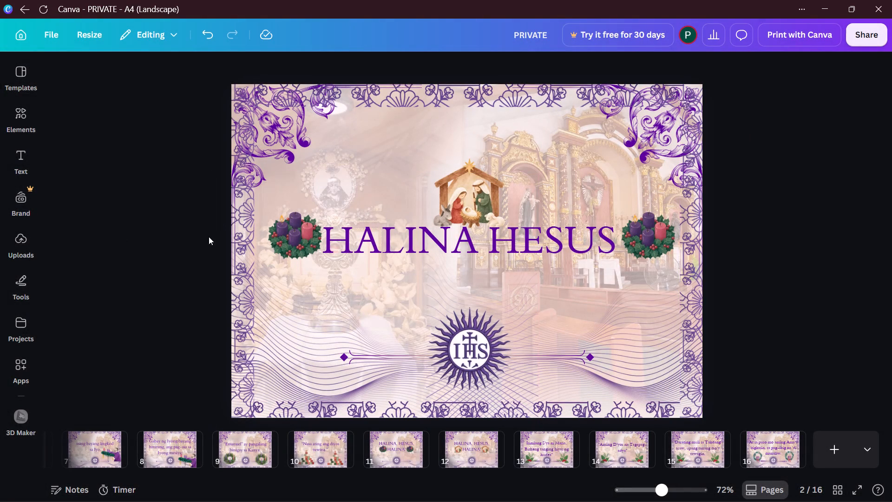
View page 10 with the "Nasa ating ang diyos tuwina" lyric and return to the title page.
left_click(313, 451)
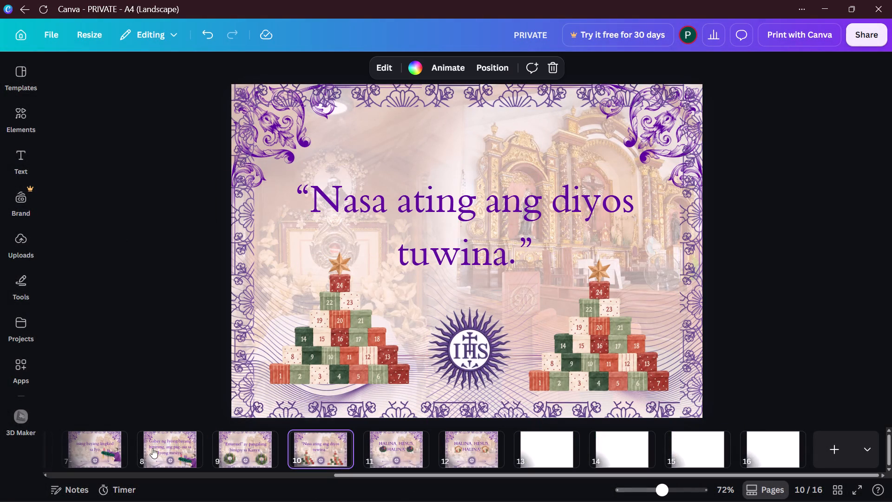
left_click(84, 428)
left_click(77, 92)
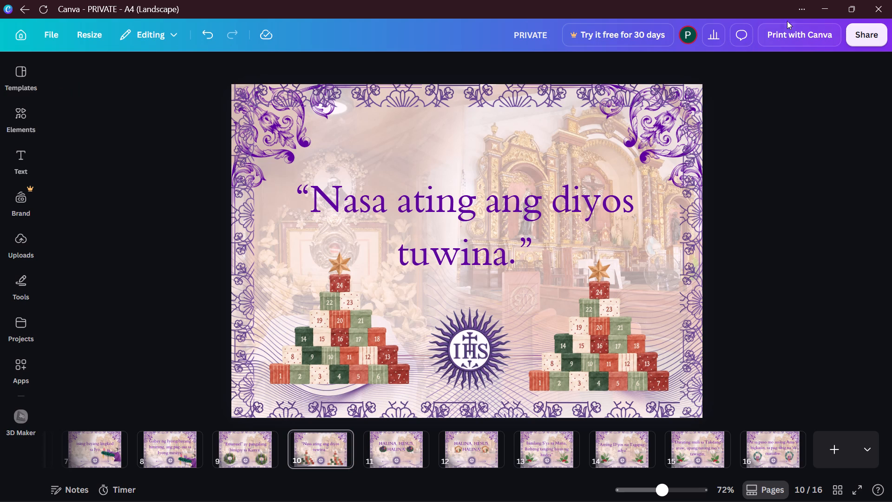
left_click(825, 121)
scroll(111, 436, "up", 7)
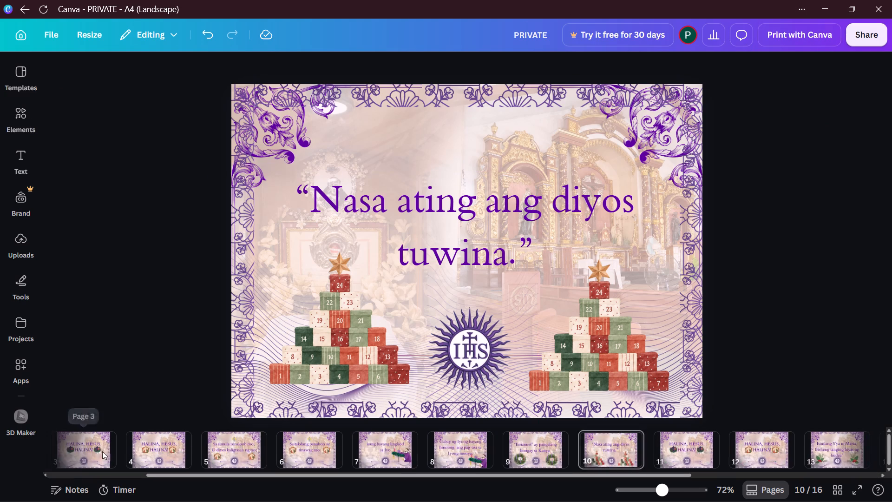
scroll(102, 451, "up", 3)
left_click(100, 448)
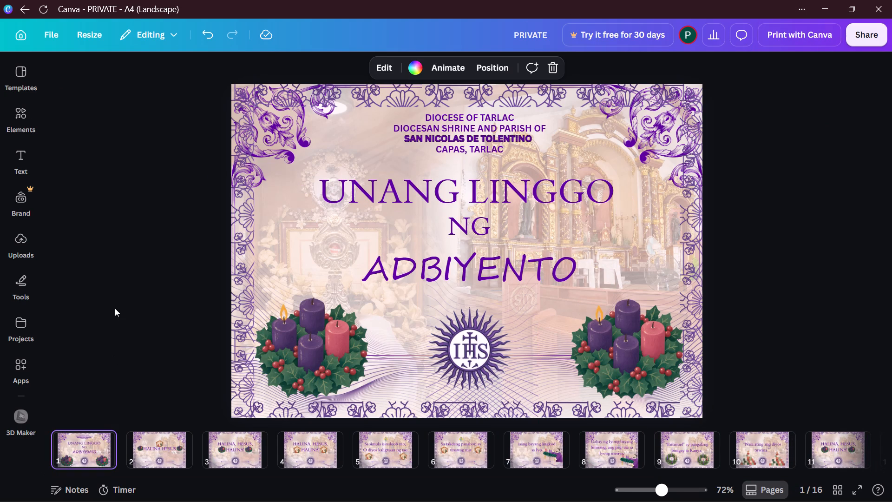
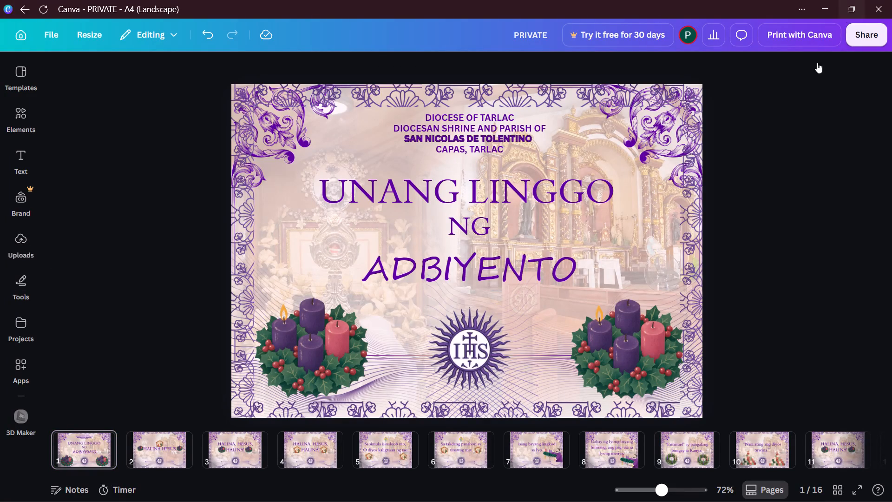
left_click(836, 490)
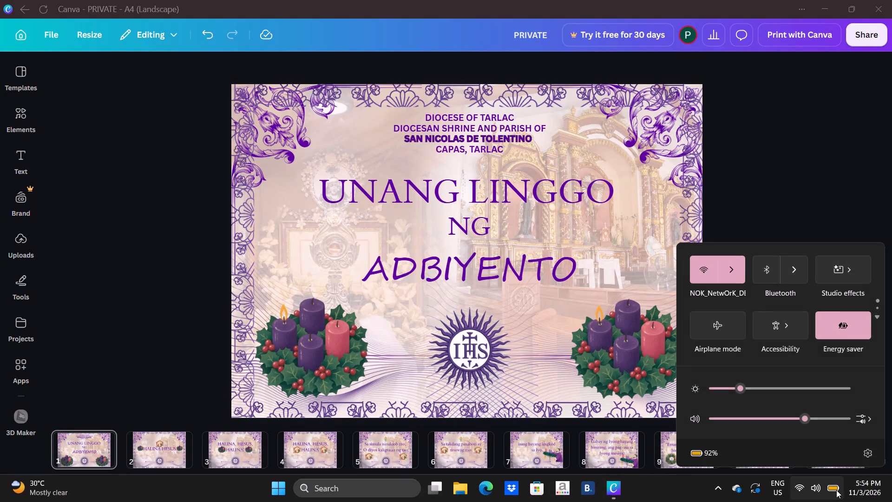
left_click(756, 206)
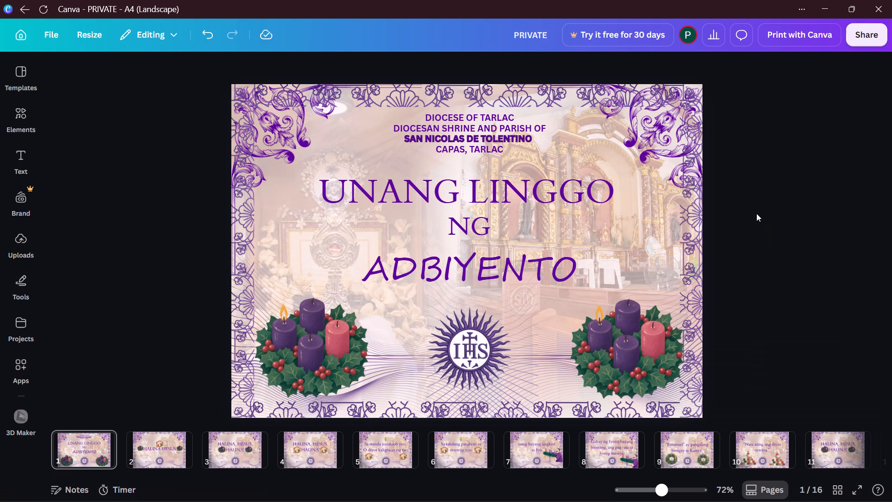
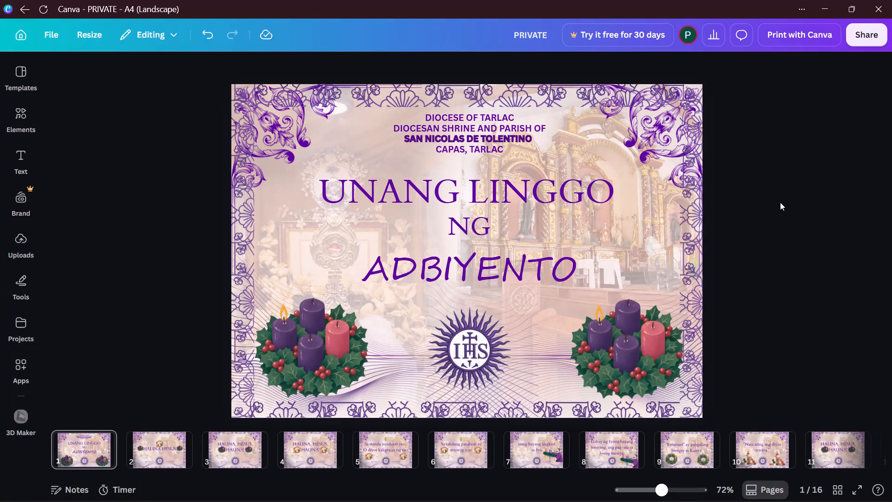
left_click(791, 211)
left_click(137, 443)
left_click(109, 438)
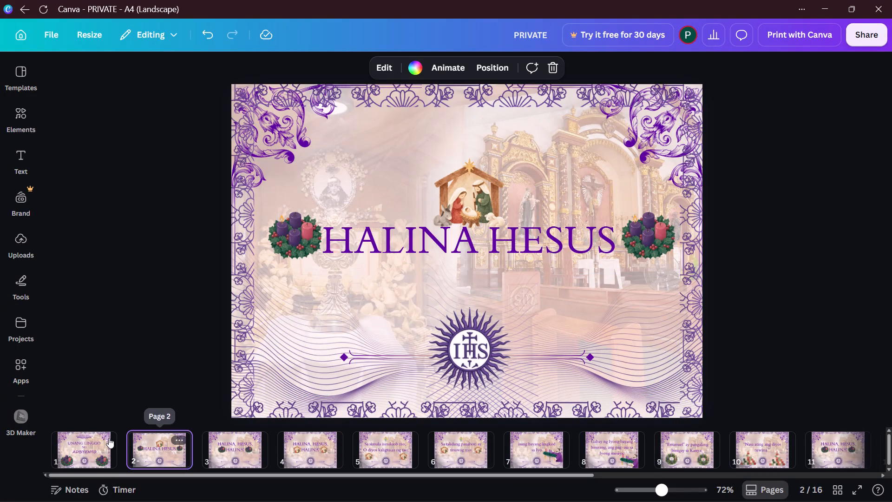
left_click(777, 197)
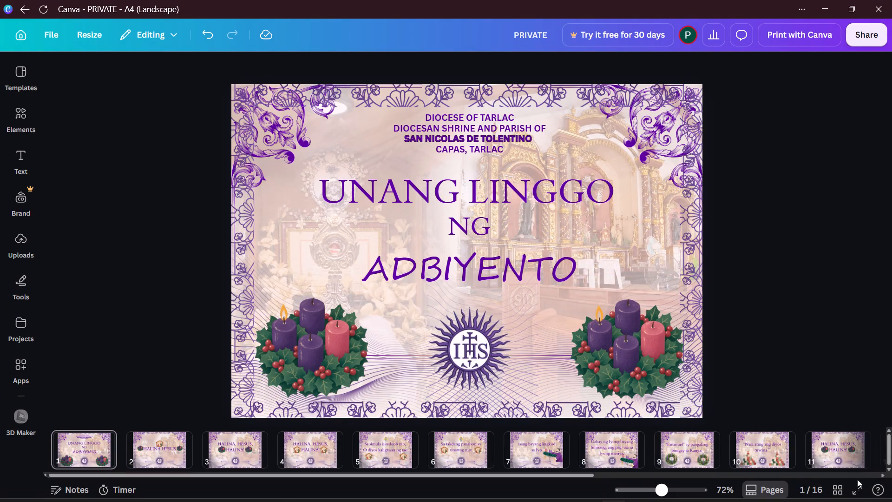
Present the design full screen from the title page, looking through the lyric pages and back to the title.
left_click(856, 494)
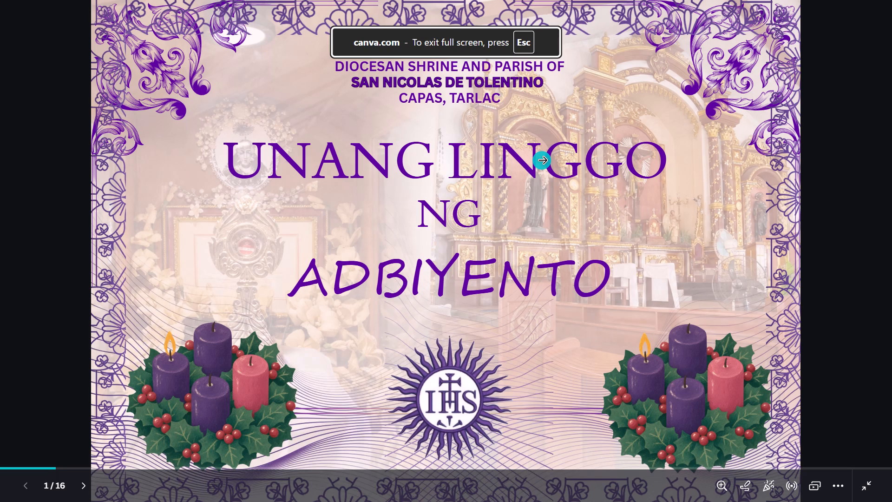
key("Right")
key("Right")
key("Right")
key("Right")
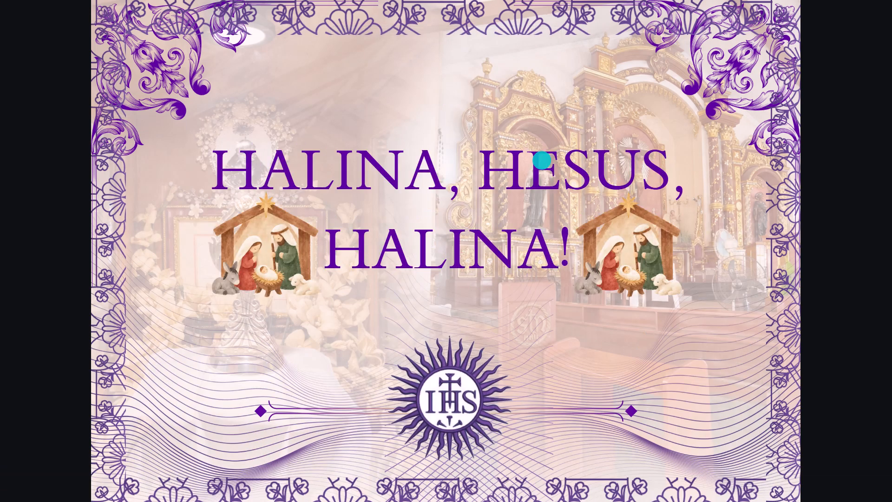
key("Right")
key("Right")
key("Right")
key("Right")
key("Right")
key("Right")
key("Left")
key("Left")
key("Left")
key("Left")
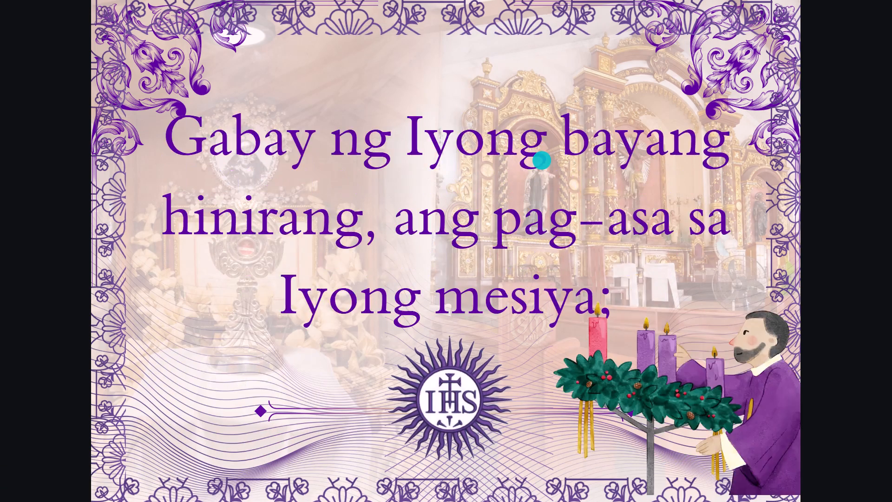
key("Left")
key("Left")
key("Left")
key("Left")
key("Left")
key("Left")
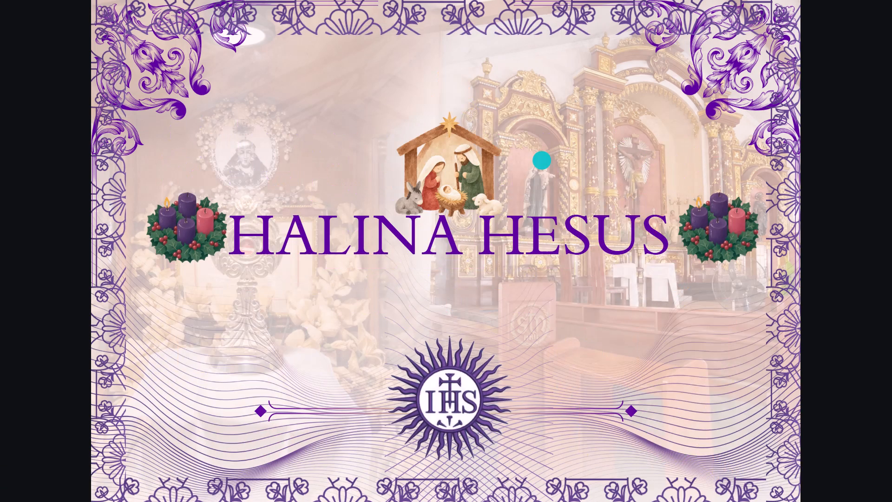
key("Left")
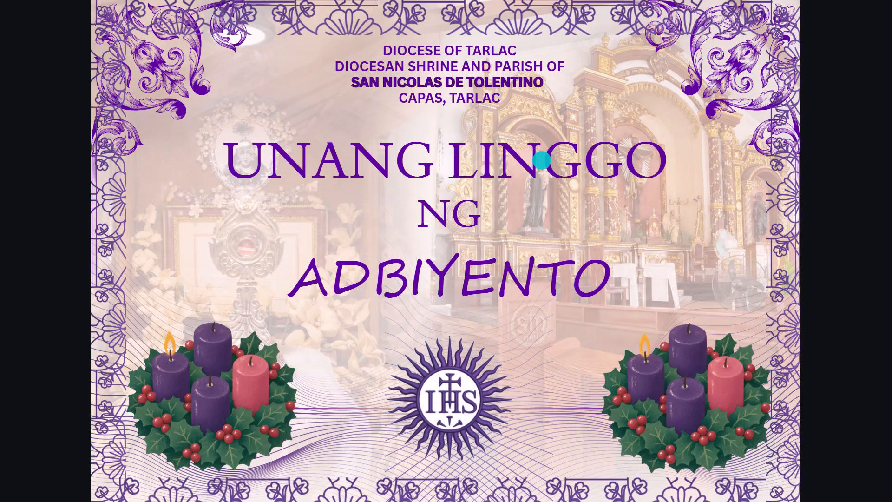
Review the full-screen slides through to the last page, page 16, and return to the title page.
key("Right")
key("Right")
key("Right")
key("Right")
key("Right")
key("Right")
key("Right")
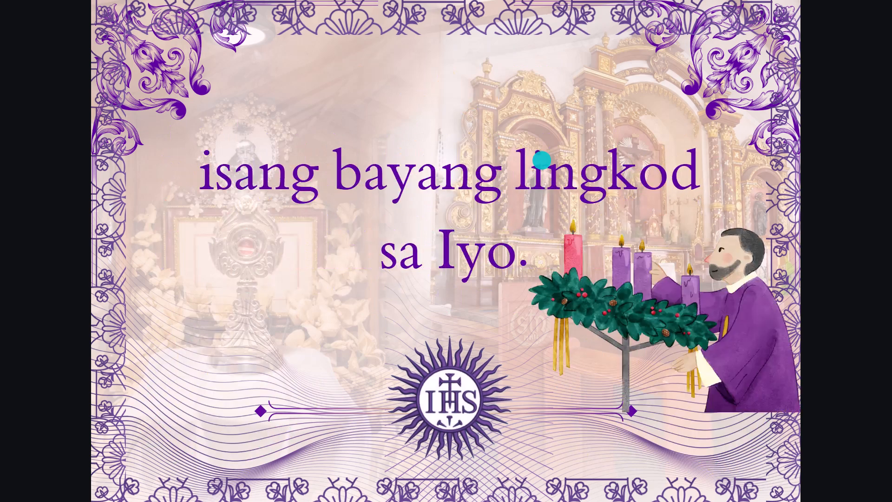
key("Right")
key("Right")
key("Right")
key("Right")
key("Right")
key("Right")
key("Right")
key("Right")
key("Right")
key("Right")
key("Right")
key("Right")
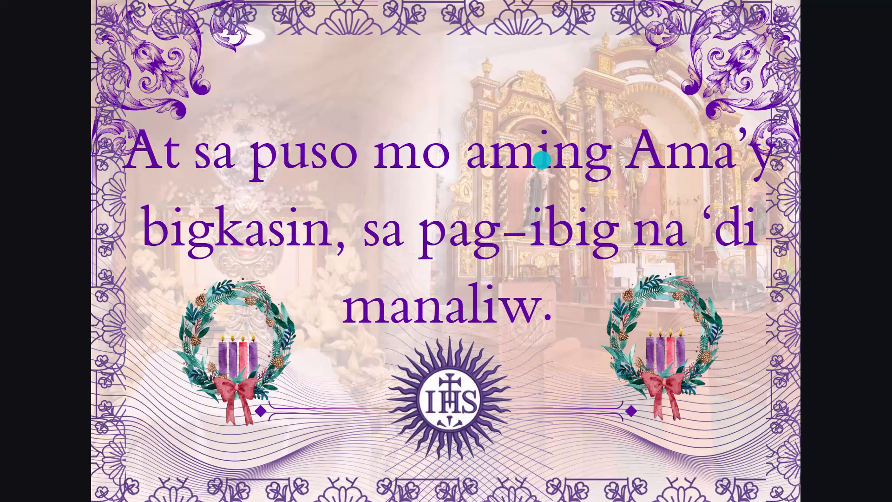
key("Right")
key("Right")
key("Left")
key("Left")
key("Left")
key("Left")
key("Left")
key("Left")
key("Left")
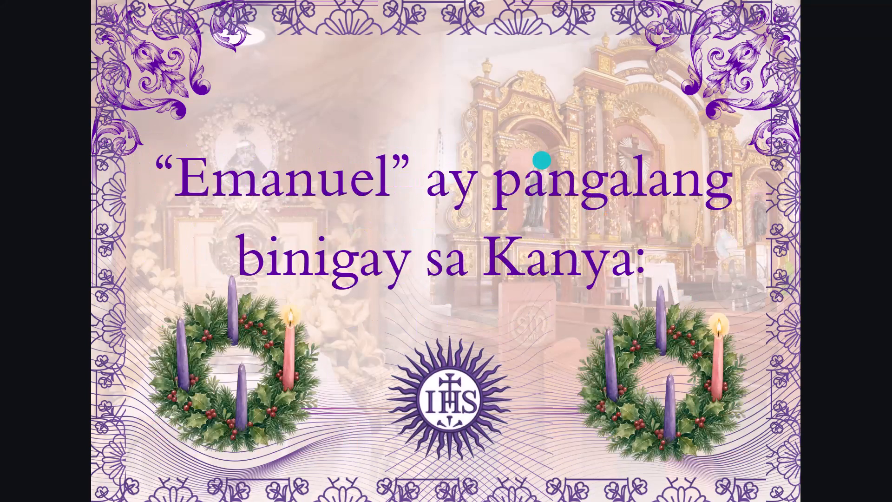
key("Left")
key("Left")
key("Left")
key("Left")
key("Left")
key("Left")
key("Left")
key("Left")
key("Left")
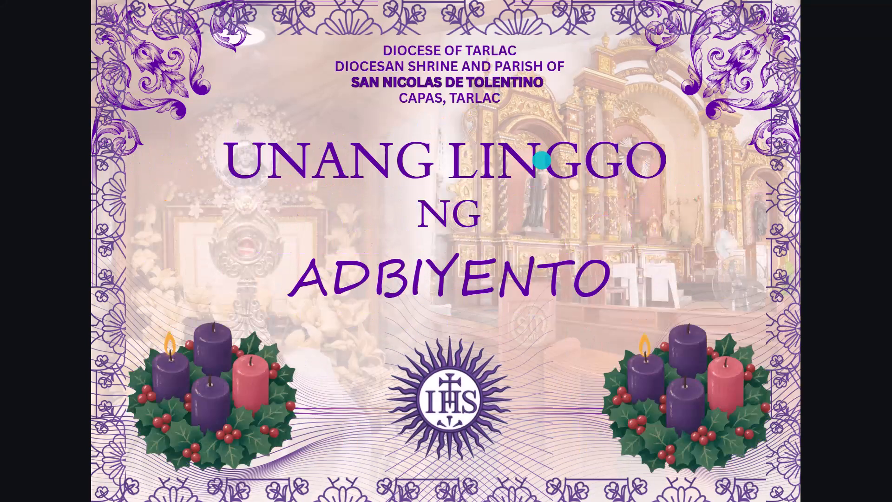
Review the opening "HALINA HESUS" slides back and forth, leave the full-screen view and return to the title page.
key("Left")
key("Right")
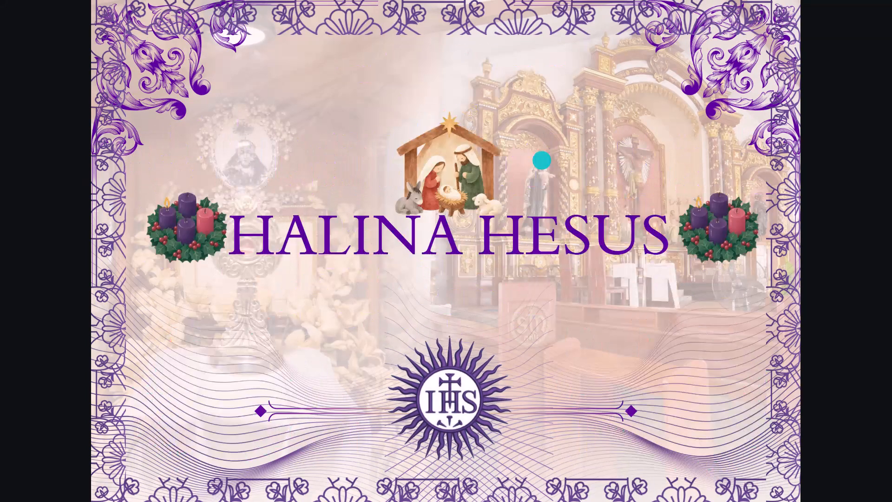
key("Up")
key("Down")
key("Down")
key("Down")
key("Left")
key("Left")
key("Left")
key("Left")
key("Left")
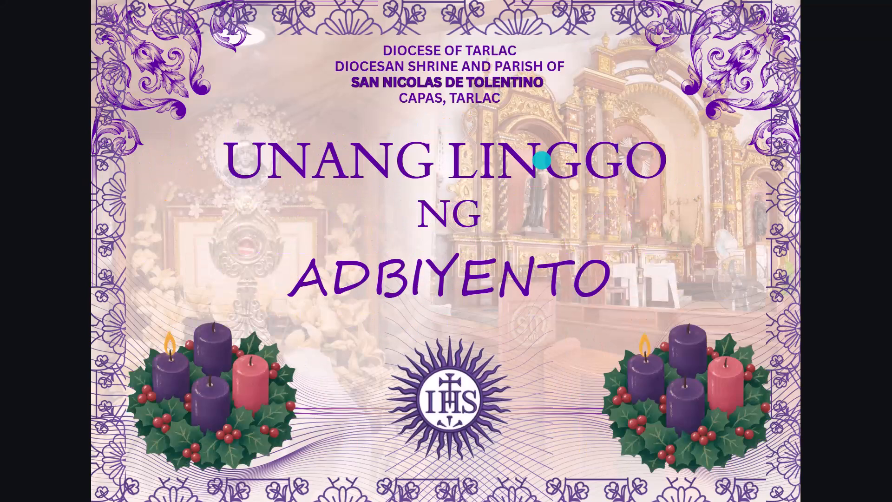
key("Up")
key("Up")
key("Up")
key("Up")
key("Up")
key("Up")
key("Down")
key("Down")
key("Down")
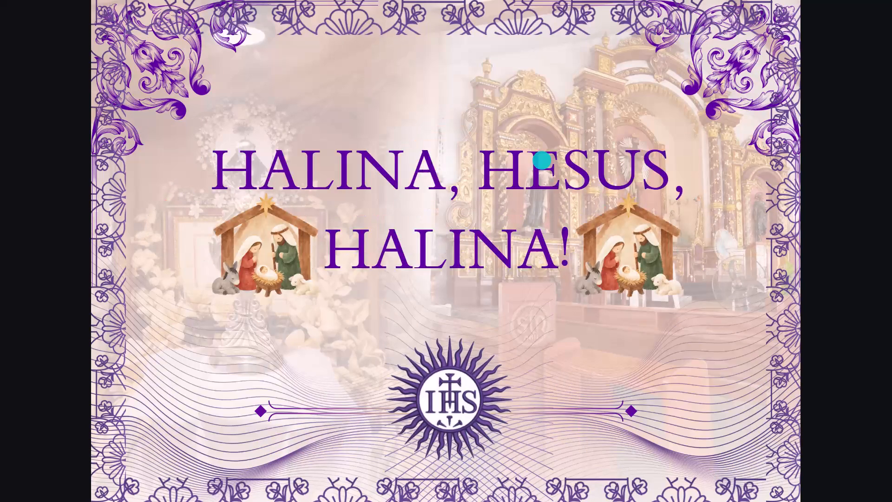
key("Down")
key("Down")
key("Down")
key("Up")
key("Up")
key("Up")
key("Up")
key("Up")
key("Up")
key("Up")
key("Up")
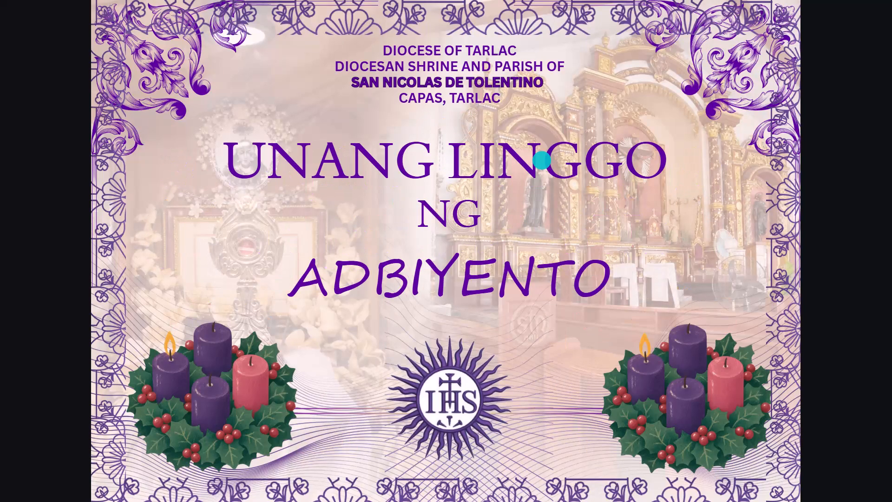
key("Up")
left_click(526, 255)
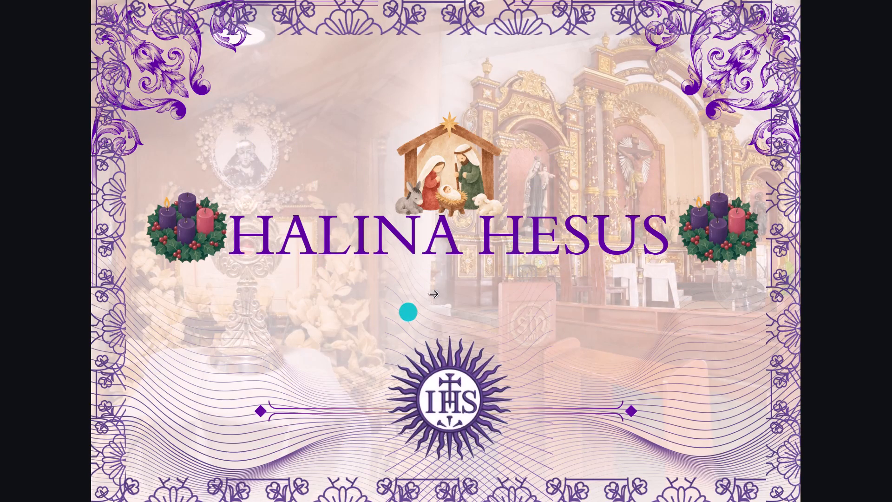
left_click(448, 284)
left_click(288, 295)
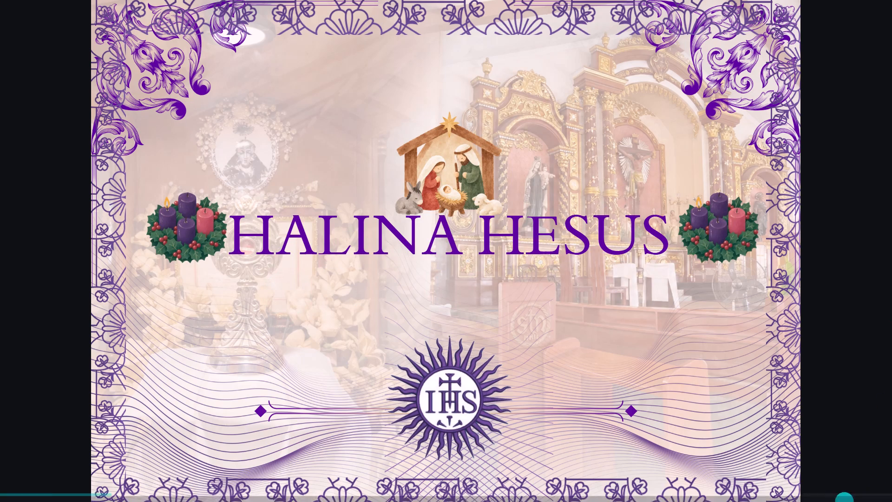
left_click(863, 485)
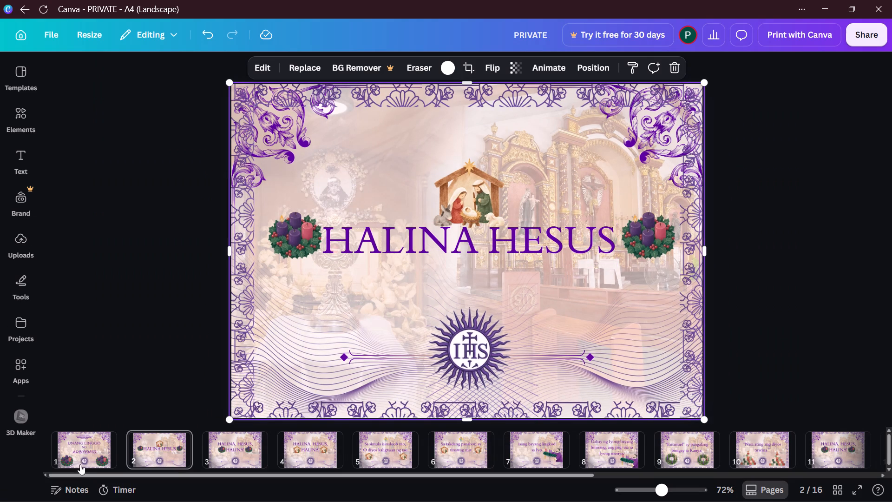
left_click(95, 464)
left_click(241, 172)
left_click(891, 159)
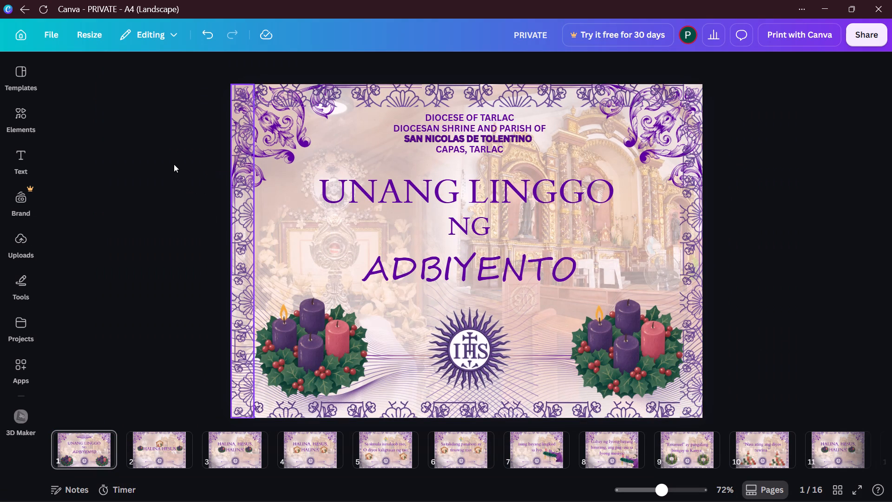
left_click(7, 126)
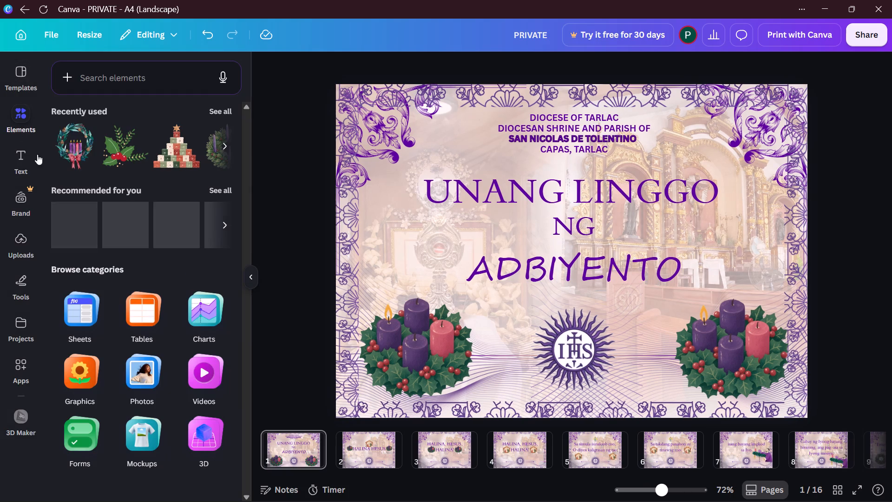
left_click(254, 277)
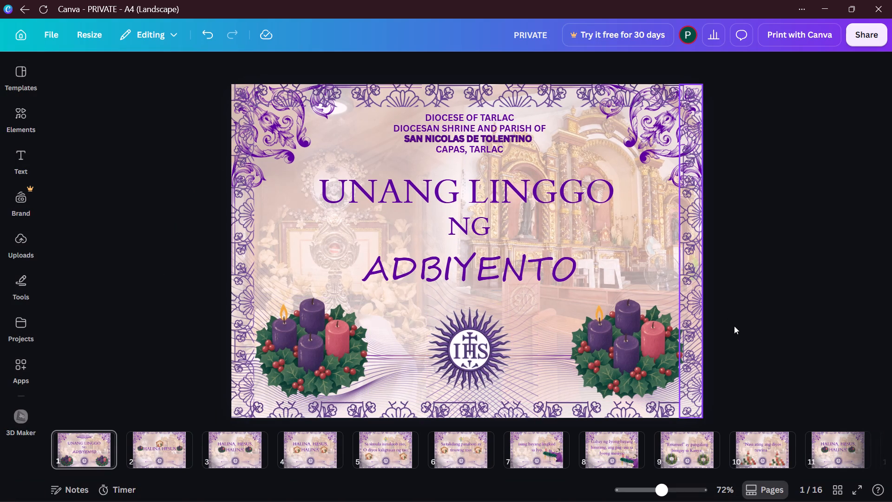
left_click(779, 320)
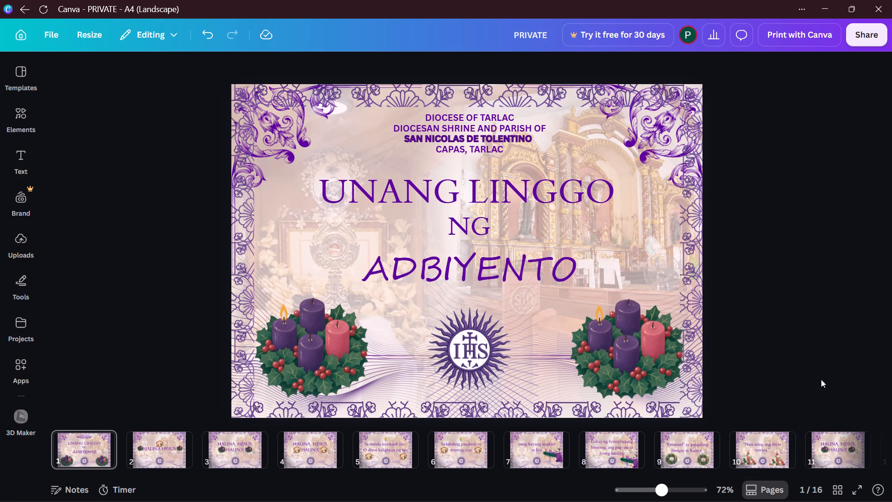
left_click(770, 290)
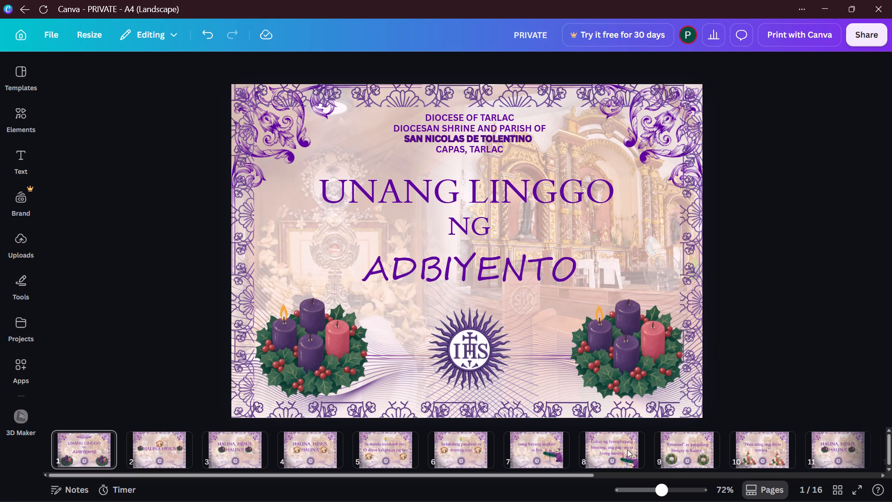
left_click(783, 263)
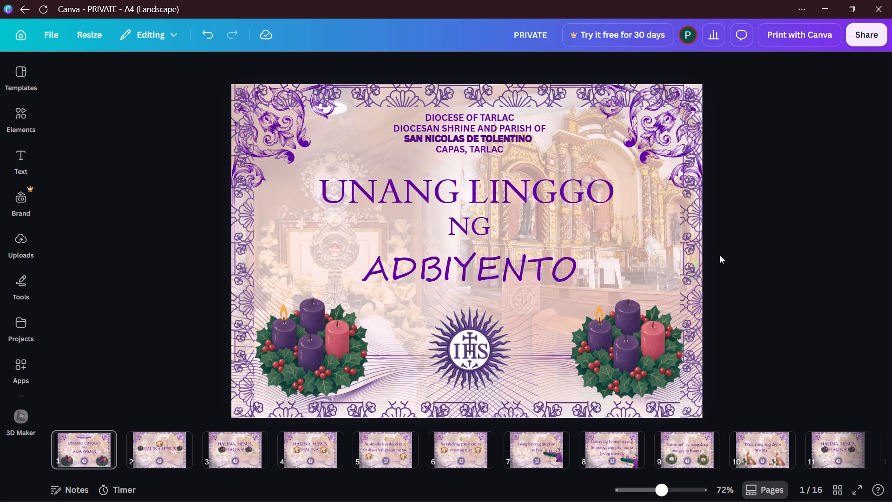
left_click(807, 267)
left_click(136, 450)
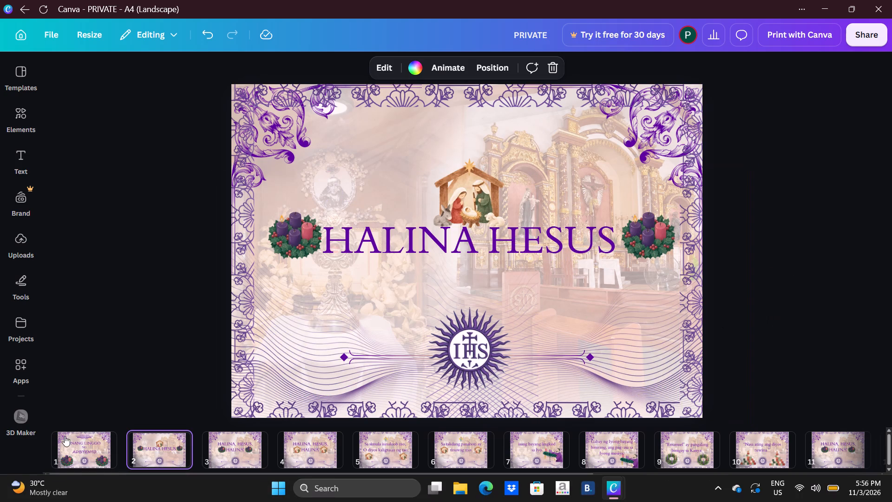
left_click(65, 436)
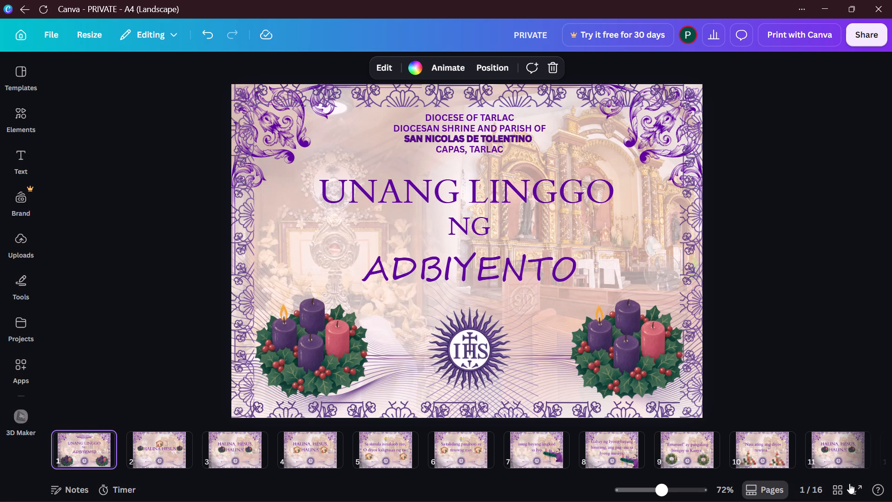
Present the design full screen from the title page and look forward through the lyric slides past page 11.
left_click(856, 486)
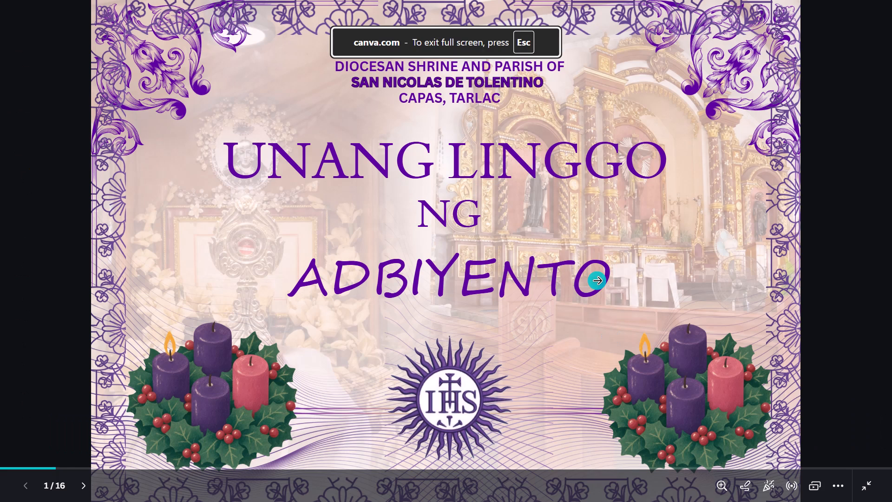
key("Right")
key("Right")
key("Right")
key("Right")
key("Right")
key("Right")
key("Right")
key("Right")
key("Right")
key("Right")
key("Right")
key("Right")
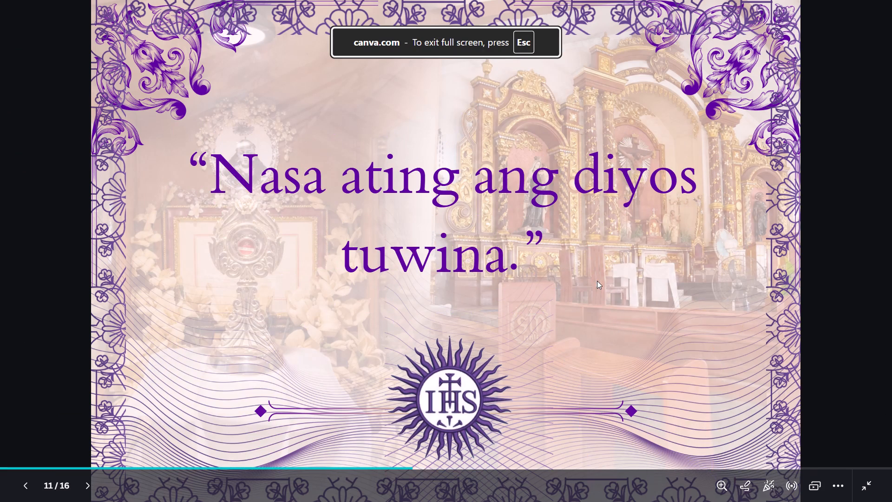
key("Right")
key("Right")
Review the full-screen slides backwards to the title page, view the "HALINA HESUS" slide and leave the full-screen view.
key("Left")
key("Left")
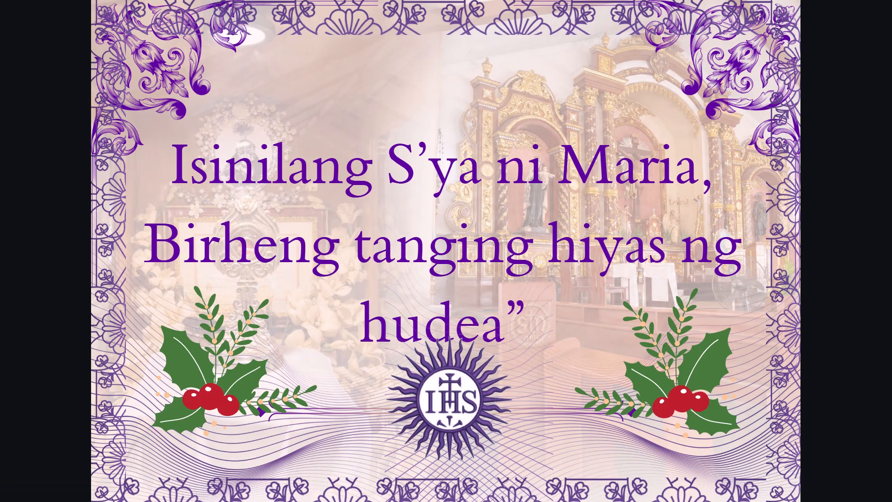
key("Left")
key("Left")
key("Left")
key("Left")
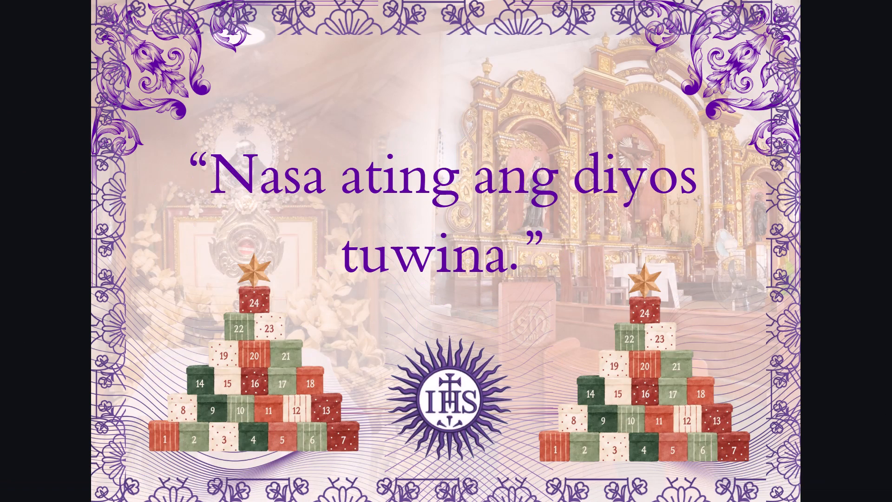
key("Left")
key("Left")
key("Left")
key("Left")
key("Left")
key("Left")
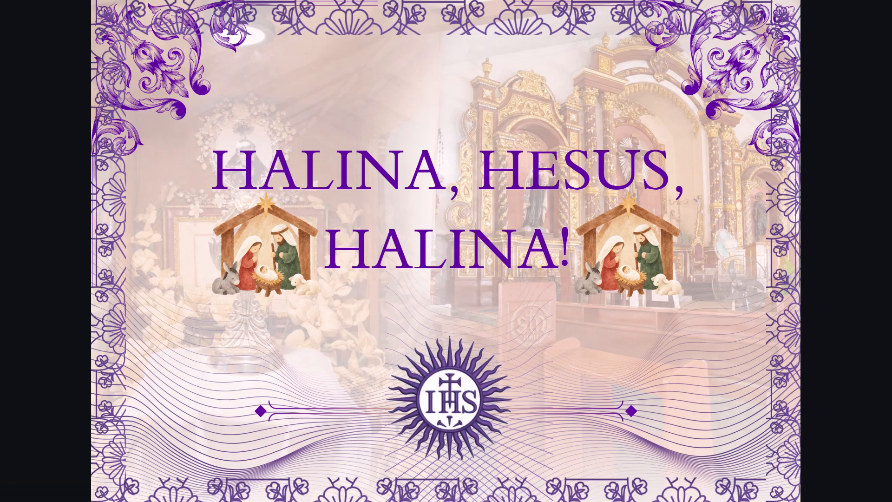
key("Left")
key("Left")
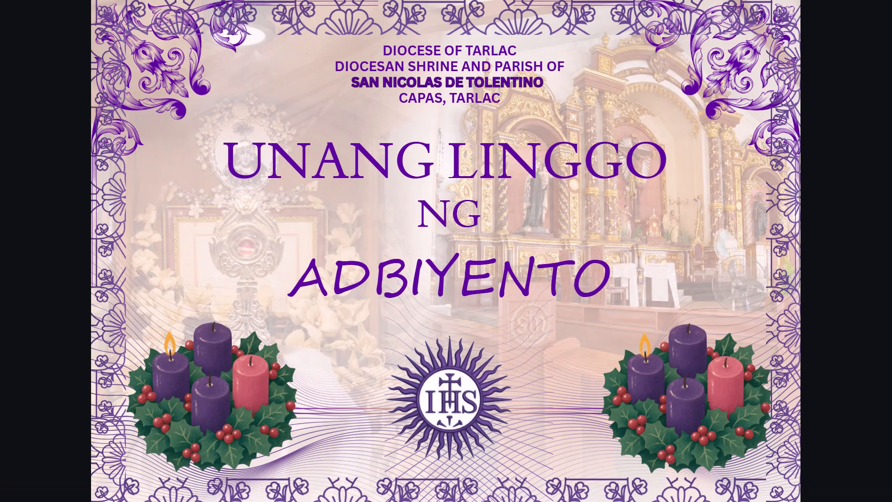
key("Right")
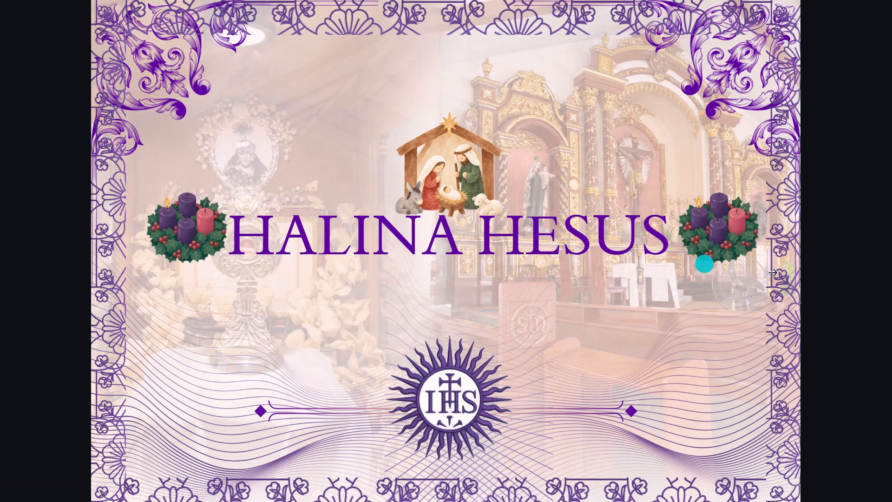
left_click(869, 484)
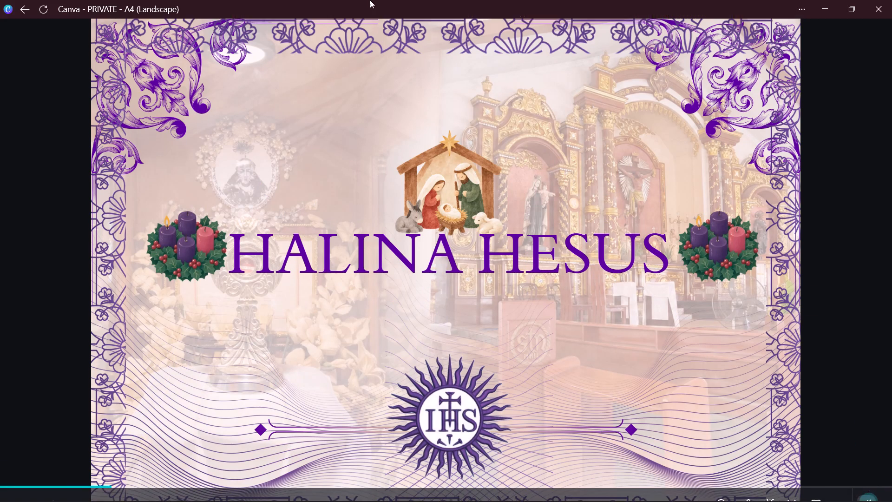
Rename the design from PRIVATE to UNAUTHORIZED.
left_click(497, 26)
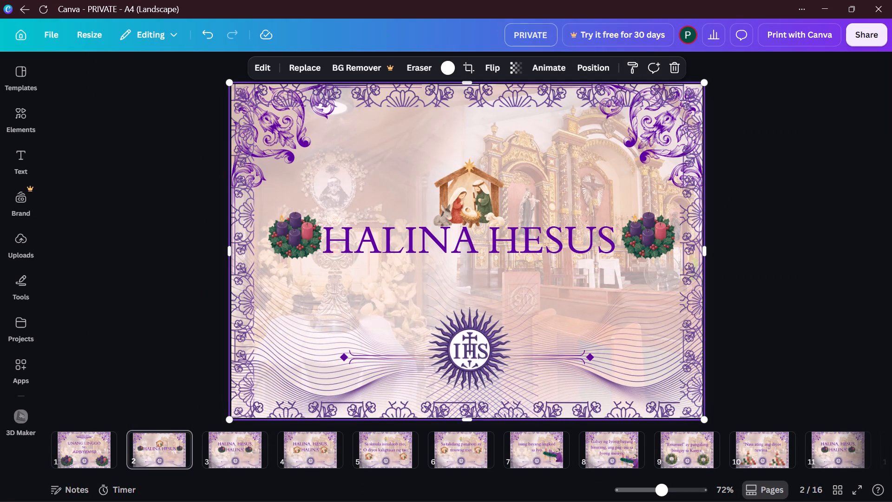
left_click(523, 37)
left_click(549, 36)
key("BackSpace")
key("BackSpace")
key("BackSpace")
key("BackSpace")
key("BackSpace")
key("BackSpace")
key("BackSpace")
type("UN")
key("BackSpace")
key("BackSpace")
key("BackSpace")
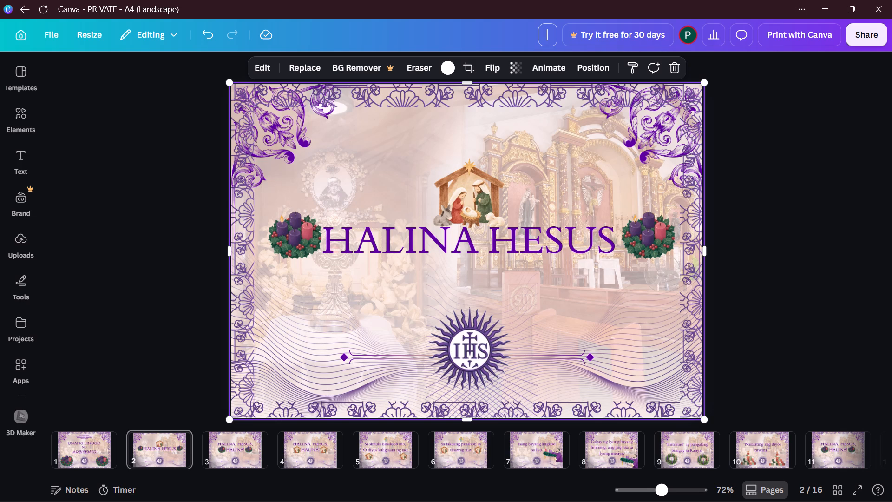
type("UN")
key("a")
key("u")
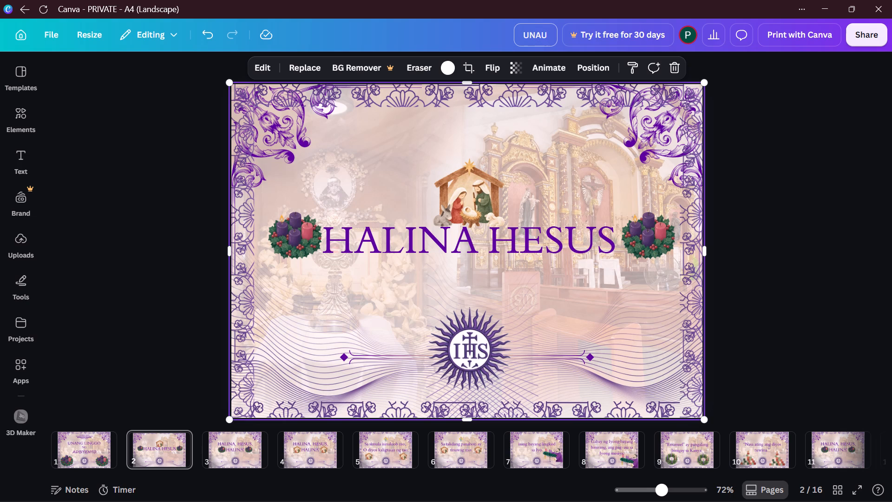
key("y")
key("BackSpace")
type("THO")
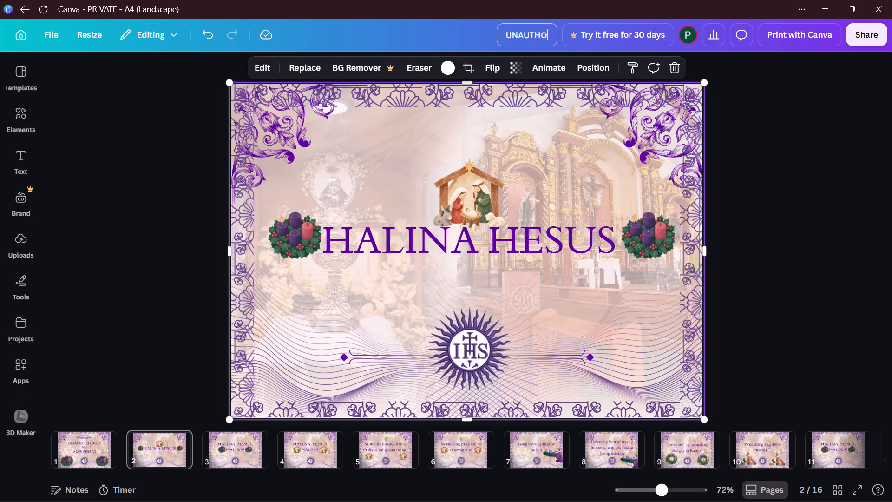
type("RIZE")
key("d")
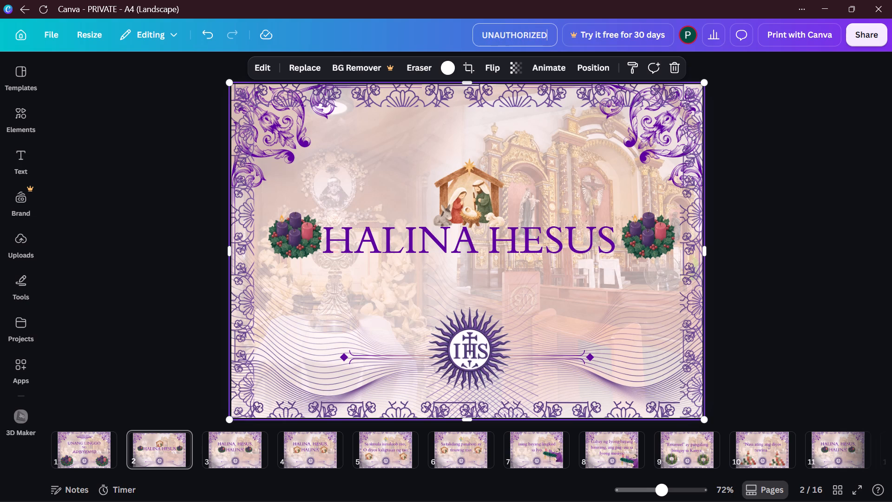
key("space")
key("BackSpace")
left_click(110, 152)
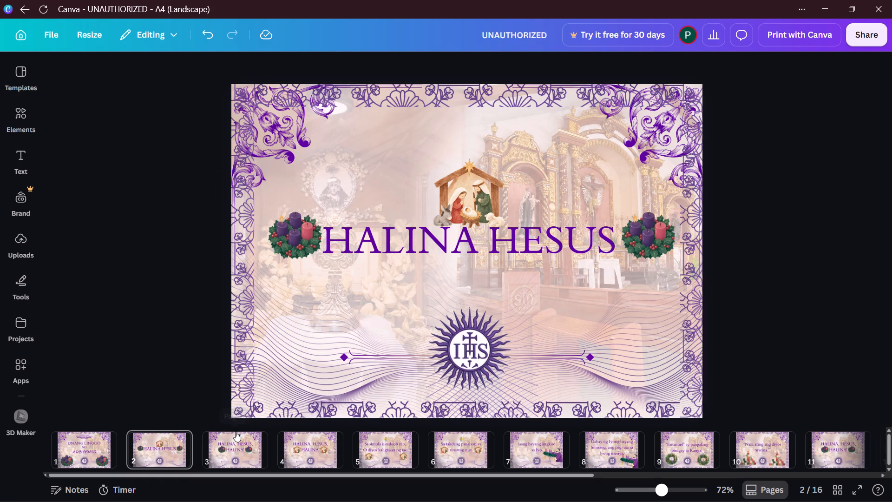
Present the design full screen from page 3, read each lyric slide through to page 11, and leave the full-screen view.
left_click(247, 450)
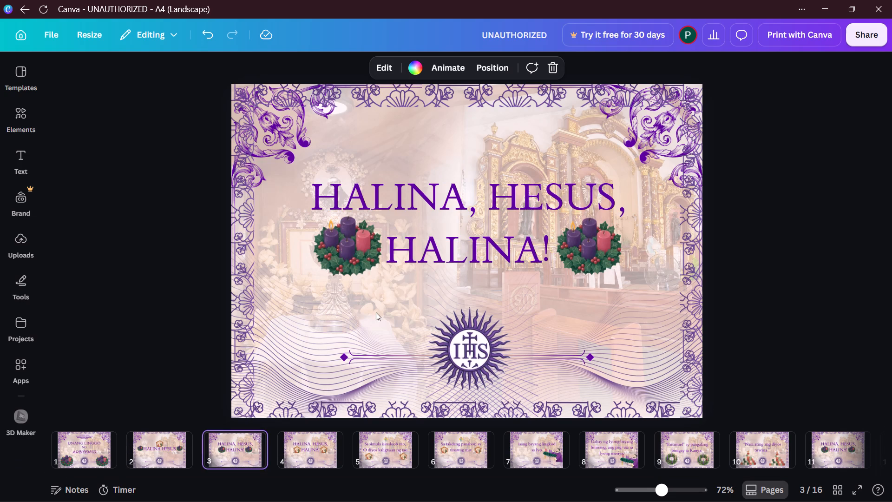
left_click(316, 450)
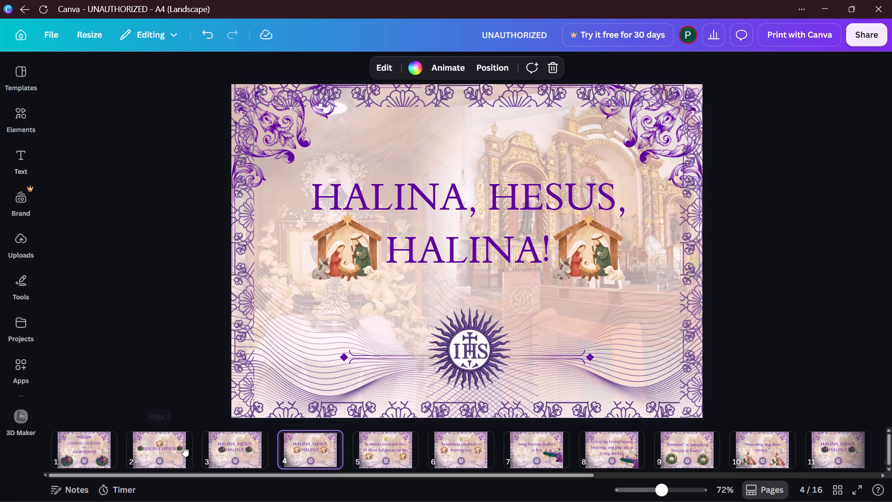
left_click(192, 444)
left_click(210, 449)
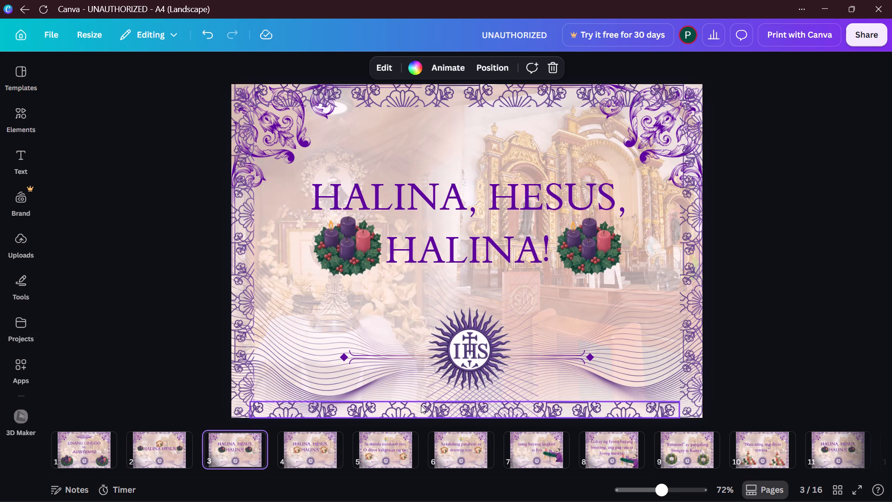
left_click(861, 494)
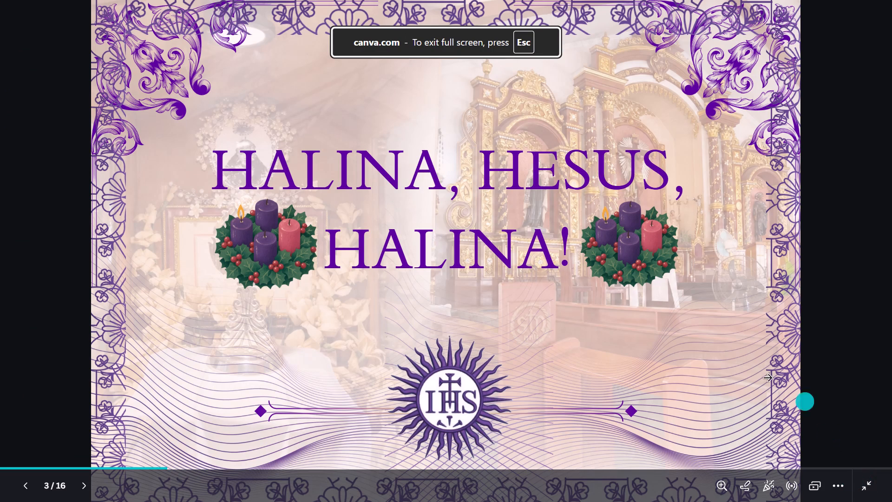
key("Right")
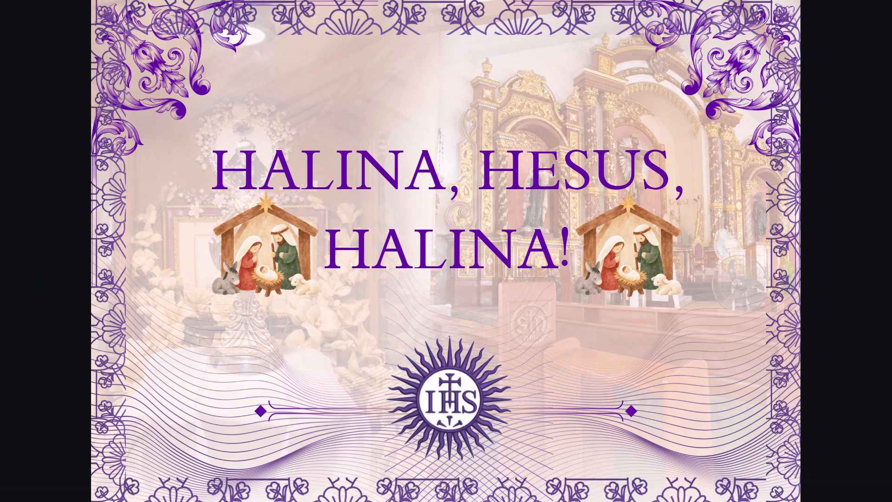
key("Right")
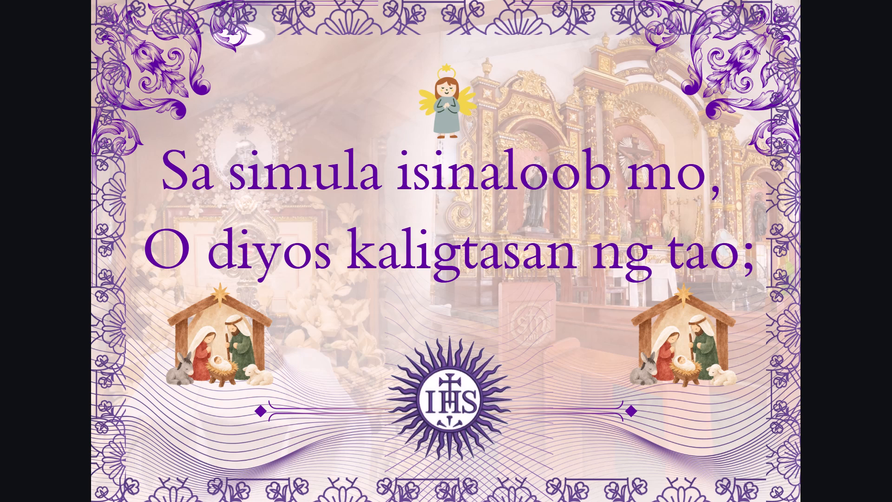
key("Right")
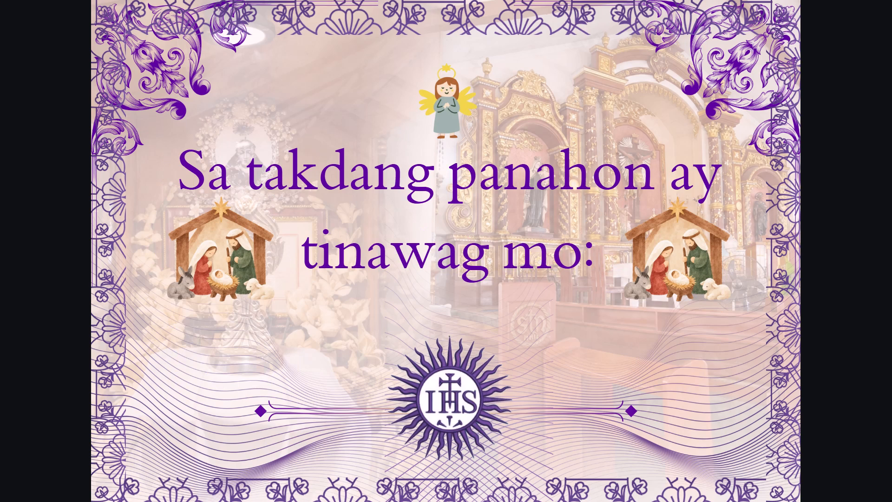
key("Right")
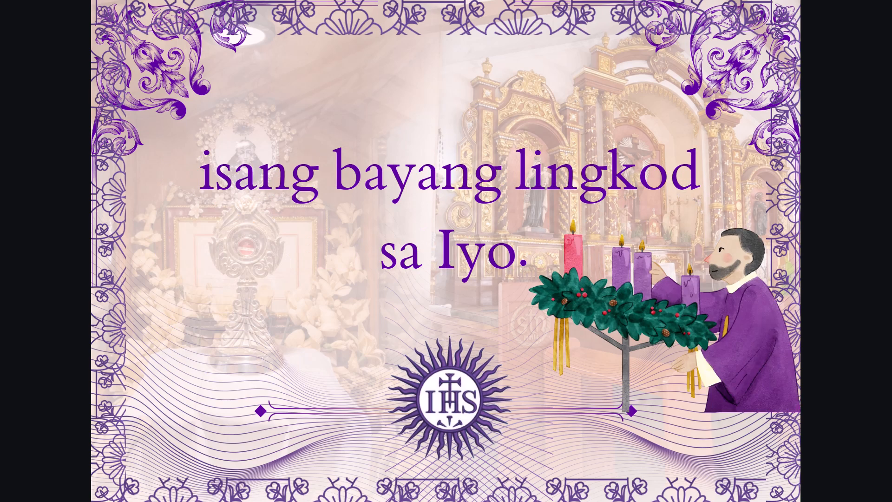
key("Right")
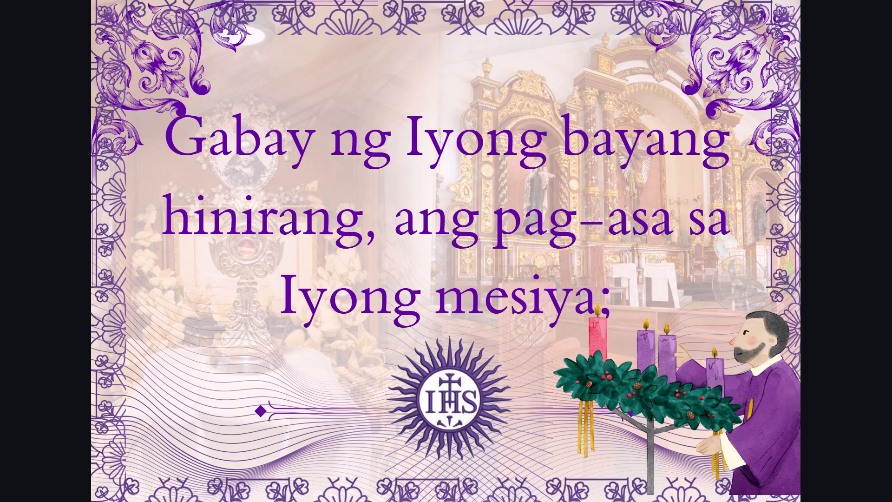
key("Right")
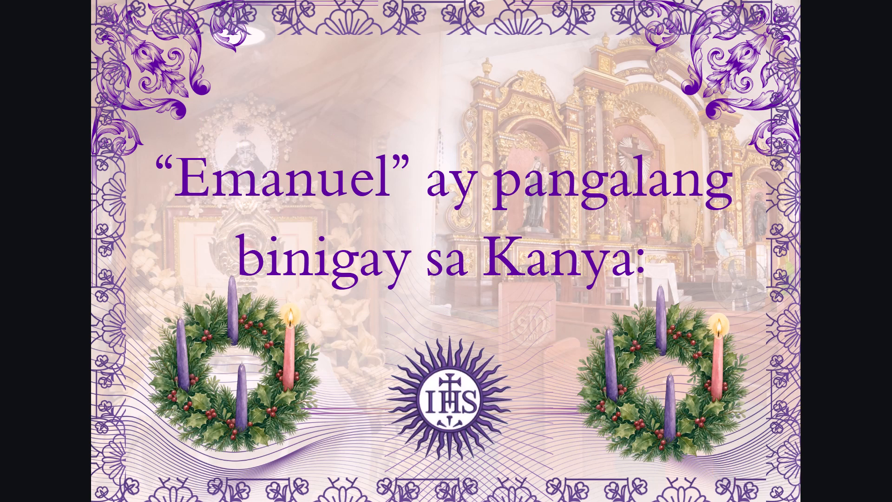
key("Right")
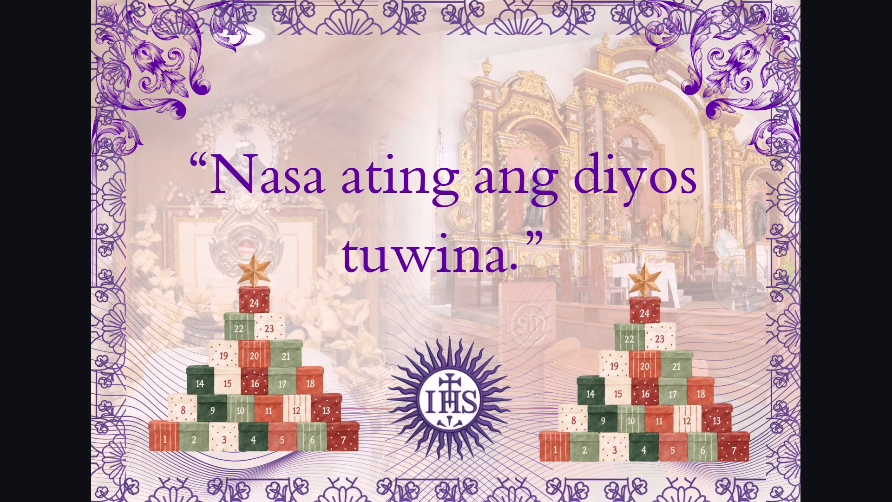
key("Right")
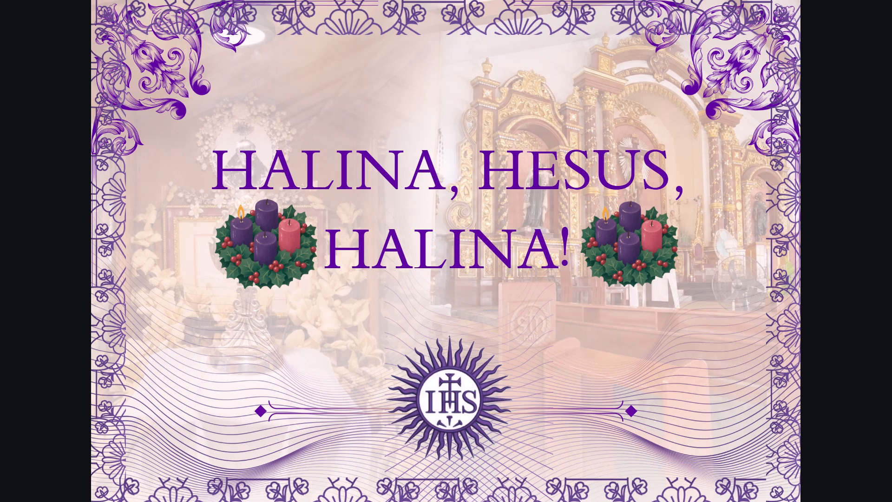
left_click(866, 489)
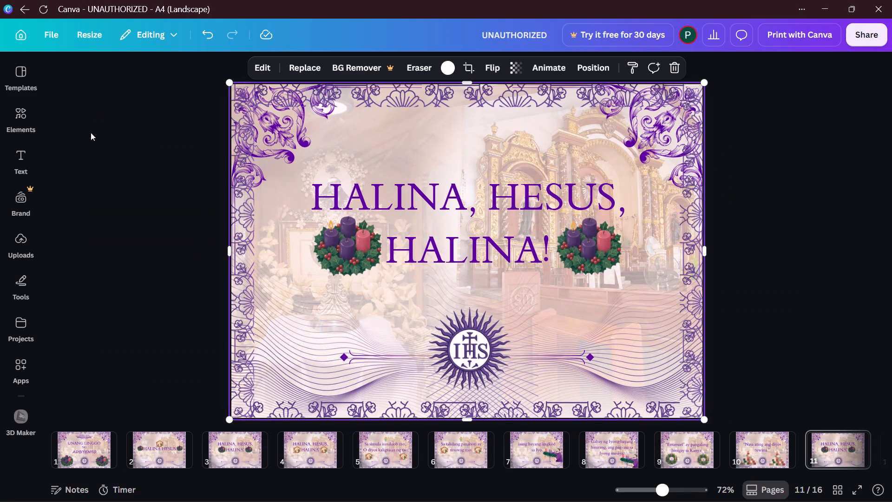
Return to the "UNANG LINGGO NG ADBIYENTO" title page with nothing selected.
left_click(91, 132)
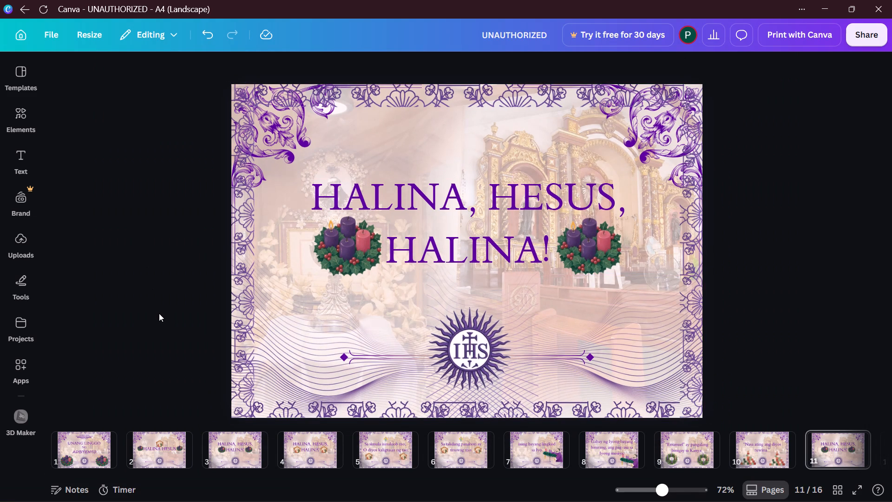
left_click(80, 444)
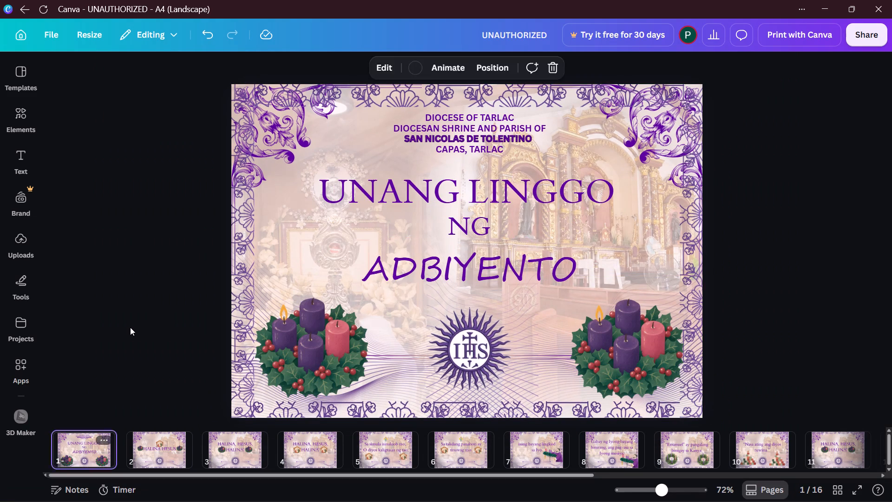
left_click(130, 327)
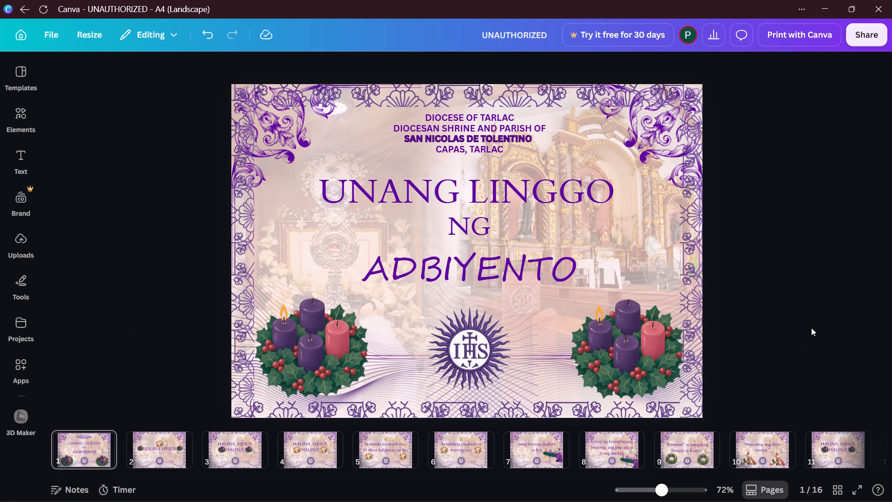
left_click(822, 309)
Minimize the UNAUTHORIZED design window, dismiss the custom-size design dialog, and clear the remaining Canva windows to reach the desktop.
left_click(815, 0)
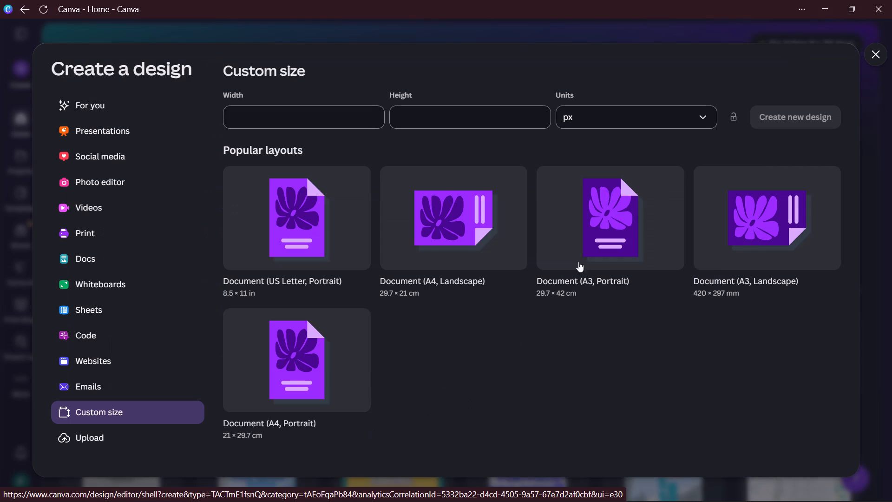
left_click(876, 53)
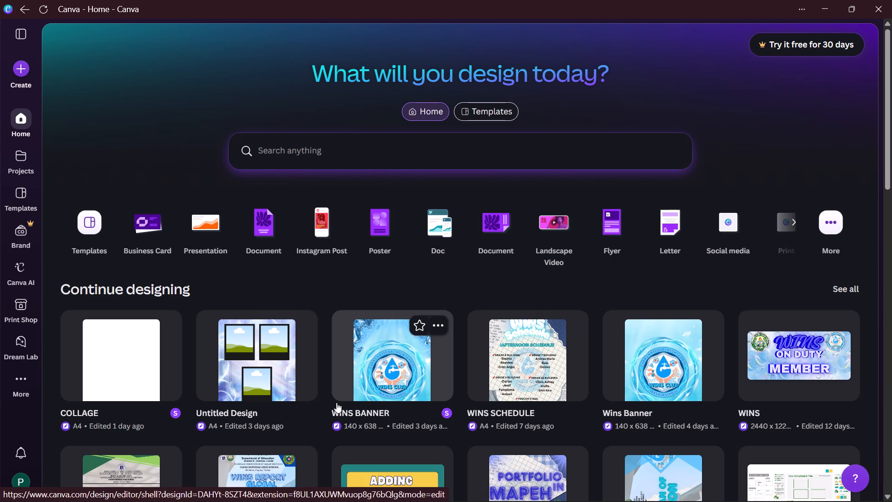
left_click(879, 1)
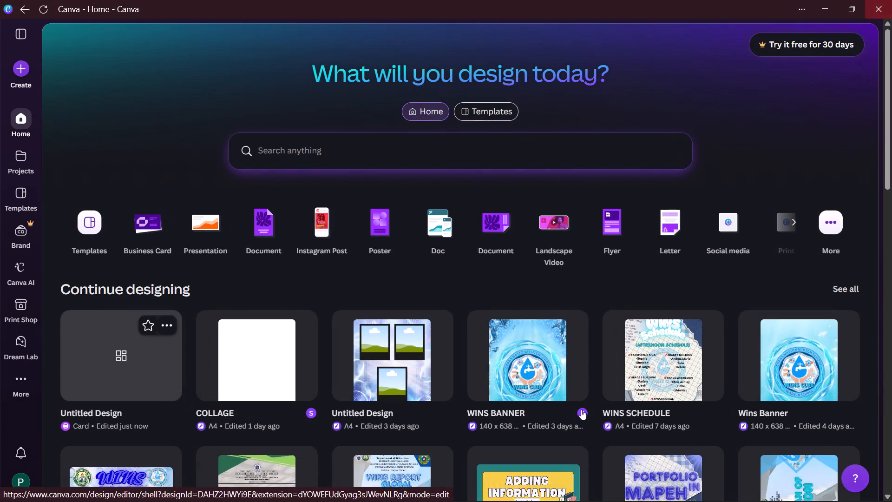
left_click(826, 11)
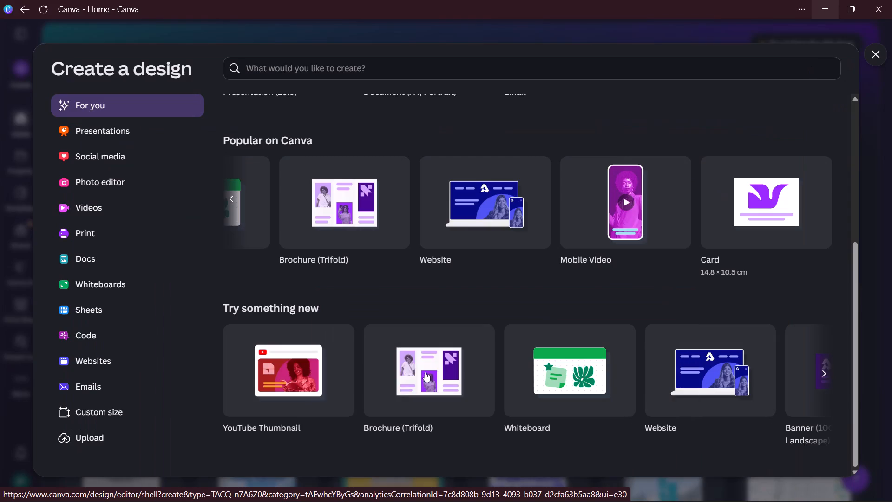
left_click(821, 0)
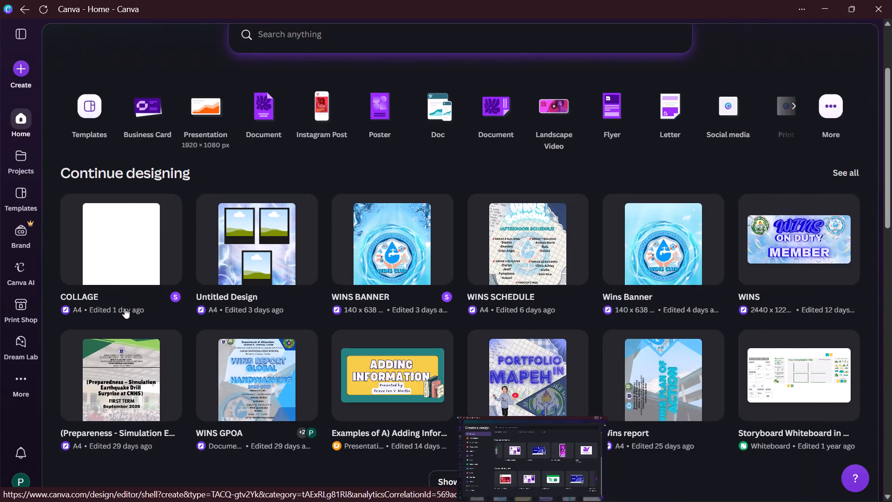
left_click(822, 5)
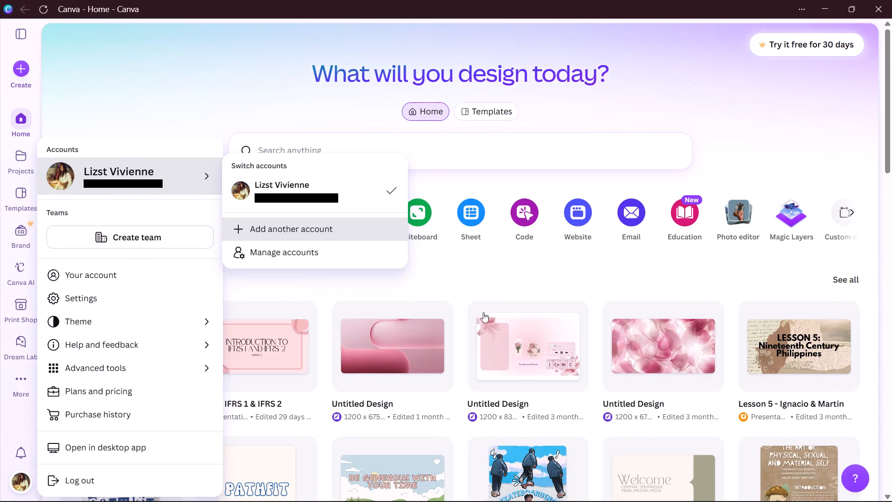
left_click(891, 0)
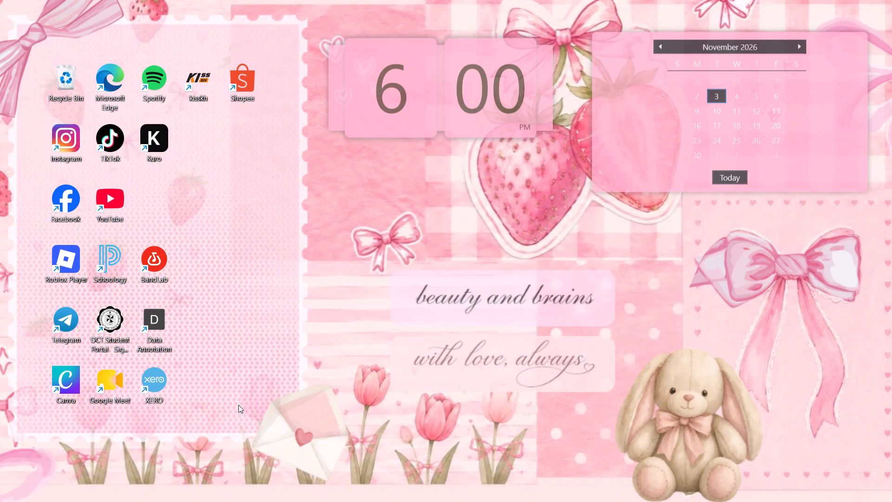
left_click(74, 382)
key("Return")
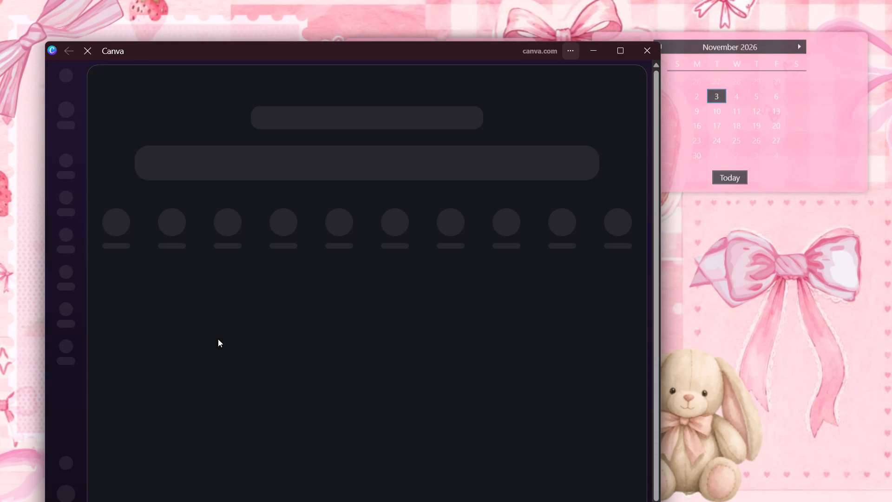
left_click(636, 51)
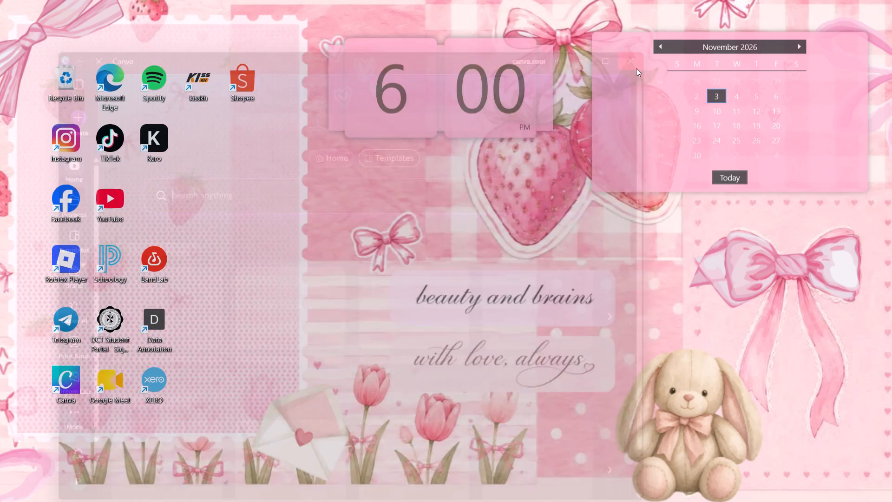